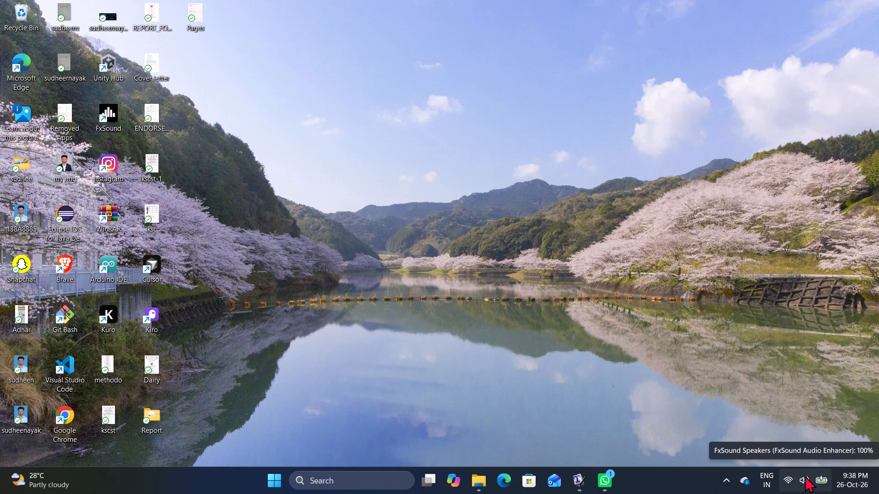
Bring up Report.tex in TeXworks and look over its title page and certificate page source.
{"action": "left_click", "coordinate": [575, 472]}
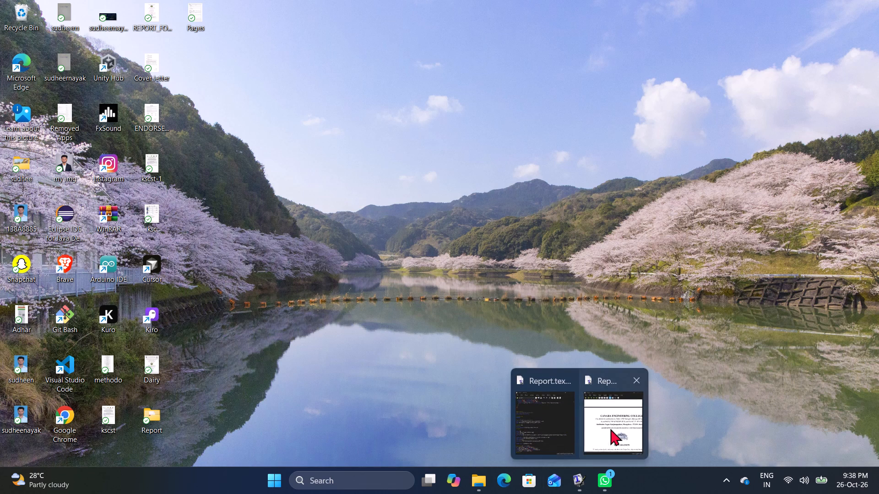
{"action": "left_click", "coordinate": [547, 412]}
{"action": "scroll", "coordinate": [273, 317], "scroll_direction": "down", "scroll_amount": 3}
{"action": "scroll", "coordinate": [273, 317], "scroll_direction": "up", "scroll_amount": 3}
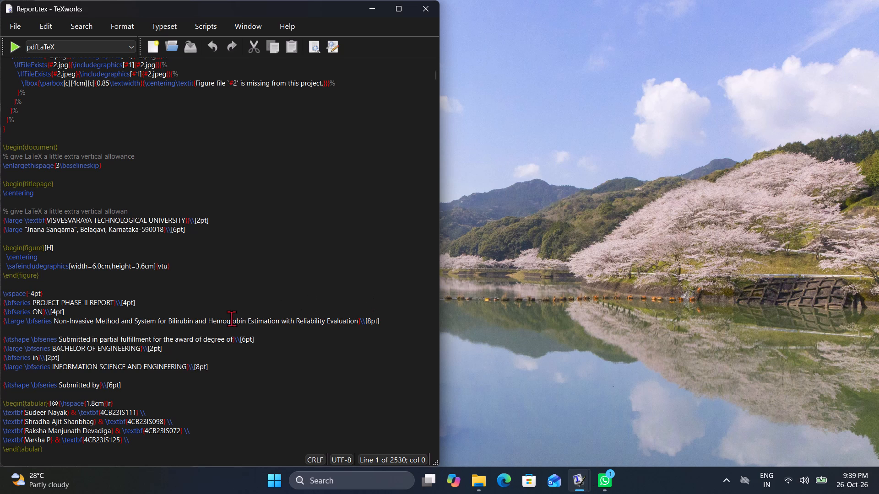
{"action": "scroll", "coordinate": [235, 324], "scroll_direction": "down", "scroll_amount": 12}
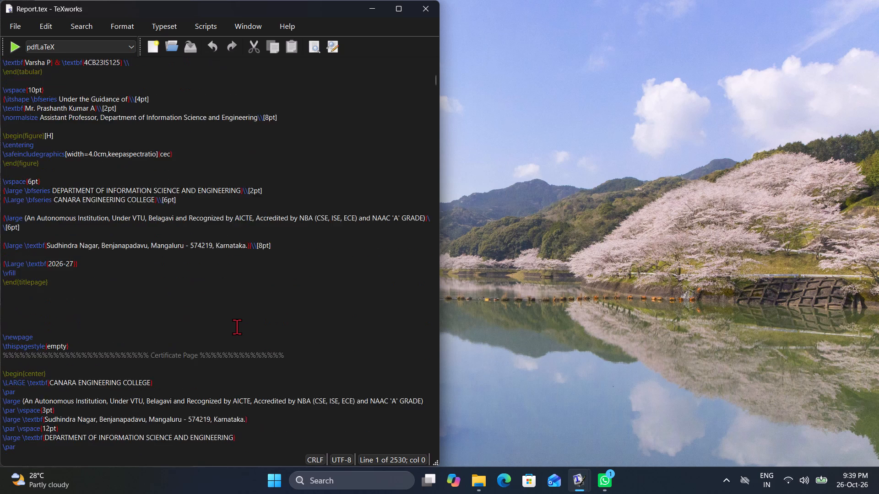
{"action": "left_click", "coordinate": [586, 484]}
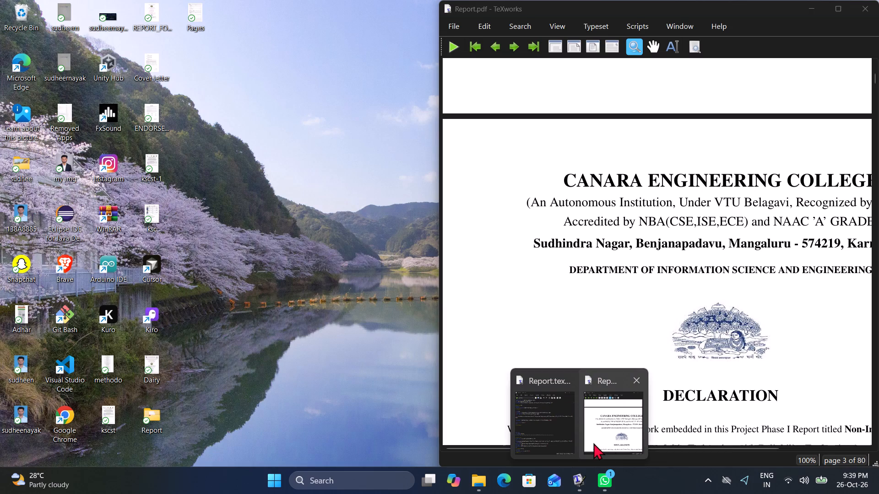
Look through the Downloads folder, the Resume folder and the ACER DATA (D:) drive in File Explorer for the report files.
{"action": "left_click", "coordinate": [483, 482]}
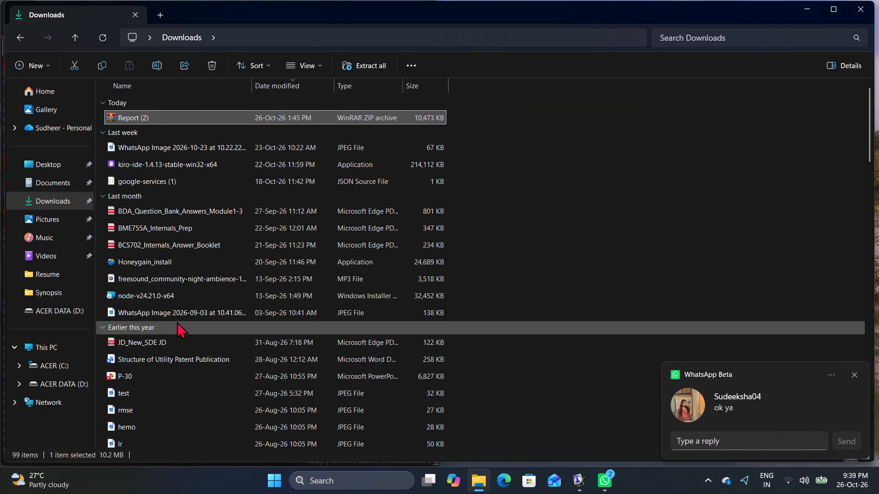
{"action": "scroll", "coordinate": [177, 322], "scroll_direction": "up", "scroll_amount": 4}
{"action": "scroll", "coordinate": [177, 322], "scroll_direction": "down", "scroll_amount": 4}
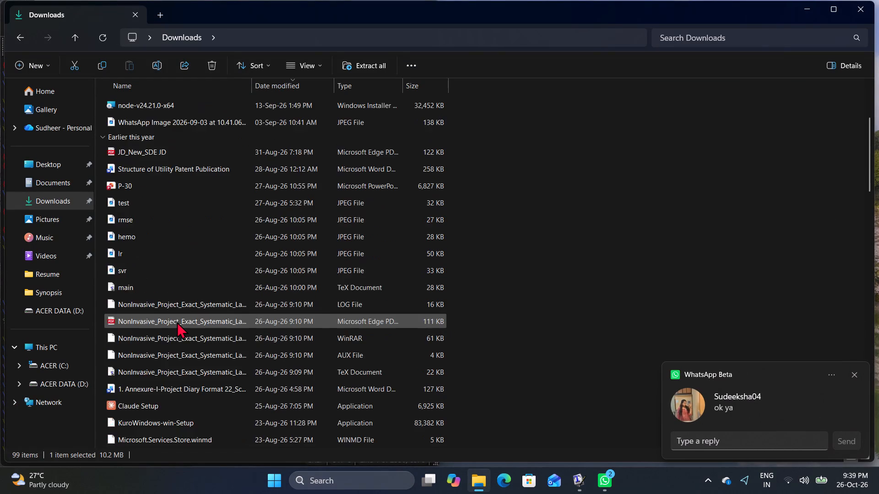
{"action": "scroll", "coordinate": [177, 322], "scroll_direction": "down", "scroll_amount": 7}
{"action": "scroll", "coordinate": [177, 322], "scroll_direction": "up", "scroll_amount": 4}
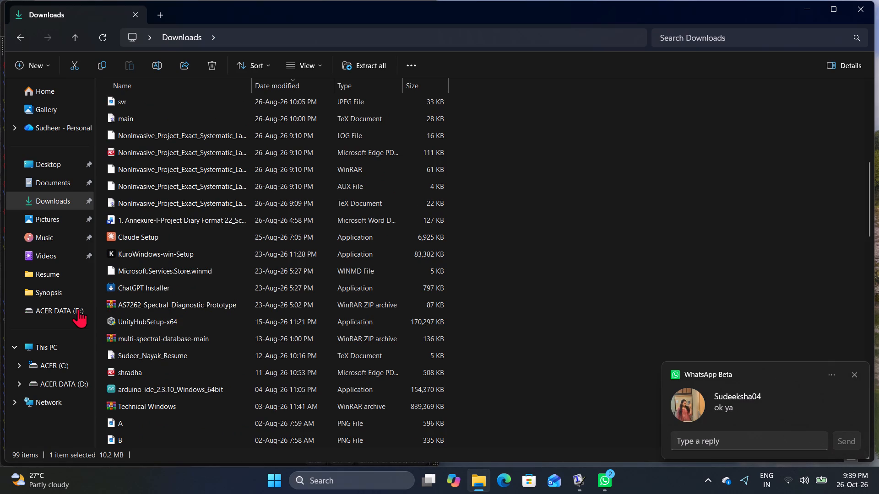
{"action": "scroll", "coordinate": [336, 293], "scroll_direction": "up", "scroll_amount": 16}
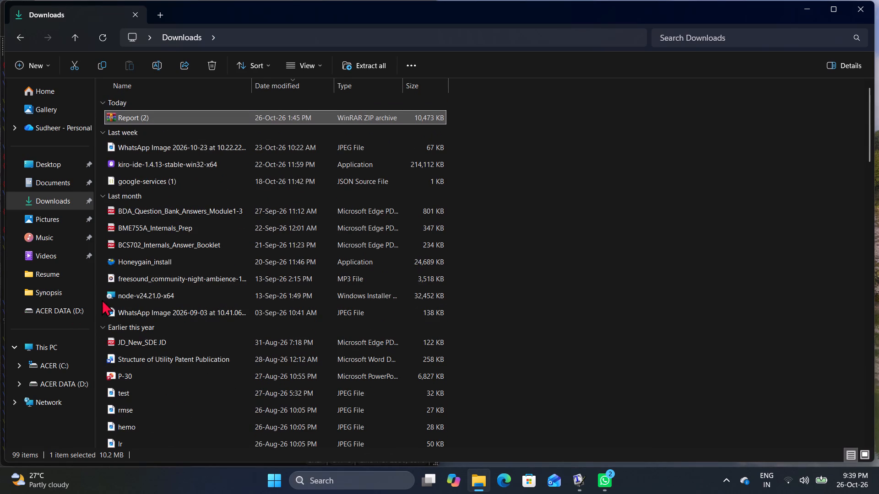
{"action": "left_click", "coordinate": [71, 304]}
{"action": "left_click", "coordinate": [71, 275]}
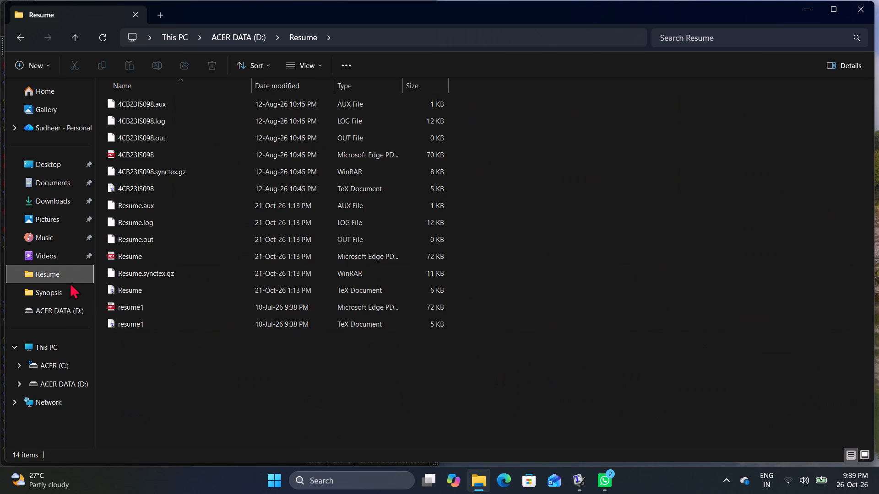
{"action": "left_click", "coordinate": [72, 304]}
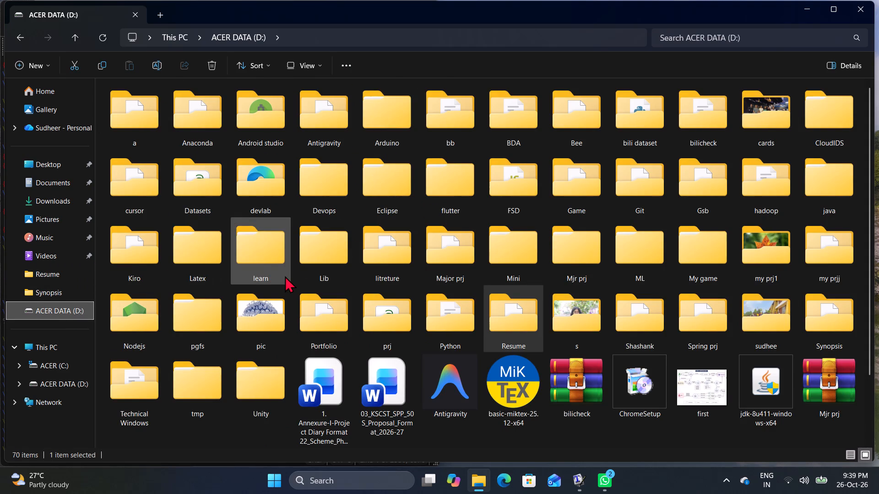
Open the Synopsis folder inside the Report folder on the Desktop.
{"action": "left_click", "coordinate": [39, 167]}
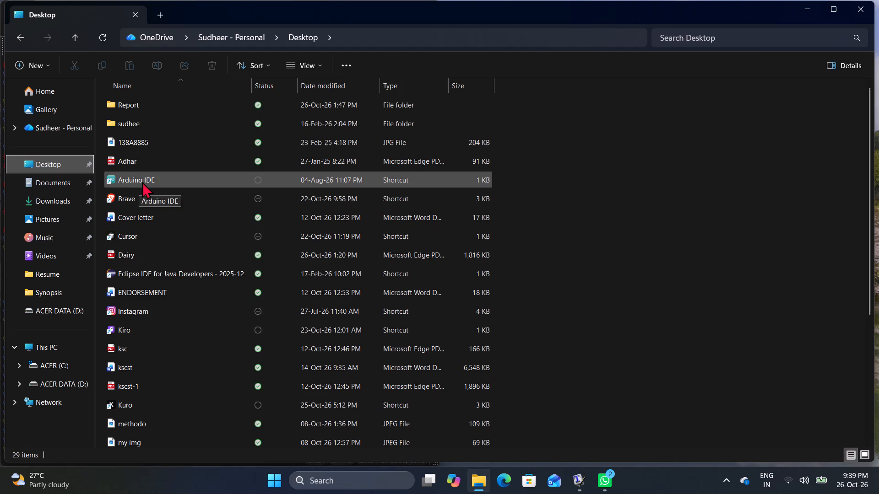
{"action": "double_click", "coordinate": [134, 112]}
{"action": "double_click", "coordinate": [132, 107]}
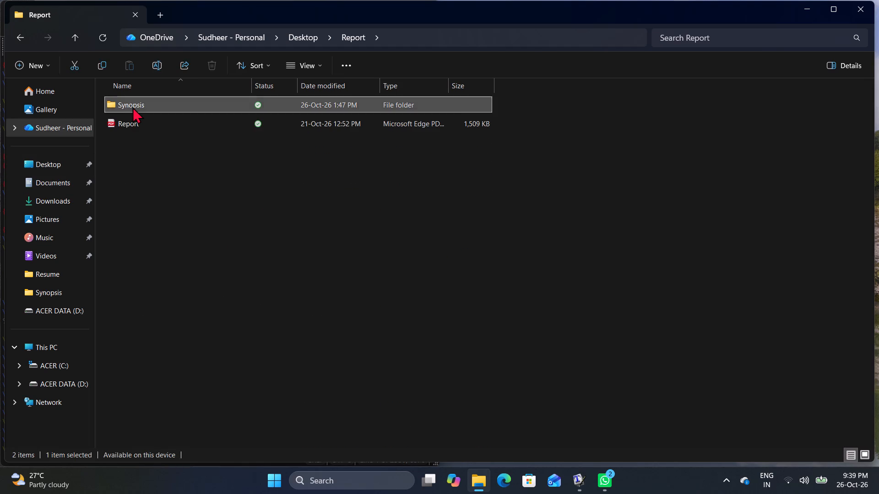
{"action": "scroll", "coordinate": [170, 319], "scroll_direction": "down", "scroll_amount": 16}
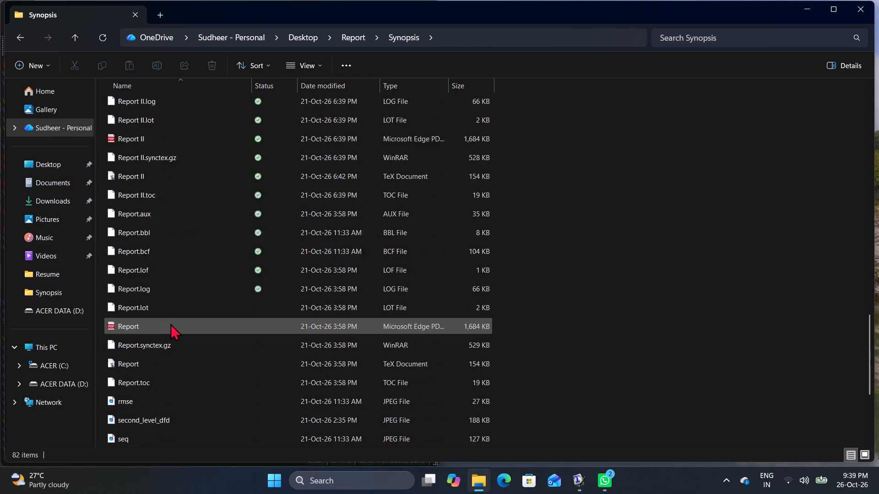
{"action": "scroll", "coordinate": [170, 323], "scroll_direction": "down", "scroll_amount": 16}
{"action": "scroll", "coordinate": [170, 323], "scroll_direction": "up", "scroll_amount": 3}
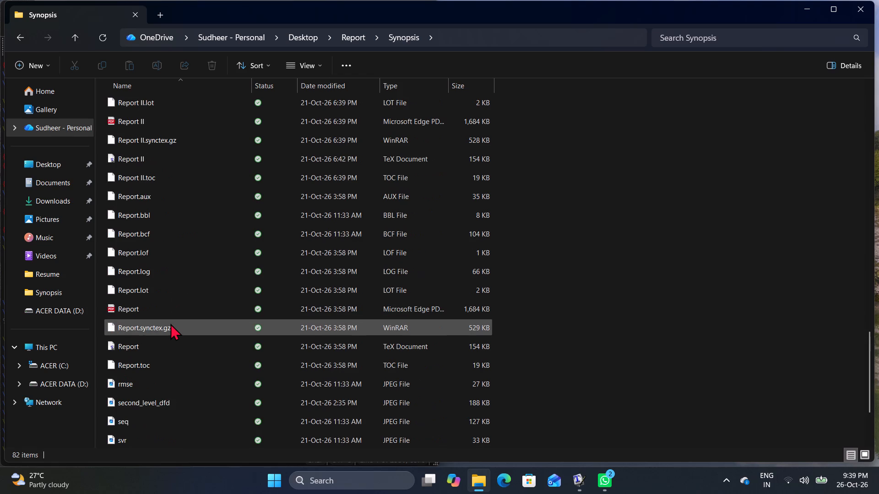
{"action": "scroll", "coordinate": [170, 323], "scroll_direction": "up", "scroll_amount": 4}
{"action": "scroll", "coordinate": [170, 340], "scroll_direction": "down", "scroll_amount": 4}
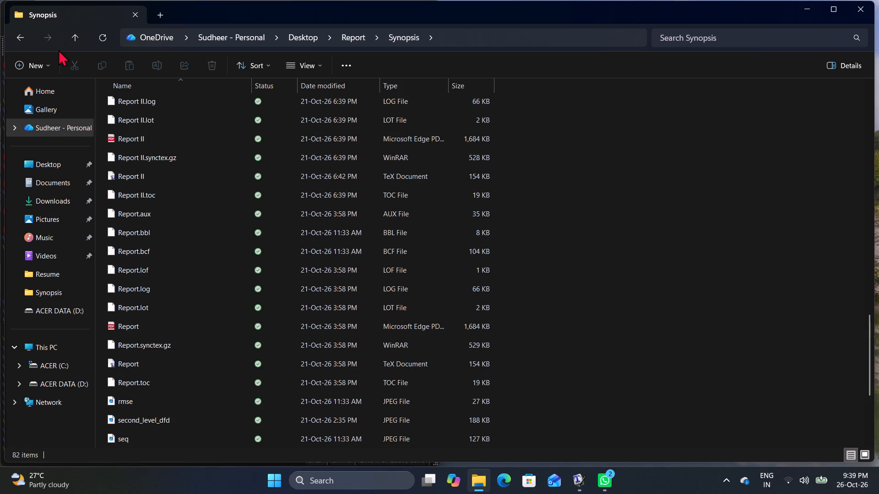
{"action": "left_click", "coordinate": [78, 36]}
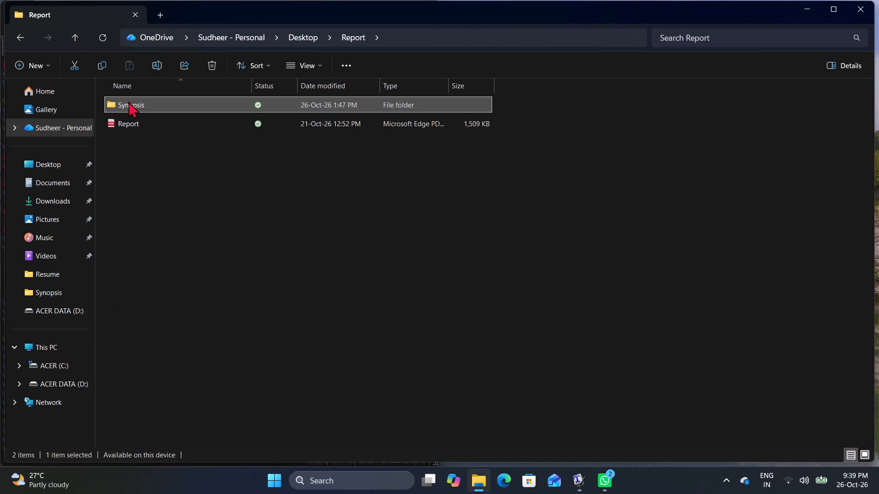
{"action": "double_click", "coordinate": [128, 101]}
Open the Report II PDF from the Synopsis folder.
{"action": "scroll", "coordinate": [141, 228], "scroll_direction": "down", "scroll_amount": 6}
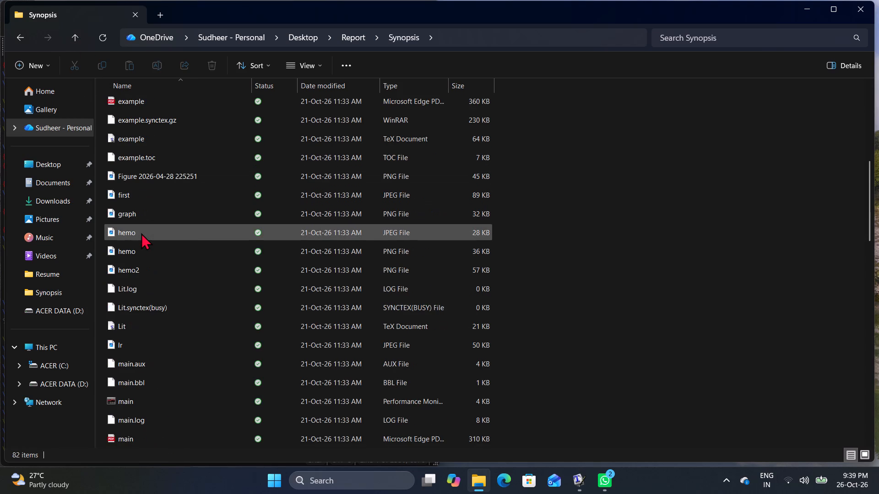
{"action": "scroll", "coordinate": [141, 233], "scroll_direction": "down", "scroll_amount": 7}
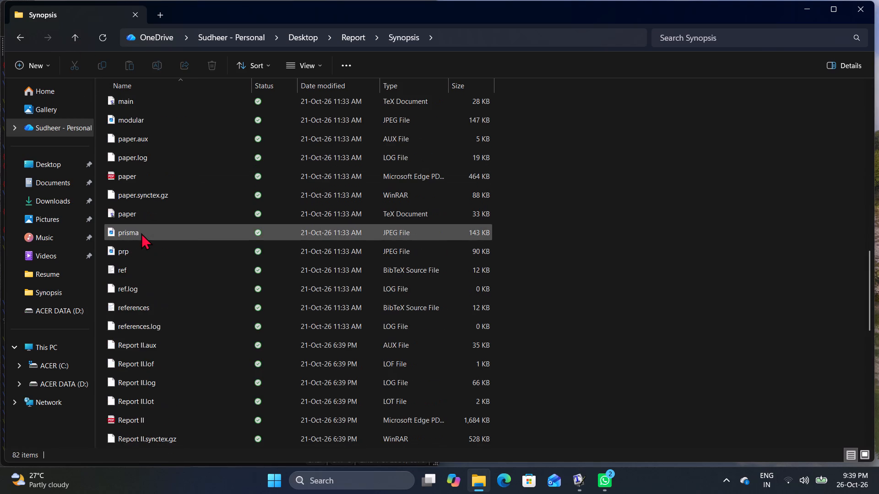
{"action": "scroll", "coordinate": [141, 233], "scroll_direction": "down", "scroll_amount": 3}
{"action": "double_click", "coordinate": [145, 247]}
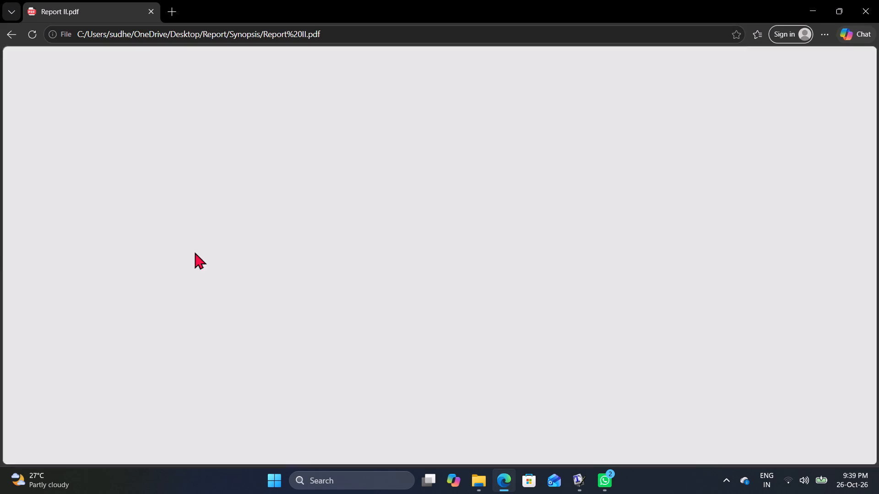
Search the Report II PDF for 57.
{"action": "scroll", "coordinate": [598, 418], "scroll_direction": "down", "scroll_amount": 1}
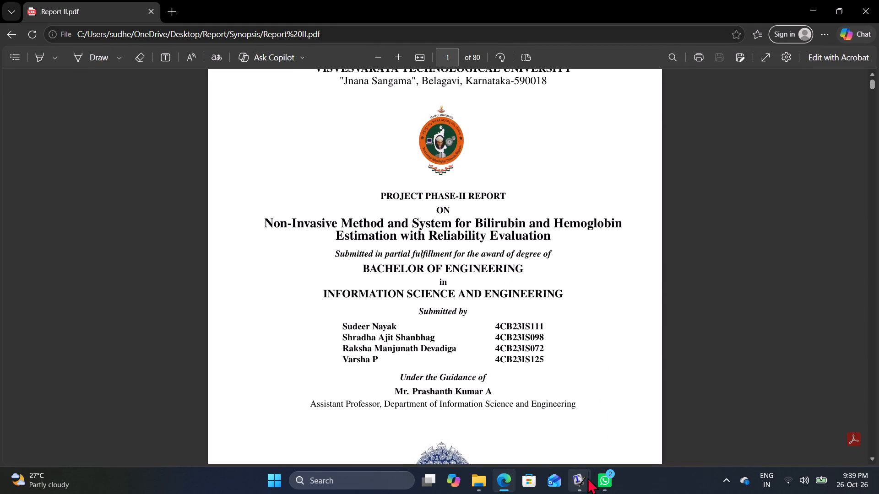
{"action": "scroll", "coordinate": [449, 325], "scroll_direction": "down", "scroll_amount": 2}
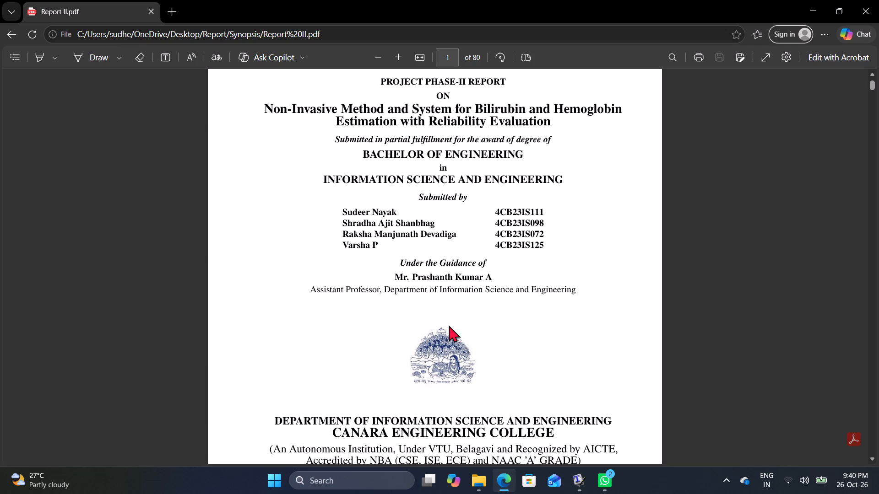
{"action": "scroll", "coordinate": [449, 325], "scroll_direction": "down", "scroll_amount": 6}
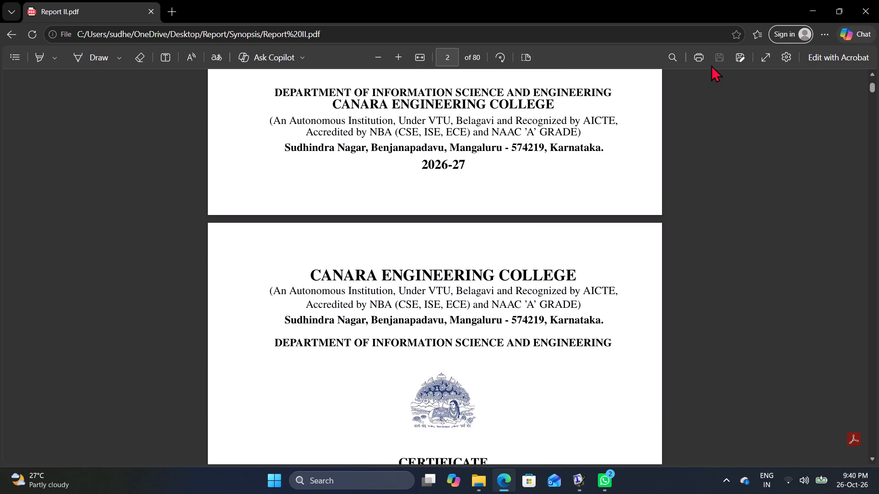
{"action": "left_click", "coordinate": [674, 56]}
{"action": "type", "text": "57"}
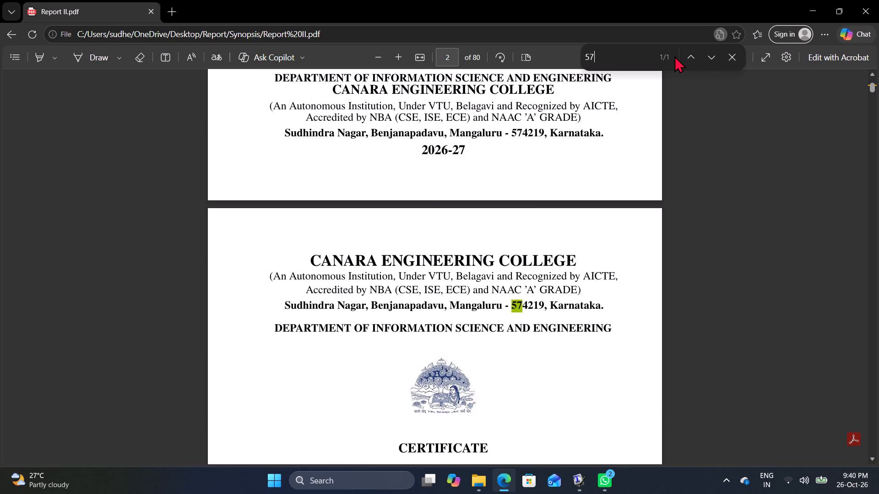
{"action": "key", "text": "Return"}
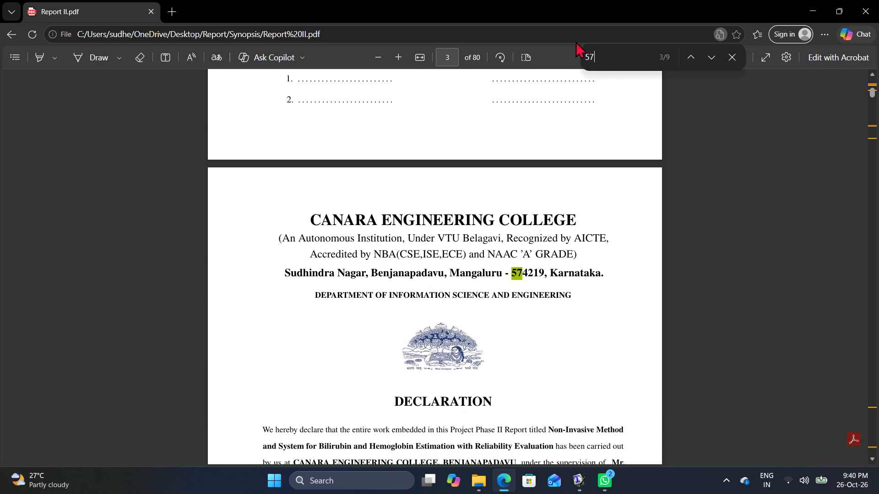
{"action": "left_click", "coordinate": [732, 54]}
Go to page 57 of the Report II PDF.
{"action": "left_click_drag", "start_coordinate": [441, 58], "coordinate": [448, 59]}
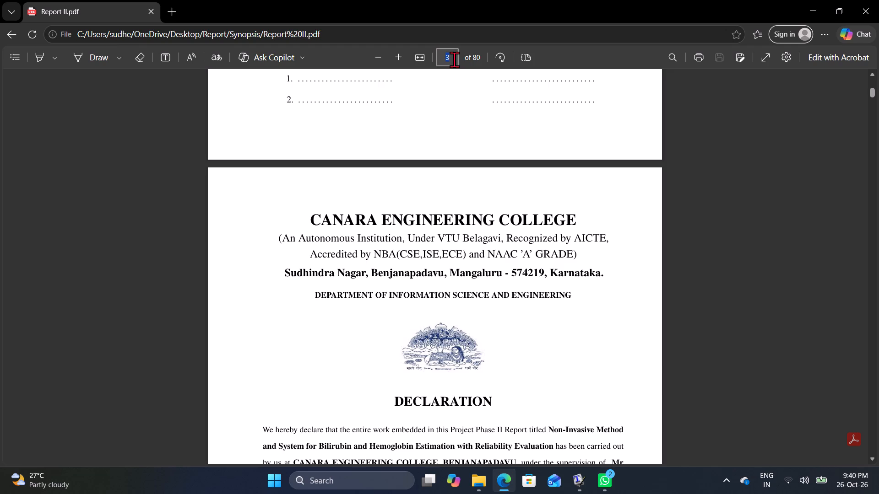
{"action": "left_click", "coordinate": [454, 59]}
{"action": "type", "text": "57"}
{"action": "key", "text": "BackSpace"}
{"action": "key", "text": "BackSpace"}
{"action": "key", "text": "BackSpace"}
{"action": "key", "text": "BackSpace"}
{"action": "key", "text": "BackSpace"}
{"action": "key", "text": "BackSpace"}
{"action": "key", "text": "BackSpace"}
{"action": "key", "text": "BackSpace"}
{"action": "key", "text": "BackSpace"}
{"action": "key", "text": "BackSpace"}
{"action": "key", "text": "BackSpace"}
{"action": "key", "text": "BackSpace"}
{"action": "type", "text": "57"}
{"action": "key", "text": "Return"}
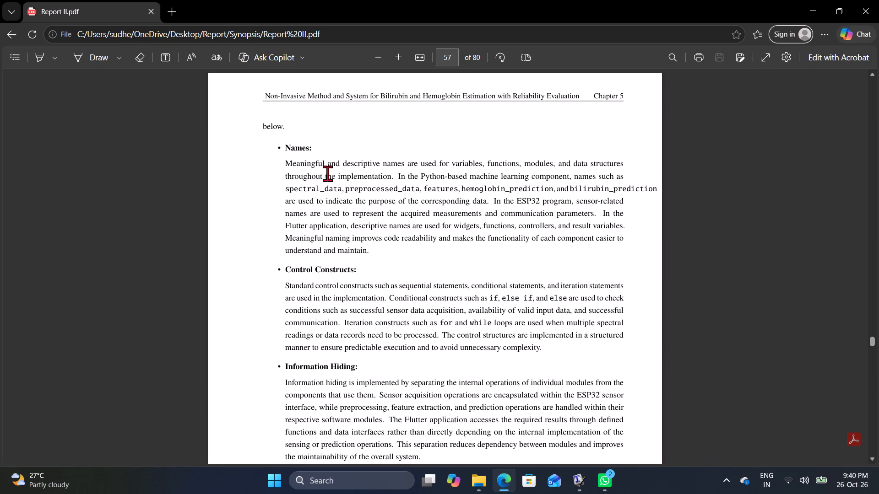
Read the report from section 5.4 Coding/Pseudocodes through the start of Chapter 6, Results and Discussion.
{"action": "scroll", "coordinate": [352, 214], "scroll_direction": "up", "scroll_amount": 9}
{"action": "scroll", "coordinate": [352, 214], "scroll_direction": "down", "scroll_amount": 2}
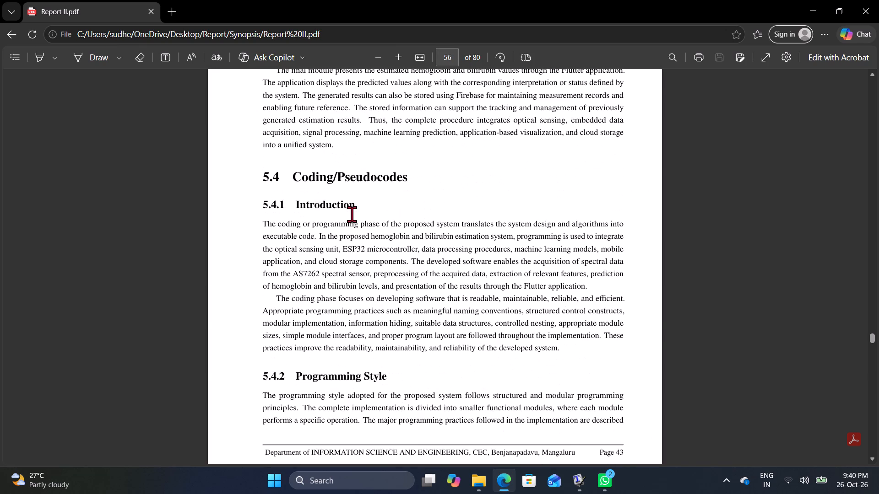
{"action": "scroll", "coordinate": [352, 214], "scroll_direction": "down", "scroll_amount": 4}
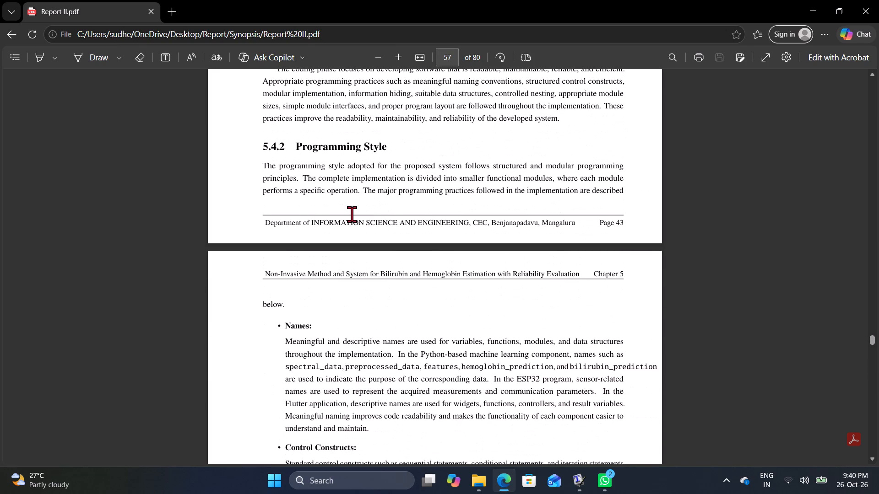
{"action": "scroll", "coordinate": [352, 214], "scroll_direction": "down", "scroll_amount": 2}
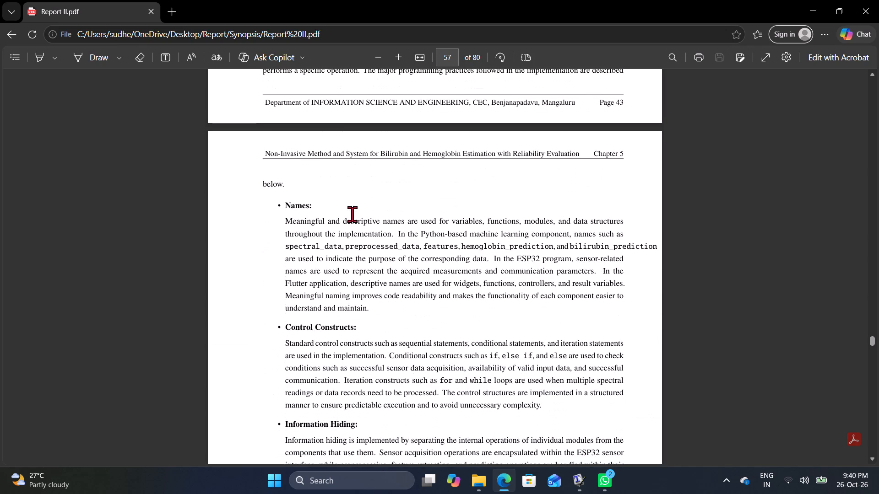
{"action": "scroll", "coordinate": [352, 214], "scroll_direction": "up", "scroll_amount": 3}
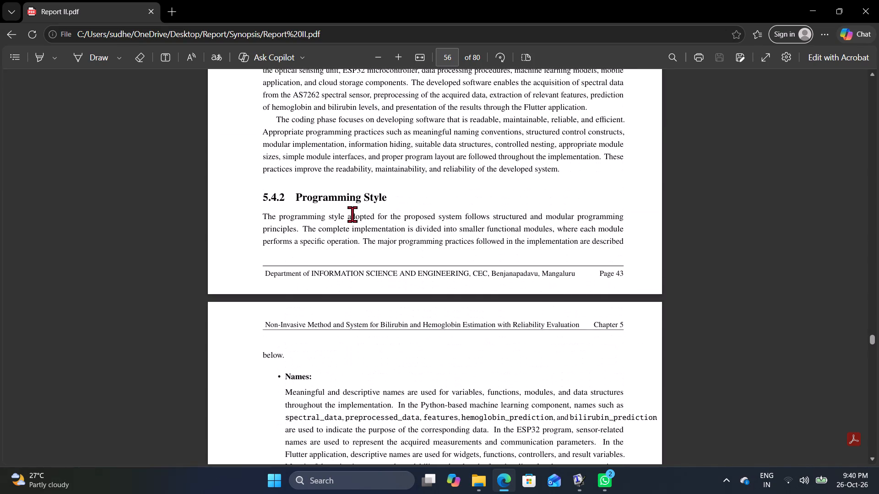
{"action": "scroll", "coordinate": [352, 214], "scroll_direction": "down", "scroll_amount": 7}
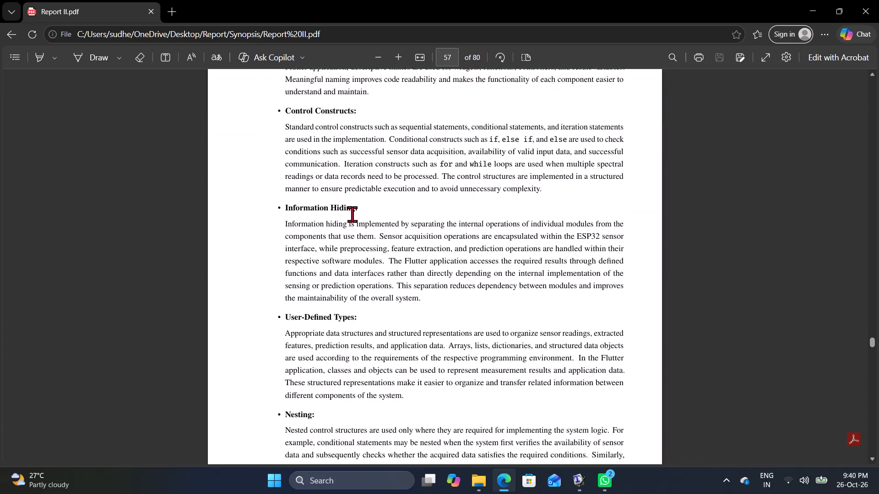
{"action": "scroll", "coordinate": [352, 214], "scroll_direction": "down", "scroll_amount": 9}
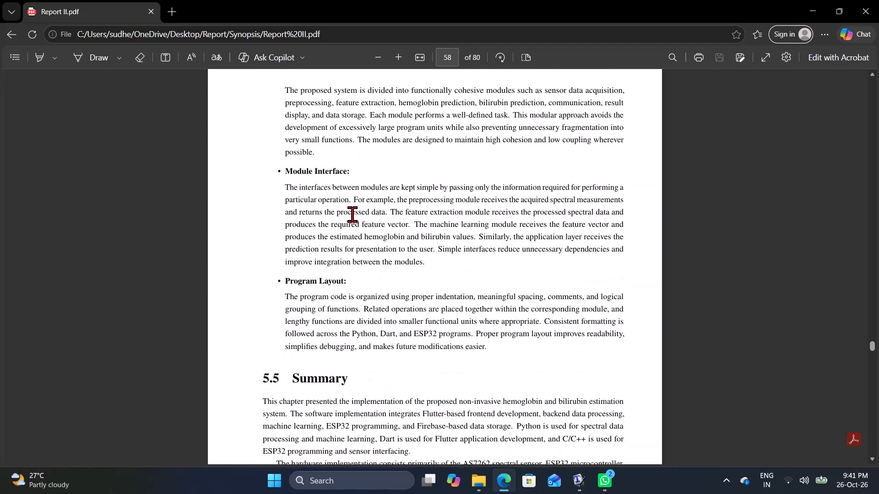
{"action": "scroll", "coordinate": [352, 214], "scroll_direction": "down", "scroll_amount": 10}
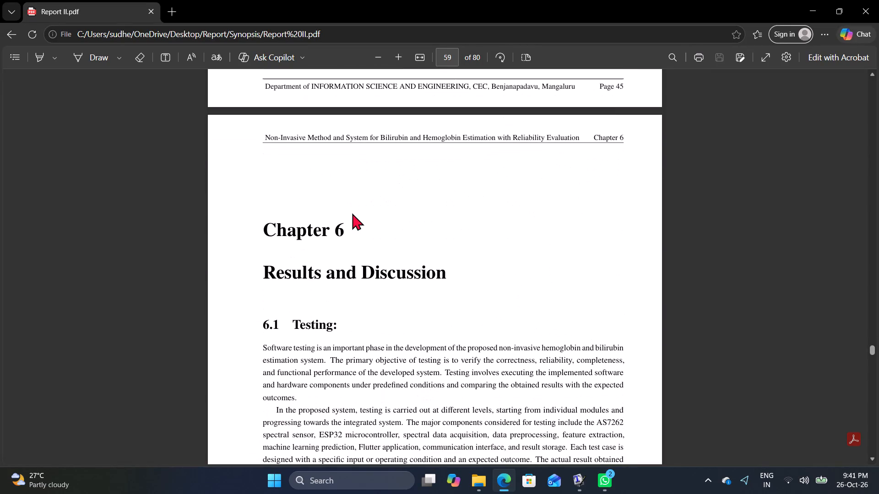
{"action": "scroll", "coordinate": [352, 213], "scroll_direction": "down", "scroll_amount": 3}
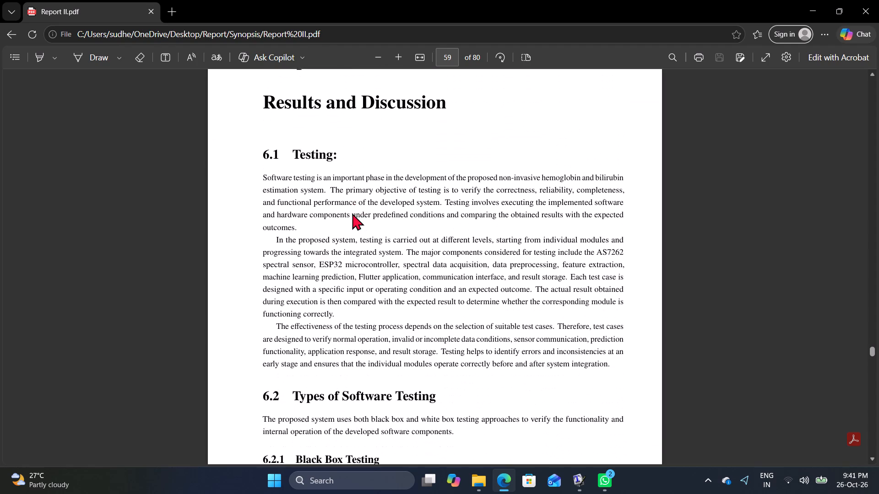
Read Chapter 6 of the report from section 6.1 Testing through to the start of Chapter 7, Conclusion and Future Work.
{"action": "scroll", "coordinate": [352, 213], "scroll_direction": "down", "scroll_amount": 7}
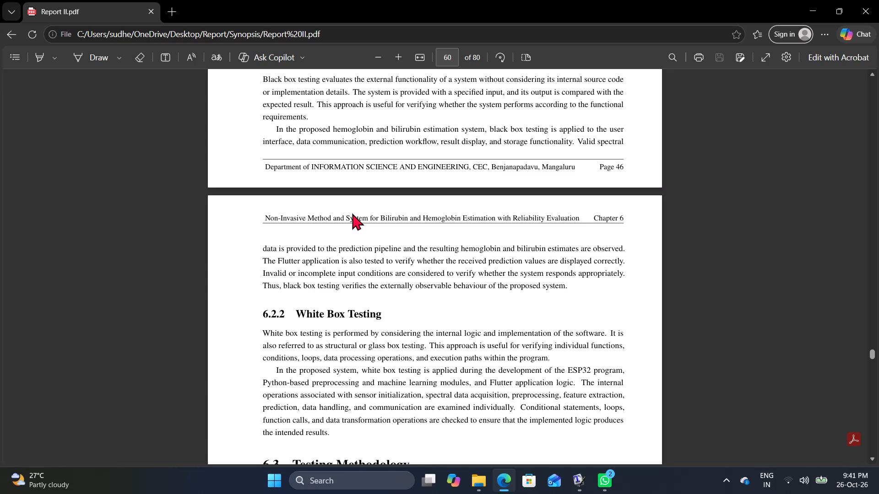
{"action": "scroll", "coordinate": [352, 213], "scroll_direction": "down", "scroll_amount": 4}
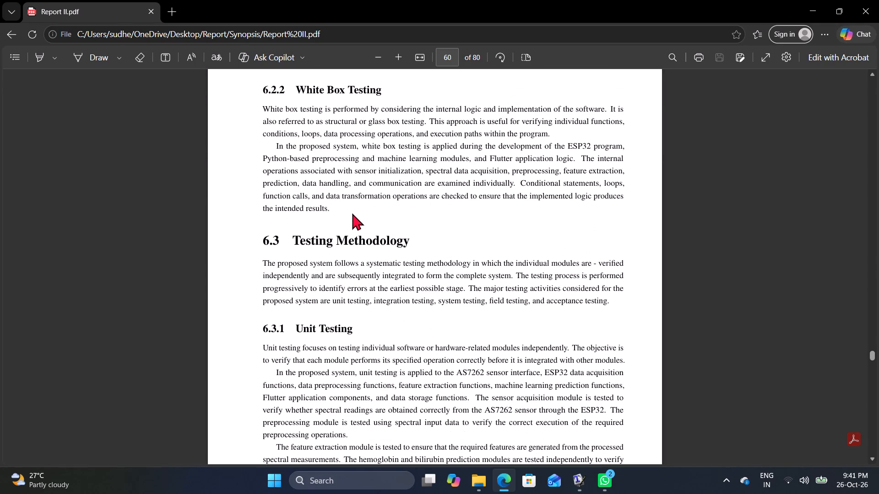
{"action": "scroll", "coordinate": [352, 213], "scroll_direction": "down", "scroll_amount": 12}
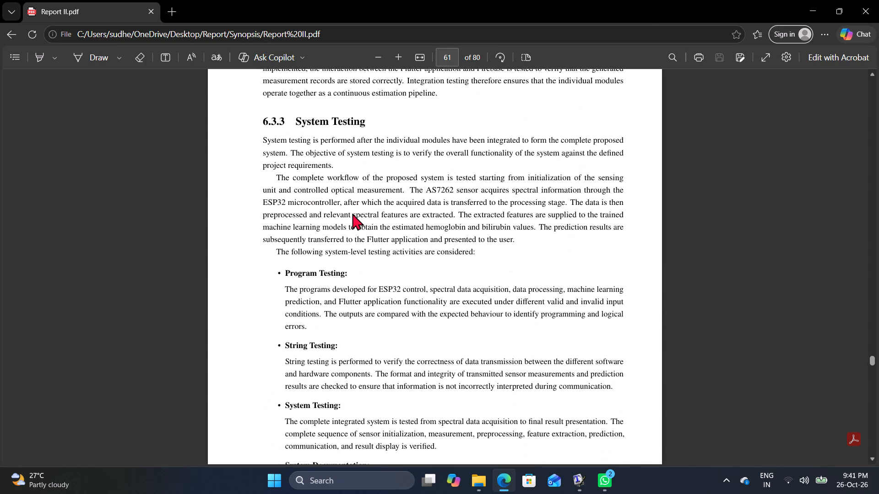
{"action": "scroll", "coordinate": [352, 213], "scroll_direction": "down", "scroll_amount": 20}
{"action": "scroll", "coordinate": [352, 213], "scroll_direction": "down", "scroll_amount": 3}
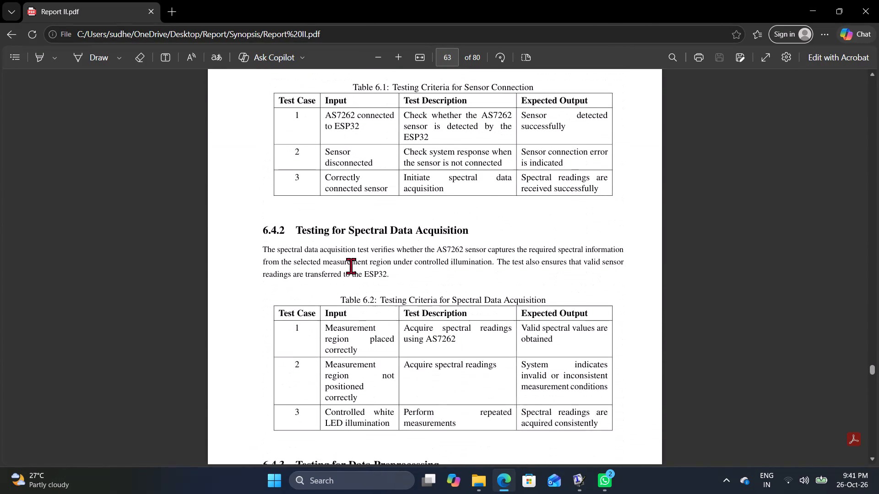
{"action": "scroll", "coordinate": [351, 266], "scroll_direction": "down", "scroll_amount": 10}
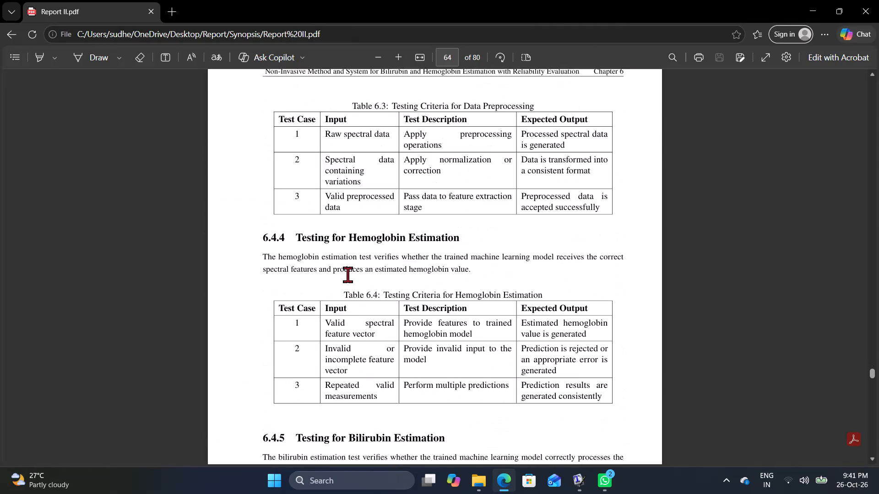
{"action": "scroll", "coordinate": [347, 274], "scroll_direction": "down", "scroll_amount": 20}
{"action": "scroll", "coordinate": [347, 274], "scroll_direction": "down", "scroll_amount": 7}
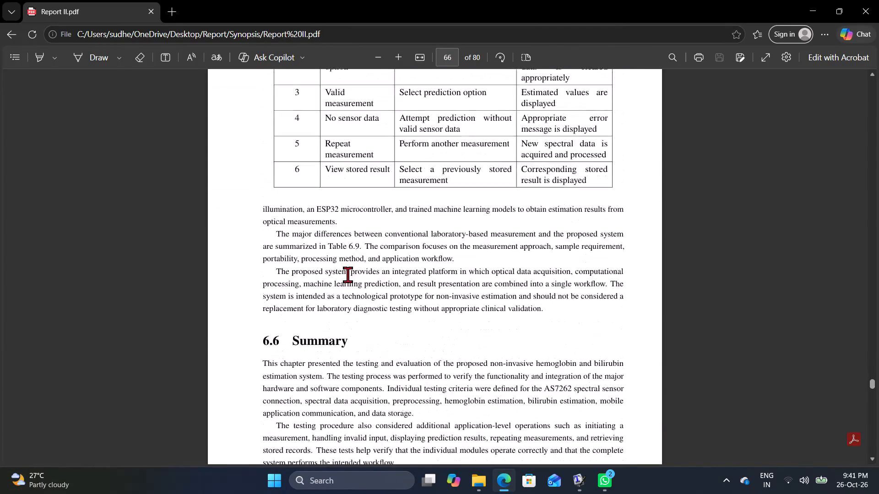
{"action": "scroll", "coordinate": [347, 274], "scroll_direction": "down", "scroll_amount": 20}
{"action": "scroll", "coordinate": [347, 274], "scroll_direction": "down", "scroll_amount": 6}
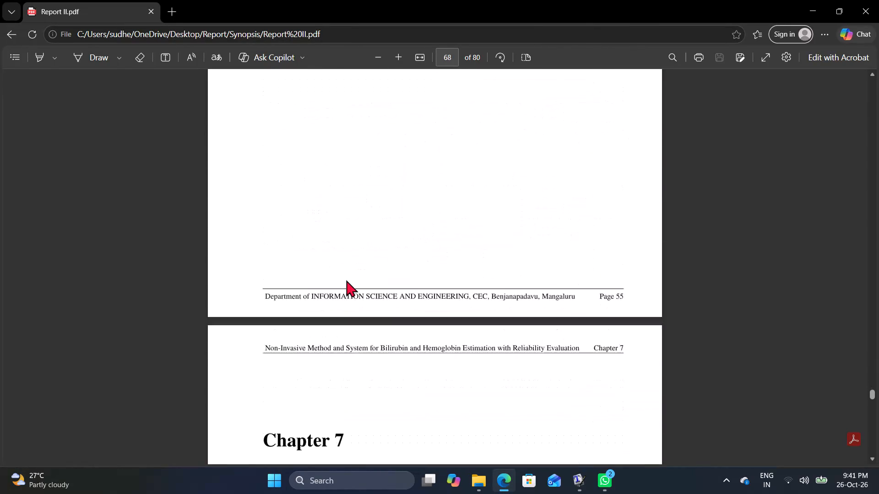
{"action": "scroll", "coordinate": [346, 280], "scroll_direction": "down", "scroll_amount": 6}
Go back to the end of Chapter 6 and examine the page layout of pages 67 and 68 before Chapter 7.
{"action": "scroll", "coordinate": [344, 292], "scroll_direction": "up", "scroll_amount": 3}
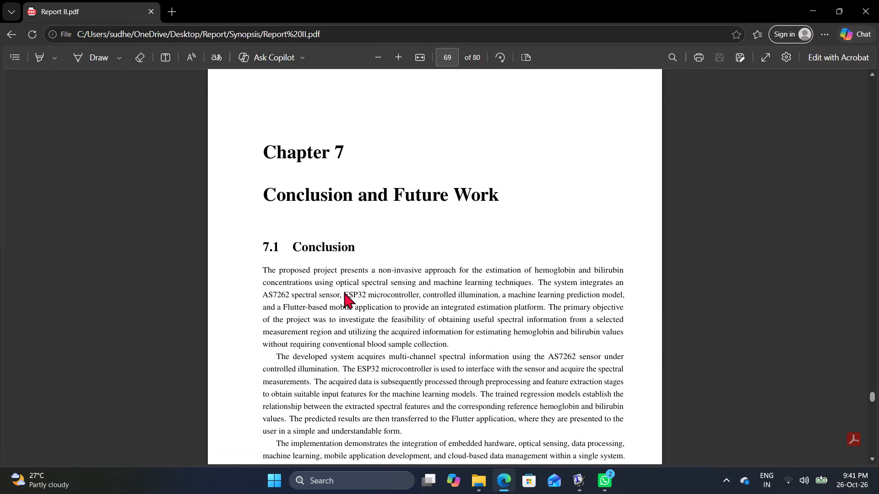
{"action": "scroll", "coordinate": [344, 292], "scroll_direction": "up", "scroll_amount": 12}
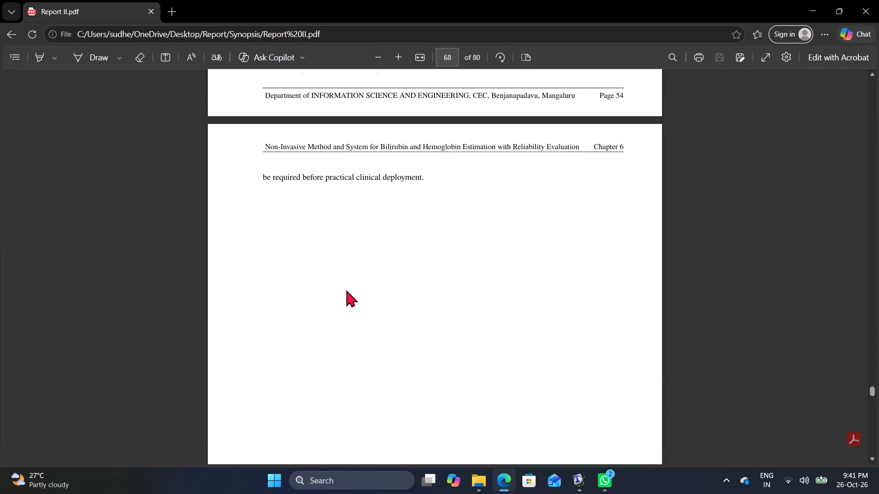
{"action": "scroll", "coordinate": [346, 290], "scroll_direction": "up", "scroll_amount": 4}
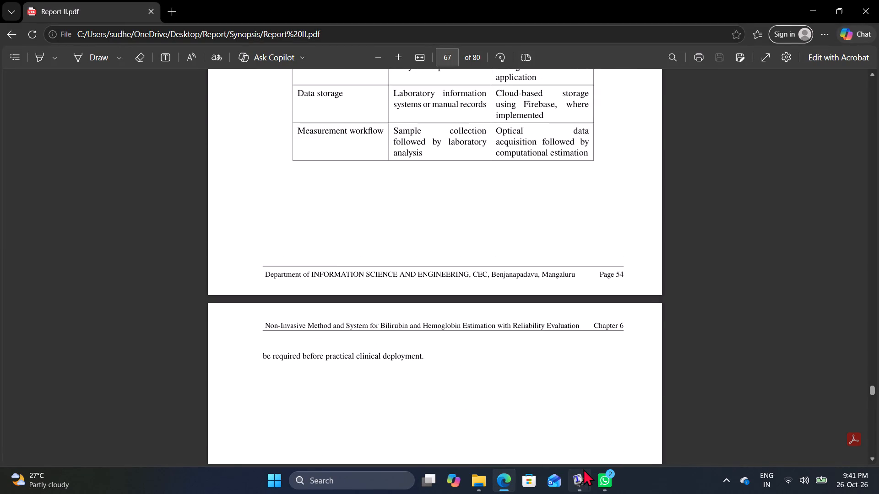
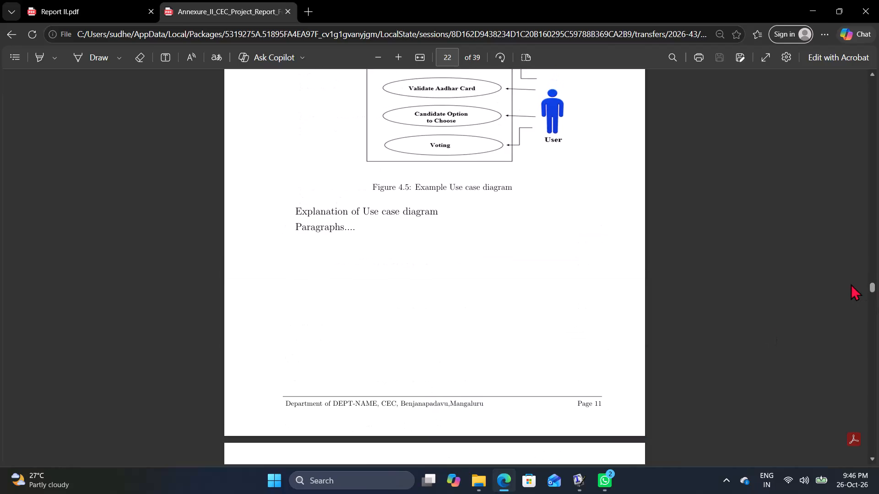
Review the Annexure II project report format's front matter from the title page through the certificate, declaration, acknowledgement and abstract.
{"action": "left_click_drag", "start_coordinate": [872, 287], "coordinate": [871, 146]}
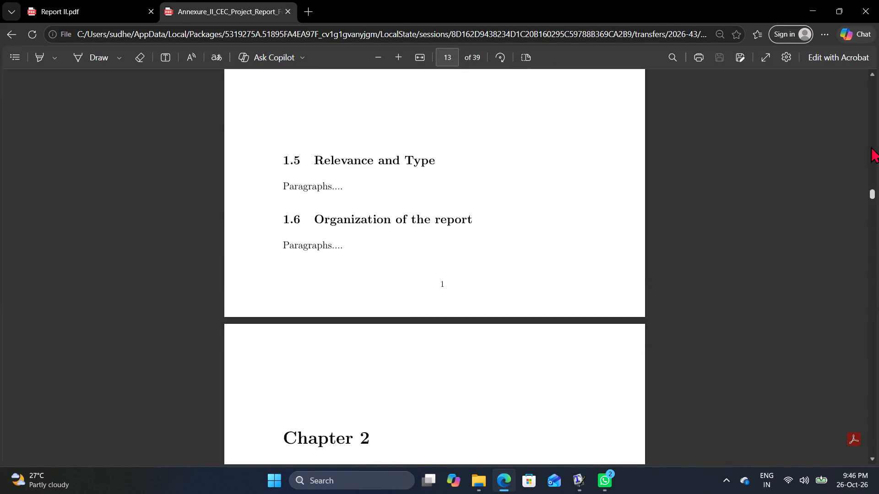
{"action": "left_click_drag", "start_coordinate": [871, 146], "coordinate": [874, 70]}
{"action": "scroll", "coordinate": [556, 260], "scroll_direction": "down", "scroll_amount": 2}
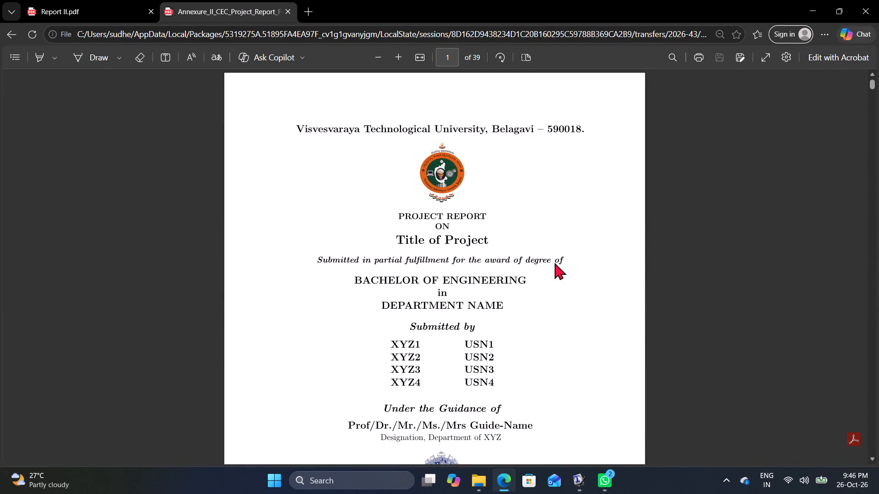
{"action": "scroll", "coordinate": [554, 263], "scroll_direction": "down", "scroll_amount": 8}
{"action": "scroll", "coordinate": [586, 365], "scroll_direction": "down", "scroll_amount": 2}
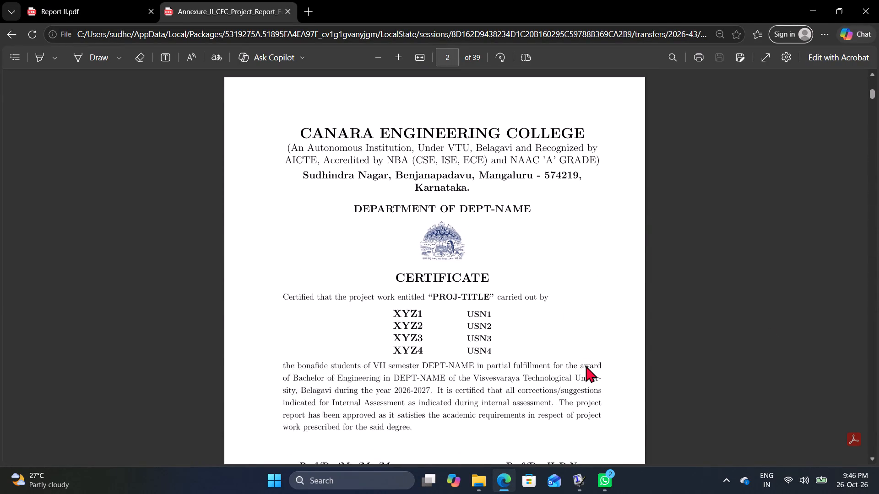
{"action": "scroll", "coordinate": [586, 365], "scroll_direction": "down", "scroll_amount": 9}
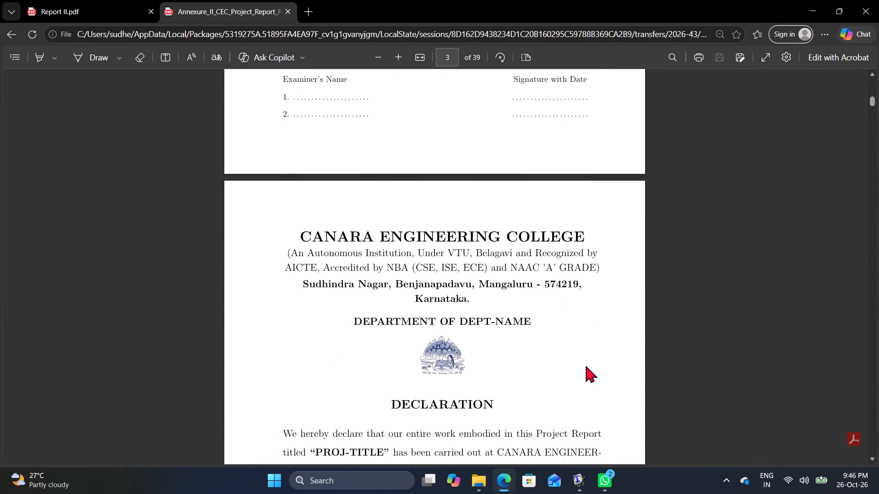
{"action": "scroll", "coordinate": [586, 365], "scroll_direction": "down", "scroll_amount": 7}
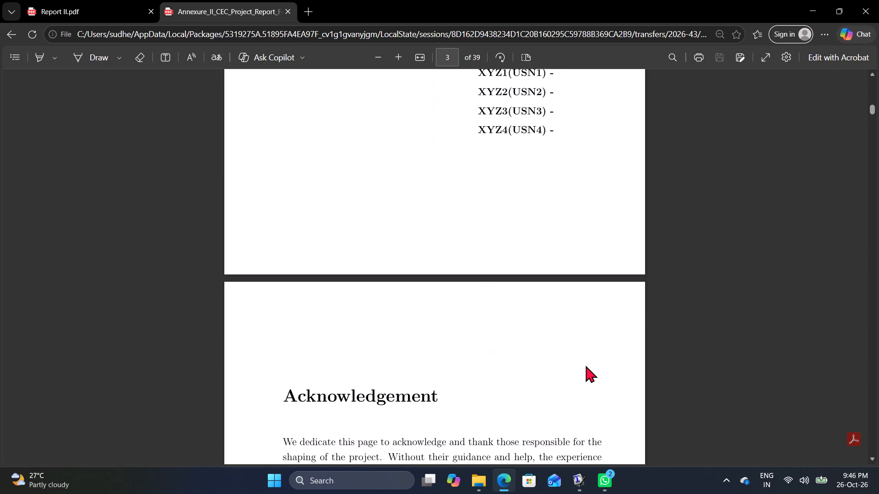
{"action": "scroll", "coordinate": [586, 365], "scroll_direction": "up", "scroll_amount": 6}
{"action": "scroll", "coordinate": [586, 365], "scroll_direction": "down", "scroll_amount": 7}
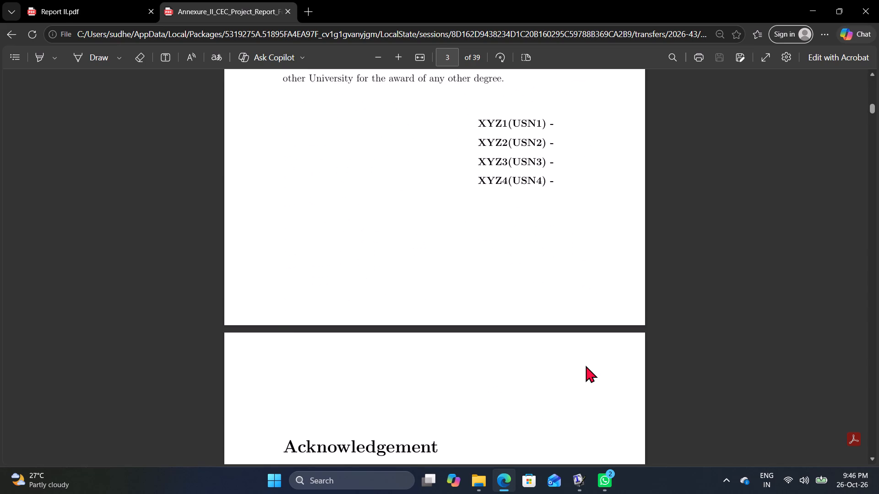
{"action": "scroll", "coordinate": [586, 365], "scroll_direction": "down", "scroll_amount": 16}
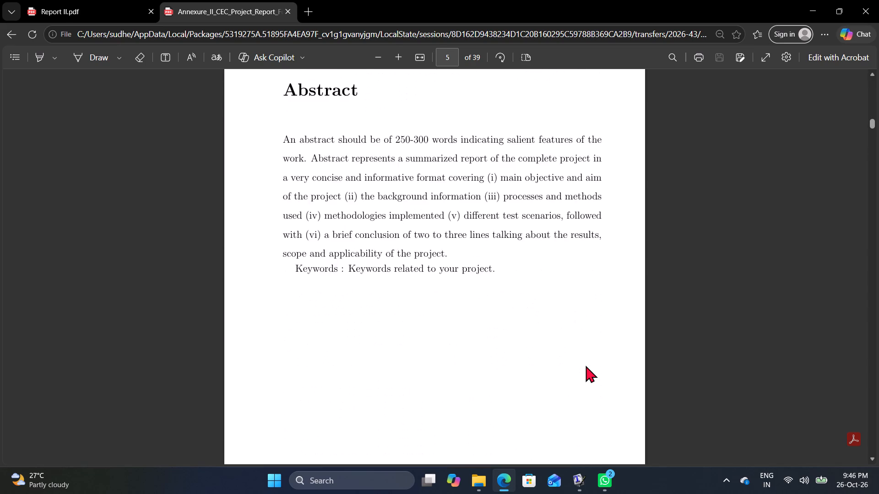
Examine the table of contents of the Annexure II report format, continuing past the List of Figures to page viii.
{"action": "scroll", "coordinate": [586, 365], "scroll_direction": "down", "scroll_amount": 18}
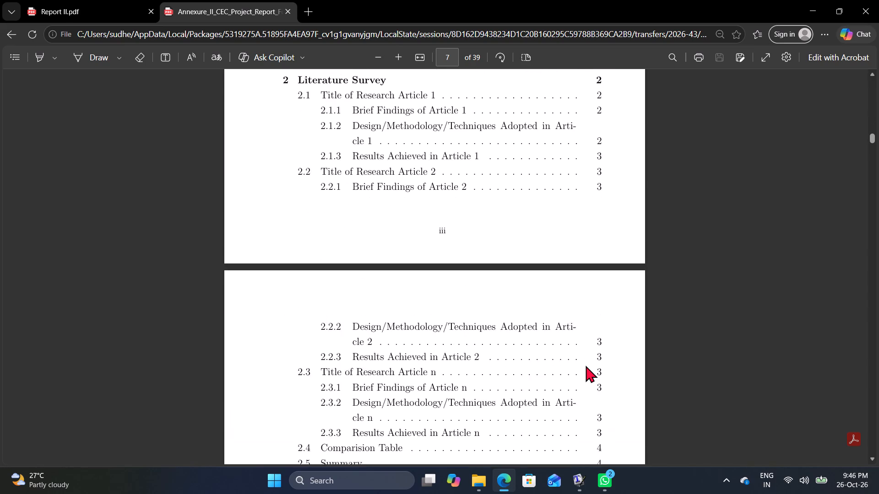
{"action": "scroll", "coordinate": [586, 365], "scroll_direction": "down", "scroll_amount": 18}
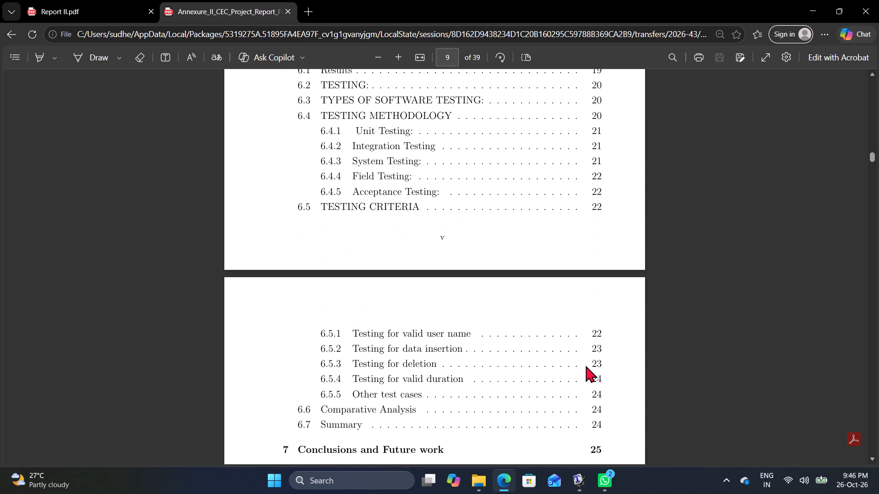
{"action": "scroll", "coordinate": [586, 365], "scroll_direction": "down", "scroll_amount": 10}
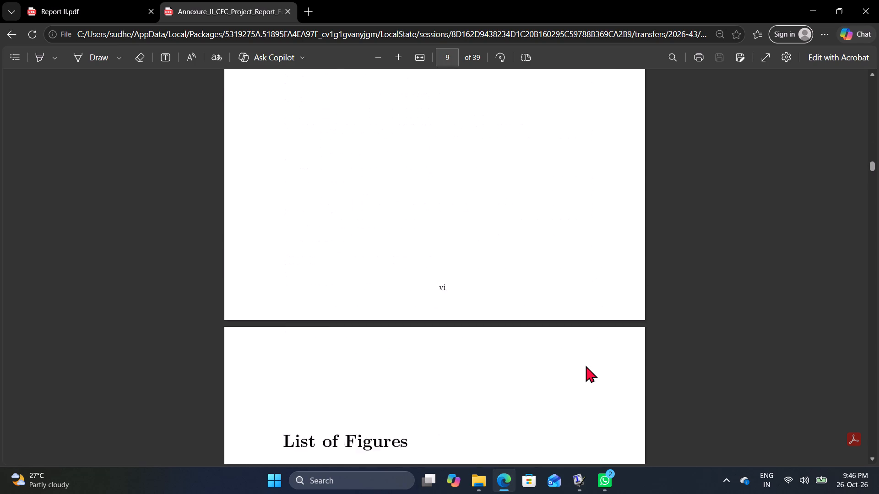
{"action": "scroll", "coordinate": [586, 365], "scroll_direction": "down", "scroll_amount": 19}
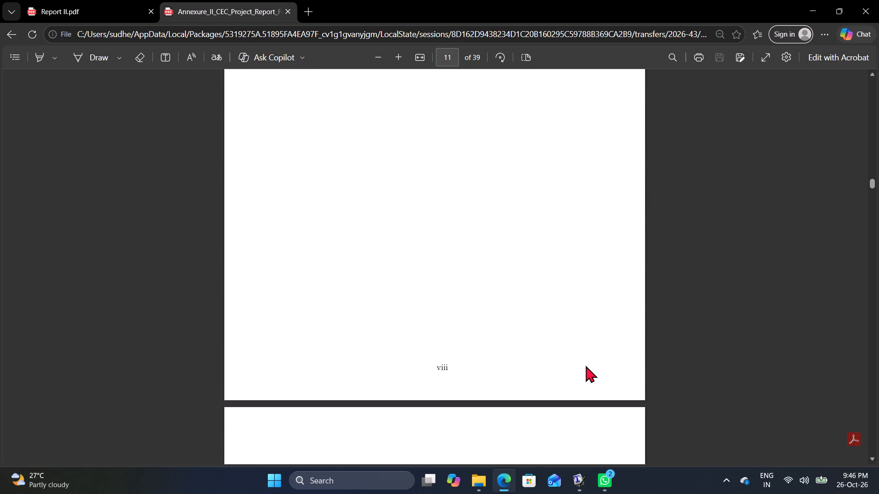
Bring the Annexure II report format to Chapter 1 and place it side by side with the Report II PDF.
{"action": "scroll", "coordinate": [586, 365], "scroll_direction": "down", "scroll_amount": 9}
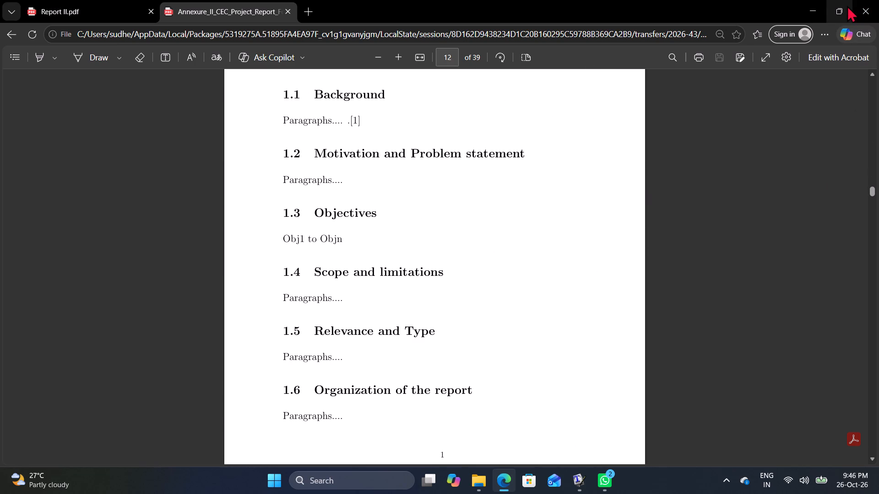
{"action": "left_click", "coordinate": [754, 71]}
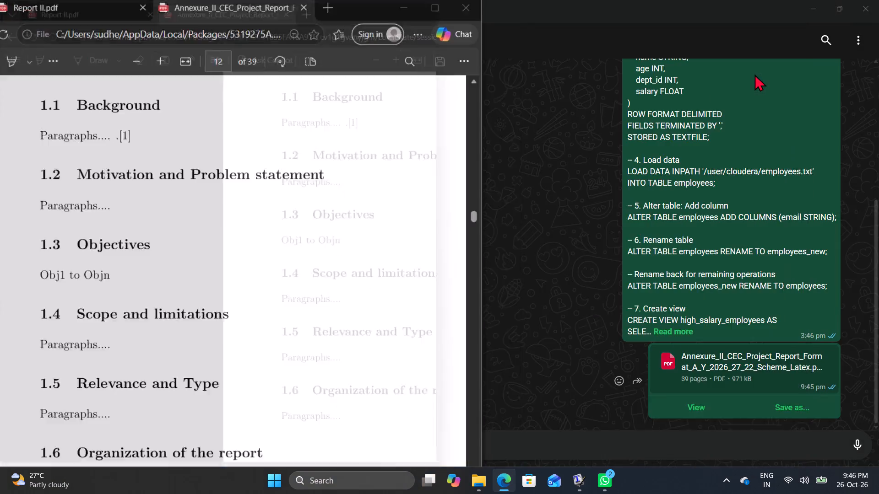
{"action": "left_click", "coordinate": [756, 152]}
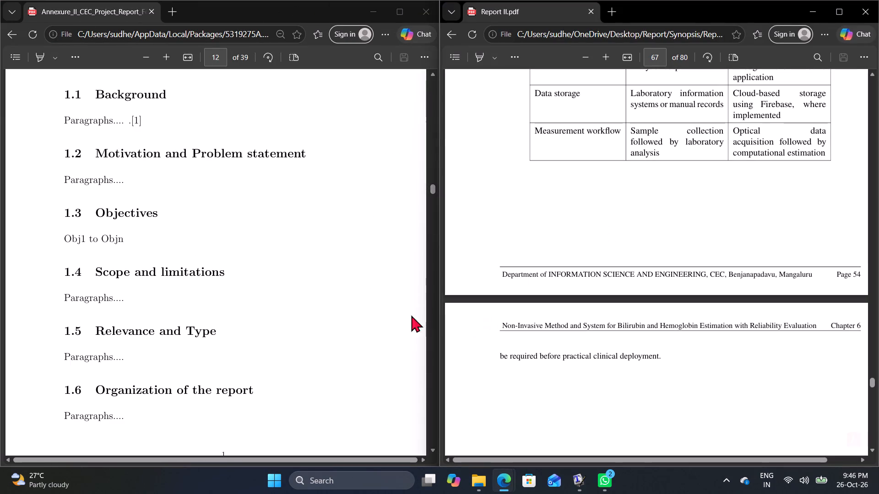
Compare the Chapter 1 Introduction of Report II with the format's sections 1.1 Background to 1.6 Organization of the report.
{"action": "scroll", "coordinate": [642, 322], "scroll_direction": "down", "scroll_amount": 6}
{"action": "scroll", "coordinate": [649, 319], "scroll_direction": "up", "scroll_amount": 11}
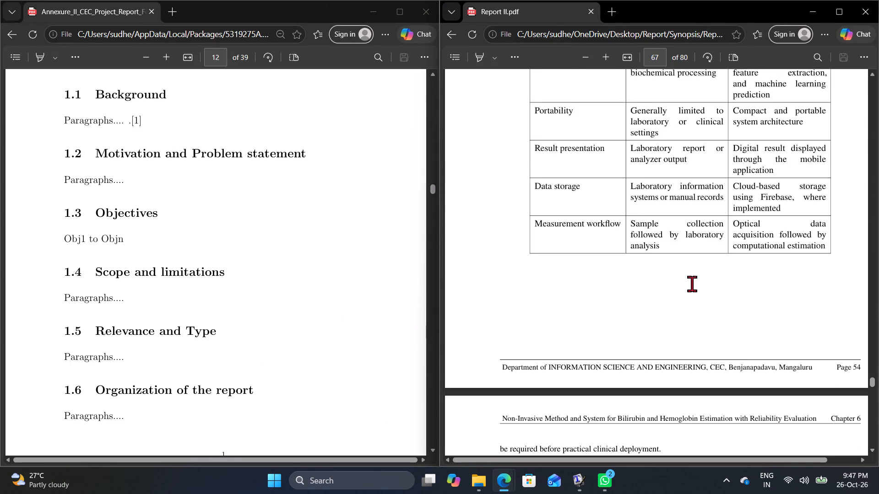
{"action": "left_click_drag", "start_coordinate": [871, 382], "coordinate": [872, 150]}
{"action": "scroll", "coordinate": [168, 307], "scroll_direction": "up", "scroll_amount": 7}
{"action": "scroll", "coordinate": [168, 307], "scroll_direction": "down", "scroll_amount": 11}
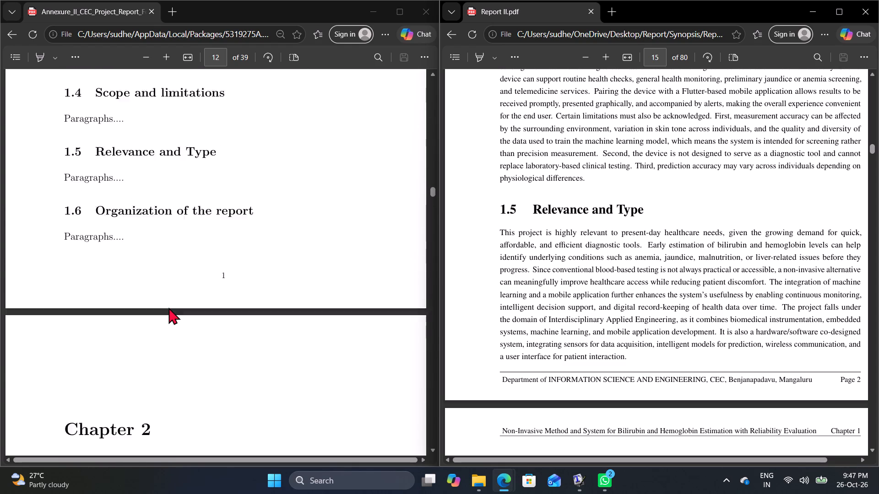
{"action": "scroll", "coordinate": [168, 307], "scroll_direction": "down", "scroll_amount": 3}
{"action": "scroll", "coordinate": [168, 307], "scroll_direction": "up", "scroll_amount": 7}
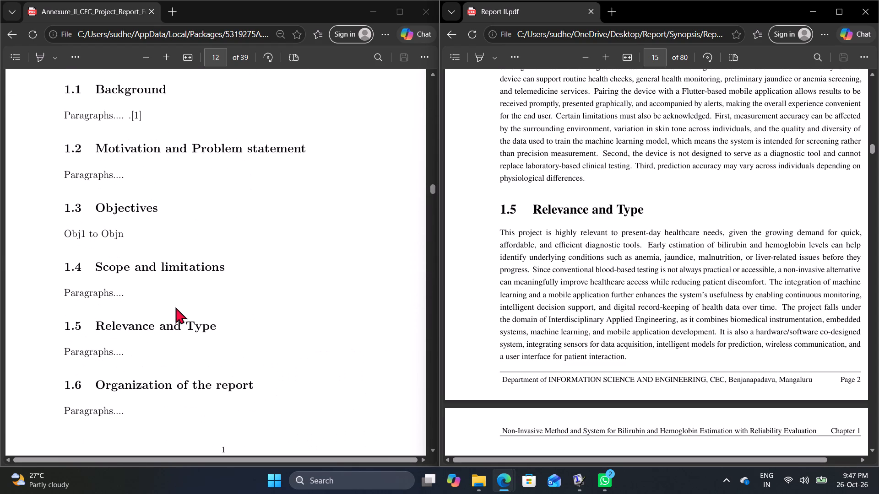
{"action": "scroll", "coordinate": [587, 289], "scroll_direction": "up", "scroll_amount": 20}
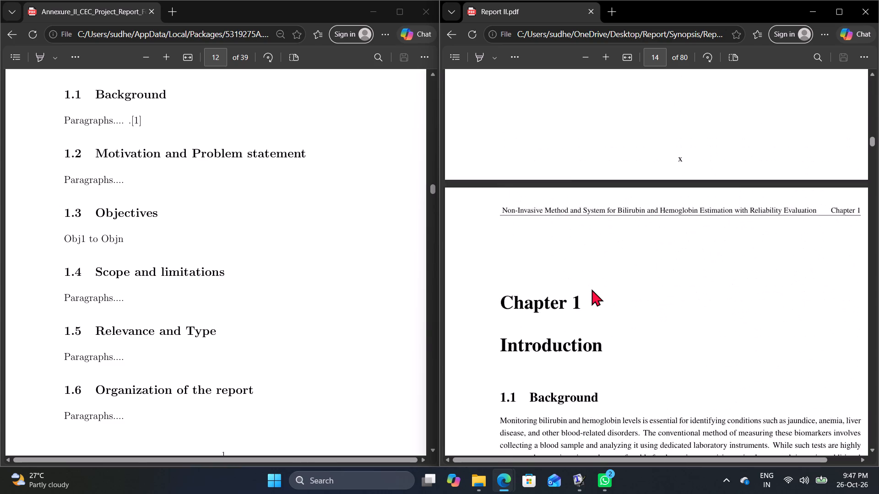
{"action": "scroll", "coordinate": [591, 289], "scroll_direction": "up", "scroll_amount": 6}
{"action": "scroll", "coordinate": [591, 289], "scroll_direction": "down", "scroll_amount": 4}
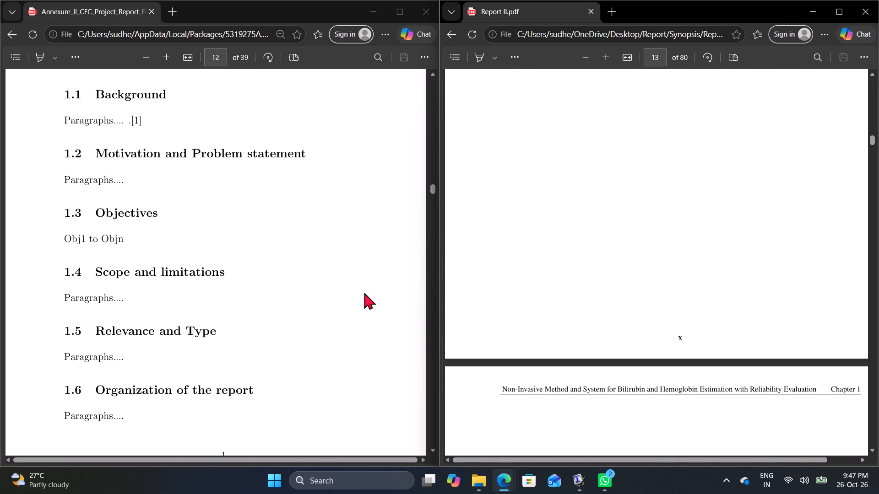
{"action": "scroll", "coordinate": [363, 293], "scroll_direction": "down", "scroll_amount": 2}
{"action": "scroll", "coordinate": [651, 240], "scroll_direction": "down", "scroll_amount": 2}
{"action": "scroll", "coordinate": [364, 278], "scroll_direction": "down", "scroll_amount": 4}
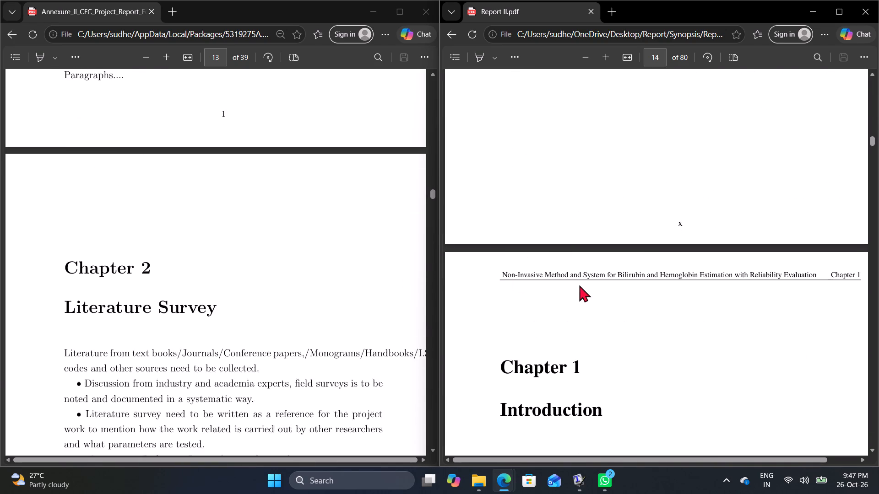
{"action": "scroll", "coordinate": [377, 257], "scroll_direction": "up", "scroll_amount": 2}
{"action": "scroll", "coordinate": [692, 203], "scroll_direction": "down", "scroll_amount": 9}
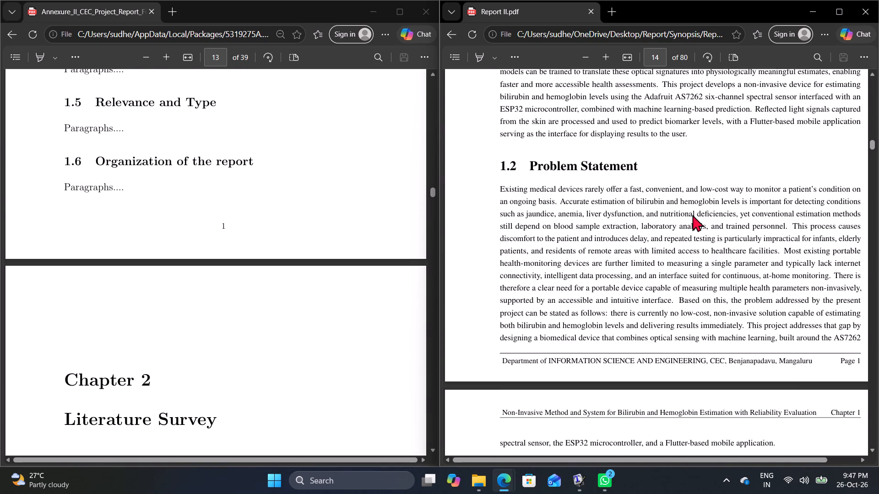
{"action": "scroll", "coordinate": [692, 215], "scroll_direction": "down", "scroll_amount": 14}
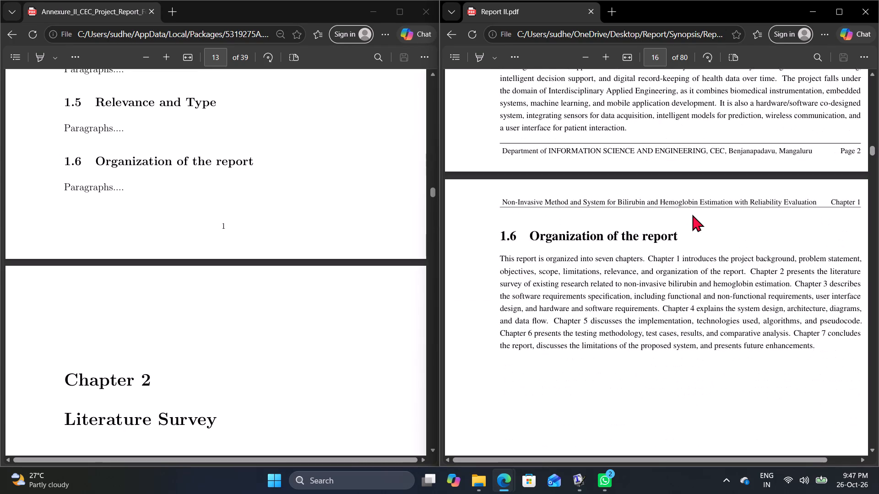
Compare the Literature Survey opening and Article 1 subsections of Report II with the format's Chapter 2 guidelines.
{"action": "scroll", "coordinate": [692, 215], "scroll_direction": "down", "scroll_amount": 3}
{"action": "scroll", "coordinate": [583, 263], "scroll_direction": "down", "scroll_amount": 5}
{"action": "scroll", "coordinate": [346, 308], "scroll_direction": "down", "scroll_amount": 3}
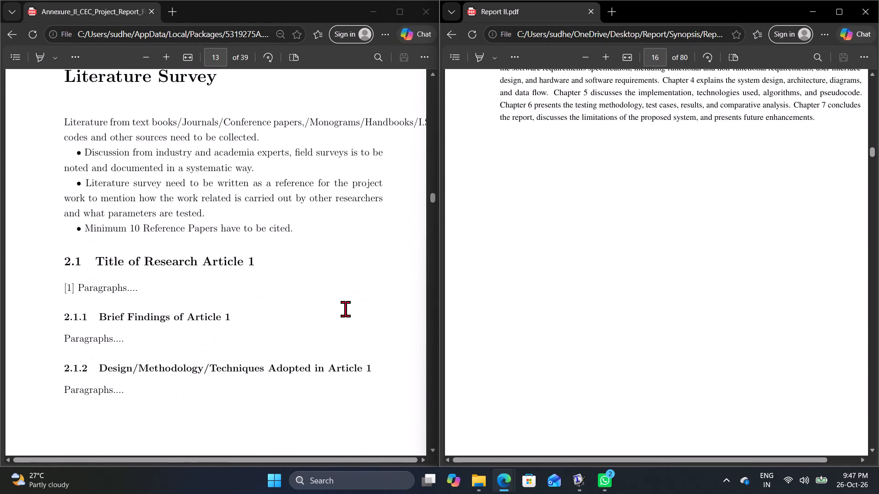
{"action": "scroll", "coordinate": [345, 309], "scroll_direction": "up", "scroll_amount": 1}
{"action": "scroll", "coordinate": [656, 349], "scroll_direction": "down", "scroll_amount": 7}
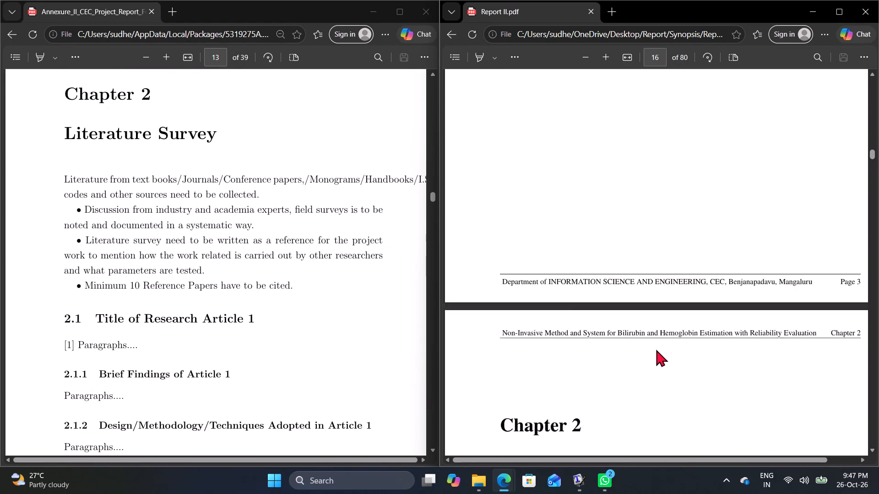
{"action": "scroll", "coordinate": [656, 349], "scroll_direction": "down", "scroll_amount": 4}
{"action": "scroll", "coordinate": [656, 349], "scroll_direction": "up", "scroll_amount": 2}
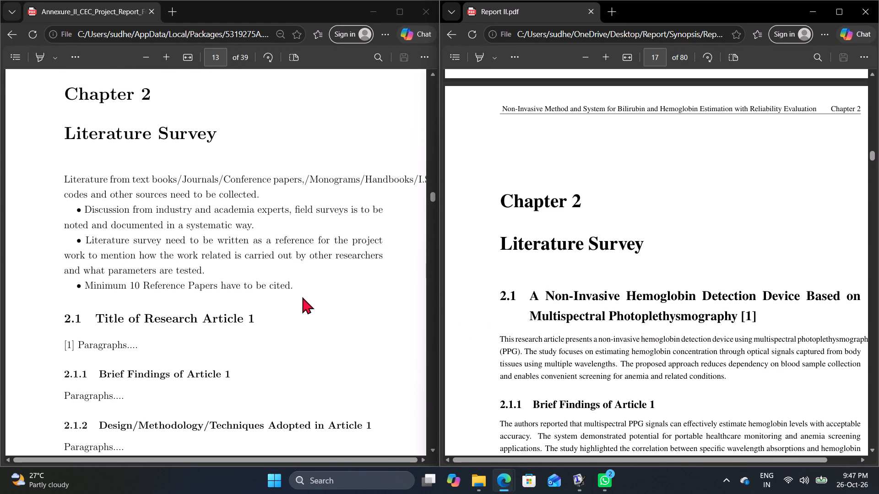
{"action": "scroll", "coordinate": [299, 296], "scroll_direction": "down", "scroll_amount": 1}
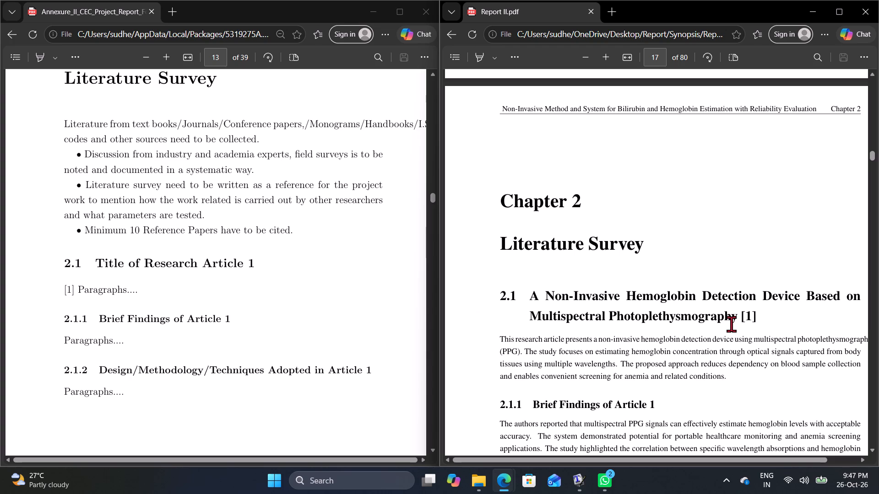
{"action": "scroll", "coordinate": [731, 324], "scroll_direction": "down", "scroll_amount": 2}
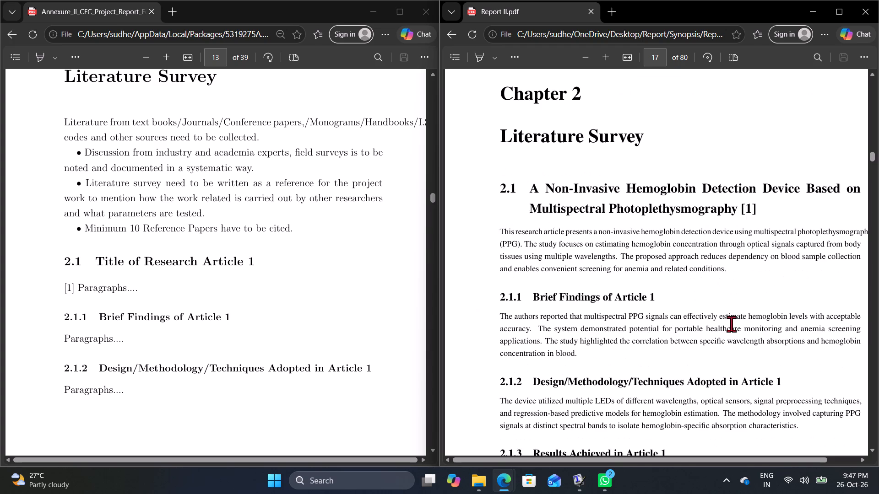
{"action": "scroll", "coordinate": [729, 325], "scroll_direction": "down", "scroll_amount": 3}
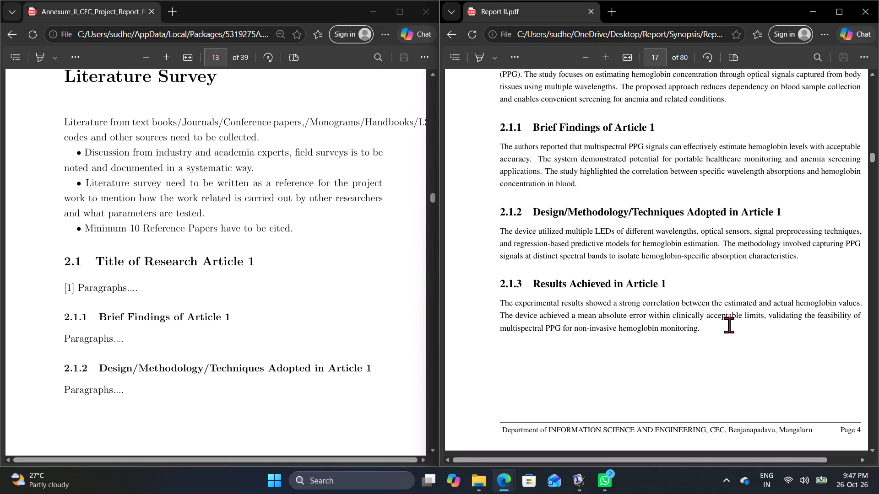
{"action": "scroll", "coordinate": [729, 325], "scroll_direction": "down", "scroll_amount": 1}
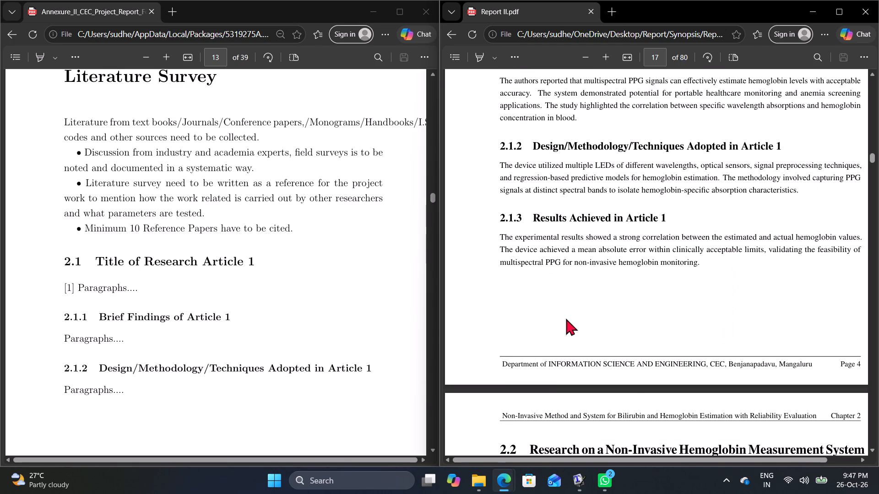
Skim the remaining research article sections of Report II's Literature Survey, from section 2.2 through to the 2.28 Summary.
{"action": "scroll", "coordinate": [567, 318], "scroll_direction": "down", "scroll_amount": 12}
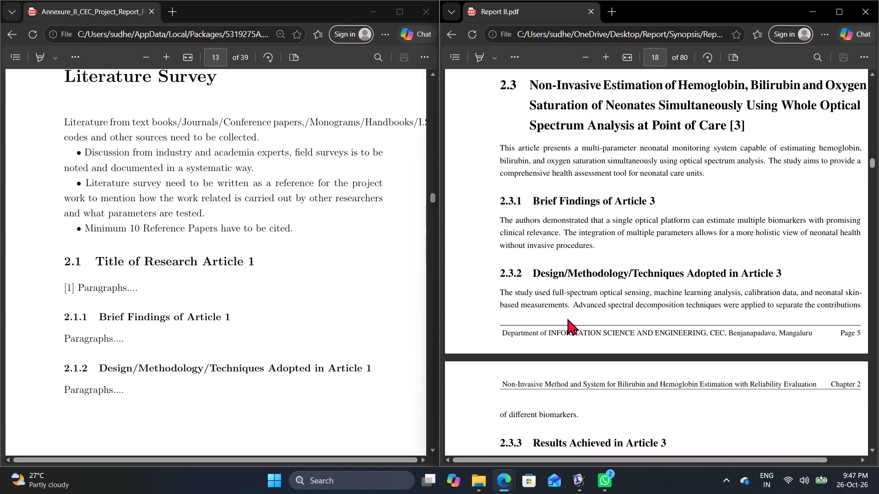
{"action": "scroll", "coordinate": [567, 318], "scroll_direction": "down", "scroll_amount": 13}
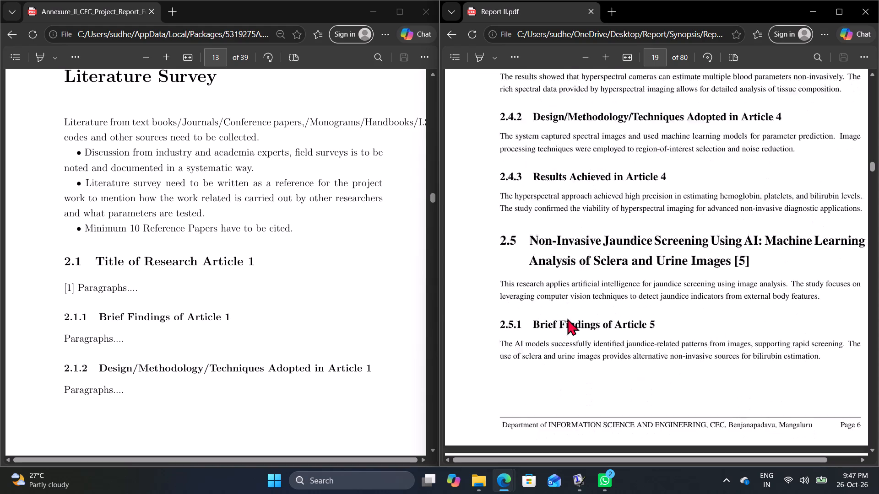
{"action": "scroll", "coordinate": [567, 318], "scroll_direction": "down", "scroll_amount": 20}
{"action": "scroll", "coordinate": [567, 318], "scroll_direction": "down", "scroll_amount": 2}
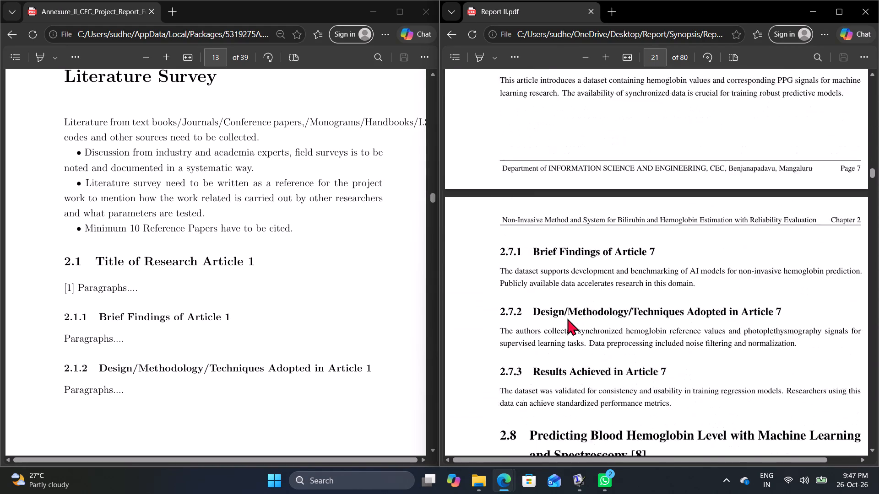
{"action": "scroll", "coordinate": [567, 318], "scroll_direction": "down", "scroll_amount": 20}
{"action": "scroll", "coordinate": [567, 318], "scroll_direction": "down", "scroll_amount": 2}
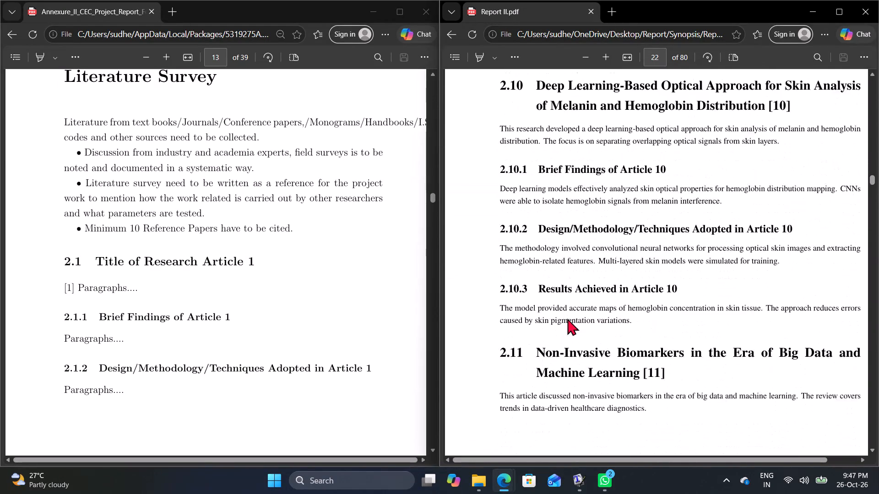
{"action": "scroll", "coordinate": [567, 318], "scroll_direction": "down", "scroll_amount": 20}
{"action": "scroll", "coordinate": [567, 318], "scroll_direction": "down", "scroll_amount": 2}
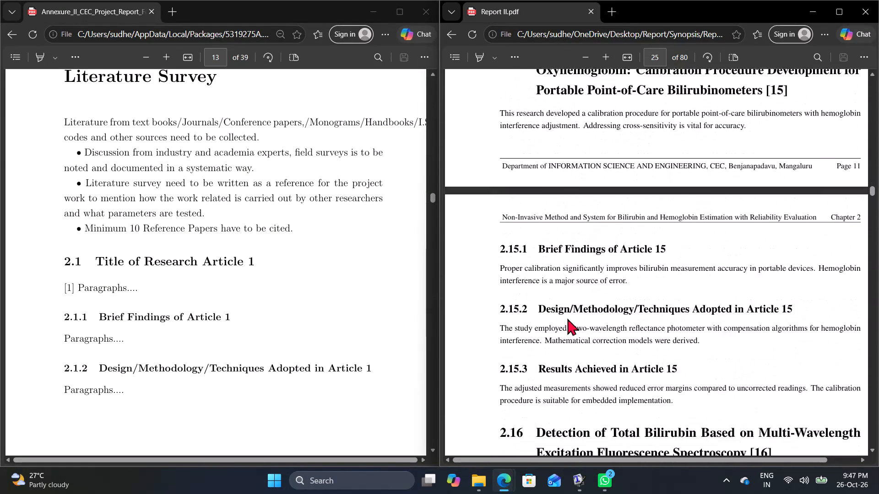
{"action": "scroll", "coordinate": [567, 318], "scroll_direction": "down", "scroll_amount": 19}
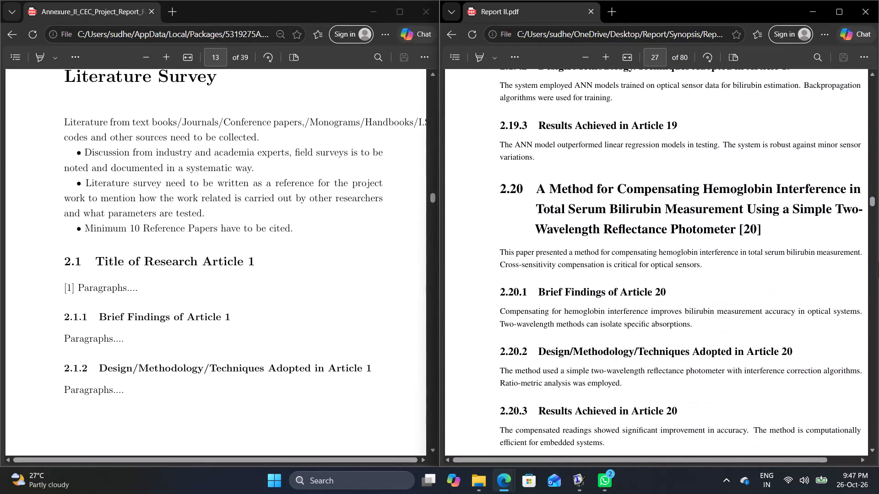
{"action": "left_click_drag", "start_coordinate": [873, 202], "coordinate": [869, 228]}
{"action": "scroll", "coordinate": [588, 271], "scroll_direction": "down", "scroll_amount": 5}
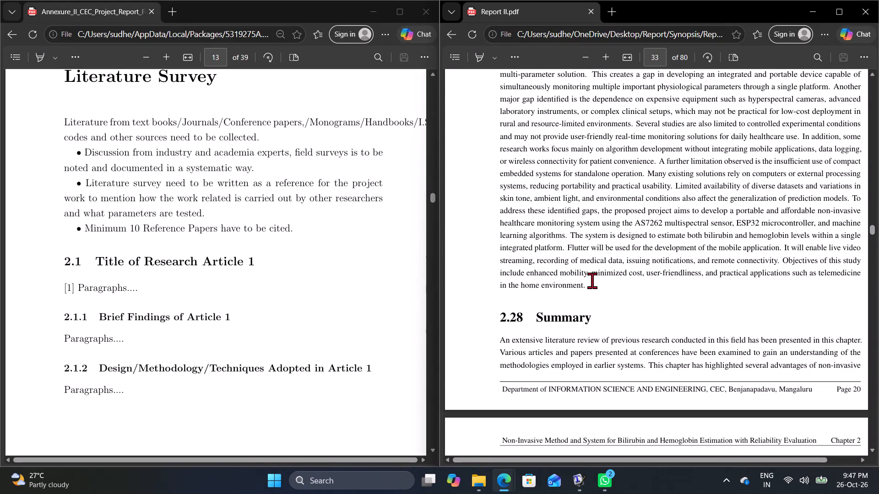
Check the end of Report II's Chapter 2 against the format's remaining article sections, Comparison Table and 2.5 Summary.
{"action": "scroll", "coordinate": [592, 280], "scroll_direction": "down", "scroll_amount": 3}
{"action": "scroll", "coordinate": [192, 295], "scroll_direction": "down", "scroll_amount": 6}
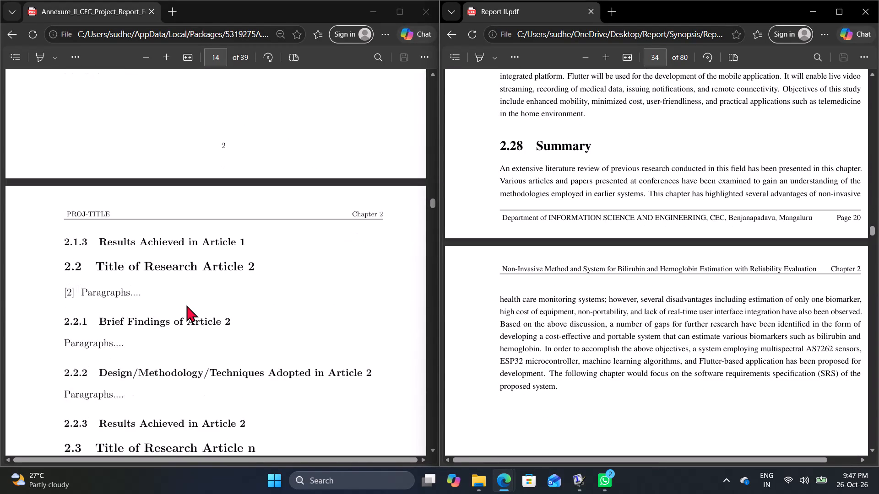
{"action": "scroll", "coordinate": [186, 307], "scroll_direction": "down", "scroll_amount": 14}
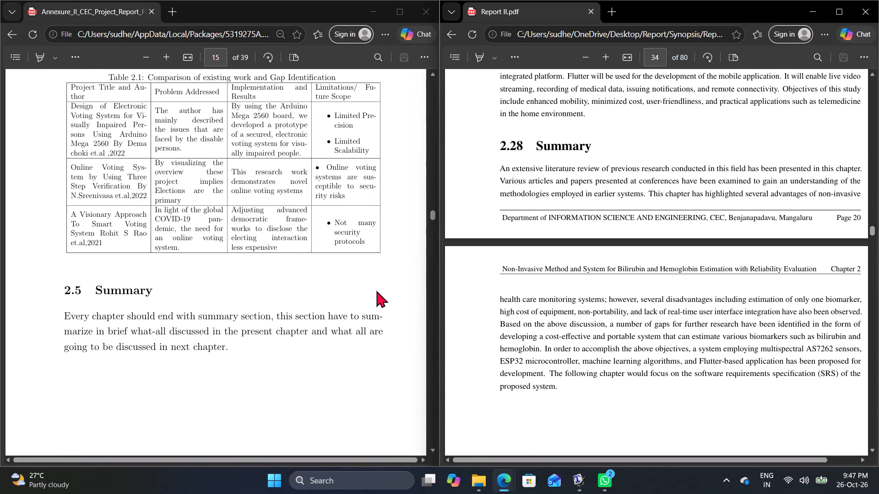
{"action": "scroll", "coordinate": [328, 301], "scroll_direction": "down", "scroll_amount": 3}
{"action": "scroll", "coordinate": [737, 297], "scroll_direction": "down", "scroll_amount": 3}
{"action": "scroll", "coordinate": [198, 323], "scroll_direction": "down", "scroll_amount": 2}
{"action": "scroll", "coordinate": [202, 323], "scroll_direction": "up", "scroll_amount": 5}
{"action": "scroll", "coordinate": [652, 269], "scroll_direction": "up", "scroll_amount": 9}
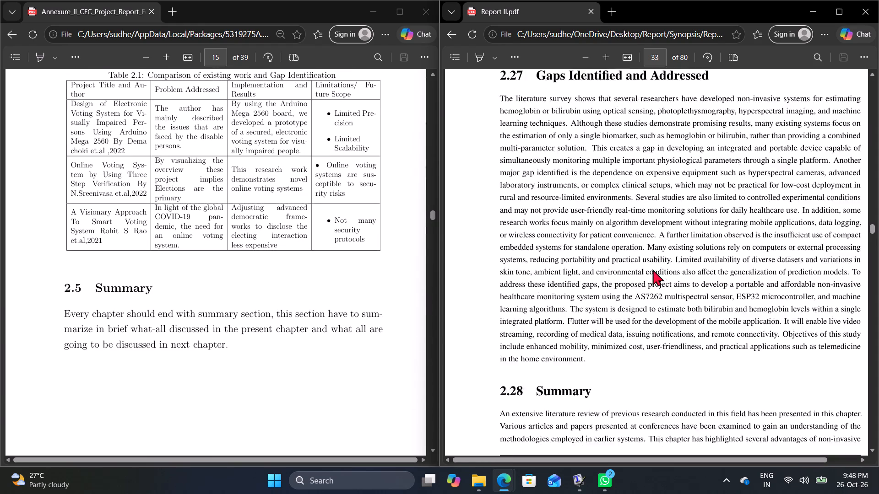
Compare Report II's literature comparison table and sections 2.27 and 2.28 with the format's sections 2.4 and 2.5, up to Chapter 3.
{"action": "scroll", "coordinate": [652, 269], "scroll_direction": "up", "scroll_amount": 8}
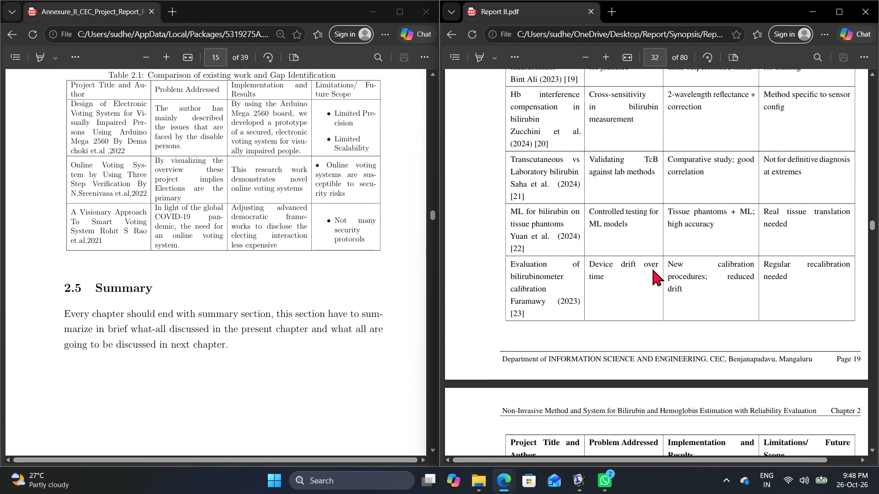
{"action": "scroll", "coordinate": [652, 269], "scroll_direction": "up", "scroll_amount": 8}
{"action": "scroll", "coordinate": [652, 269], "scroll_direction": "down", "scroll_amount": 4}
{"action": "scroll", "coordinate": [115, 300], "scroll_direction": "up", "scroll_amount": 6}
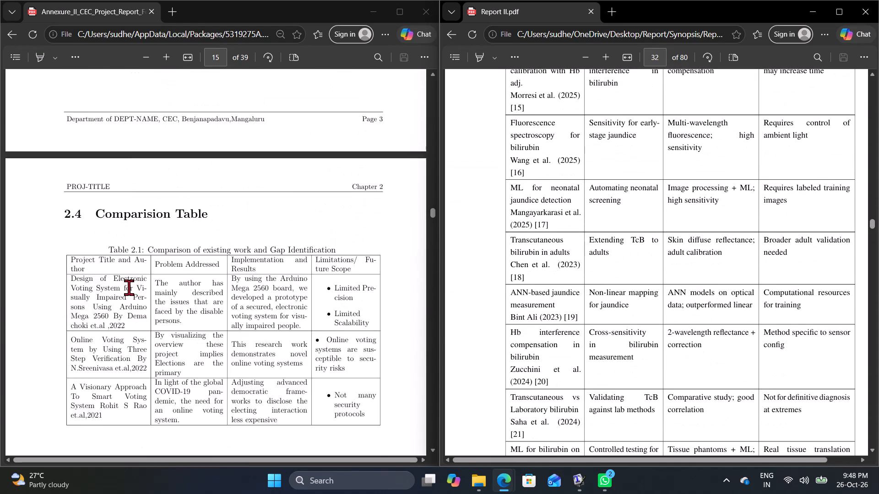
{"action": "scroll", "coordinate": [129, 287], "scroll_direction": "up", "scroll_amount": 2}
{"action": "scroll", "coordinate": [129, 287], "scroll_direction": "down", "scroll_amount": 9}
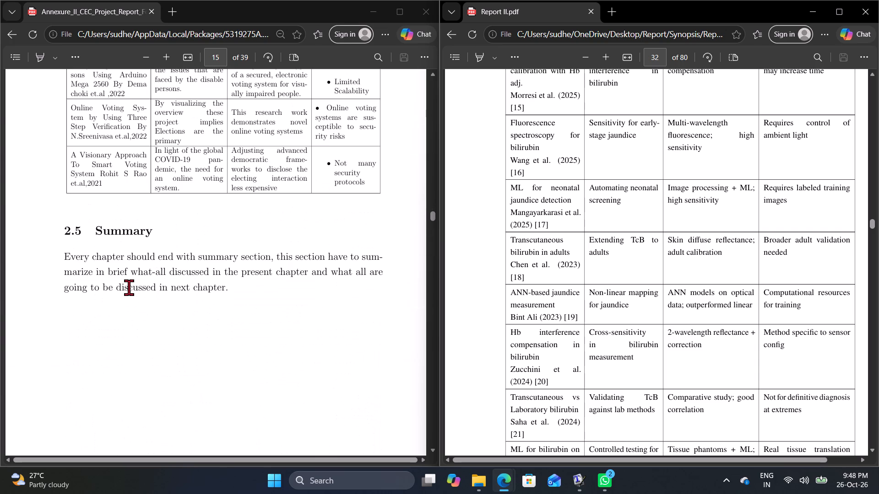
{"action": "scroll", "coordinate": [650, 272], "scroll_direction": "down", "scroll_amount": 11}
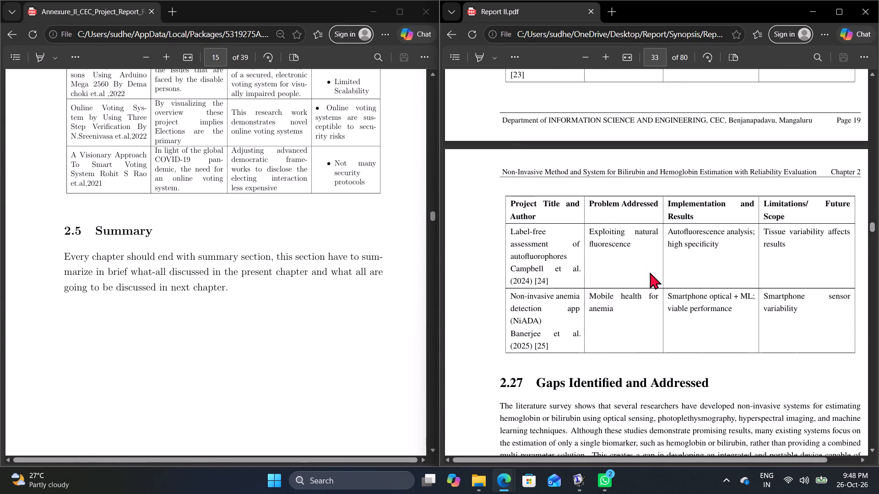
{"action": "scroll", "coordinate": [650, 272], "scroll_direction": "down", "scroll_amount": 14}
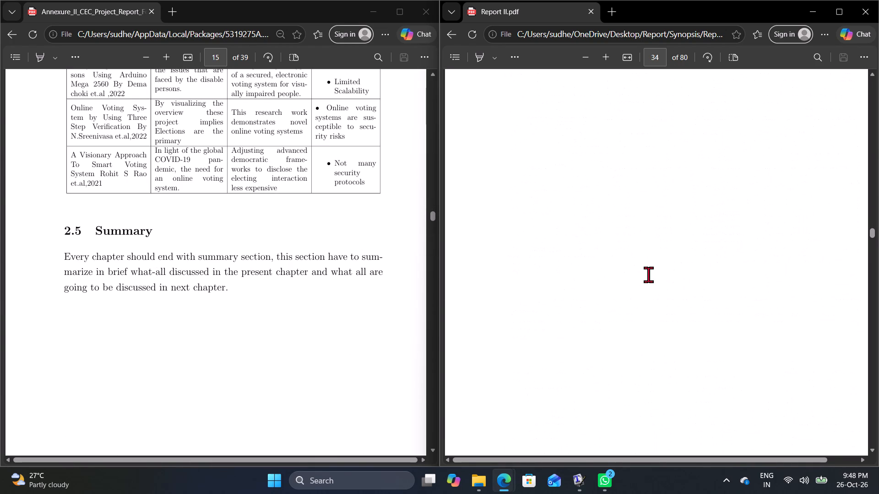
{"action": "scroll", "coordinate": [648, 274], "scroll_direction": "down", "scroll_amount": 4}
{"action": "scroll", "coordinate": [648, 274], "scroll_direction": "up", "scroll_amount": 15}
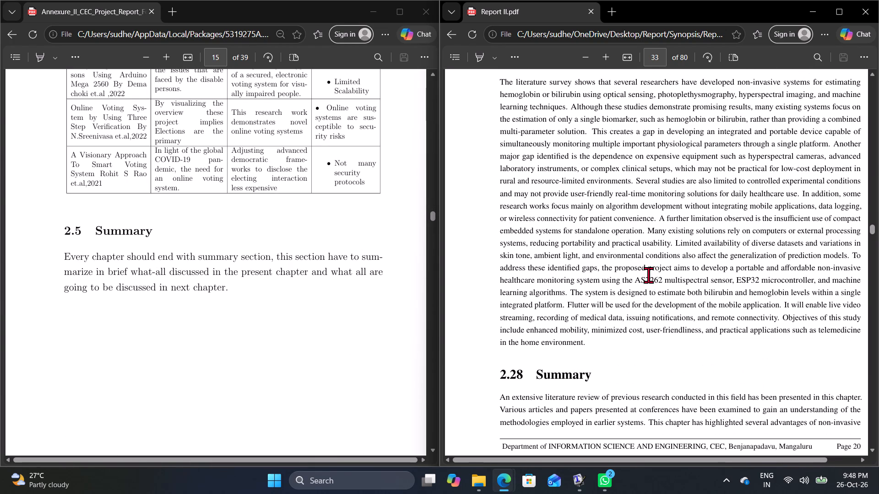
{"action": "scroll", "coordinate": [648, 275], "scroll_direction": "down", "scroll_amount": 18}
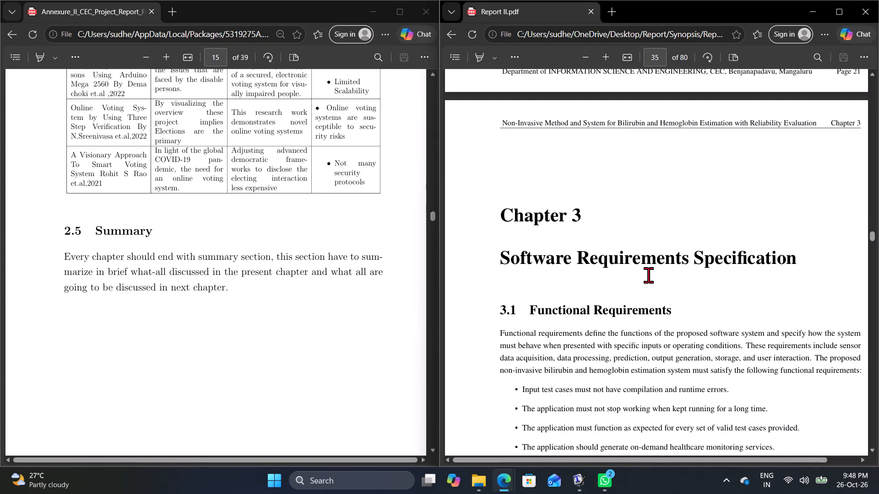
Compare section 3.1 Functional Requirements and its lettered subheadings in Report II's Chapter 3 with the format's Software Requirements Specification chapter.
{"action": "scroll", "coordinate": [648, 275], "scroll_direction": "down", "scroll_amount": 4}
{"action": "scroll", "coordinate": [648, 275], "scroll_direction": "up", "scroll_amount": 3}
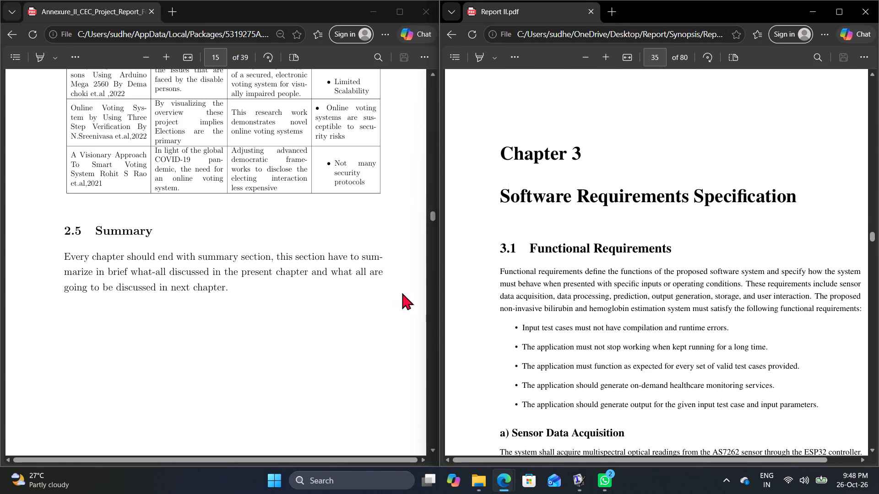
{"action": "scroll", "coordinate": [71, 293], "scroll_direction": "down", "scroll_amount": 2}
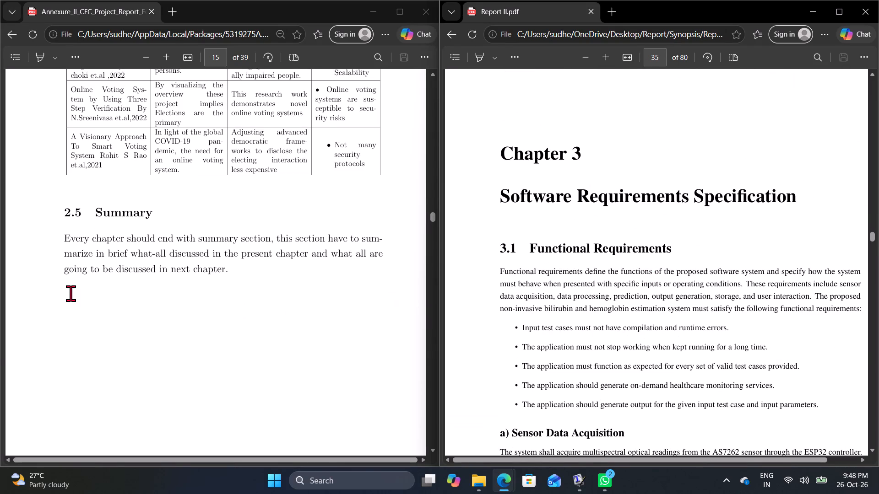
{"action": "scroll", "coordinate": [71, 293], "scroll_direction": "down", "scroll_amount": 8}
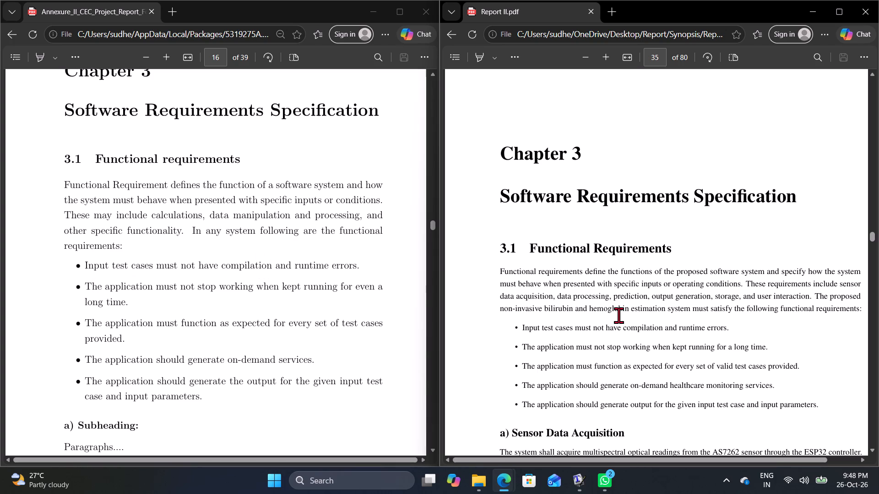
{"action": "scroll", "coordinate": [619, 315], "scroll_direction": "down", "scroll_amount": 1}
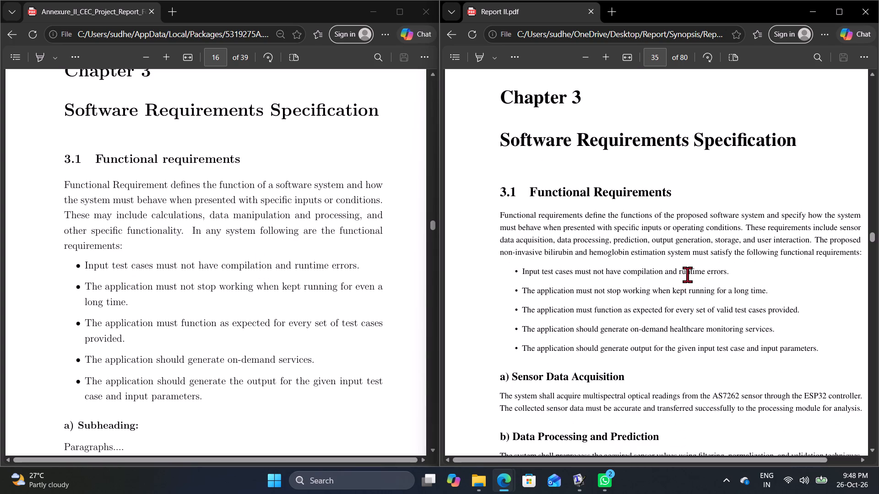
{"action": "scroll", "coordinate": [672, 272], "scroll_direction": "down", "scroll_amount": 2}
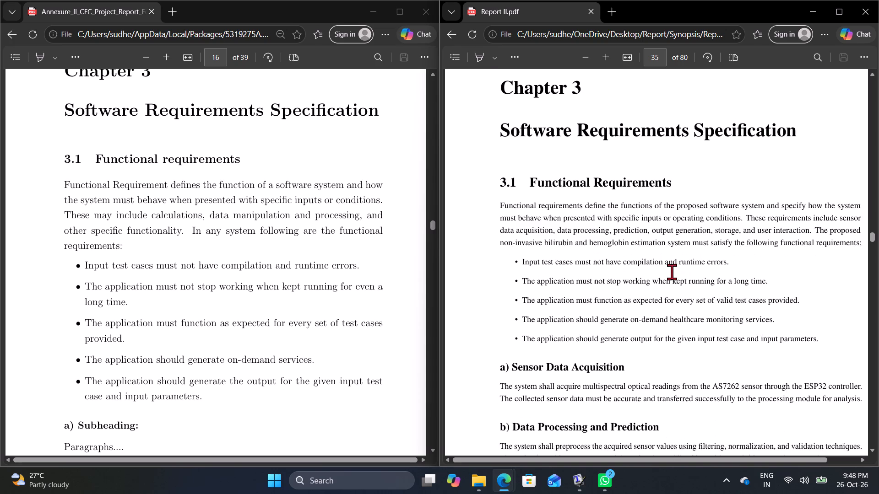
{"action": "scroll", "coordinate": [672, 272], "scroll_direction": "down", "scroll_amount": 1}
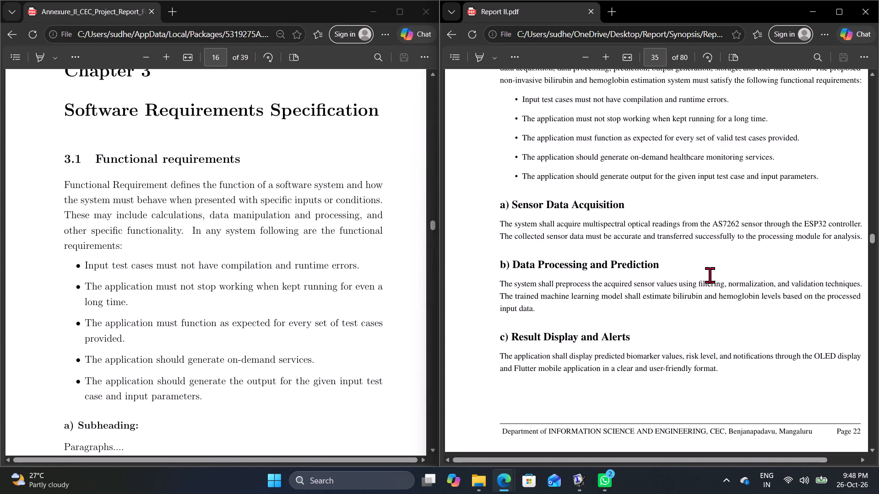
{"action": "scroll", "coordinate": [344, 320], "scroll_direction": "down", "scroll_amount": 4}
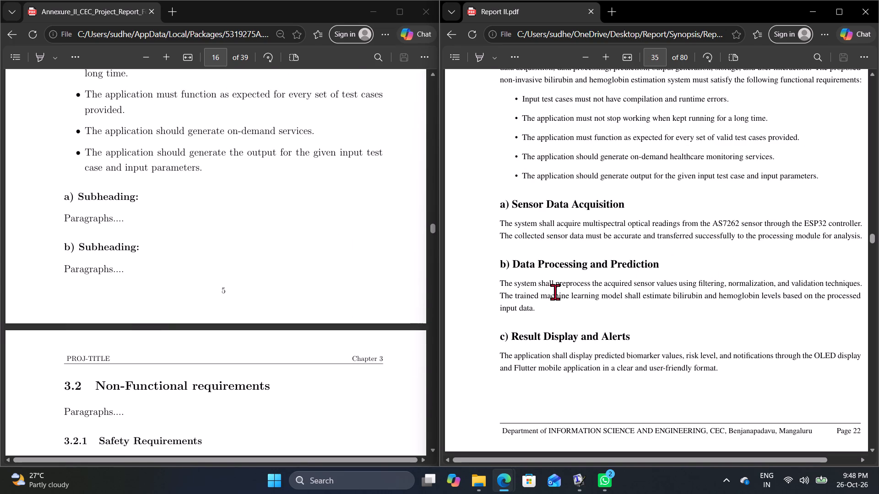
{"action": "scroll", "coordinate": [596, 300], "scroll_direction": "down", "scroll_amount": 2}
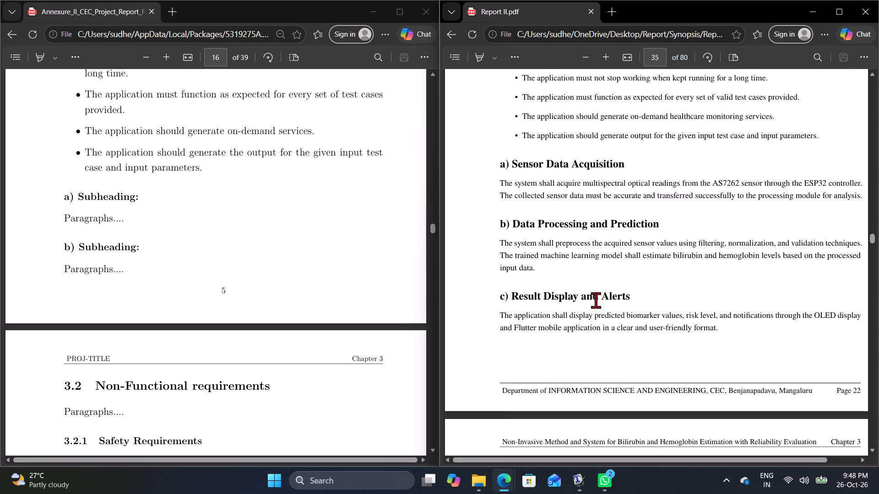
{"action": "scroll", "coordinate": [596, 300], "scroll_direction": "down", "scroll_amount": 2}
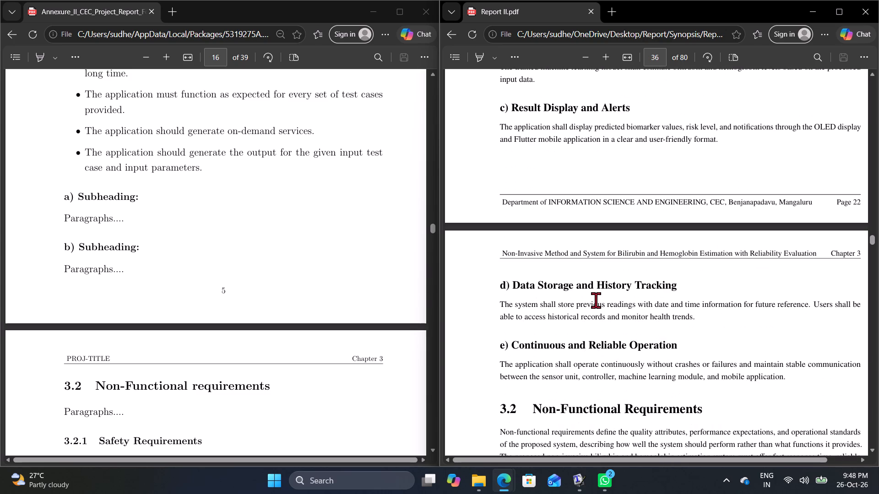
Compare Report II's Non-Functional Requirements, Safety, Performance, User Interface Design and Hardware and Software Requirements sections with the format's sections 3.2 to 3.4.
{"action": "scroll", "coordinate": [596, 300], "scroll_direction": "down", "scroll_amount": 3}
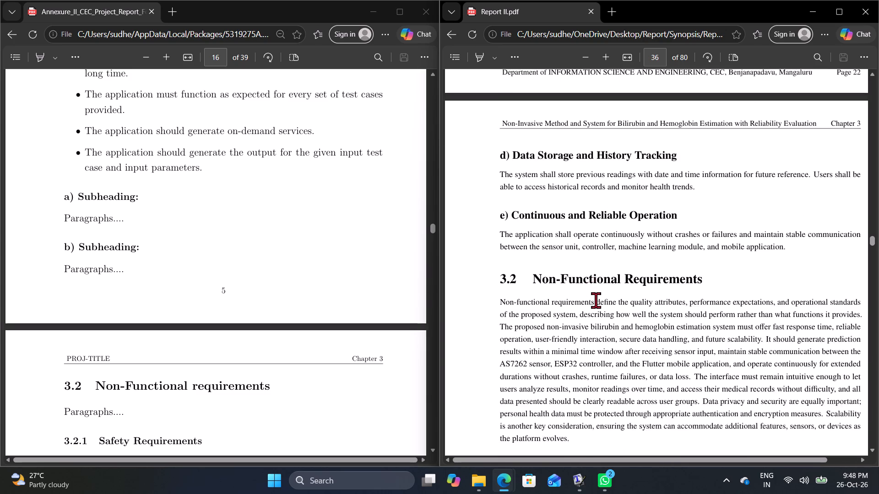
{"action": "scroll", "coordinate": [347, 338], "scroll_direction": "down", "scroll_amount": 5}
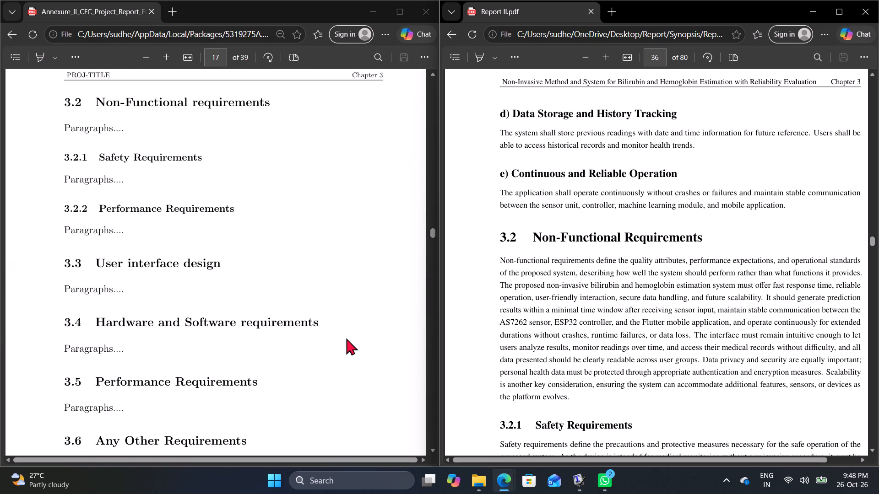
{"action": "scroll", "coordinate": [346, 338], "scroll_direction": "up", "scroll_amount": 1}
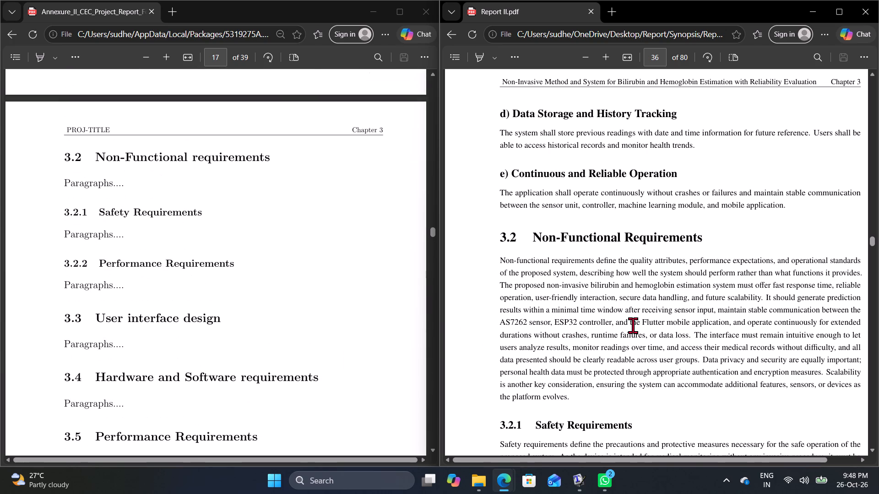
{"action": "scroll", "coordinate": [633, 325], "scroll_direction": "down", "scroll_amount": 4}
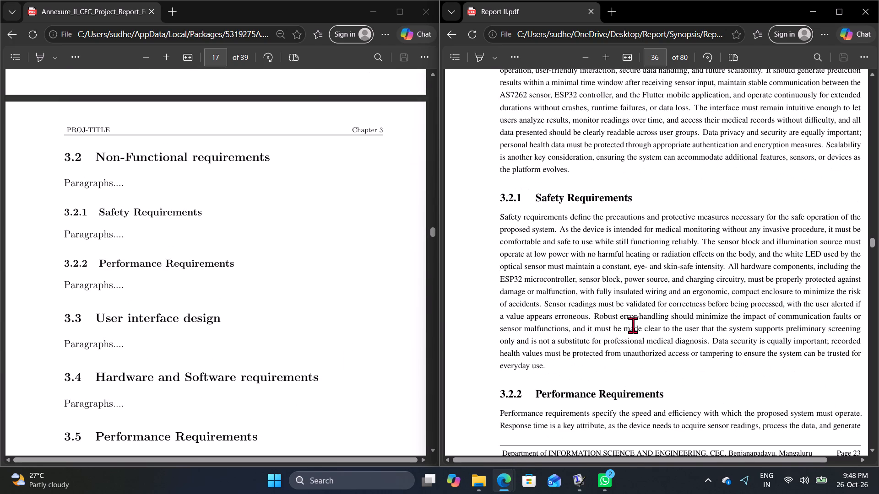
{"action": "scroll", "coordinate": [671, 324], "scroll_direction": "down", "scroll_amount": 3}
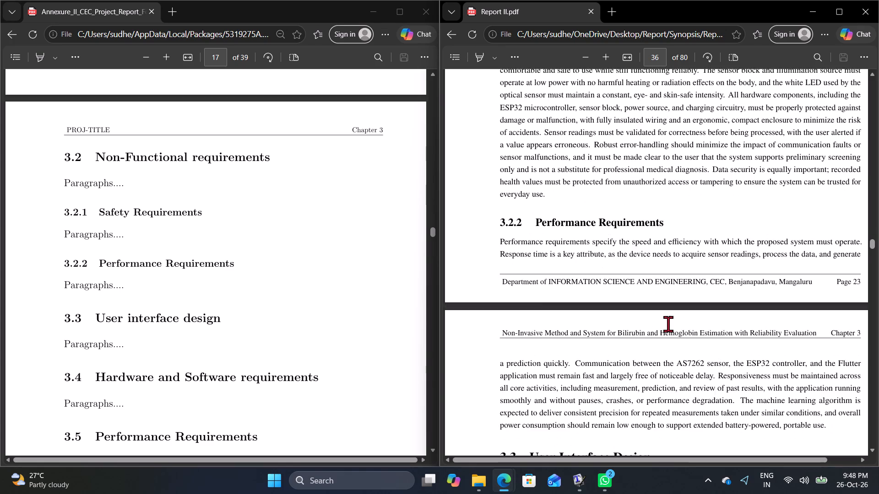
{"action": "scroll", "coordinate": [668, 324], "scroll_direction": "down", "scroll_amount": 2}
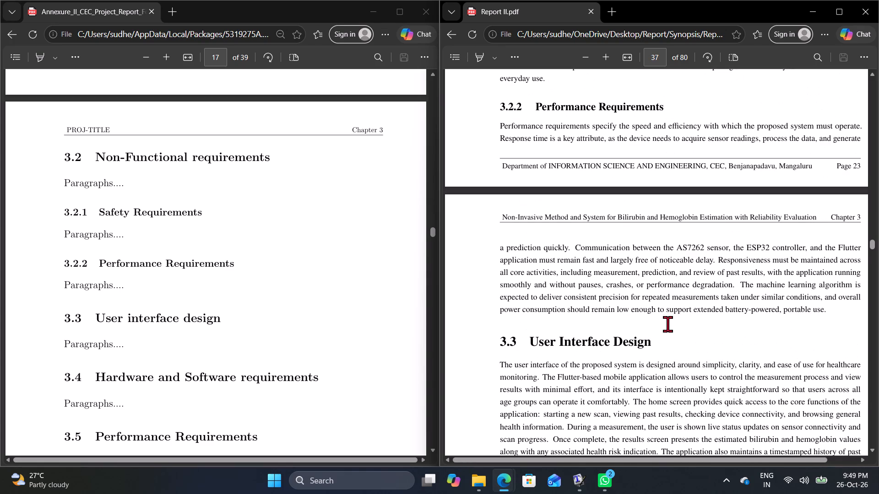
{"action": "scroll", "coordinate": [667, 324], "scroll_direction": "down", "scroll_amount": 3}
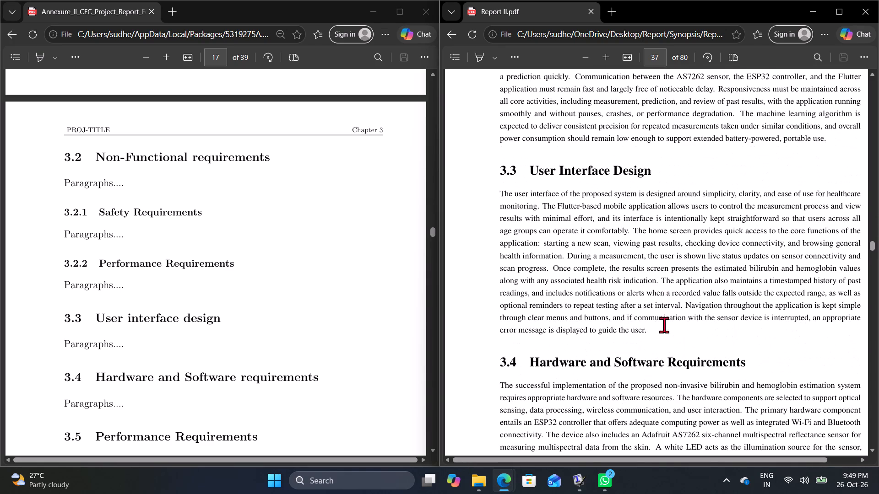
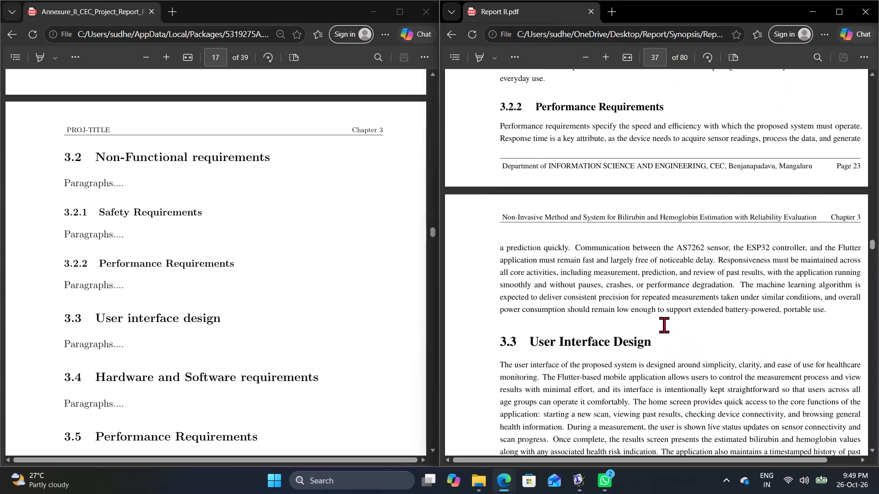
Recheck Report II's sections 3.2.1 Safety Requirements to 3.6 Any Other Requirements against the format's Chapter 3 headings.
{"action": "scroll", "coordinate": [664, 325], "scroll_direction": "up", "scroll_amount": 3}
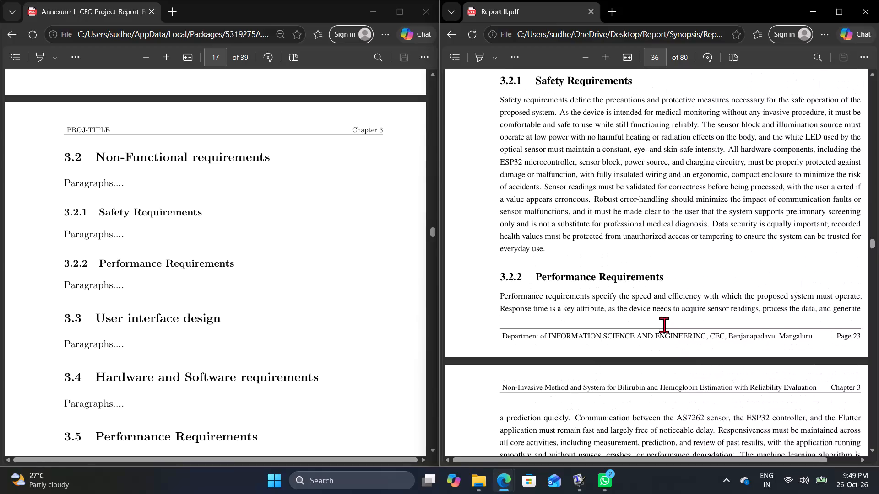
{"action": "scroll", "coordinate": [664, 325], "scroll_direction": "up", "scroll_amount": 1}
{"action": "scroll", "coordinate": [664, 325], "scroll_direction": "down", "scroll_amount": 5}
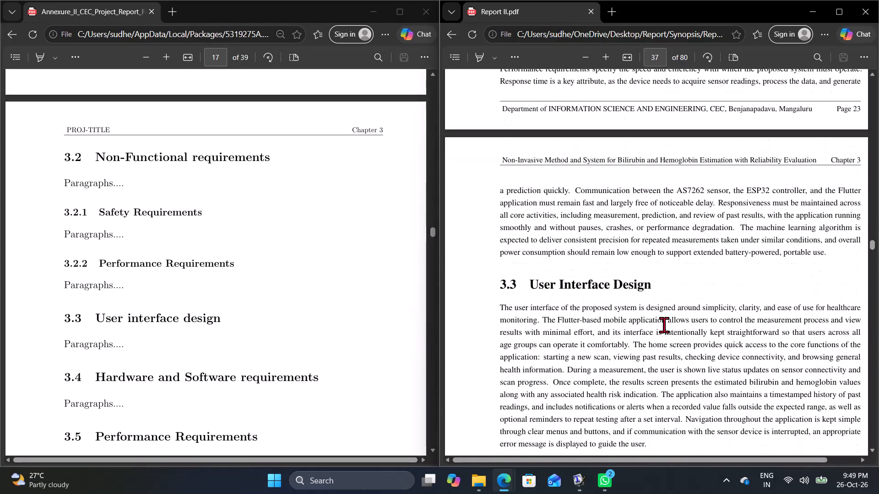
{"action": "scroll", "coordinate": [664, 325], "scroll_direction": "down", "scroll_amount": 4}
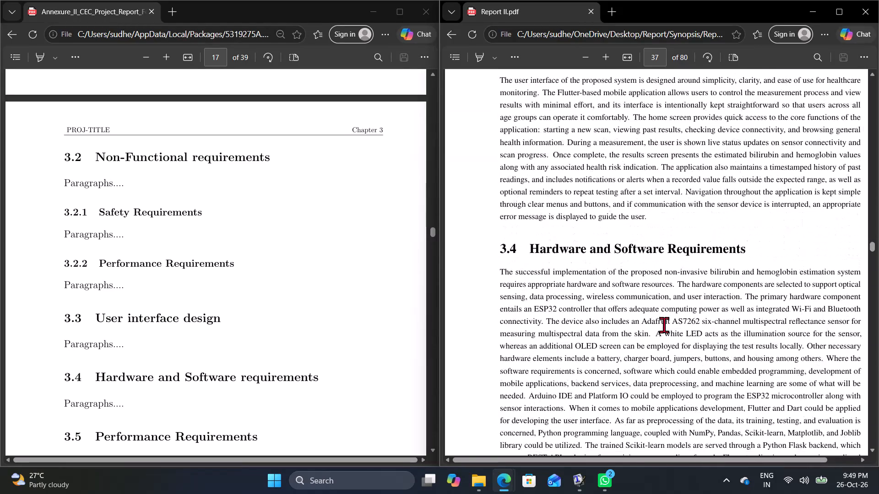
{"action": "scroll", "coordinate": [664, 325], "scroll_direction": "down", "scroll_amount": 2}
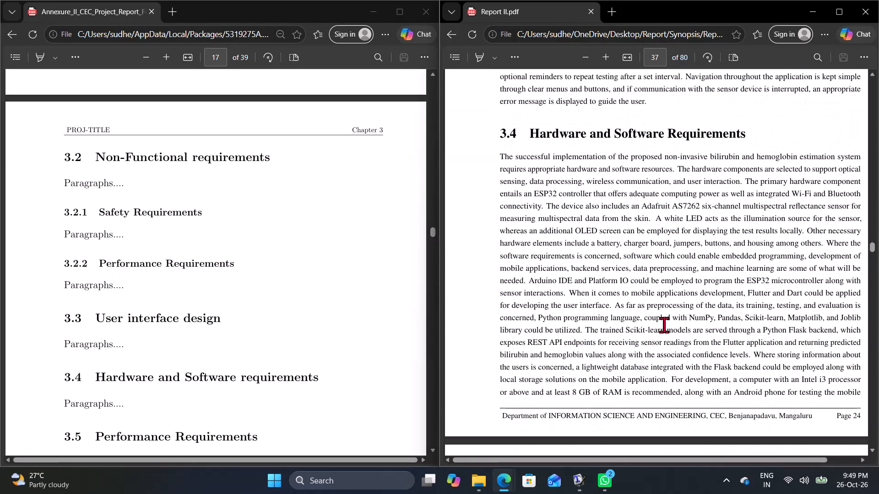
{"action": "scroll", "coordinate": [664, 325], "scroll_direction": "down", "scroll_amount": 4}
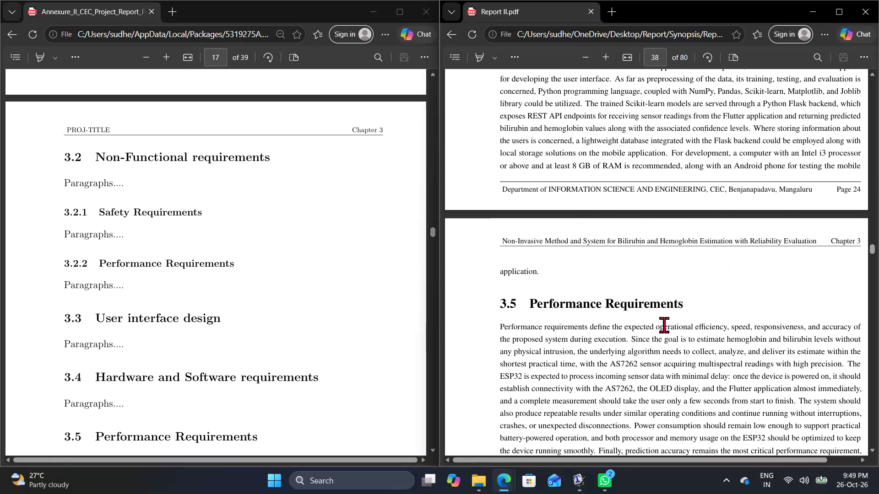
{"action": "scroll", "coordinate": [664, 325], "scroll_direction": "down", "scroll_amount": 2}
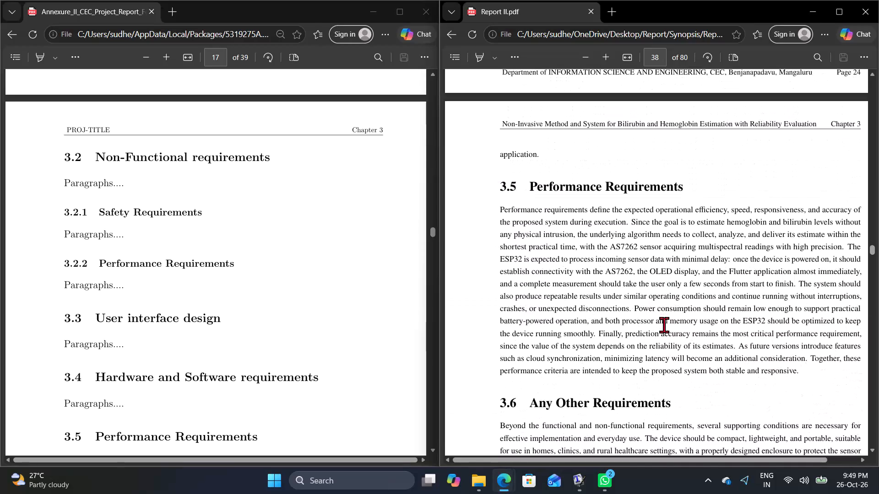
{"action": "scroll", "coordinate": [664, 325], "scroll_direction": "down", "scroll_amount": 1}
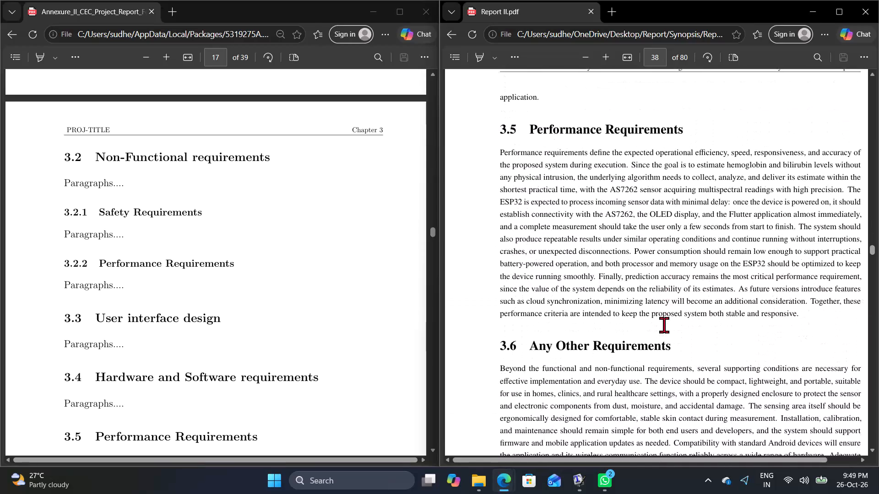
{"action": "scroll", "coordinate": [664, 325], "scroll_direction": "up", "scroll_amount": 13}
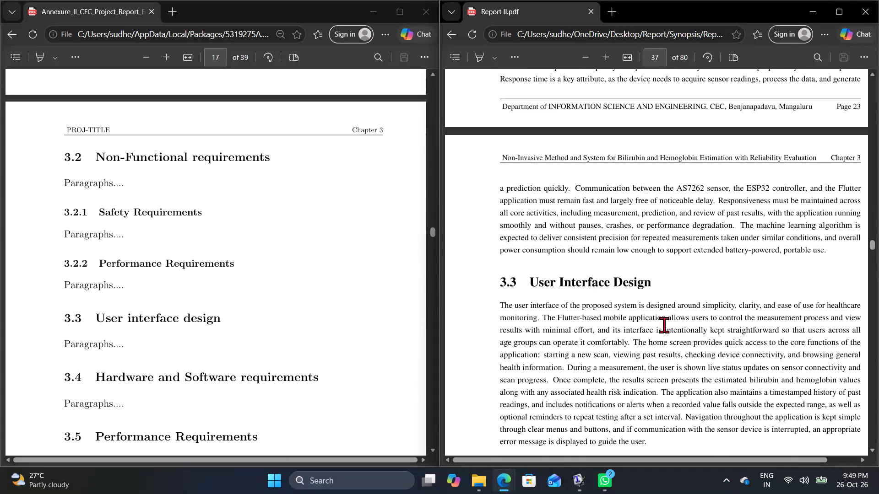
{"action": "scroll", "coordinate": [664, 325], "scroll_direction": "up", "scroll_amount": 2}
Switch to File Explorer and delete the bilicheck folder from the root of the ACER DATA (D:) drive.
{"action": "left_click", "coordinate": [472, 481]}
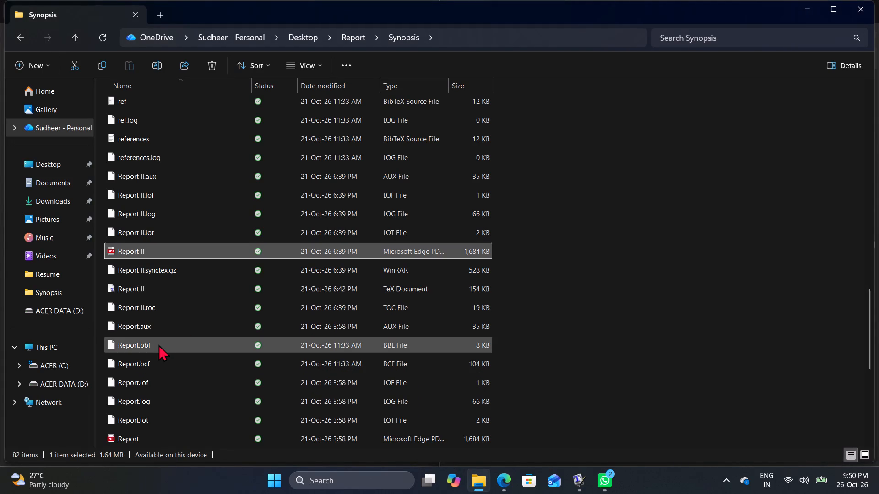
{"action": "left_click", "coordinate": [51, 316]}
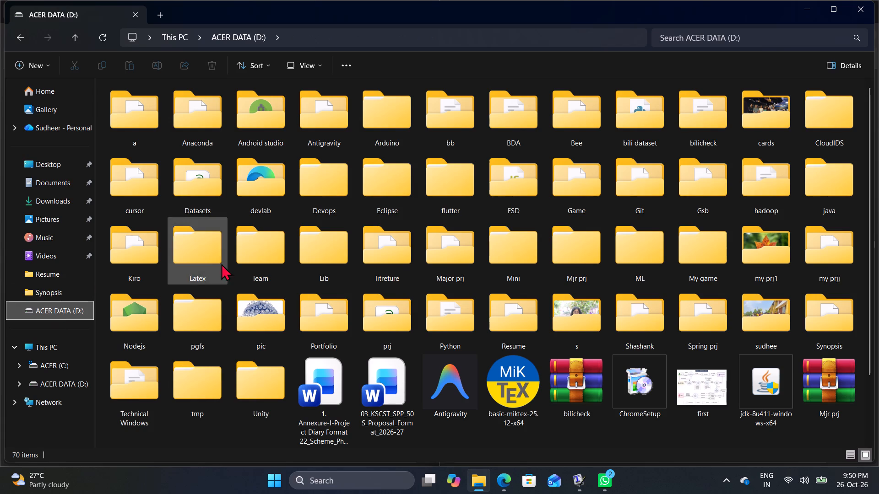
{"action": "left_click", "coordinate": [697, 129]}
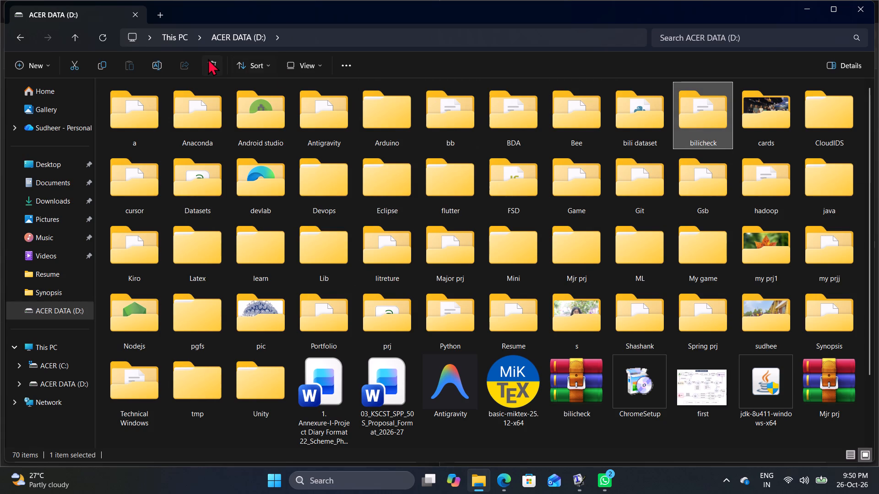
{"action": "left_click", "coordinate": [208, 59]}
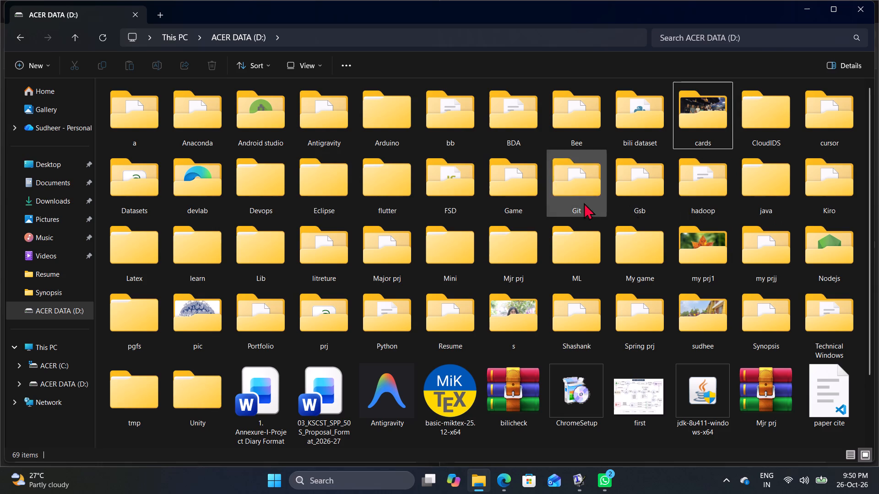
Compress the bilicheck folder inside Mjr prj on the D: drive into a ZIP archive.
{"action": "left_click", "coordinate": [505, 261]}
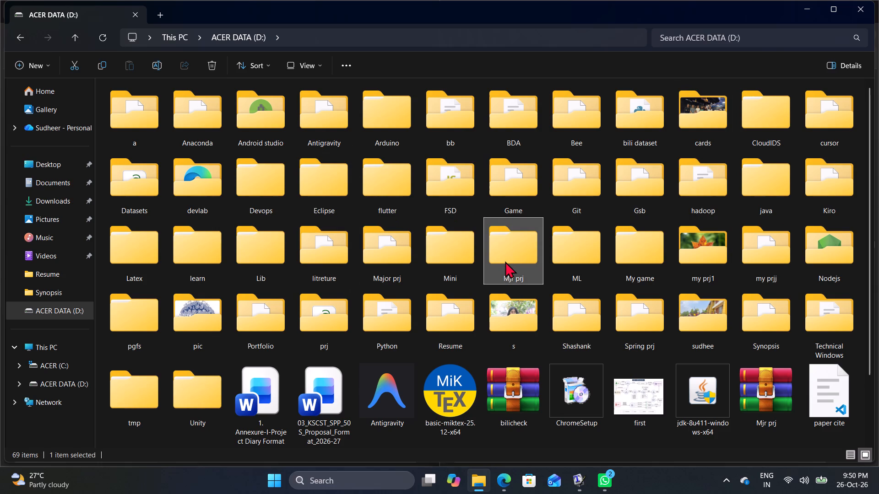
{"action": "double_click", "coordinate": [509, 261]}
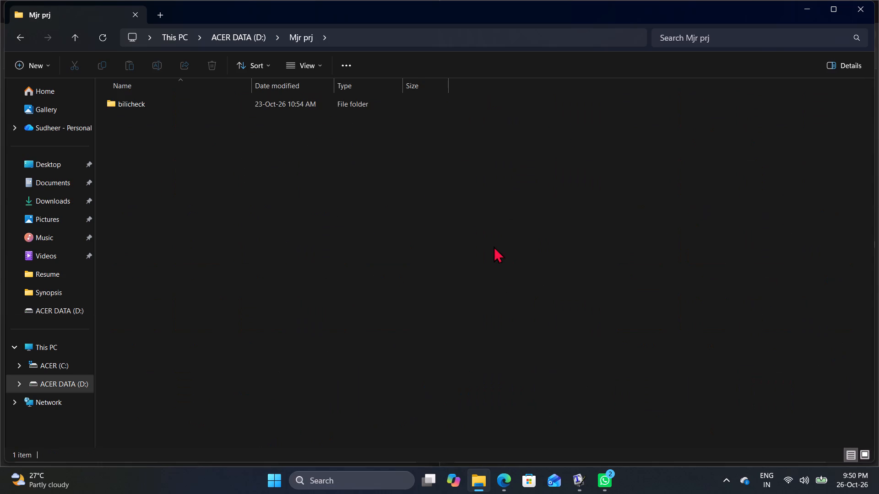
{"action": "double_click", "coordinate": [302, 105]}
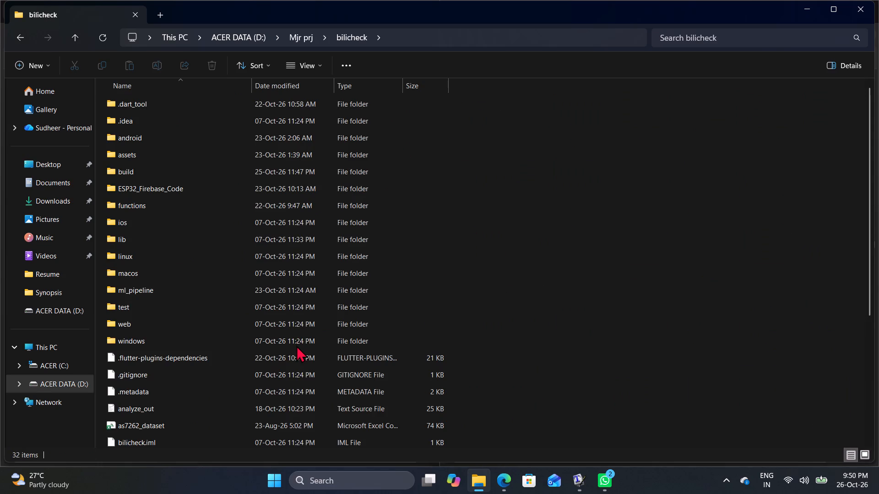
{"action": "scroll", "coordinate": [296, 345], "scroll_direction": "down", "scroll_amount": 3}
{"action": "scroll", "coordinate": [295, 345], "scroll_direction": "up", "scroll_amount": 3}
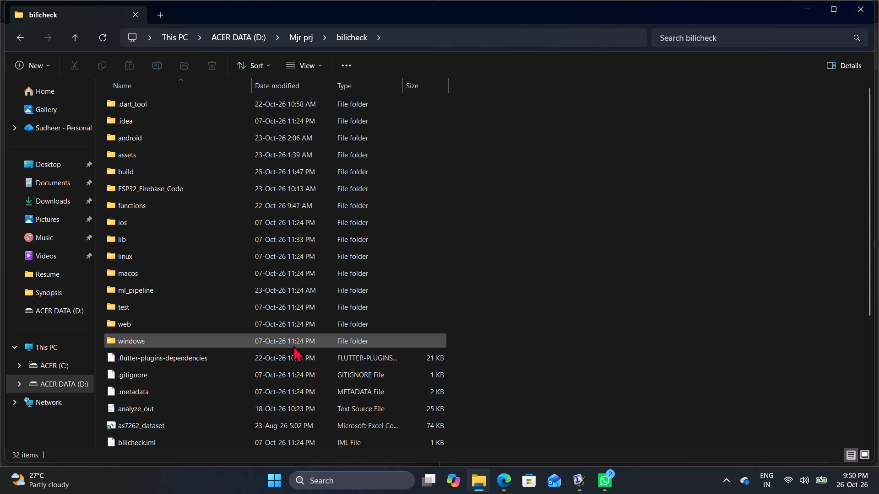
{"action": "left_click", "coordinate": [80, 41]}
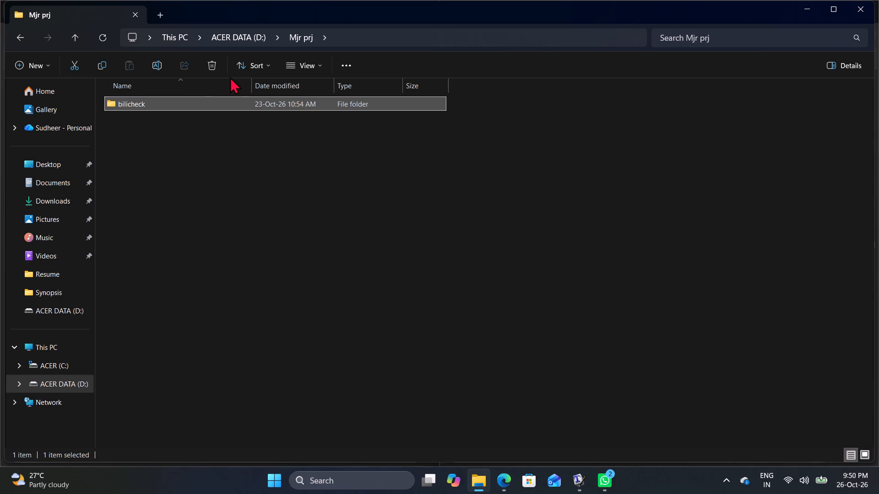
{"action": "right_click", "coordinate": [325, 104]}
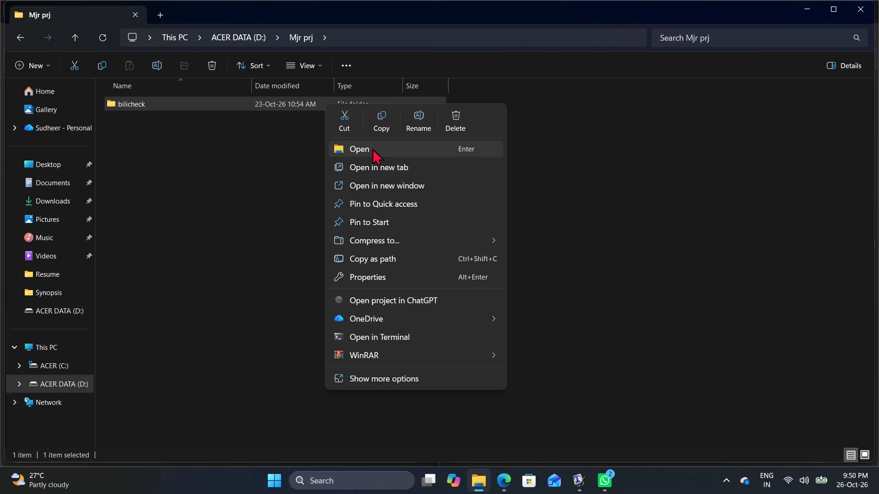
{"action": "left_click", "coordinate": [383, 242]}
{"action": "left_click", "coordinate": [514, 242]}
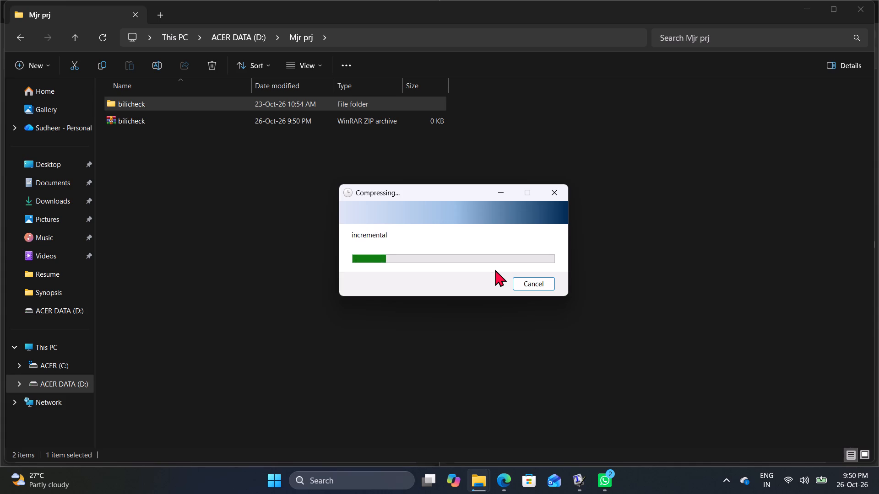
Return to the PDFs in Edge and review Report II's sections 3.3 to 3.7, through the end of Chapter 3.
{"action": "left_click", "coordinate": [579, 476]}
{"action": "left_click", "coordinate": [555, 438]}
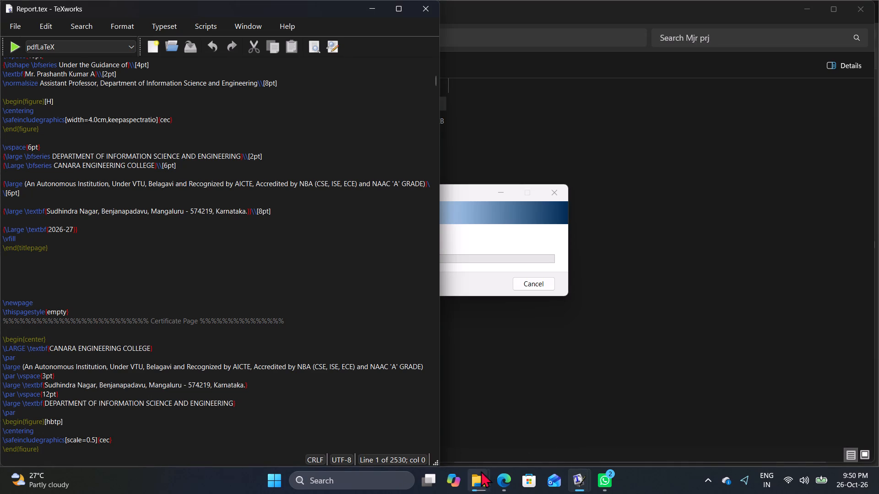
{"action": "left_click", "coordinate": [502, 476]}
{"action": "left_click", "coordinate": [479, 436]}
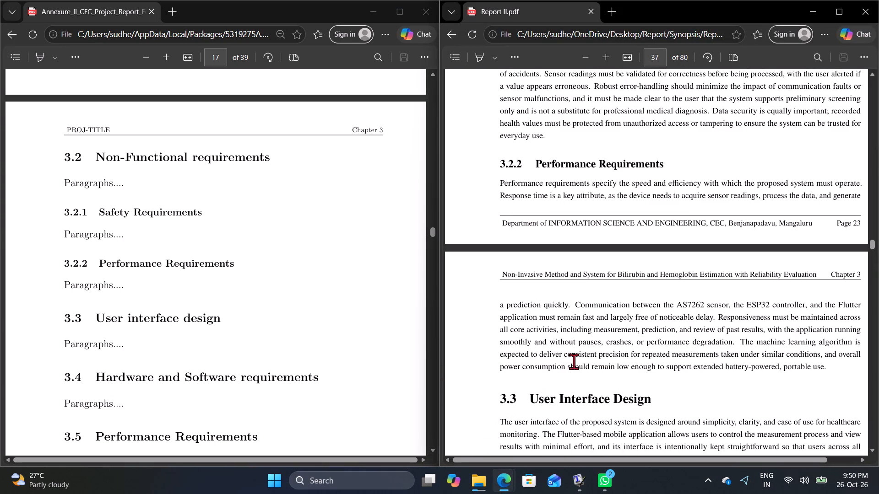
{"action": "scroll", "coordinate": [574, 361], "scroll_direction": "down", "scroll_amount": 6}
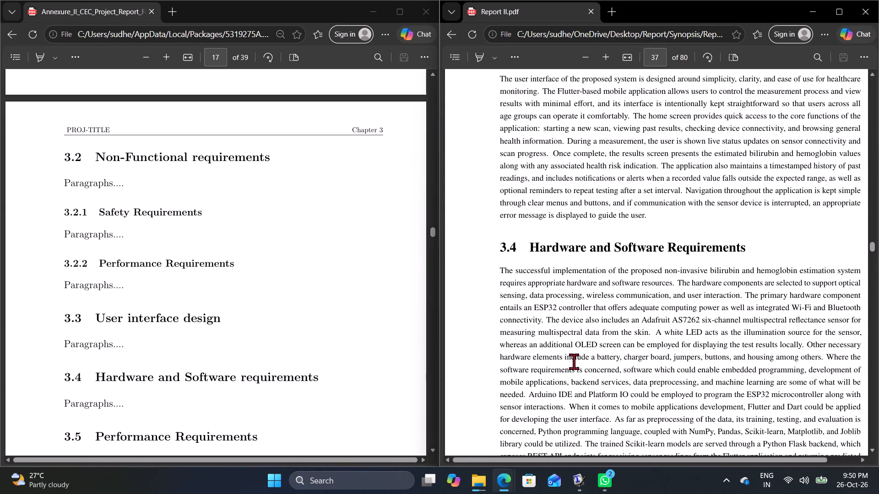
{"action": "scroll", "coordinate": [574, 361], "scroll_direction": "down", "scroll_amount": 5}
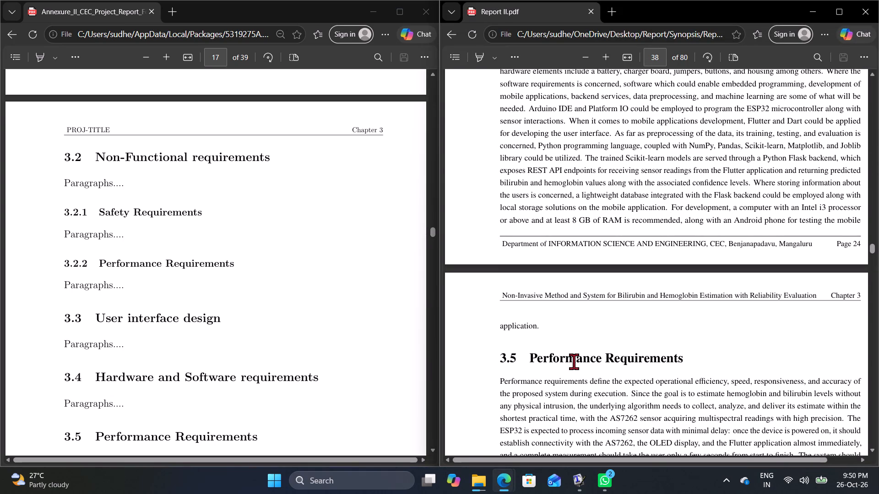
{"action": "scroll", "coordinate": [574, 361], "scroll_direction": "down", "scroll_amount": 3}
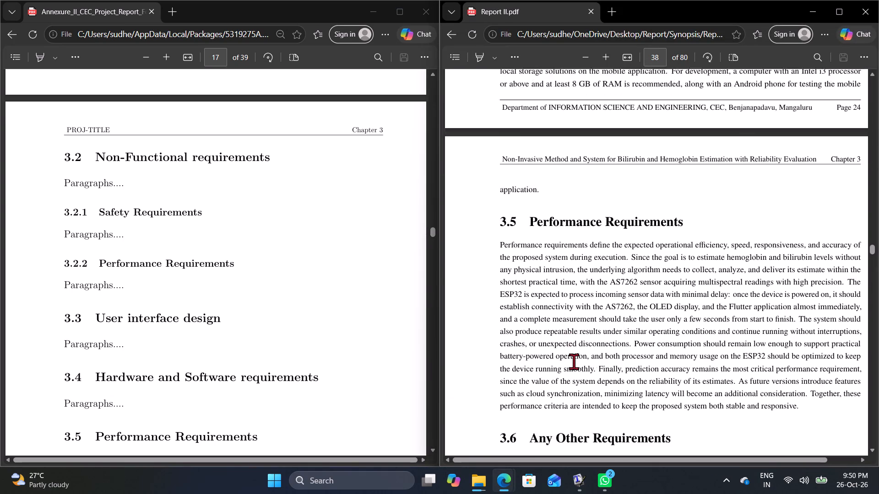
{"action": "scroll", "coordinate": [574, 361], "scroll_direction": "down", "scroll_amount": 4}
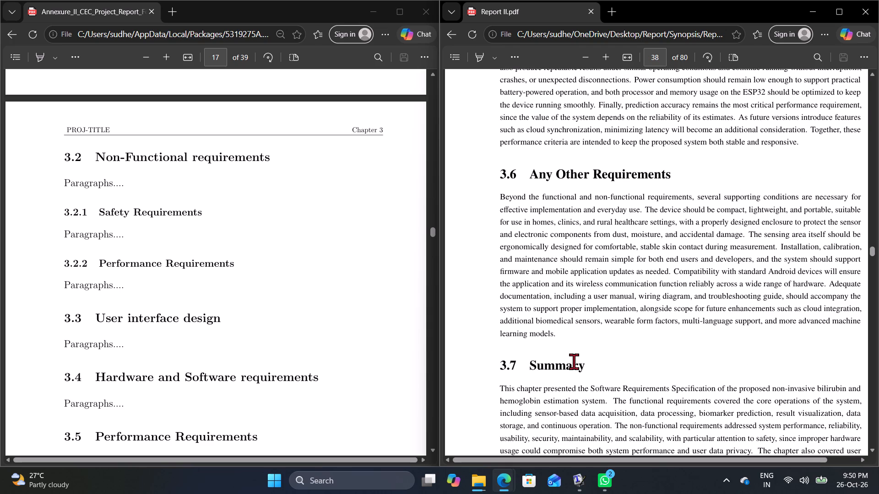
{"action": "scroll", "coordinate": [574, 361], "scroll_direction": "down", "scroll_amount": 4}
{"action": "scroll", "coordinate": [574, 361], "scroll_direction": "up", "scroll_amount": 3}
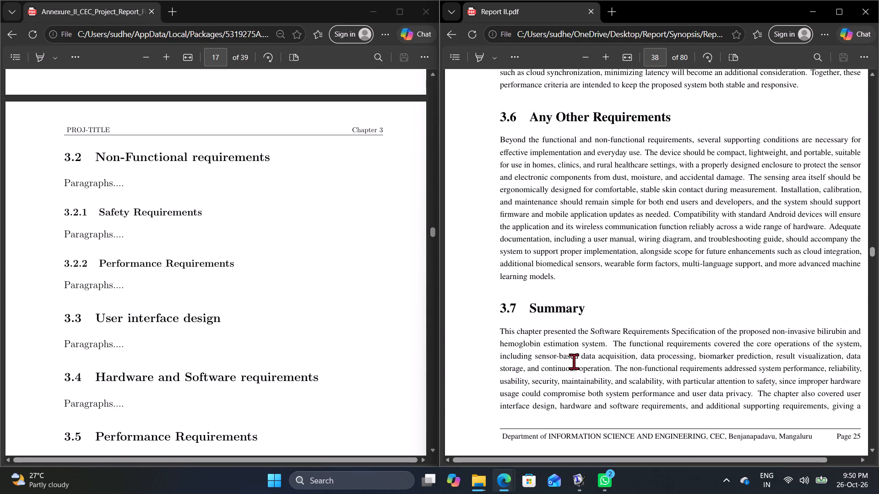
{"action": "scroll", "coordinate": [574, 361], "scroll_direction": "down", "scroll_amount": 5}
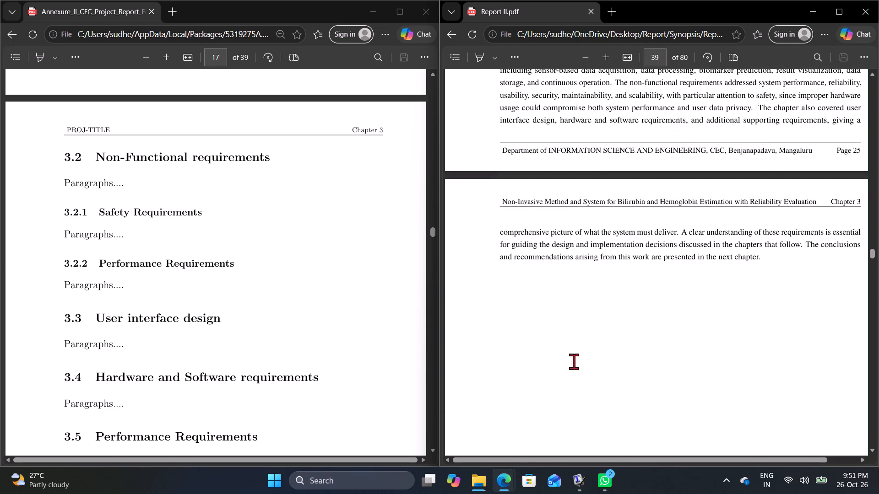
{"action": "scroll", "coordinate": [441, 343], "scroll_direction": "down", "scroll_amount": 3}
Review the format's Chapter 3 outline from 3.1 Functional requirements to 3.7 Summary, up to Chapter 4.
{"action": "scroll", "coordinate": [357, 349], "scroll_direction": "down", "scroll_amount": 5}
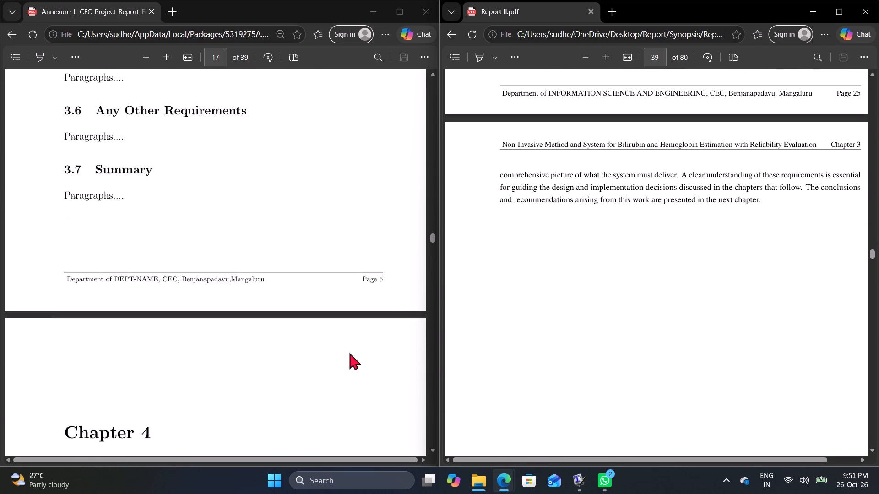
{"action": "scroll", "coordinate": [336, 342], "scroll_direction": "up", "scroll_amount": 11}
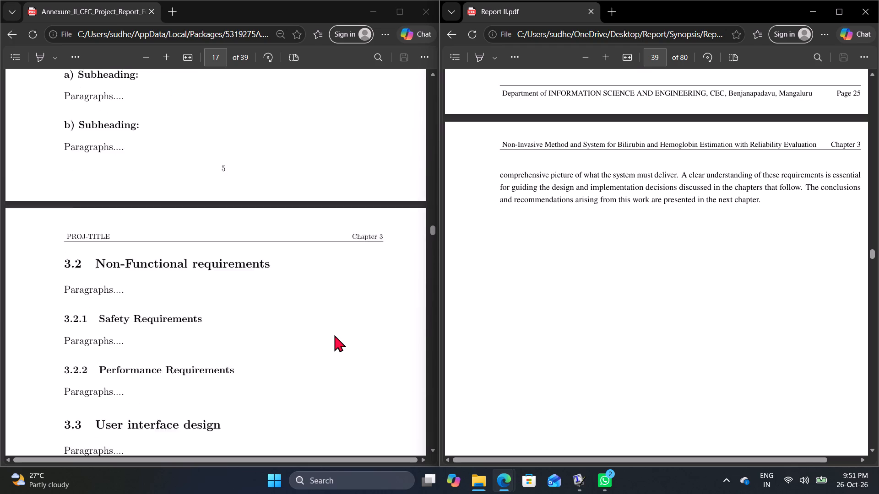
{"action": "scroll", "coordinate": [334, 335], "scroll_direction": "up", "scroll_amount": 5}
{"action": "scroll", "coordinate": [335, 335], "scroll_direction": "down", "scroll_amount": 2}
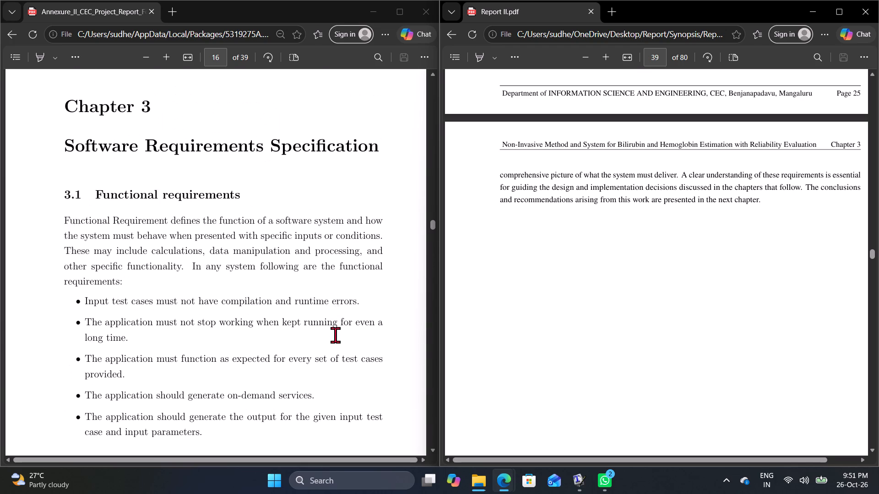
{"action": "scroll", "coordinate": [335, 335], "scroll_direction": "down", "scroll_amount": 15}
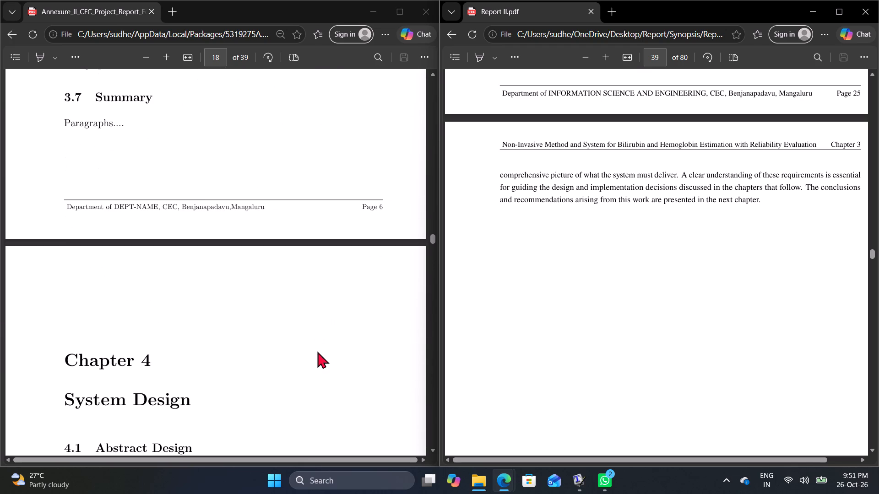
Compare the opening of Chapter 4 System Design and the 4.1.1 Architectural diagram in Report II and the Annexure II format.
{"action": "scroll", "coordinate": [654, 274], "scroll_direction": "down", "scroll_amount": 9}
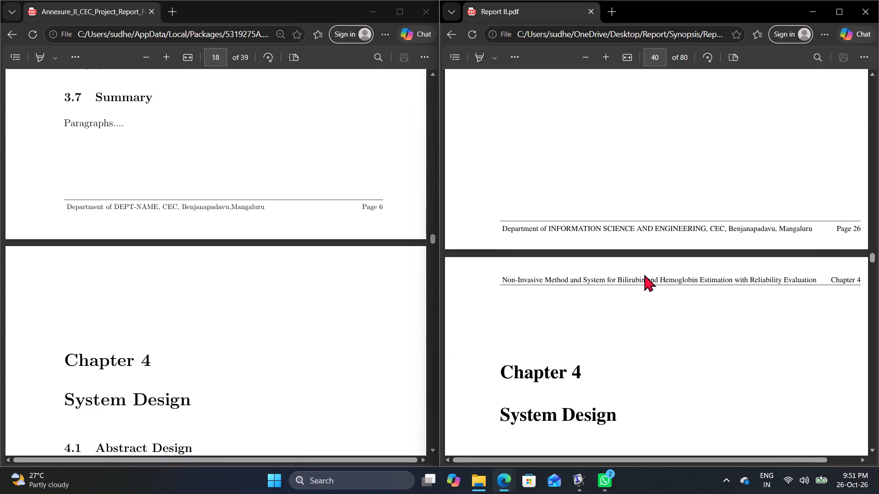
{"action": "scroll", "coordinate": [644, 274], "scroll_direction": "down", "scroll_amount": 1}
{"action": "scroll", "coordinate": [643, 274], "scroll_direction": "up", "scroll_amount": 11}
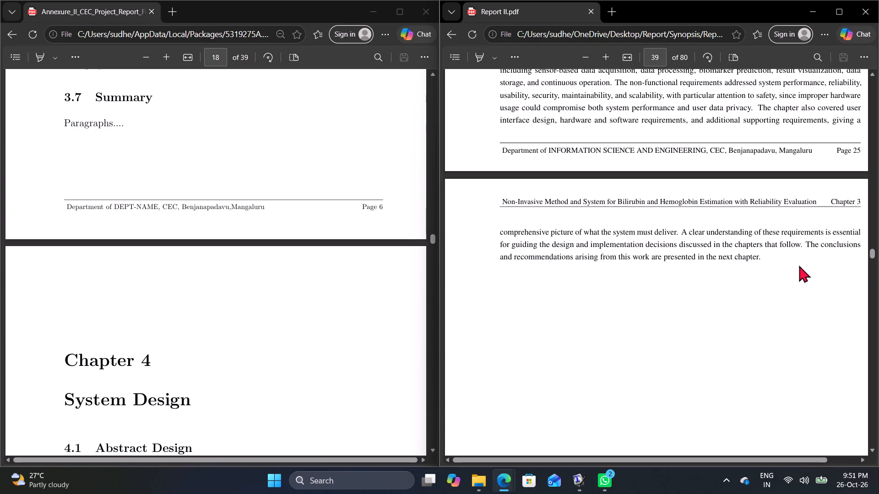
{"action": "scroll", "coordinate": [752, 289], "scroll_direction": "down", "scroll_amount": 10}
{"action": "scroll", "coordinate": [646, 368], "scroll_direction": "down", "scroll_amount": 3}
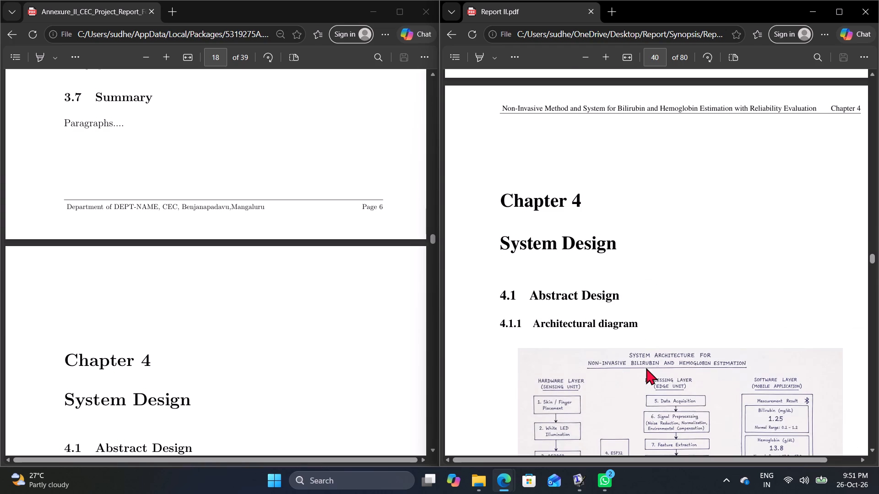
{"action": "scroll", "coordinate": [349, 325], "scroll_direction": "down", "scroll_amount": 2}
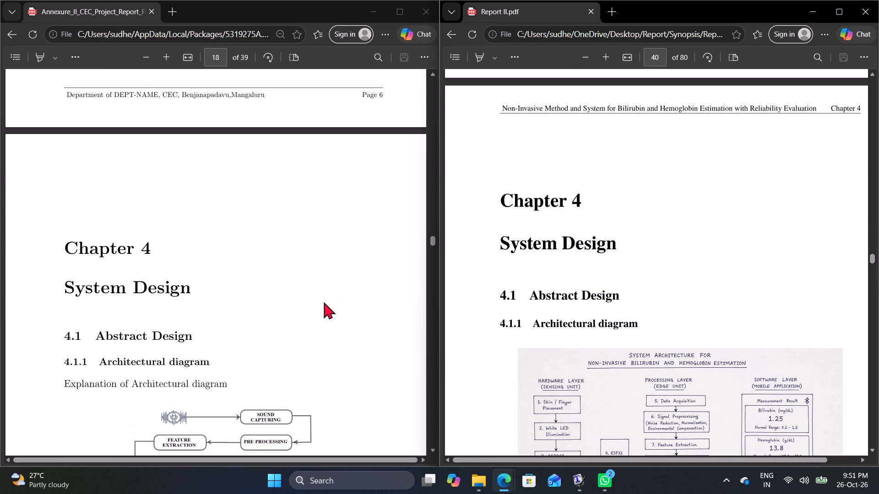
{"action": "scroll", "coordinate": [324, 302], "scroll_direction": "down", "scroll_amount": 2}
{"action": "scroll", "coordinate": [561, 265], "scroll_direction": "down", "scroll_amount": 3}
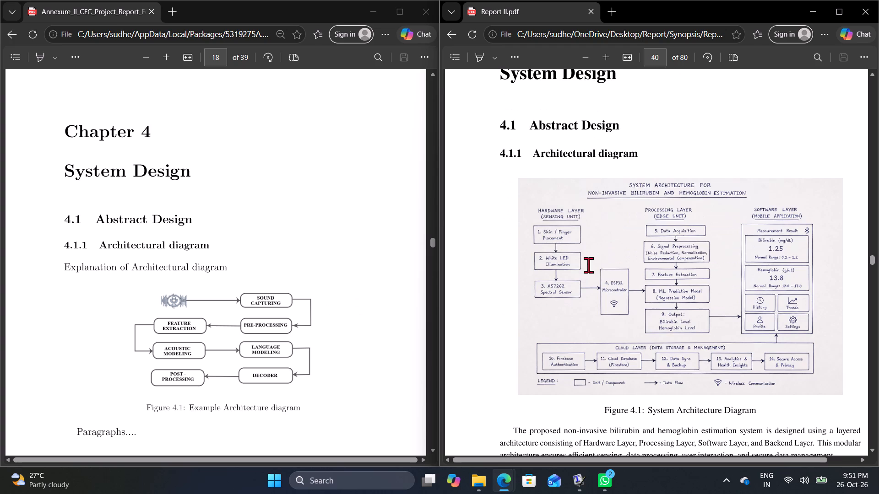
{"action": "scroll", "coordinate": [588, 265], "scroll_direction": "down", "scroll_amount": 2}
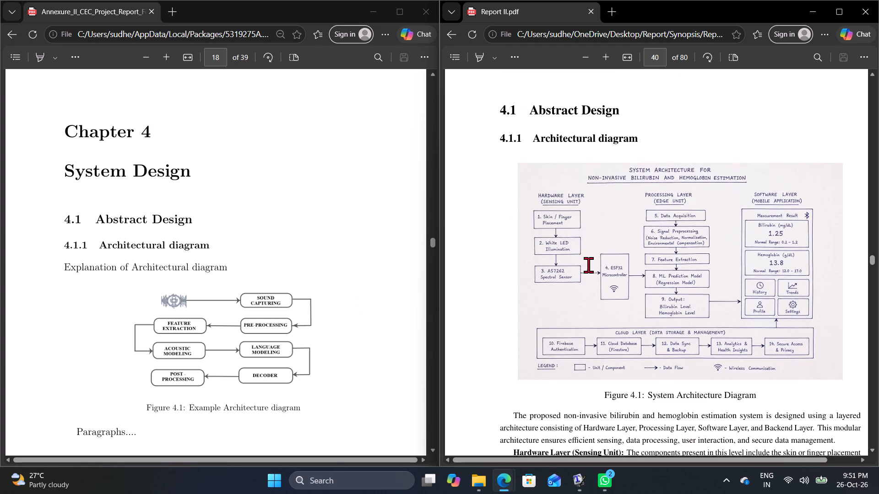
{"action": "scroll", "coordinate": [588, 265], "scroll_direction": "down", "scroll_amount": 1}
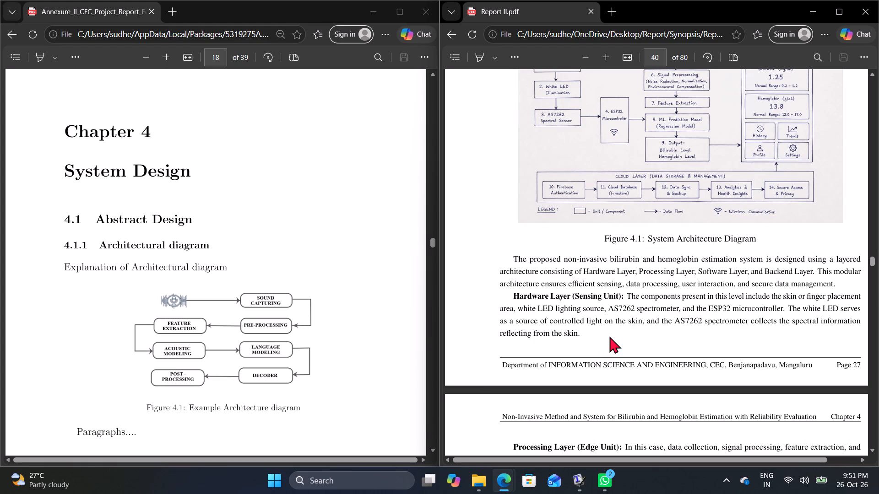
Review Report II's architecture layer descriptions and section 4.2 Proposed system, including its flowchart and explanation.
{"action": "scroll", "coordinate": [609, 336], "scroll_direction": "down", "scroll_amount": 8}
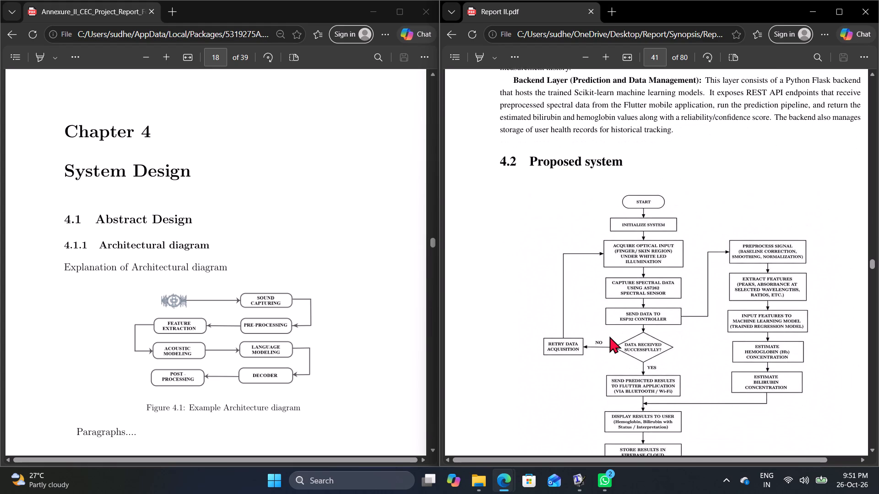
{"action": "scroll", "coordinate": [609, 336], "scroll_direction": "down", "scroll_amount": 2}
{"action": "scroll", "coordinate": [658, 315], "scroll_direction": "up", "scroll_amount": 3}
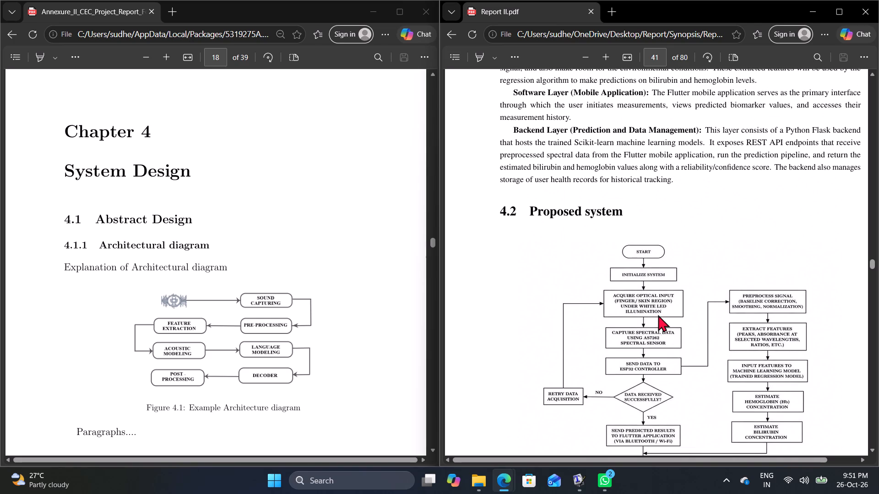
{"action": "scroll", "coordinate": [658, 315], "scroll_direction": "down", "scroll_amount": 6}
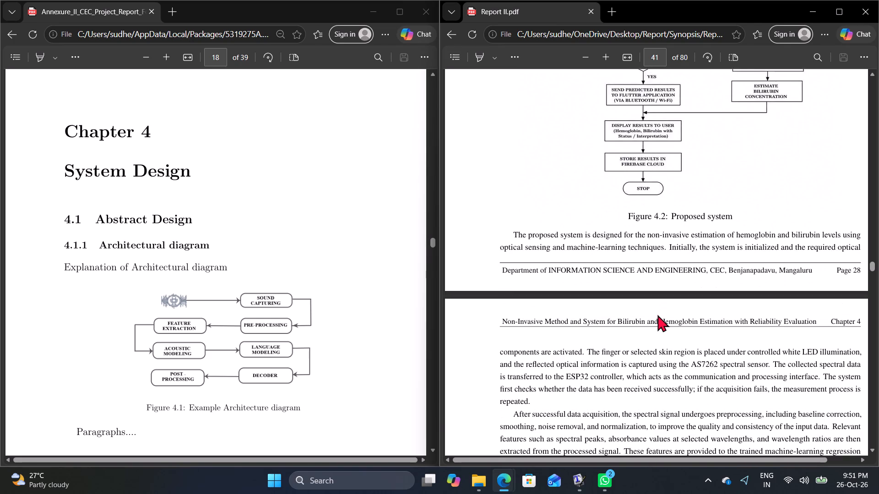
{"action": "scroll", "coordinate": [657, 315], "scroll_direction": "down", "scroll_amount": 3}
{"action": "scroll", "coordinate": [656, 315], "scroll_direction": "up", "scroll_amount": 6}
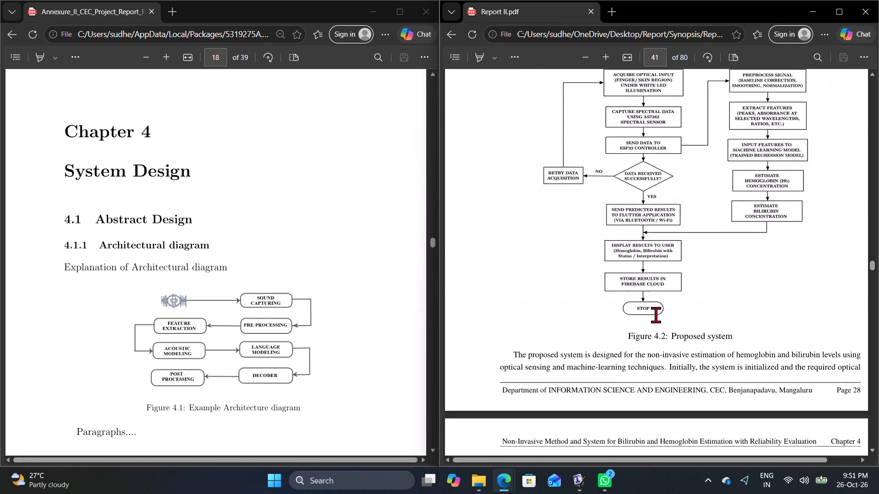
{"action": "scroll", "coordinate": [656, 315], "scroll_direction": "up", "scroll_amount": 6}
{"action": "scroll", "coordinate": [656, 315], "scroll_direction": "down", "scroll_amount": 10}
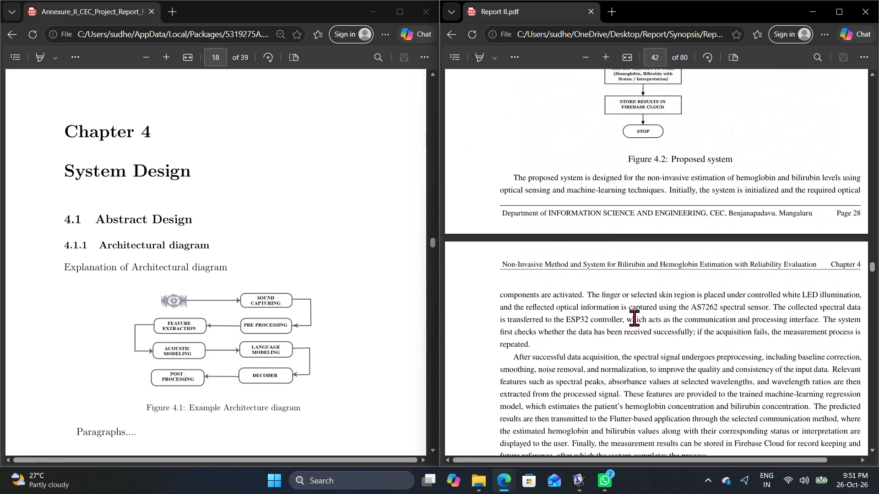
{"action": "scroll", "coordinate": [634, 318], "scroll_direction": "down", "scroll_amount": 13}
Review Report II's section 4.3 Functional Design, covering the 4.3.1 Modular Design and 4.3.2 Sequence Diagram.
{"action": "scroll", "coordinate": [637, 321], "scroll_direction": "down", "scroll_amount": 2}
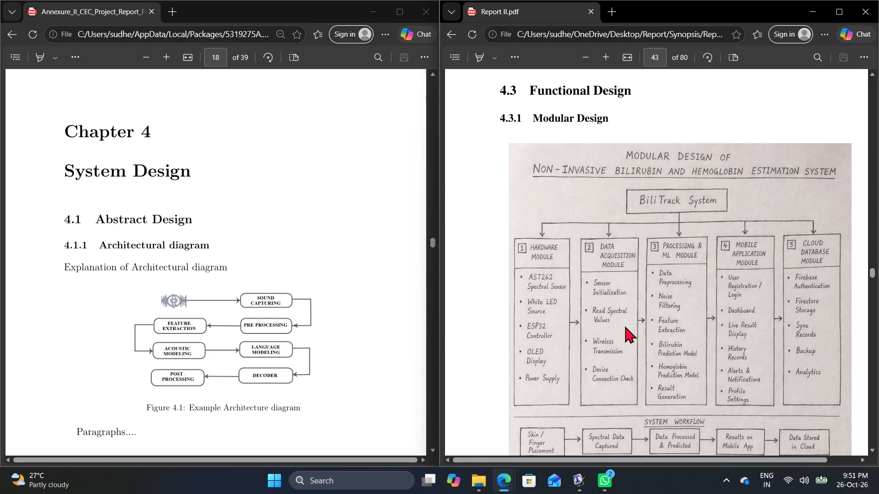
{"action": "scroll", "coordinate": [625, 326], "scroll_direction": "down", "scroll_amount": 2}
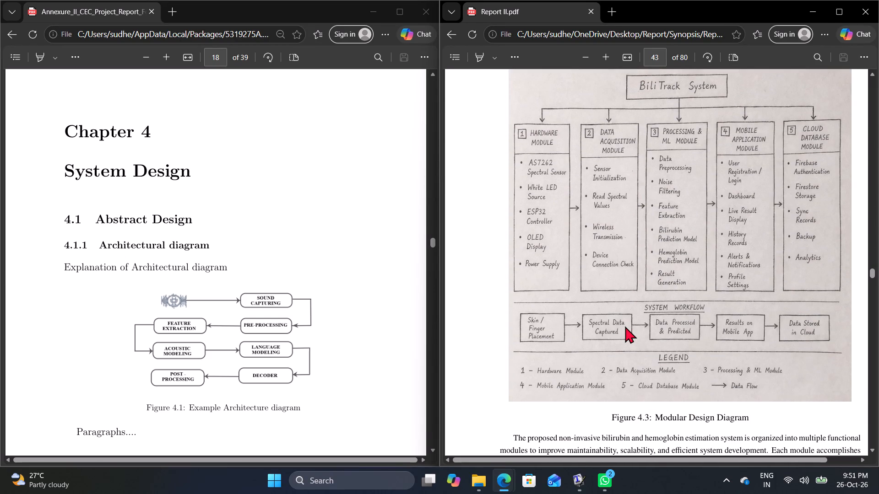
{"action": "scroll", "coordinate": [625, 326], "scroll_direction": "down", "scroll_amount": 5}
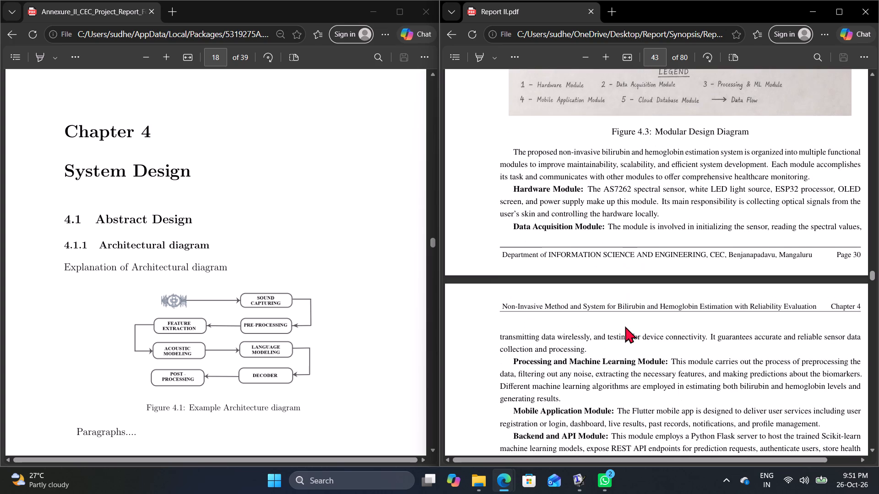
{"action": "scroll", "coordinate": [625, 326], "scroll_direction": "down", "scroll_amount": 11}
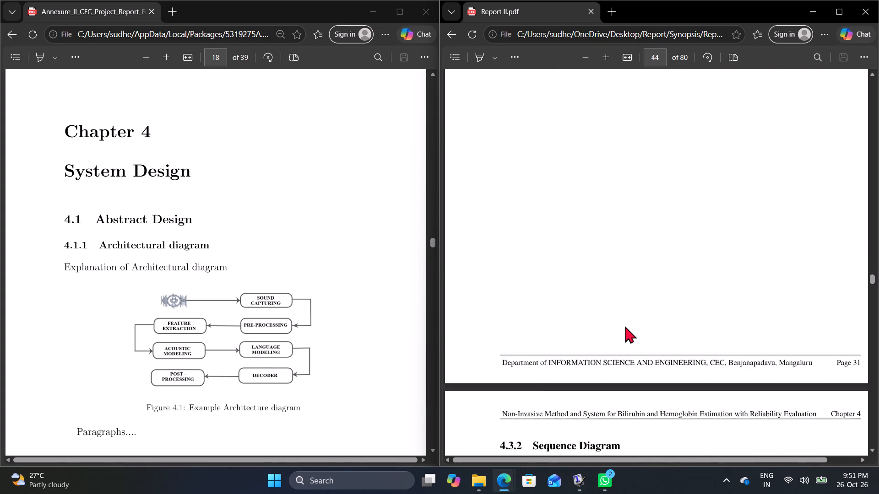
{"action": "scroll", "coordinate": [625, 326], "scroll_direction": "down", "scroll_amount": 5}
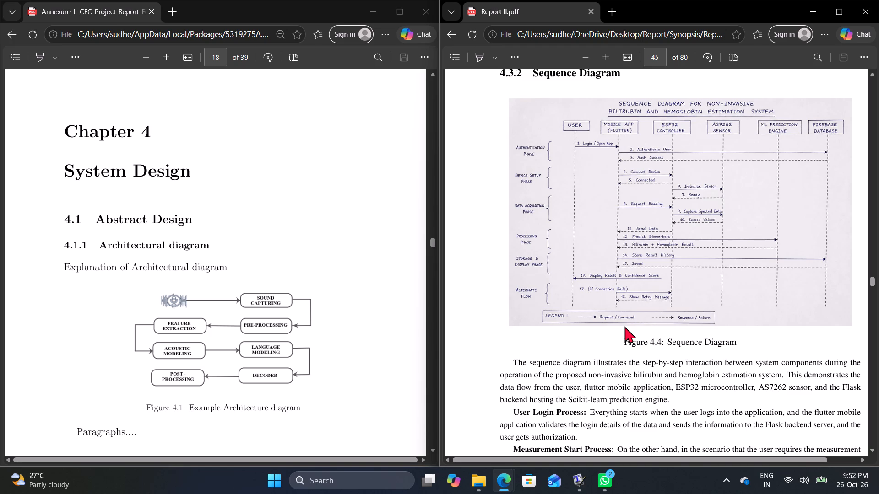
Review the format's sections 4.2 Proposed system, 4.3.1 Modular design diagram and 4.3.2 Sequence diagram.
{"action": "scroll", "coordinate": [258, 341], "scroll_direction": "down", "scroll_amount": 9}
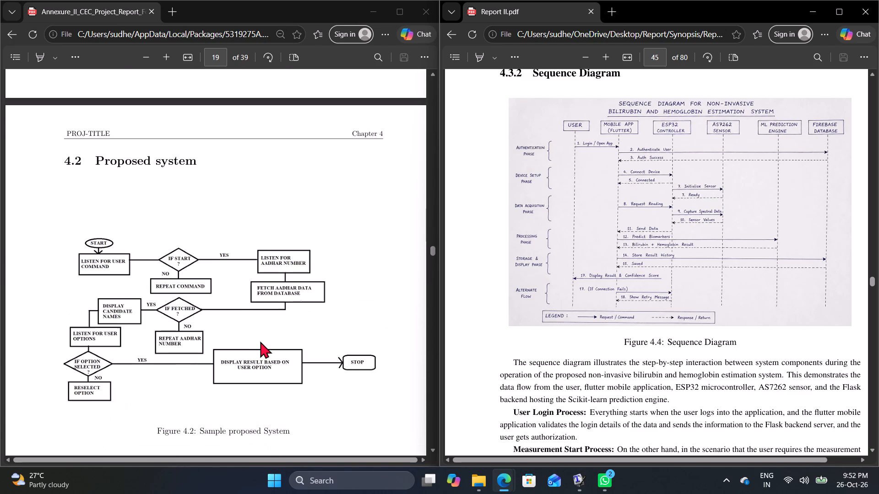
{"action": "scroll", "coordinate": [261, 341], "scroll_direction": "down", "scroll_amount": 11}
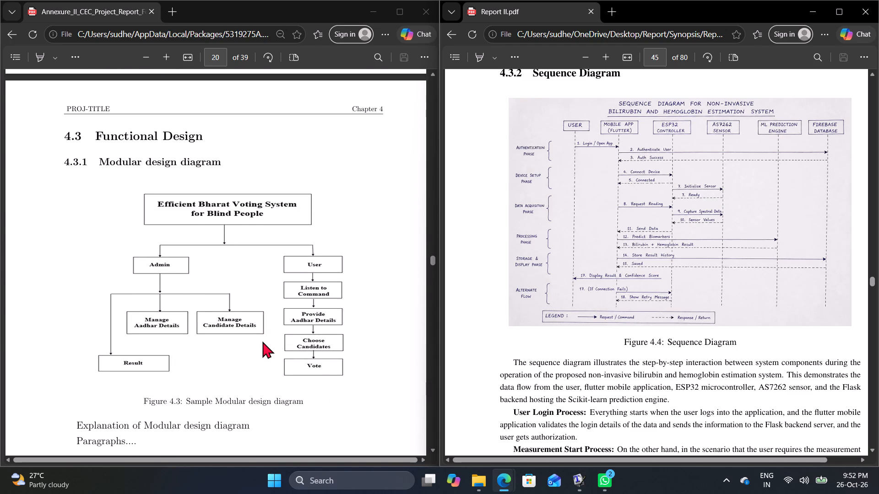
{"action": "scroll", "coordinate": [262, 341], "scroll_direction": "down", "scroll_amount": 2}
{"action": "scroll", "coordinate": [262, 341], "scroll_direction": "up", "scroll_amount": 2}
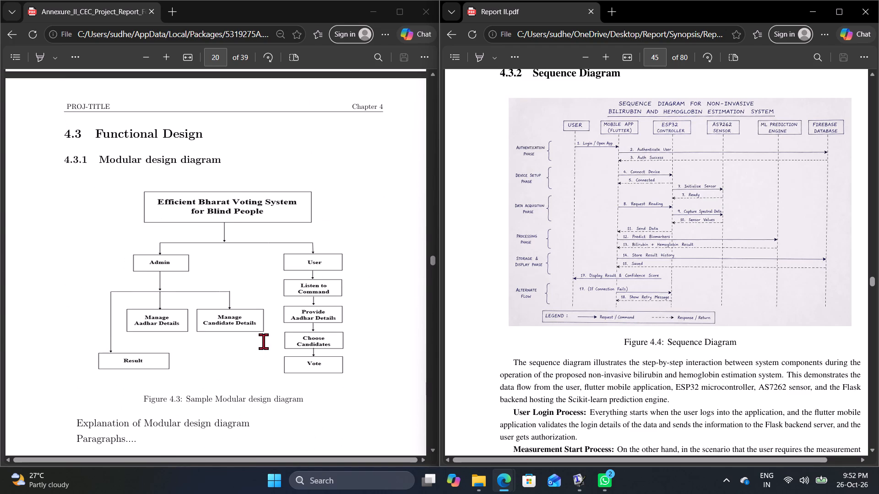
{"action": "scroll", "coordinate": [265, 341], "scroll_direction": "down", "scroll_amount": 9}
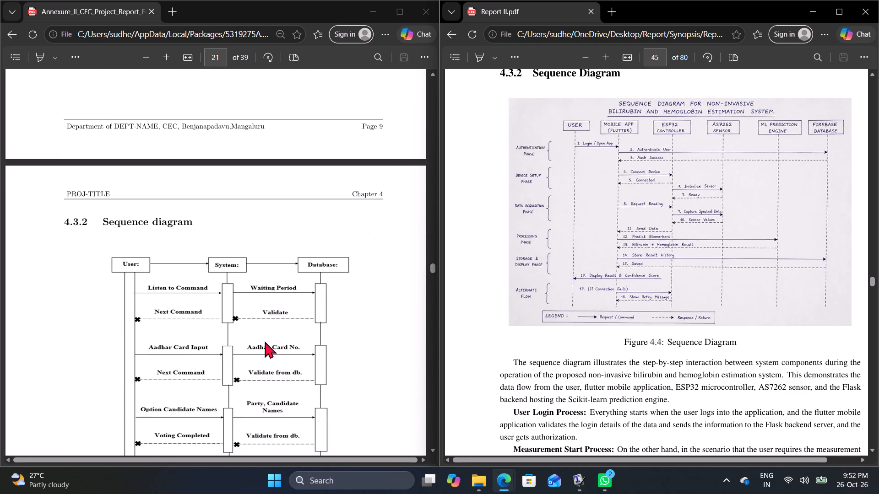
{"action": "scroll", "coordinate": [265, 341], "scroll_direction": "down", "scroll_amount": 2}
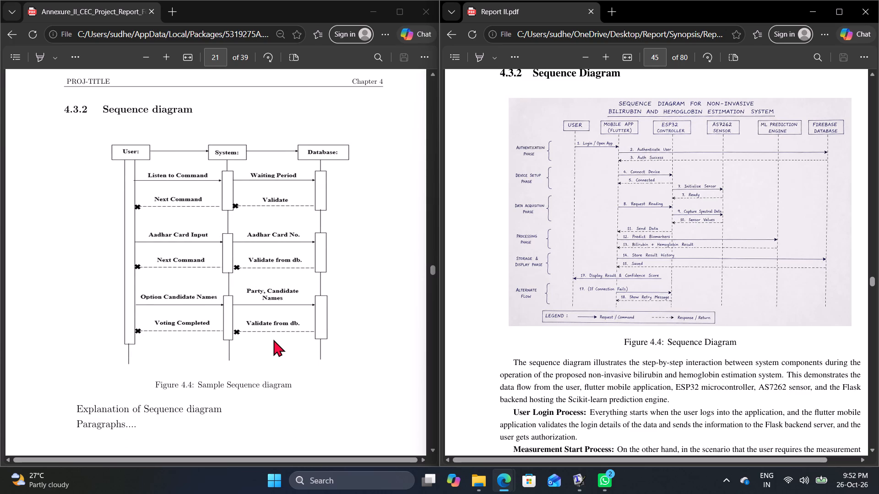
Compare the sequence diagram explanation and use case diagram sections in both PDFs, up to section 4.4.
{"action": "scroll", "coordinate": [688, 291], "scroll_direction": "down", "scroll_amount": 3}
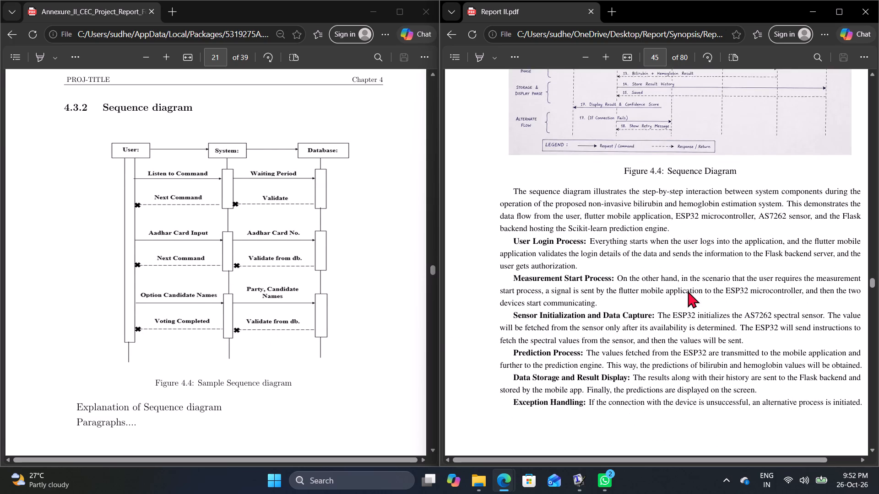
{"action": "scroll", "coordinate": [688, 291], "scroll_direction": "down", "scroll_amount": 9}
{"action": "scroll", "coordinate": [262, 300], "scroll_direction": "down", "scroll_amount": 4}
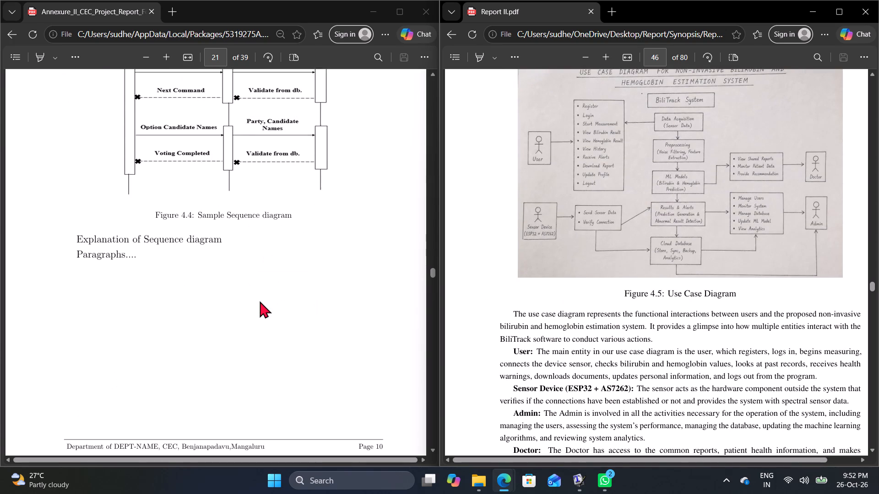
{"action": "scroll", "coordinate": [260, 301], "scroll_direction": "down", "scroll_amount": 6}
{"action": "scroll", "coordinate": [692, 269], "scroll_direction": "down", "scroll_amount": 10}
{"action": "scroll", "coordinate": [333, 340], "scroll_direction": "down", "scroll_amount": 6}
{"action": "scroll", "coordinate": [648, 281], "scroll_direction": "down", "scroll_amount": 5}
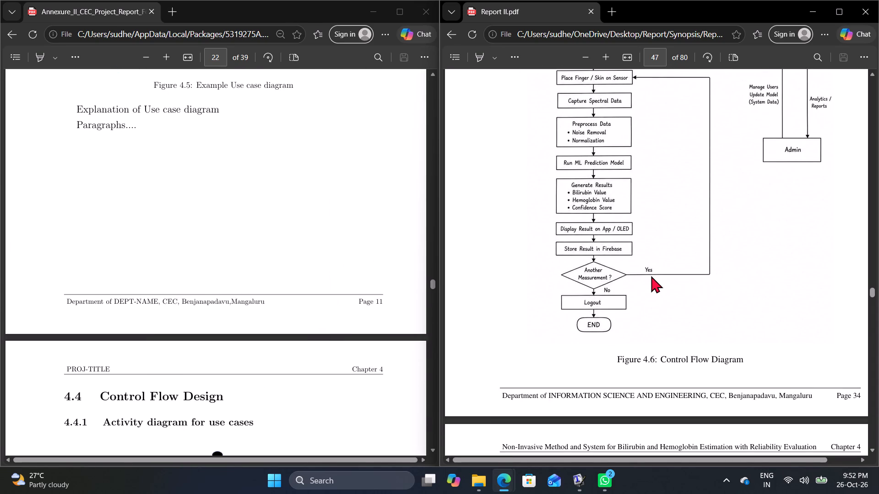
Examine Report II's section 4.4 Control Flow Diagram and its 4.4.1 Activity diagram for use cases.
{"action": "scroll", "coordinate": [651, 276], "scroll_direction": "up", "scroll_amount": 6}
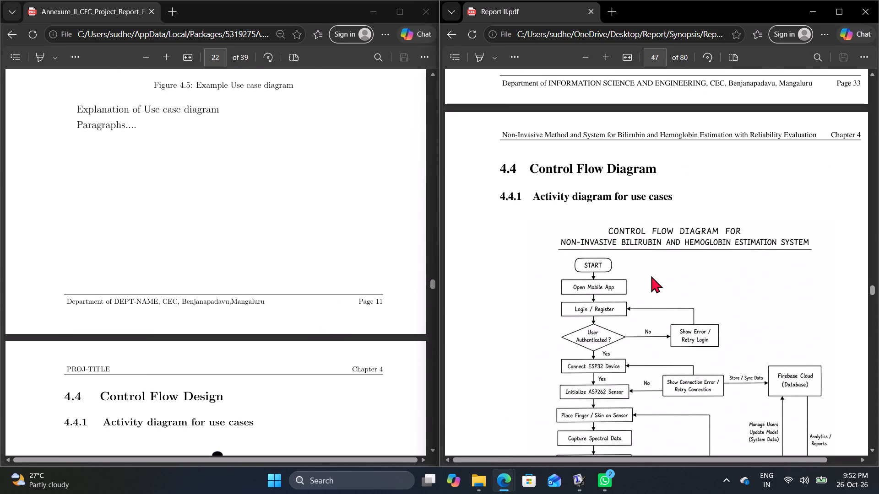
{"action": "scroll", "coordinate": [651, 276], "scroll_direction": "down", "scroll_amount": 10}
{"action": "scroll", "coordinate": [651, 276], "scroll_direction": "up", "scroll_amount": 8}
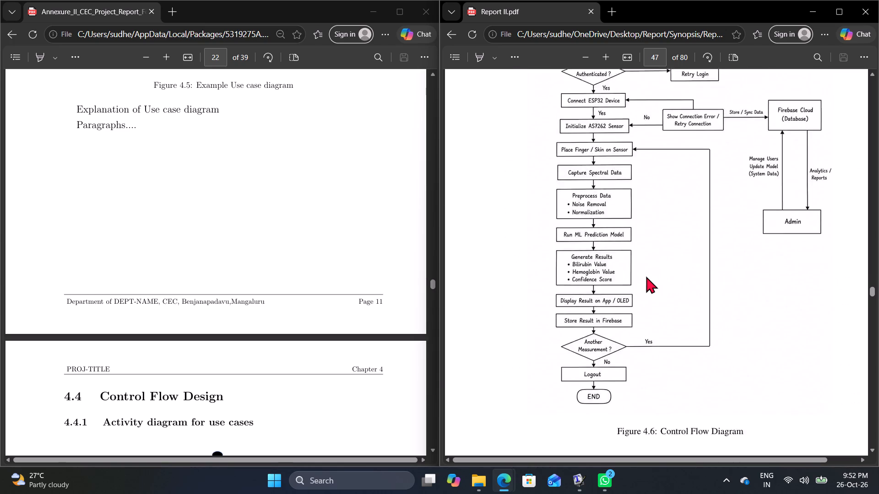
{"action": "scroll", "coordinate": [646, 276], "scroll_direction": "up", "scroll_amount": 3}
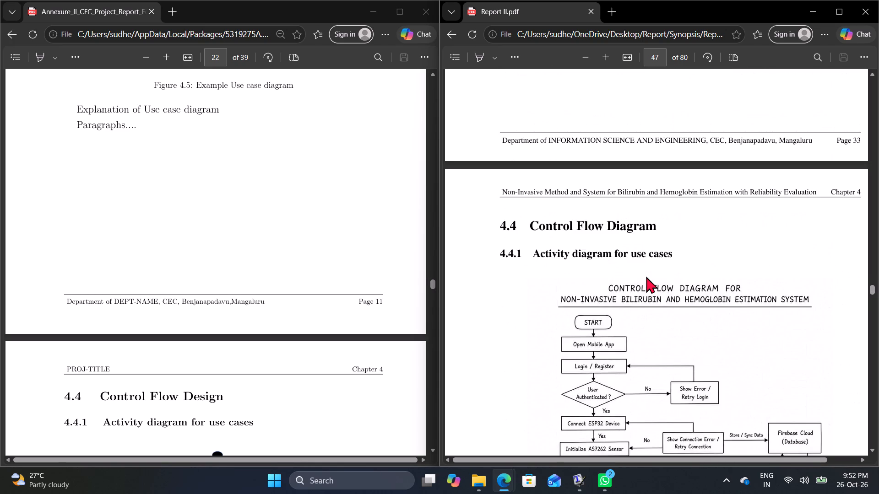
{"action": "scroll", "coordinate": [646, 276], "scroll_direction": "up", "scroll_amount": 1}
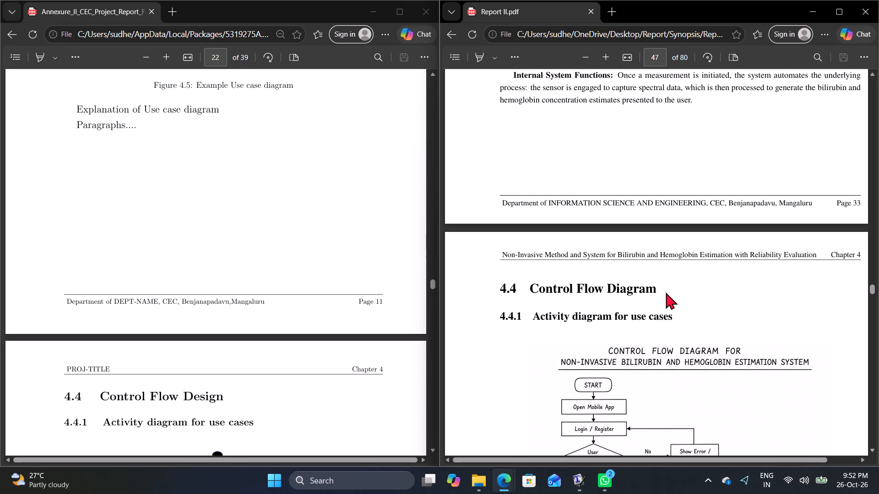
Recheck Report II's 4.3.3 Use Case Design, covering the diagram and its explanation paragraphs.
{"action": "scroll", "coordinate": [666, 292], "scroll_direction": "up", "scroll_amount": 10}
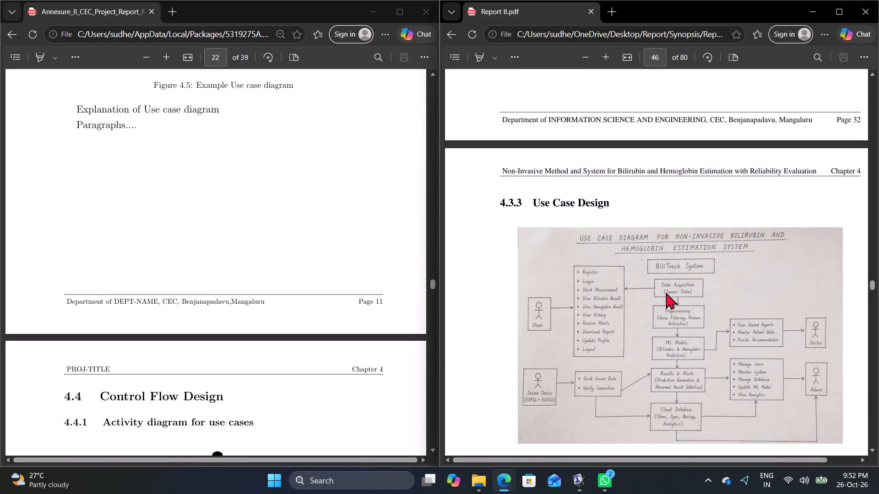
{"action": "scroll", "coordinate": [666, 292], "scroll_direction": "down", "scroll_amount": 7}
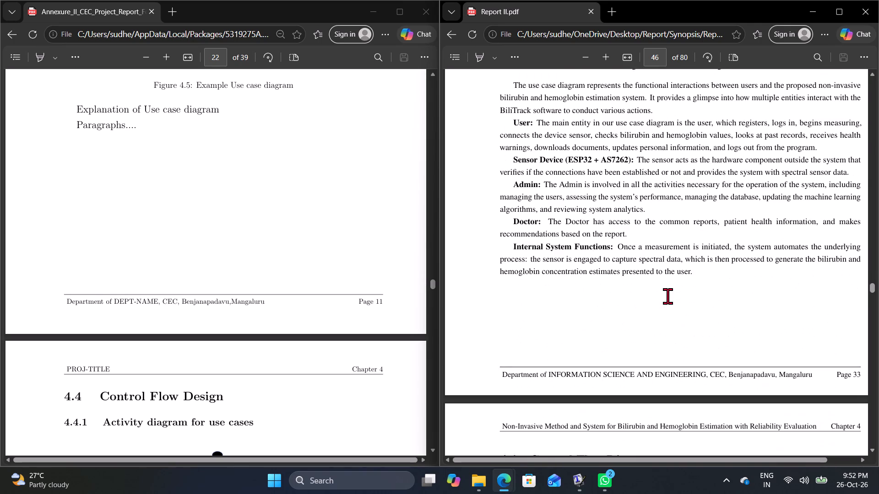
{"action": "scroll", "coordinate": [667, 296], "scroll_direction": "up", "scroll_amount": 6}
{"action": "scroll", "coordinate": [668, 296], "scroll_direction": "down", "scroll_amount": 3}
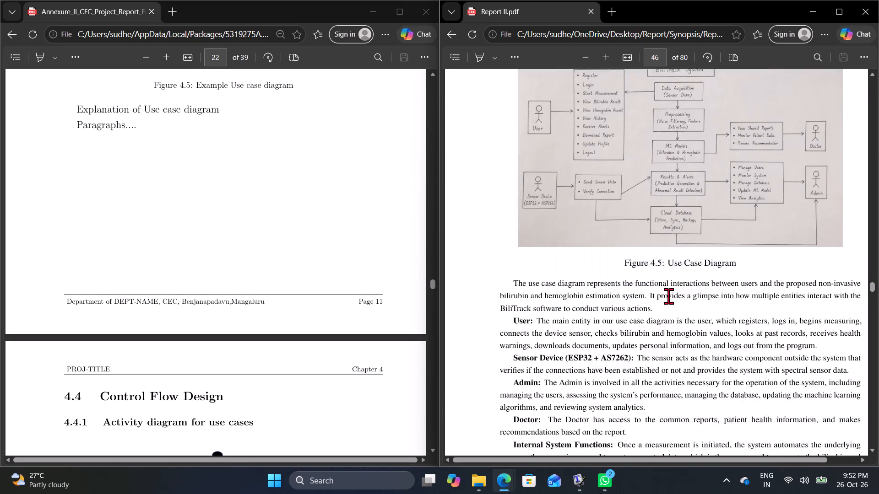
Review Report II's control flow diagram and explanation, continuing to section 4.5 Data Flow Diagram.
{"action": "scroll", "coordinate": [668, 296], "scroll_direction": "down", "scroll_amount": 15}
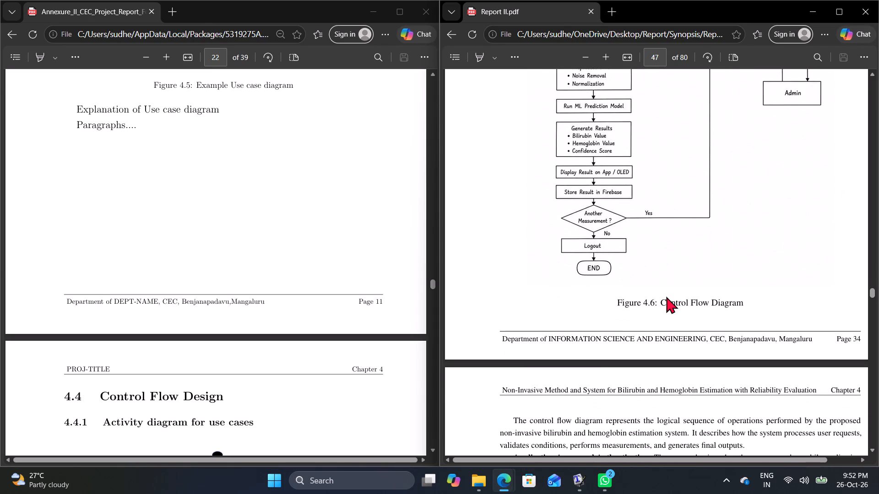
{"action": "scroll", "coordinate": [666, 296], "scroll_direction": "down", "scroll_amount": 7}
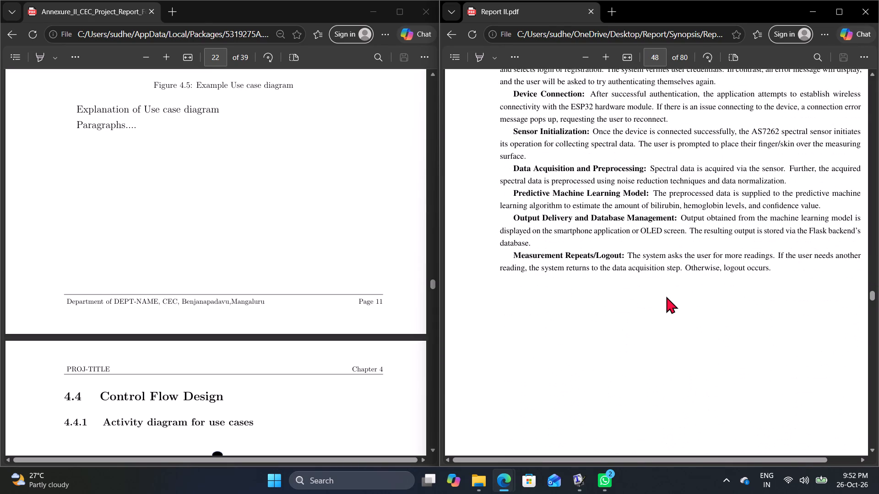
{"action": "scroll", "coordinate": [666, 296], "scroll_direction": "down", "scroll_amount": 7}
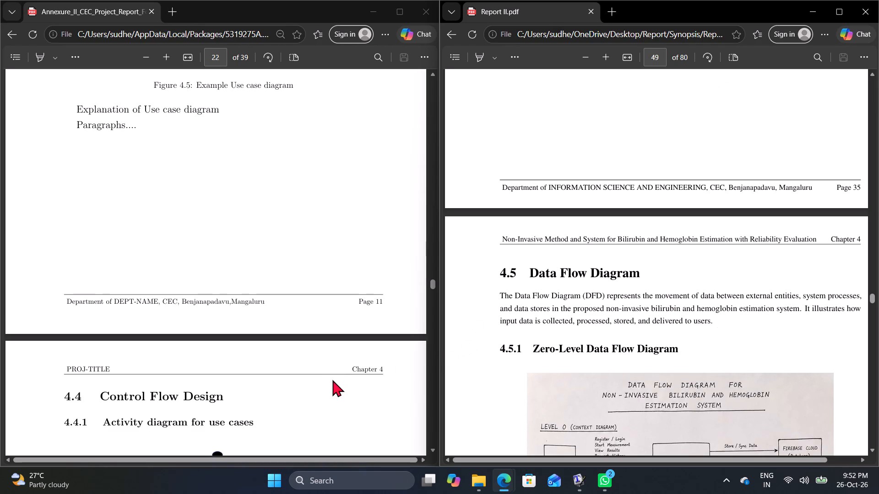
Compare section 4.4 in both PDFs, covering the template's activity diagram and Report II's control flow diagram with its explanation.
{"action": "scroll", "coordinate": [320, 383], "scroll_direction": "up", "scroll_amount": 3}
{"action": "scroll", "coordinate": [320, 383], "scroll_direction": "down", "scroll_amount": 5}
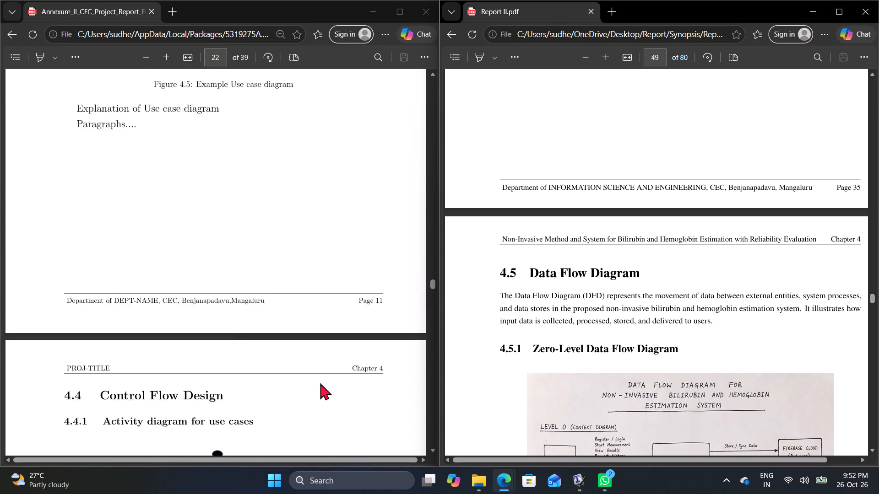
{"action": "scroll", "coordinate": [320, 383], "scroll_direction": "down", "scroll_amount": 4}
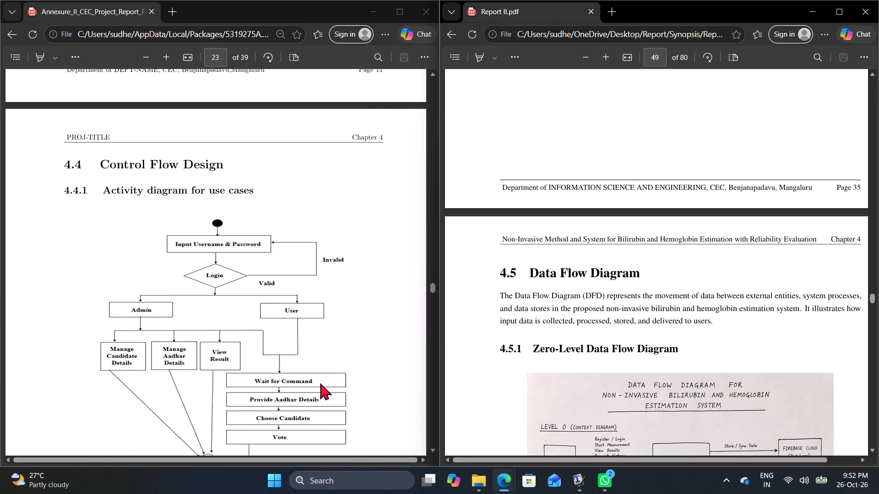
{"action": "scroll", "coordinate": [320, 383], "scroll_direction": "down", "scroll_amount": 1}
{"action": "scroll", "coordinate": [616, 319], "scroll_direction": "up", "scroll_amount": 11}
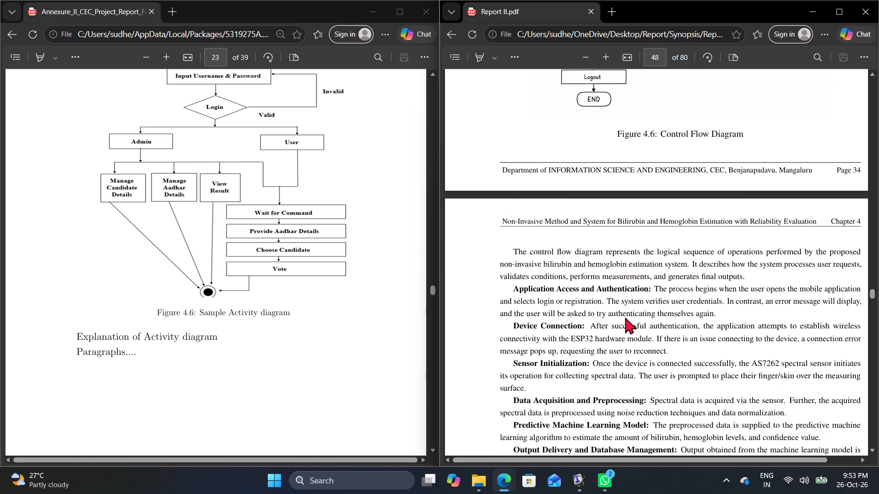
{"action": "scroll", "coordinate": [625, 317], "scroll_direction": "up", "scroll_amount": 6}
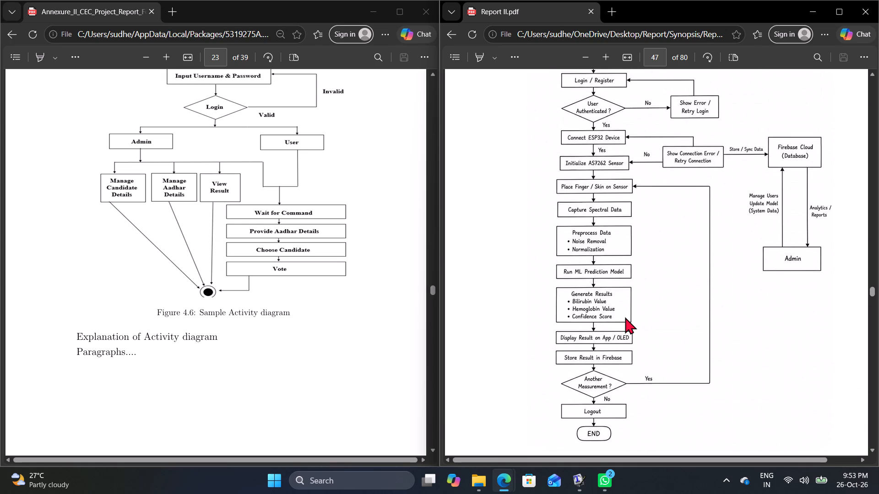
{"action": "scroll", "coordinate": [625, 317], "scroll_direction": "down", "scroll_amount": 2}
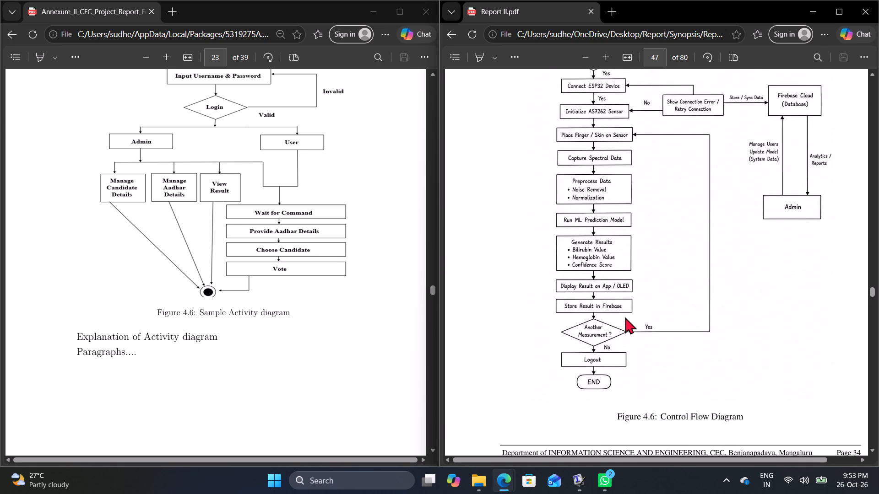
{"action": "scroll", "coordinate": [625, 317], "scroll_direction": "down", "scroll_amount": 7}
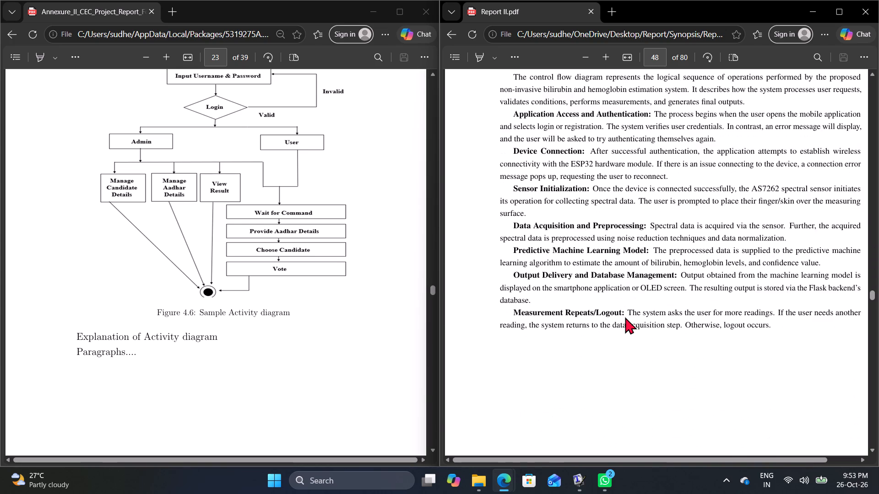
Compare section 4.5 Data Flow Diagram in both PDFs, covering the zero-level and first-level diagrams and their explanations.
{"action": "scroll", "coordinate": [625, 317], "scroll_direction": "down", "scroll_amount": 9}
{"action": "scroll", "coordinate": [209, 278], "scroll_direction": "down", "scroll_amount": 2}
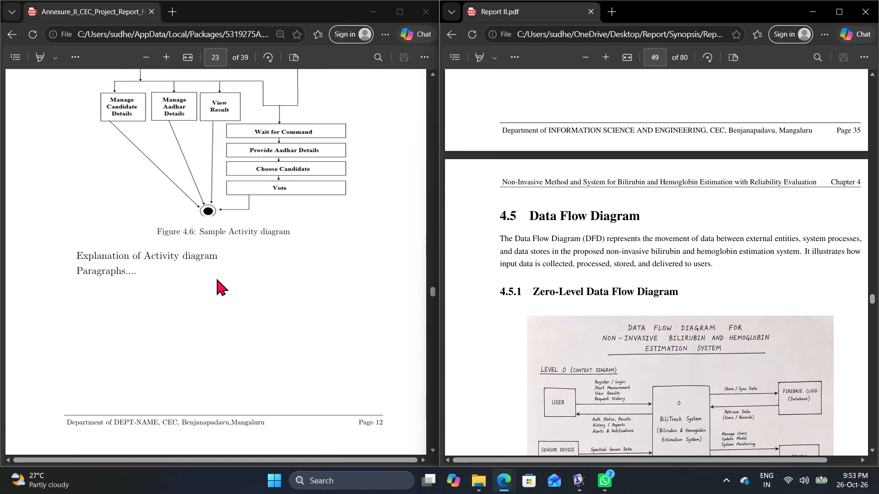
{"action": "scroll", "coordinate": [217, 279], "scroll_direction": "down", "scroll_amount": 6}
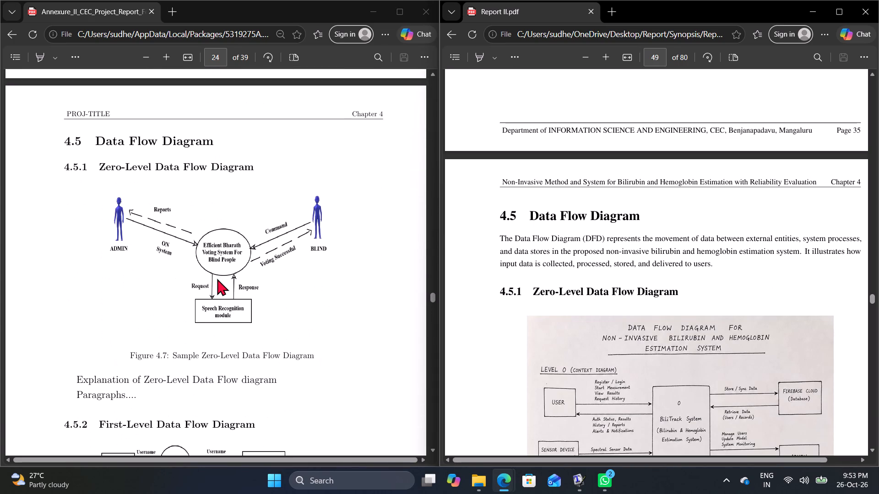
{"action": "scroll", "coordinate": [540, 317], "scroll_direction": "down", "scroll_amount": 4}
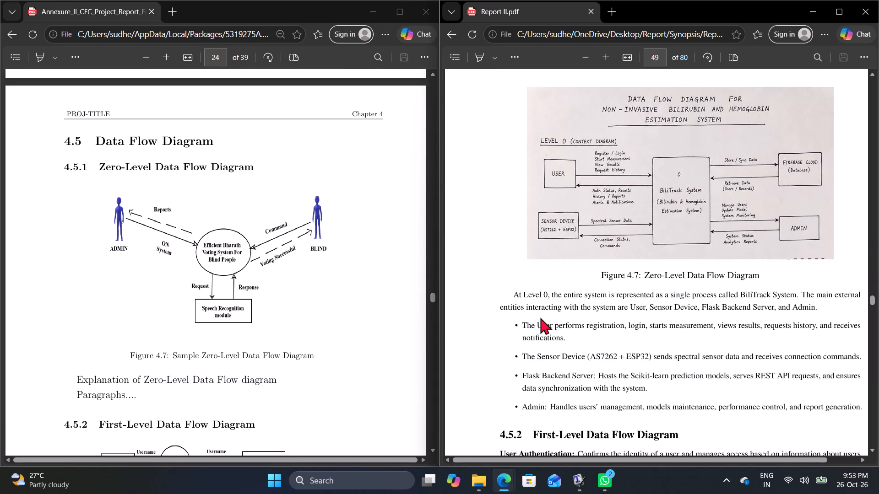
{"action": "scroll", "coordinate": [540, 317], "scroll_direction": "down", "scroll_amount": 8}
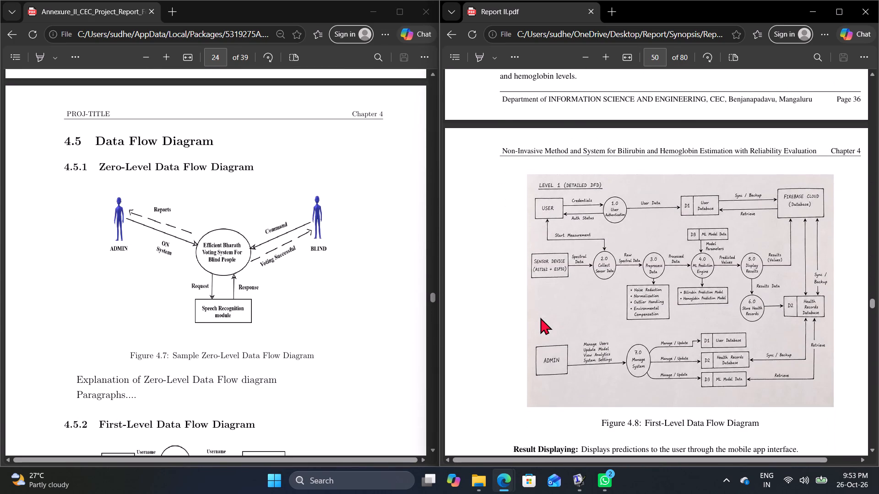
{"action": "scroll", "coordinate": [209, 285], "scroll_direction": "down", "scroll_amount": 4}
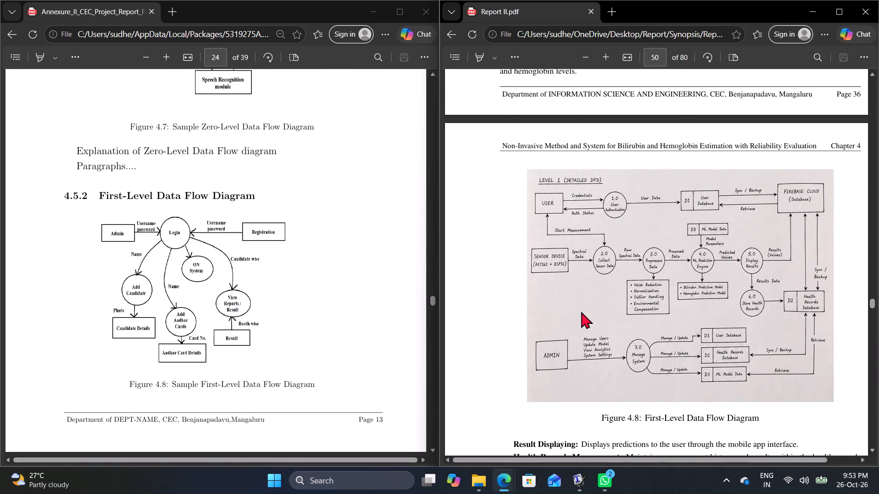
{"action": "scroll", "coordinate": [581, 311], "scroll_direction": "down", "scroll_amount": 6}
{"action": "scroll", "coordinate": [581, 311], "scroll_direction": "up", "scroll_amount": 5}
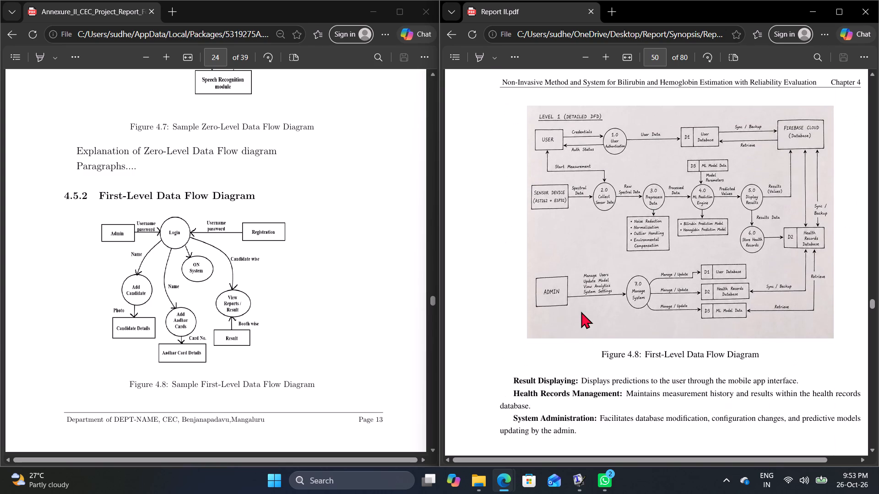
Compare section 4.5.3 Second-Level Data Flow Diagram and the remaining Chapter 4 subsections through the Summary in both PDFs.
{"action": "scroll", "coordinate": [581, 311], "scroll_direction": "down", "scroll_amount": 10}
{"action": "scroll", "coordinate": [253, 323], "scroll_direction": "down", "scroll_amount": 5}
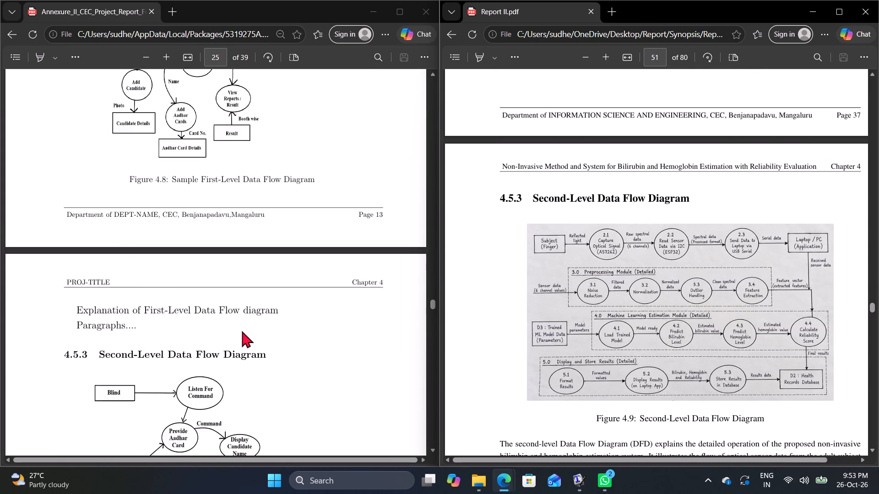
{"action": "scroll", "coordinate": [242, 331], "scroll_direction": "down", "scroll_amount": 4}
{"action": "scroll", "coordinate": [618, 331], "scroll_direction": "down", "scroll_amount": 2}
{"action": "scroll", "coordinate": [616, 331], "scroll_direction": "up", "scroll_amount": 2}
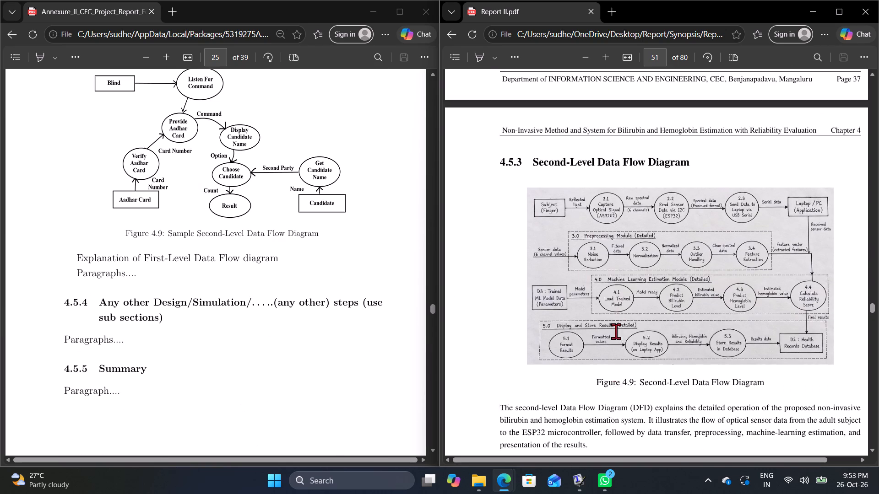
{"action": "scroll", "coordinate": [616, 331], "scroll_direction": "down", "scroll_amount": 11}
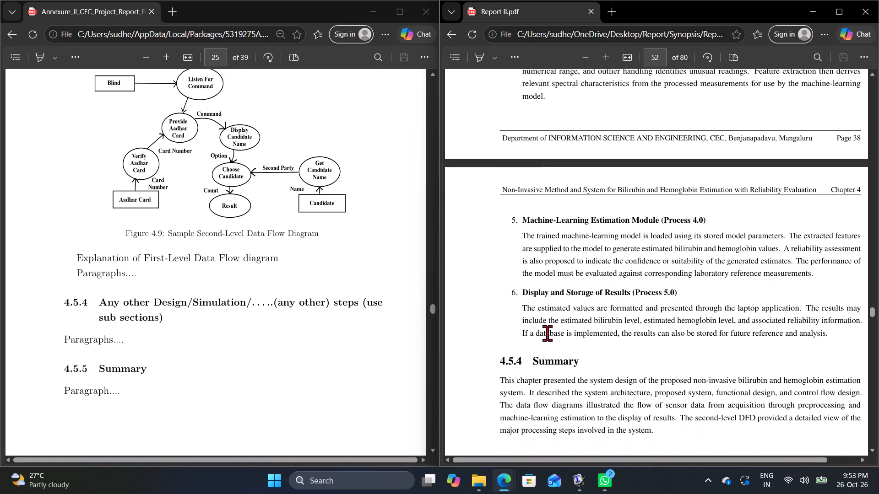
{"action": "scroll", "coordinate": [178, 320], "scroll_direction": "up", "scroll_amount": 2}
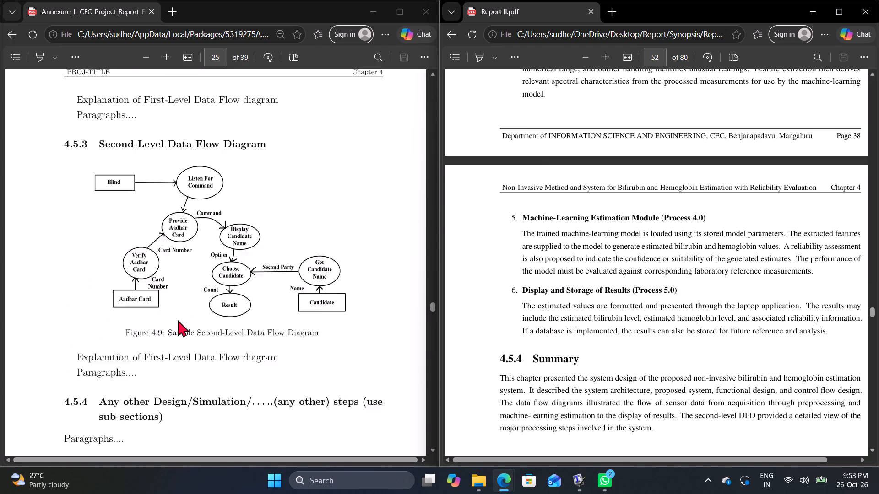
{"action": "scroll", "coordinate": [195, 302], "scroll_direction": "down", "scroll_amount": 5}
{"action": "scroll", "coordinate": [510, 293], "scroll_direction": "down", "scroll_amount": 4}
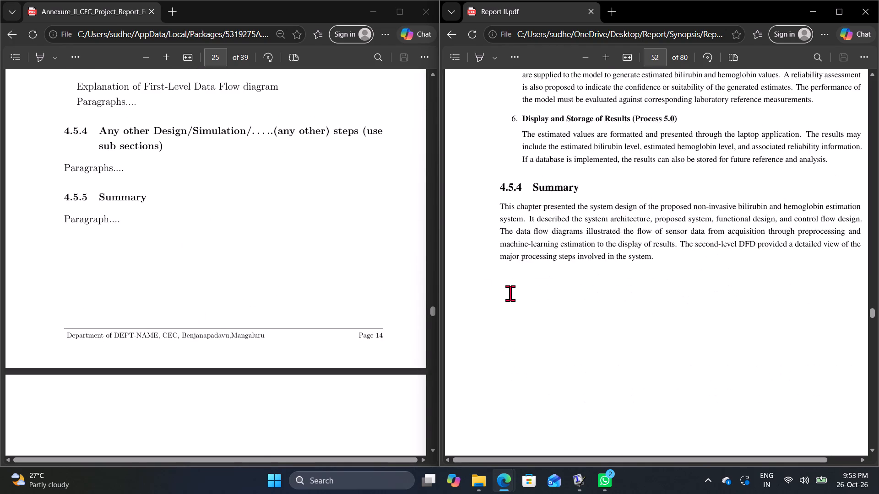
Compare Chapter 5 Implementation in both PDFs, reading Report II's section 5.1 Software used with justification through 5.1.5 Operating System.
{"action": "scroll", "coordinate": [510, 293], "scroll_direction": "down", "scroll_amount": 7}
{"action": "scroll", "coordinate": [667, 350], "scroll_direction": "down", "scroll_amount": 1}
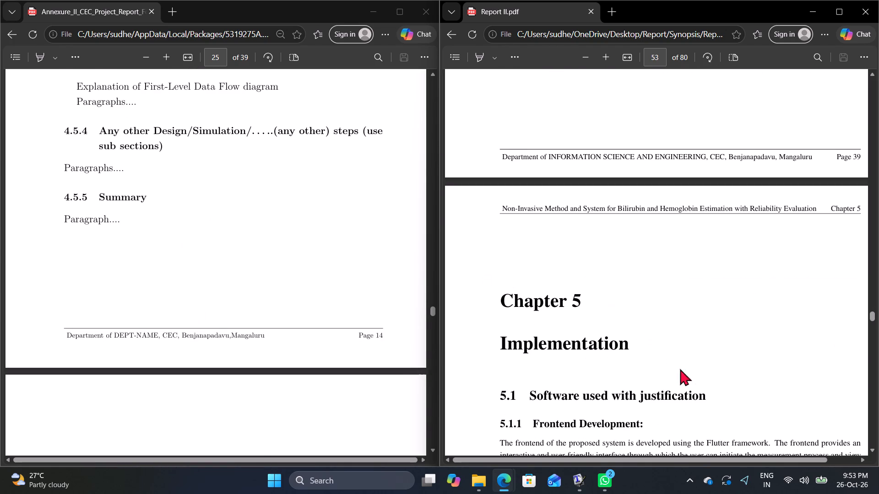
{"action": "scroll", "coordinate": [684, 374], "scroll_direction": "down", "scroll_amount": 3}
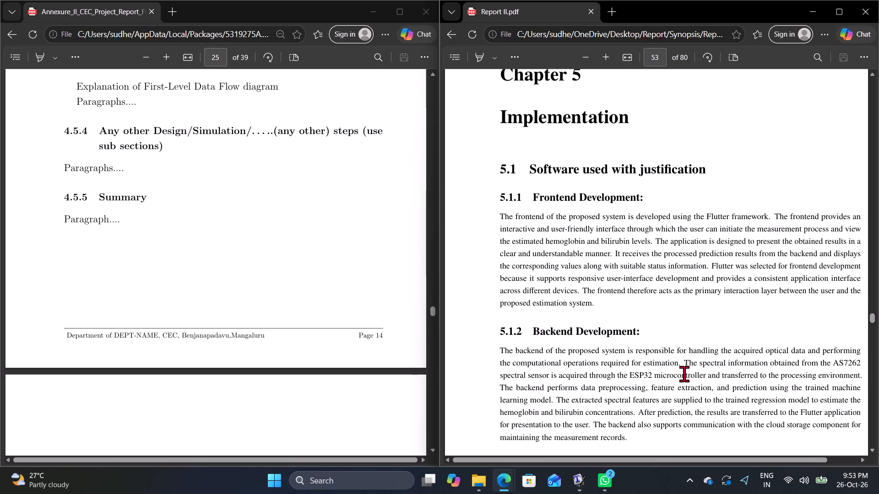
{"action": "scroll", "coordinate": [222, 334], "scroll_direction": "down", "scroll_amount": 5}
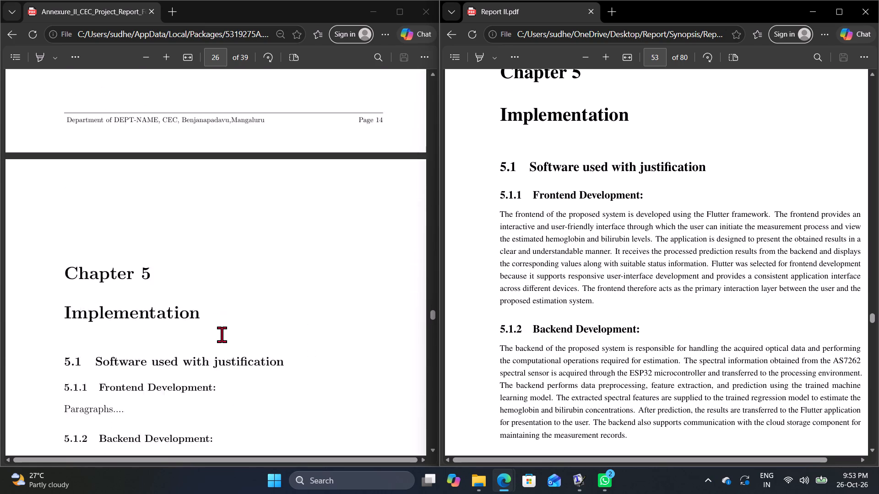
{"action": "scroll", "coordinate": [222, 334], "scroll_direction": "down", "scroll_amount": 1}
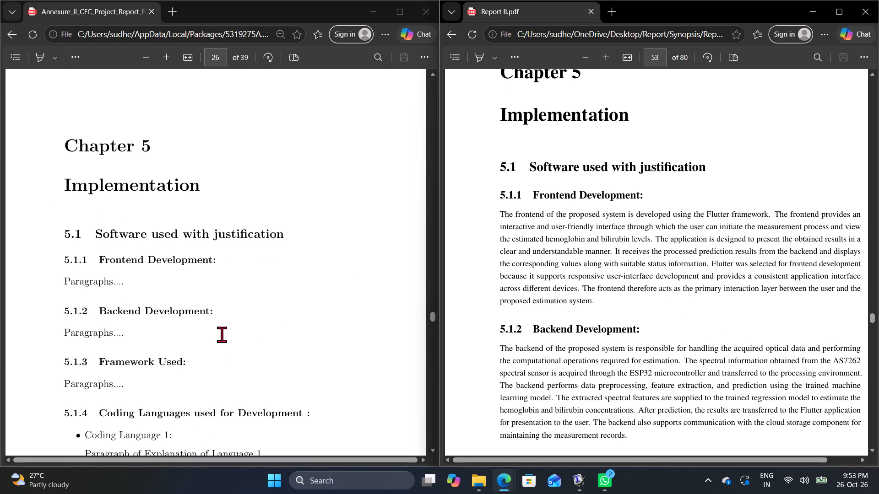
{"action": "scroll", "coordinate": [222, 334], "scroll_direction": "down", "scroll_amount": 2}
{"action": "scroll", "coordinate": [222, 334], "scroll_direction": "up", "scroll_amount": 1}
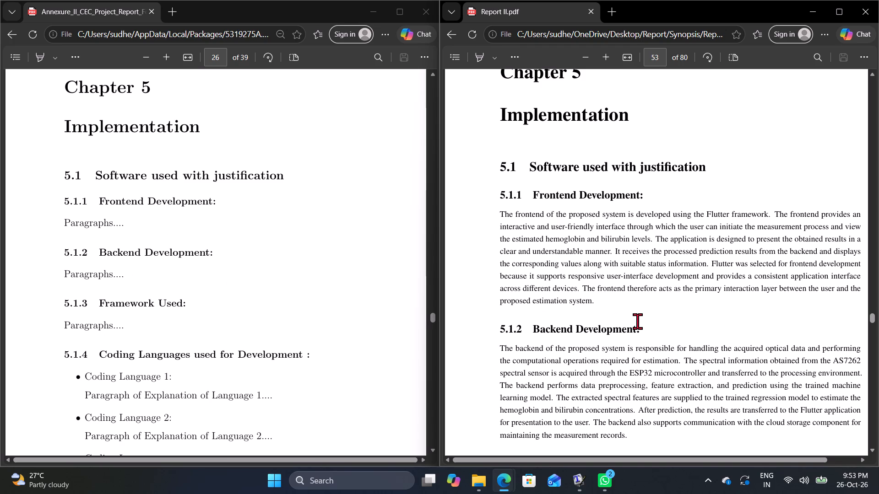
{"action": "scroll", "coordinate": [637, 321], "scroll_direction": "down", "scroll_amount": 4}
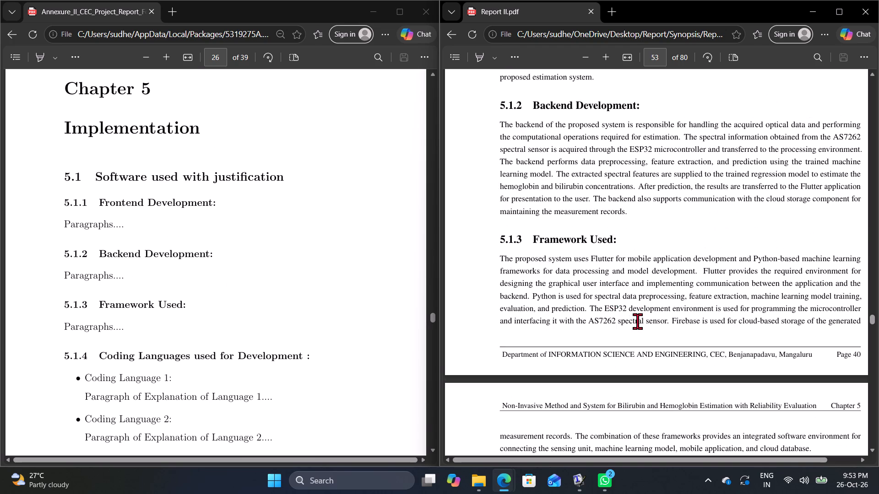
{"action": "scroll", "coordinate": [637, 321], "scroll_direction": "down", "scroll_amount": 8}
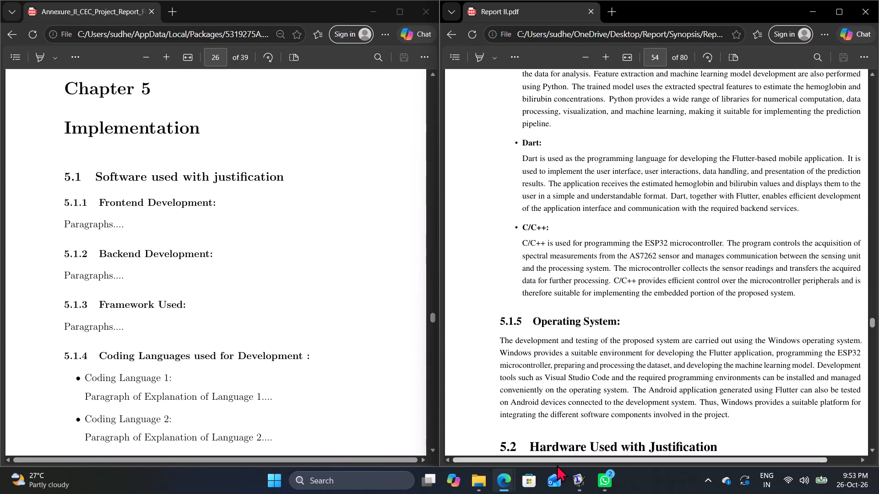
Switch to File Explorer at the Mjr prj folder and exit name editing on the bilicheck ZIP archive.
{"action": "left_click", "coordinate": [482, 477]}
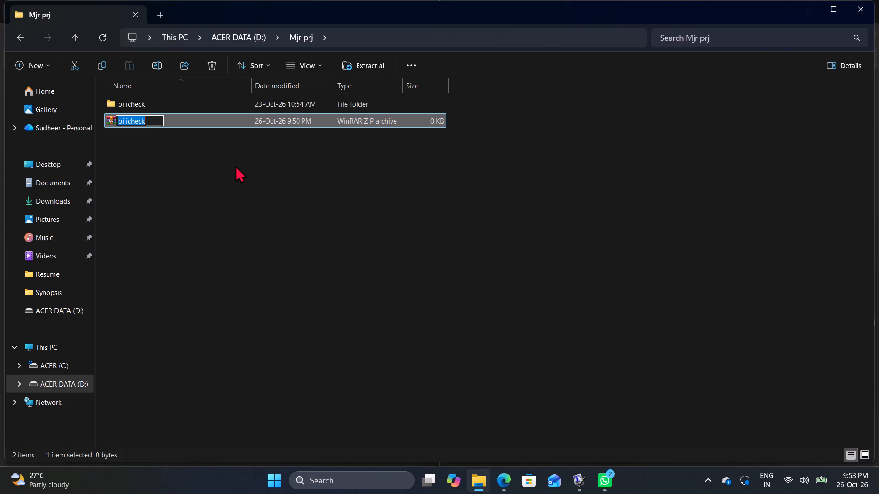
{"action": "left_click", "coordinate": [202, 193]}
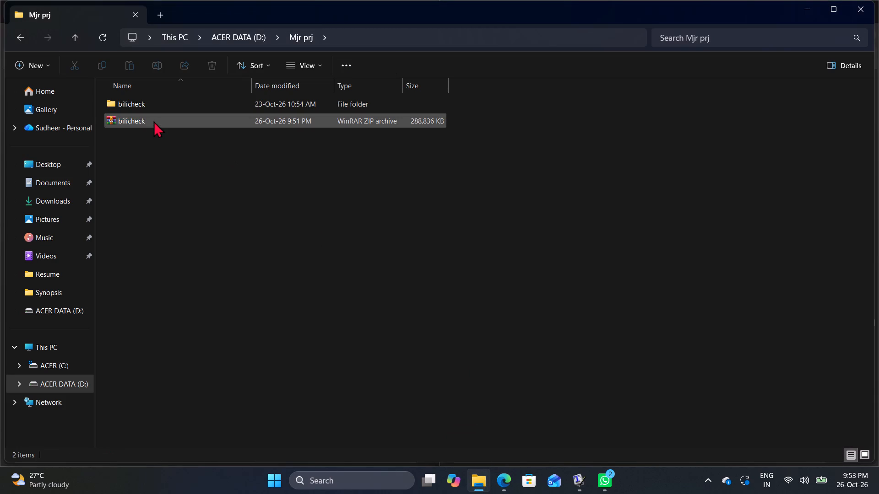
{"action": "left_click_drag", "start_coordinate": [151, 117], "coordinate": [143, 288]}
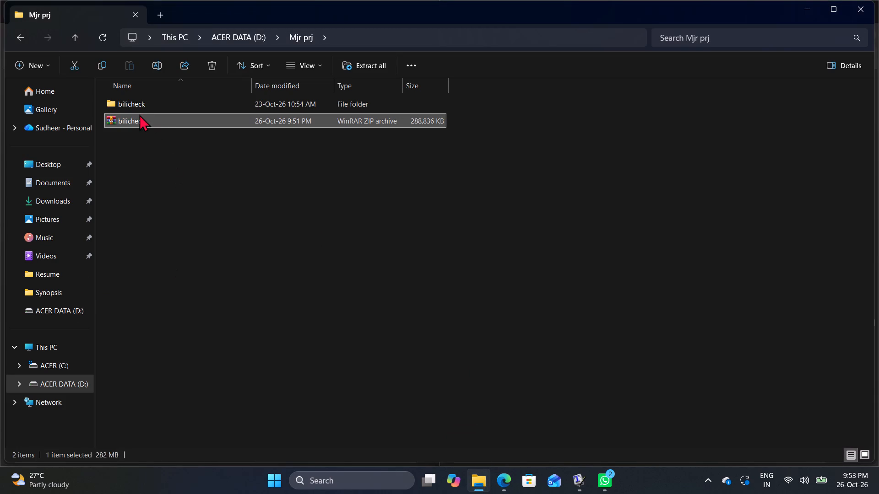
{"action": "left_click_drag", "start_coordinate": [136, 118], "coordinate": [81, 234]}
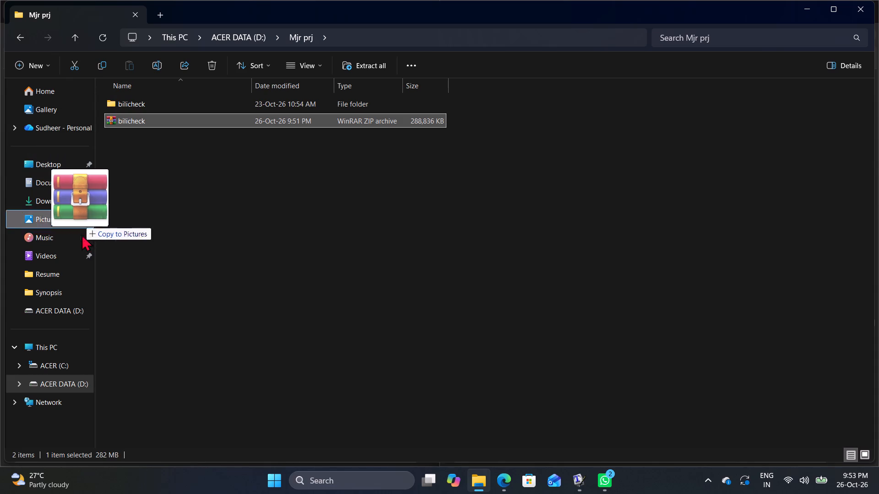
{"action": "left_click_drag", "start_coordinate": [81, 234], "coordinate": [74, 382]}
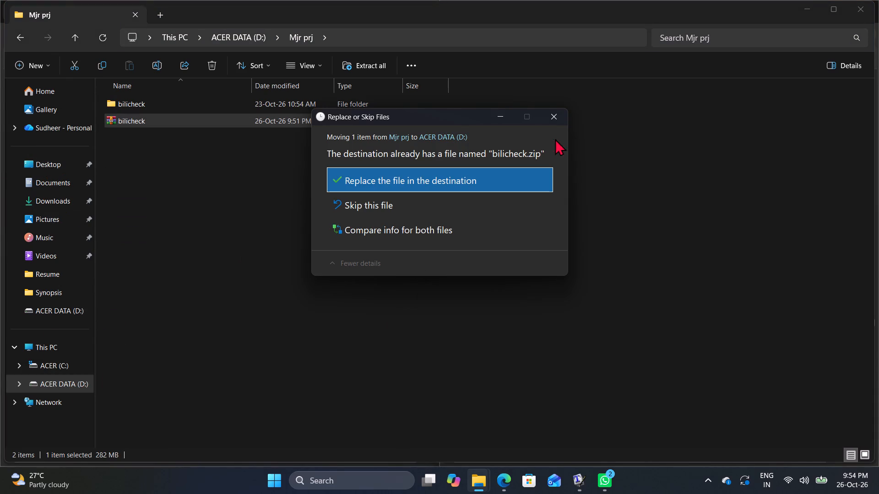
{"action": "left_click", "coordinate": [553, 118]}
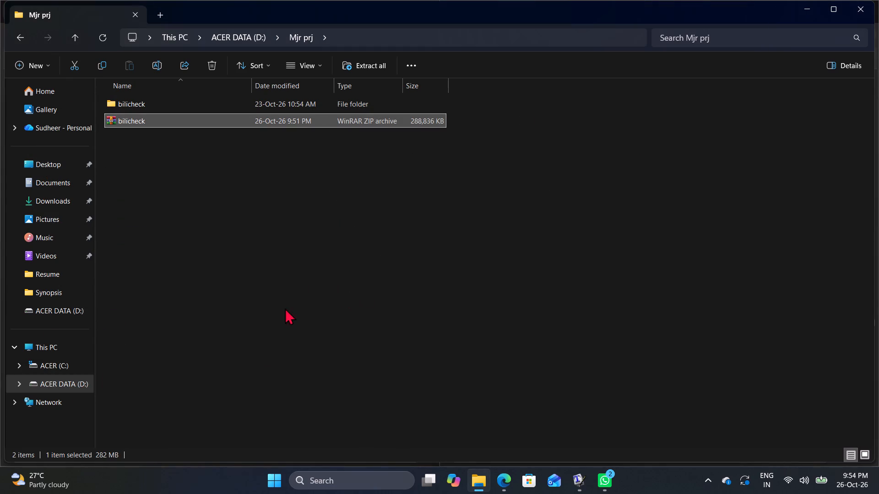
Delete the existing bilicheck archive from the root of the ACER DATA (D:) drive.
{"action": "double_click", "coordinate": [65, 387]}
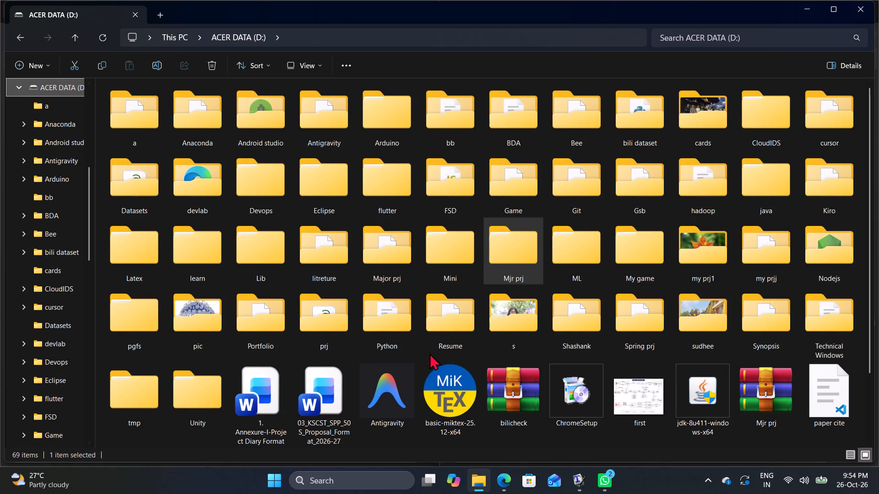
{"action": "left_click", "coordinate": [525, 386]}
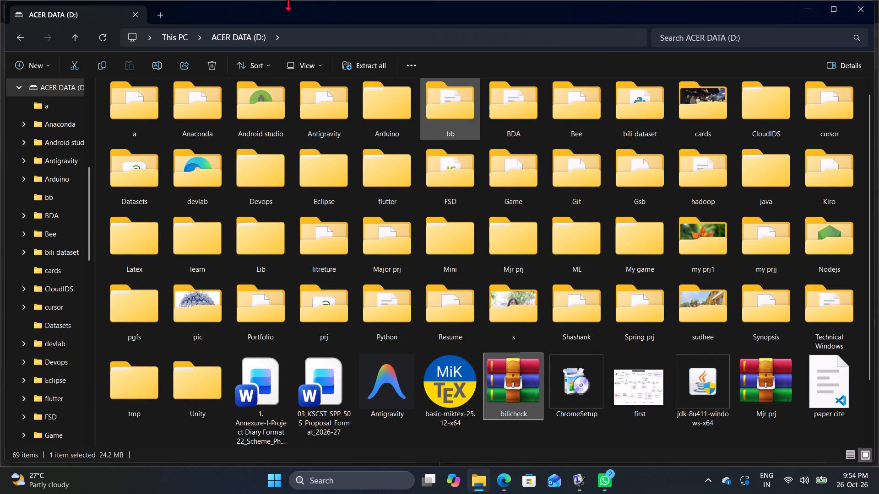
{"action": "left_click", "coordinate": [215, 61]}
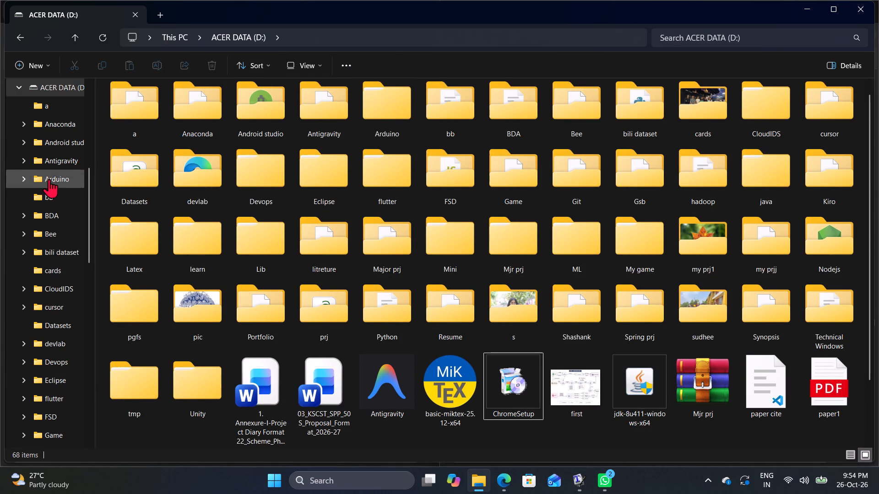
Move the bilicheck ZIP archive from the Mjr prj folder to the root of ACER DATA (D:), and return to that drive.
{"action": "scroll", "coordinate": [143, 190], "scroll_direction": "up", "scroll_amount": 3}
{"action": "scroll", "coordinate": [70, 175], "scroll_direction": "up", "scroll_amount": 3}
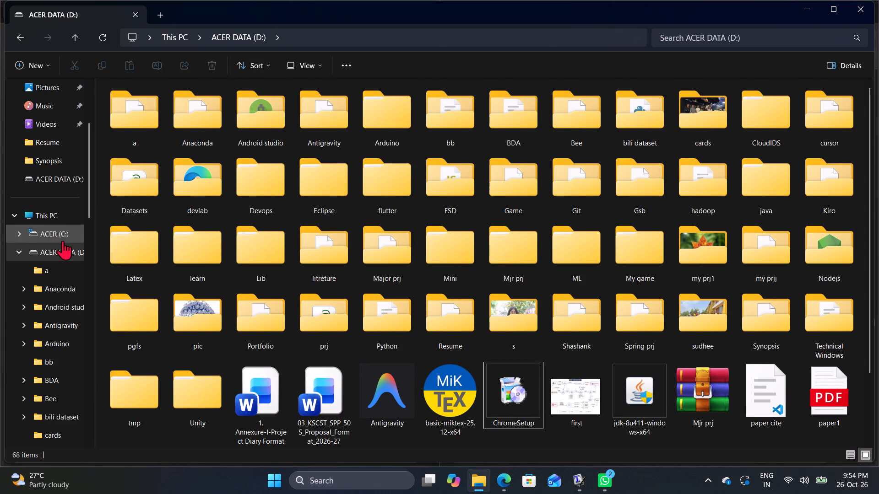
{"action": "left_click", "coordinate": [64, 249]}
{"action": "left_click", "coordinate": [65, 249]}
{"action": "left_click", "coordinate": [20, 250]}
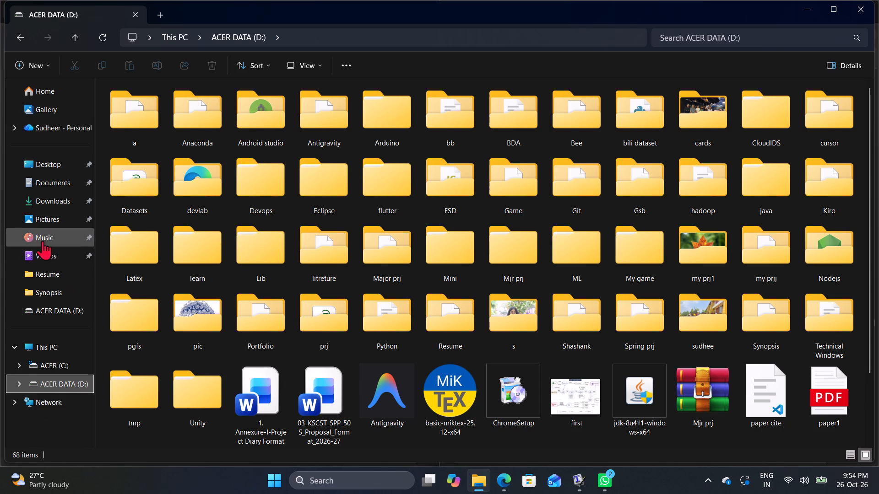
{"action": "left_click", "coordinate": [70, 380]}
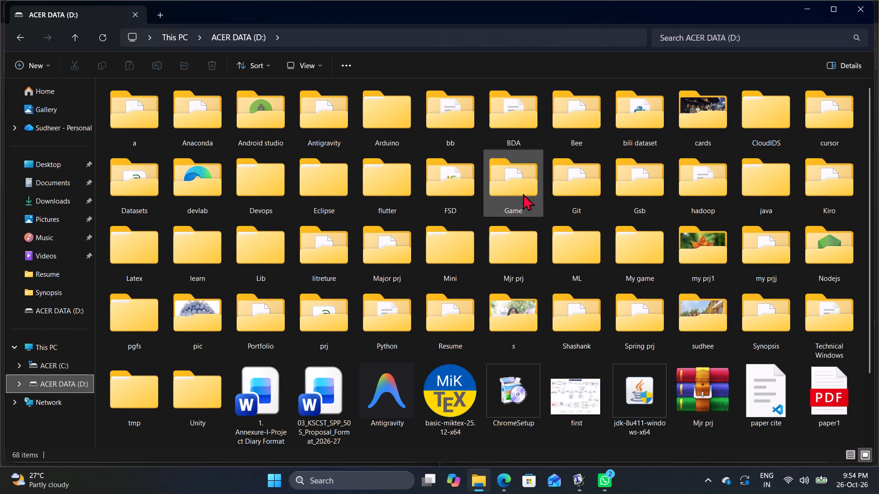
{"action": "double_click", "coordinate": [517, 270]}
{"action": "left_click_drag", "start_coordinate": [213, 115], "coordinate": [184, 135]}
{"action": "scroll", "coordinate": [80, 229], "scroll_direction": "up", "scroll_amount": 7}
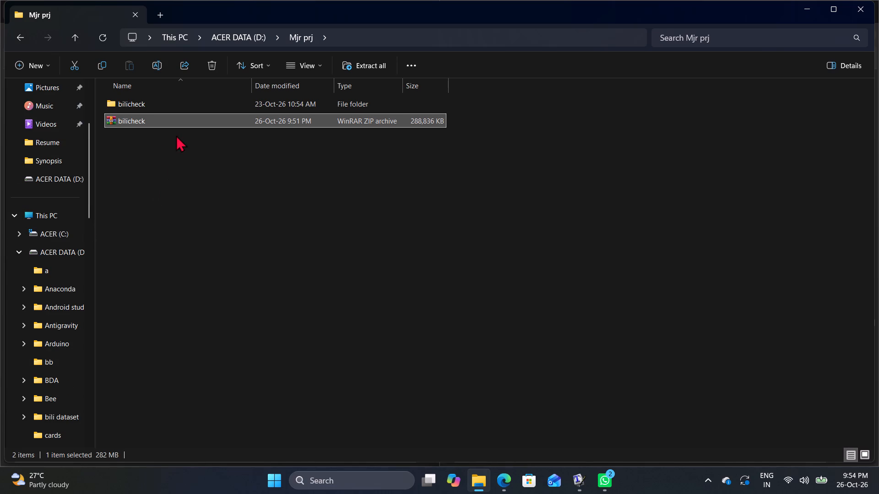
{"action": "left_click_drag", "start_coordinate": [154, 118], "coordinate": [68, 245]}
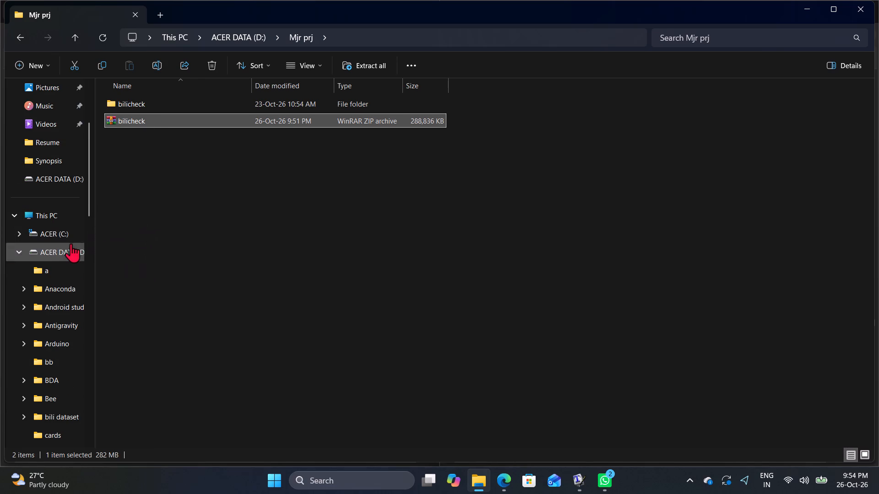
{"action": "left_click", "coordinate": [74, 37]}
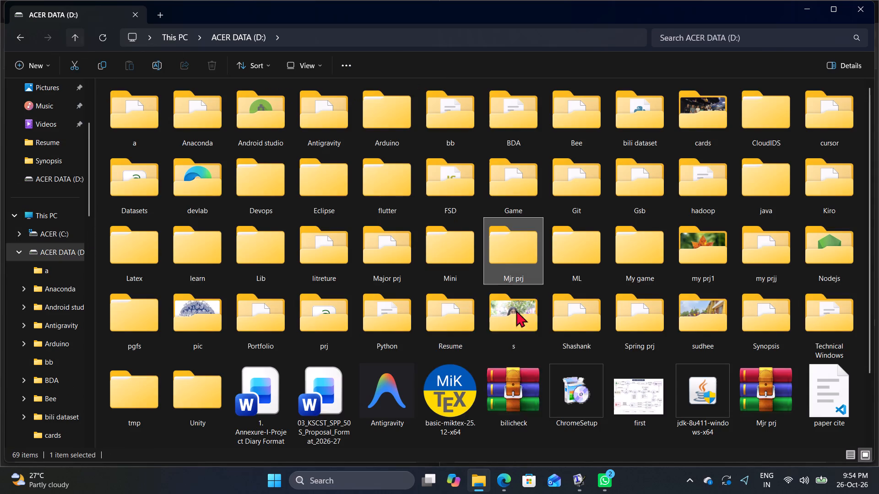
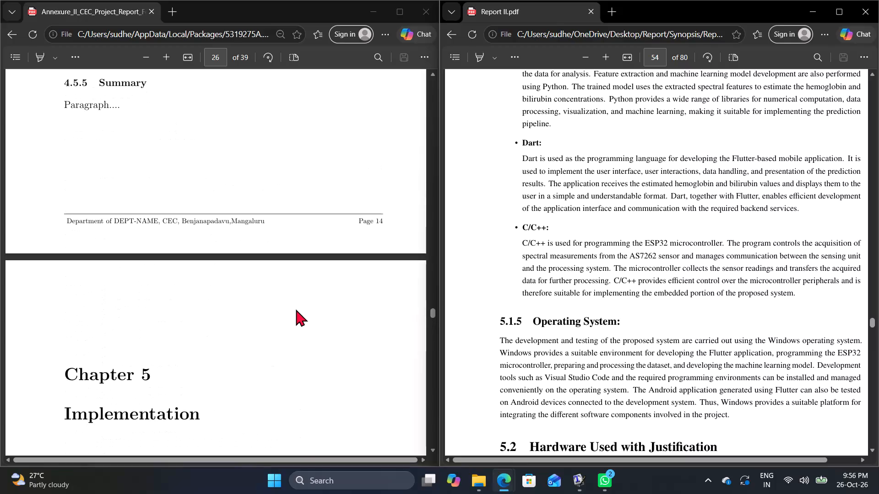
Go back through Report II from Chapter 5 to the Chapter 3 sections 3.2.2 Performance Requirements and 3.3 User Interface Design.
{"action": "scroll", "coordinate": [296, 309], "scroll_direction": "down", "scroll_amount": 6}
{"action": "scroll", "coordinate": [296, 309], "scroll_direction": "up", "scroll_amount": 10}
{"action": "scroll", "coordinate": [741, 284], "scroll_direction": "up", "scroll_amount": 5}
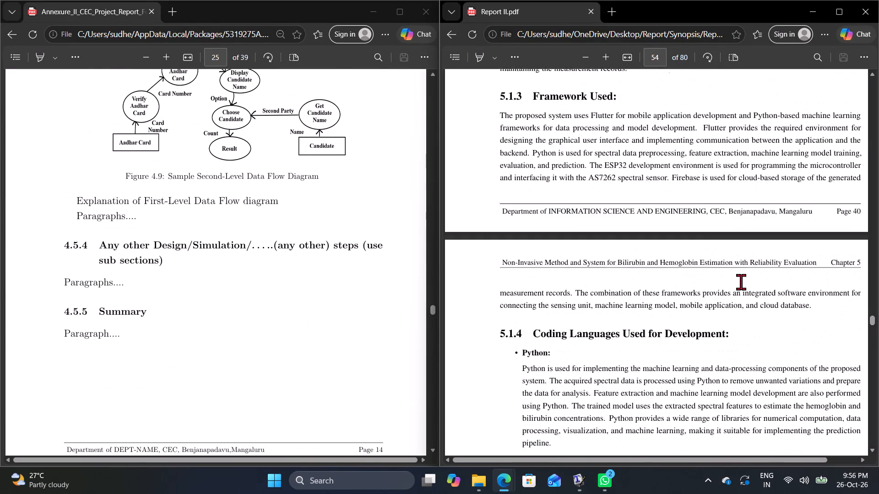
{"action": "scroll", "coordinate": [741, 282], "scroll_direction": "up", "scroll_amount": 20}
{"action": "scroll", "coordinate": [741, 282], "scroll_direction": "up", "scroll_amount": 14}
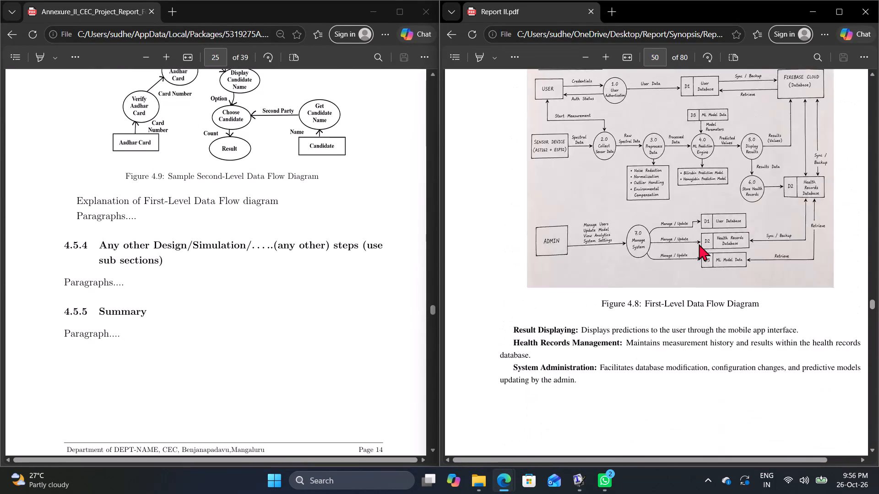
{"action": "scroll", "coordinate": [699, 244], "scroll_direction": "up", "scroll_amount": 20}
{"action": "scroll", "coordinate": [699, 244], "scroll_direction": "up", "scroll_amount": 13}
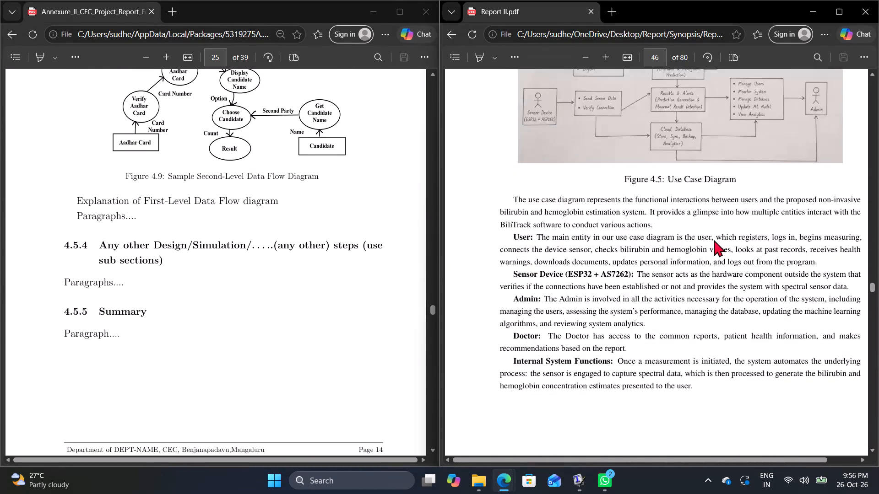
{"action": "scroll", "coordinate": [714, 240], "scroll_direction": "up", "scroll_amount": 20}
{"action": "scroll", "coordinate": [714, 240], "scroll_direction": "up", "scroll_amount": 13}
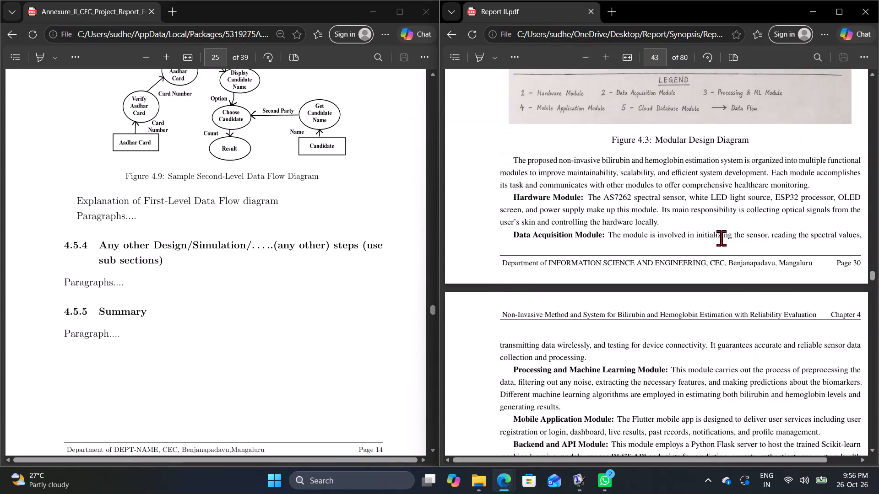
{"action": "scroll", "coordinate": [721, 238], "scroll_direction": "up", "scroll_amount": 20}
{"action": "scroll", "coordinate": [721, 238], "scroll_direction": "up", "scroll_amount": 13}
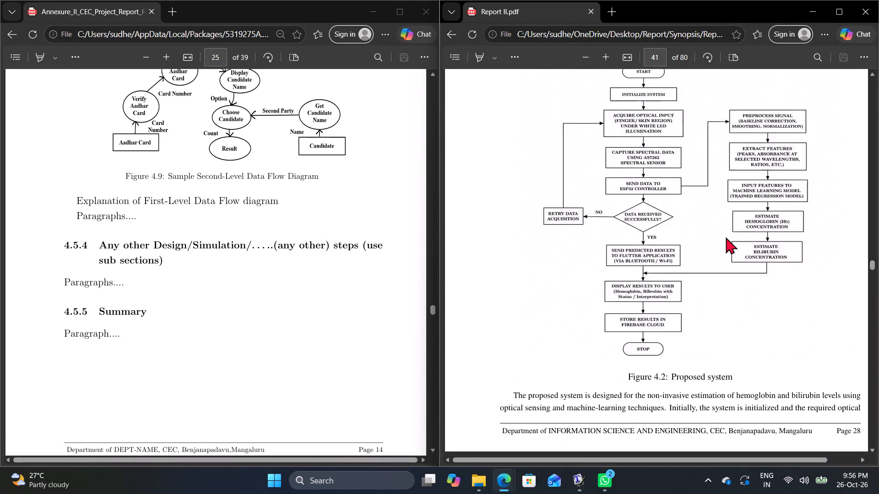
{"action": "scroll", "coordinate": [726, 237], "scroll_direction": "up", "scroll_amount": 20}
{"action": "scroll", "coordinate": [726, 237], "scroll_direction": "up", "scroll_amount": 13}
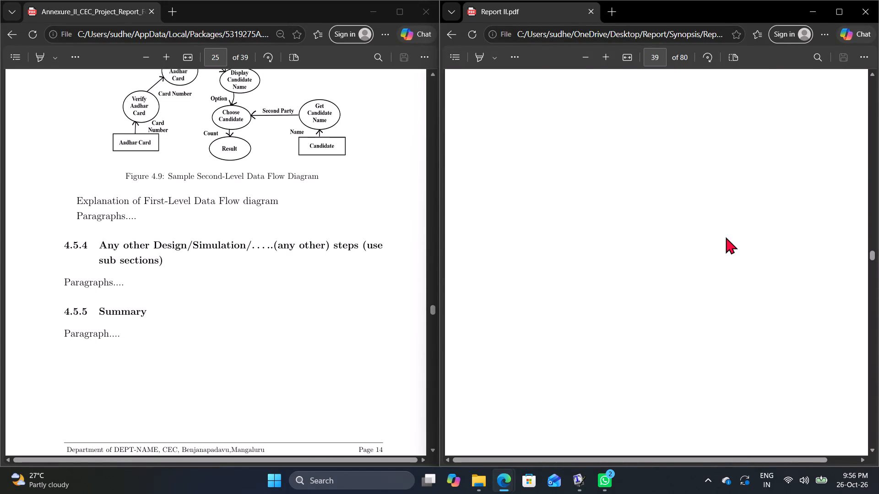
{"action": "scroll", "coordinate": [726, 237], "scroll_direction": "up", "scroll_amount": 18}
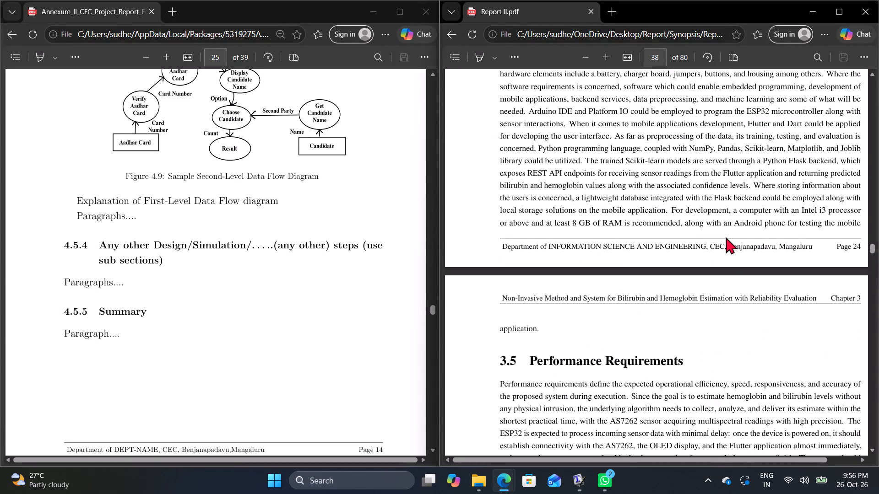
{"action": "scroll", "coordinate": [726, 237], "scroll_direction": "up", "scroll_amount": 11}
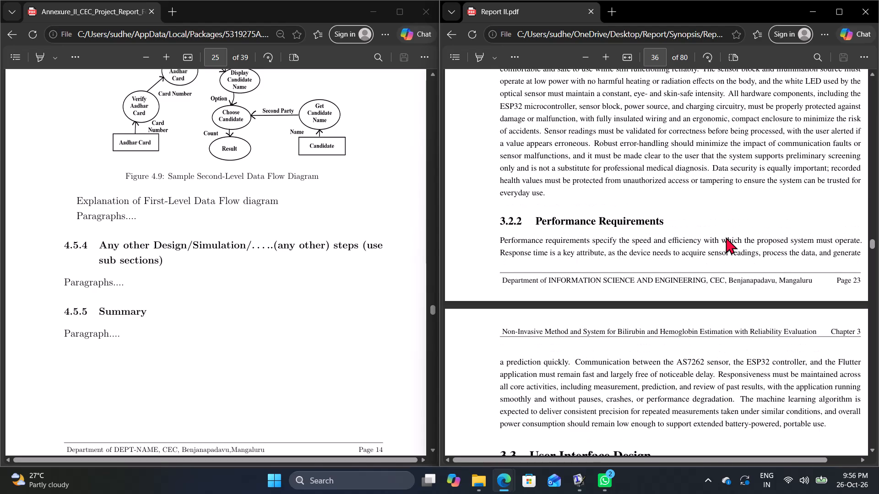
{"action": "scroll", "coordinate": [677, 258], "scroll_direction": "down", "scroll_amount": 2}
Go back through the Annexure II format to Chapter 3 and examine its headings from 3.2 Non-Functional requirements onward, against Chapter 4 System Design.
{"action": "scroll", "coordinate": [146, 236], "scroll_direction": "up", "scroll_amount": 4}
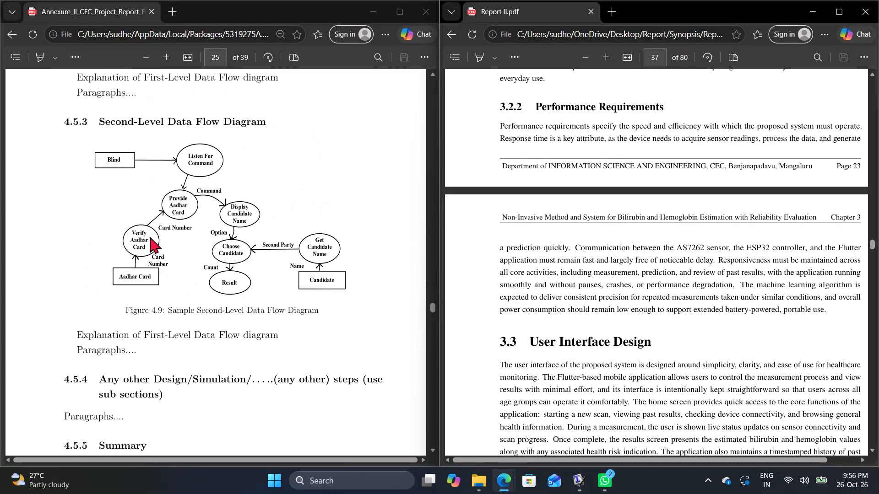
{"action": "scroll", "coordinate": [150, 236], "scroll_direction": "up", "scroll_amount": 20}
{"action": "scroll", "coordinate": [150, 236], "scroll_direction": "up", "scroll_amount": 10}
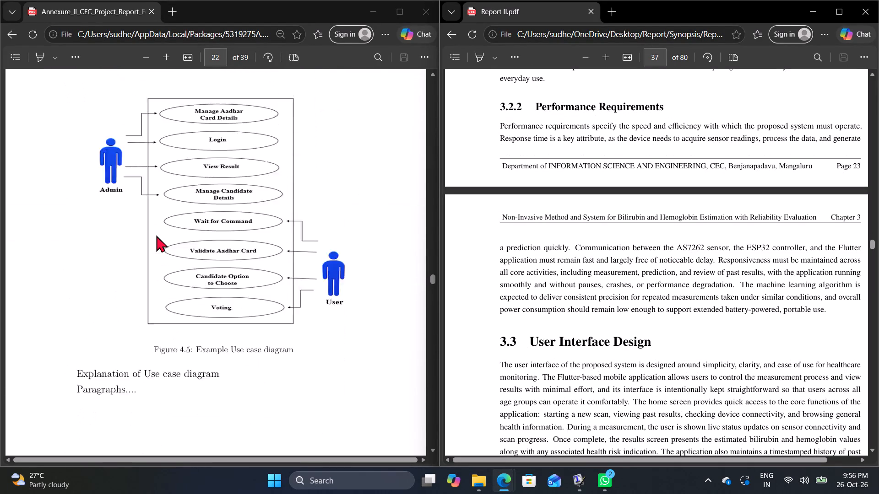
{"action": "scroll", "coordinate": [156, 235], "scroll_direction": "up", "scroll_amount": 20}
{"action": "scroll", "coordinate": [156, 235], "scroll_direction": "up", "scroll_amount": 7}
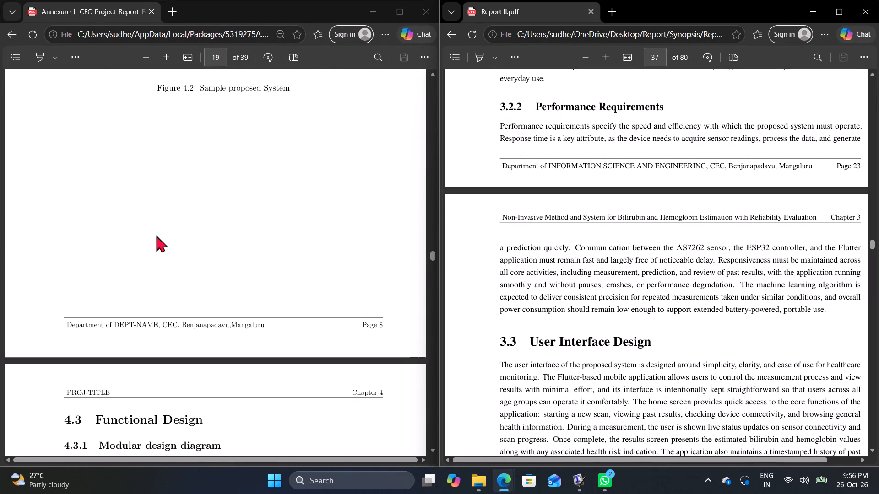
{"action": "scroll", "coordinate": [156, 235], "scroll_direction": "up", "scroll_amount": 11}
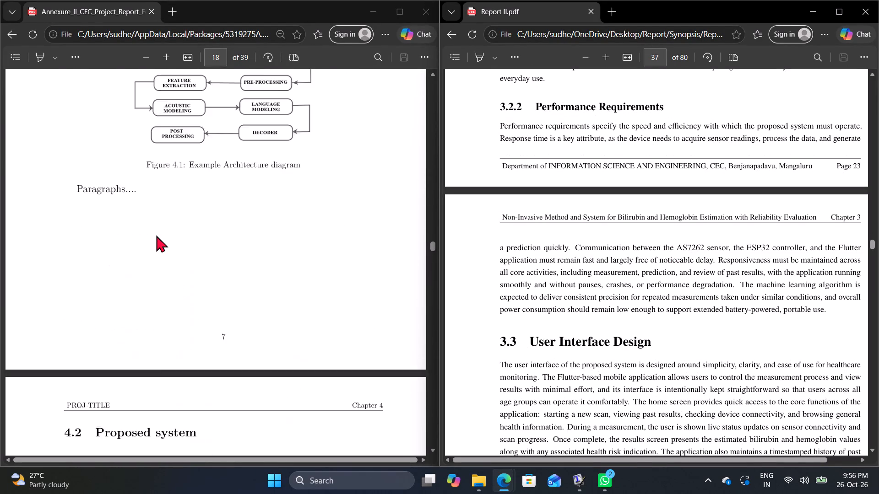
{"action": "scroll", "coordinate": [156, 235], "scroll_direction": "up", "scroll_amount": 11}
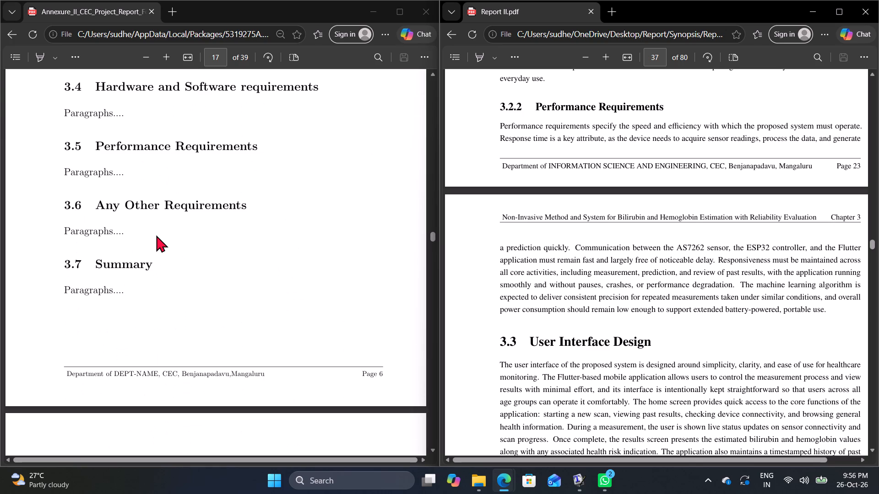
{"action": "scroll", "coordinate": [156, 235], "scroll_direction": "down", "scroll_amount": 11}
{"action": "scroll", "coordinate": [156, 235], "scroll_direction": "up", "scroll_amount": 2}
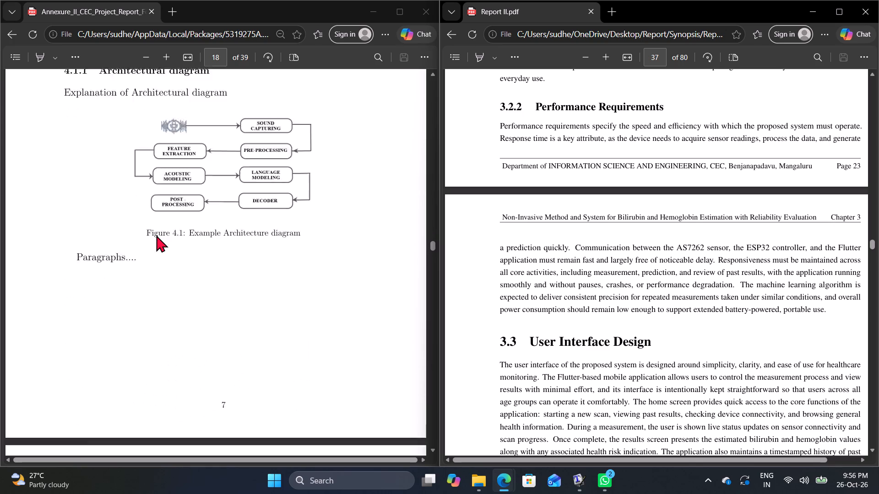
{"action": "scroll", "coordinate": [156, 235], "scroll_direction": "up", "scroll_amount": 20}
{"action": "scroll", "coordinate": [157, 235], "scroll_direction": "down", "scroll_amount": 7}
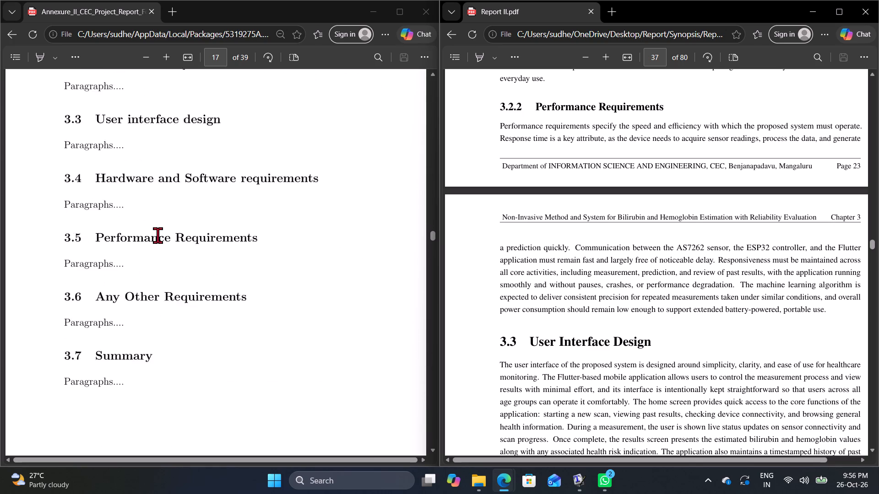
{"action": "scroll", "coordinate": [157, 235], "scroll_direction": "down", "scroll_amount": 20}
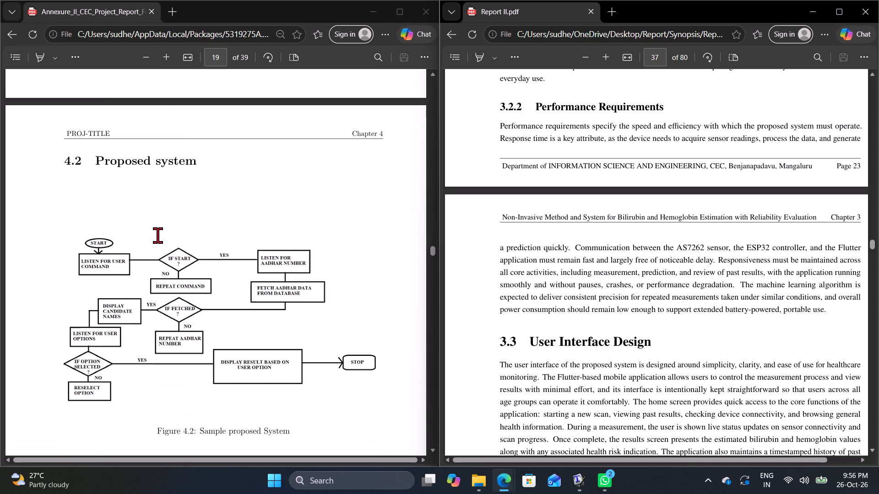
{"action": "scroll", "coordinate": [157, 235], "scroll_direction": "up", "scroll_amount": 13}
{"action": "scroll", "coordinate": [157, 235], "scroll_direction": "down", "scroll_amount": 2}
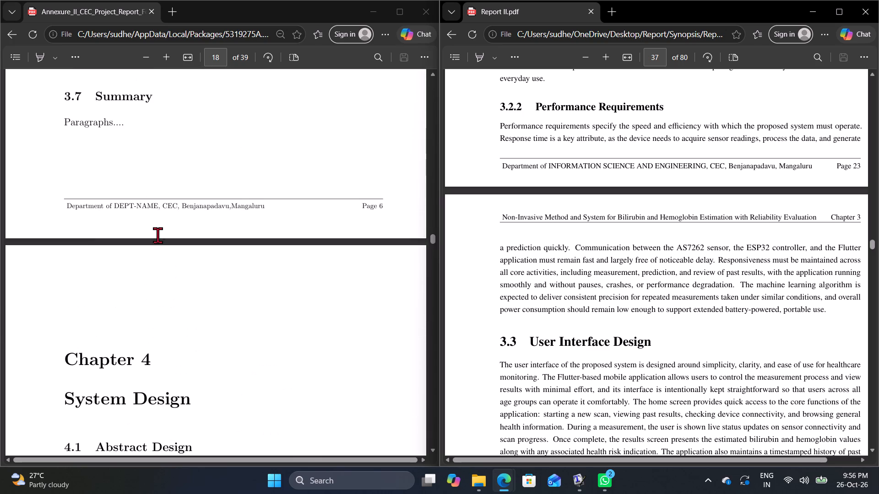
{"action": "scroll", "coordinate": [157, 235], "scroll_direction": "down", "scroll_amount": 20}
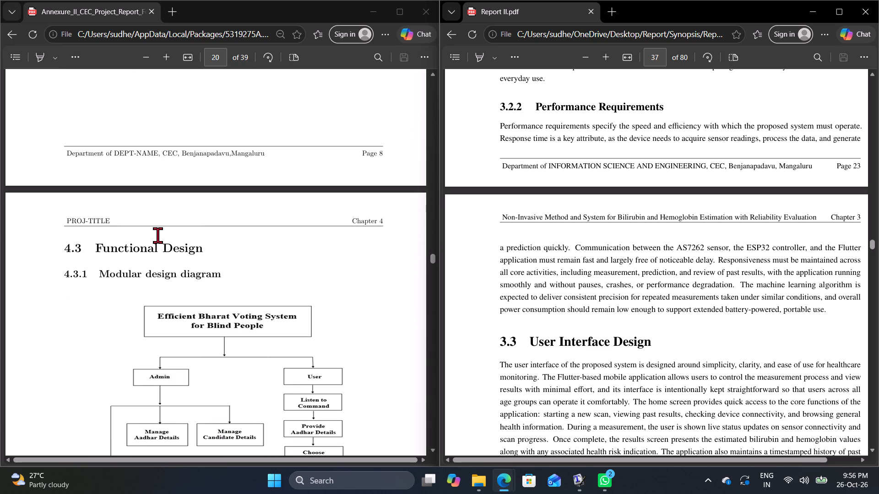
{"action": "scroll", "coordinate": [157, 235], "scroll_direction": "up", "scroll_amount": 6}
{"action": "scroll", "coordinate": [157, 235], "scroll_direction": "up", "scroll_amount": 15}
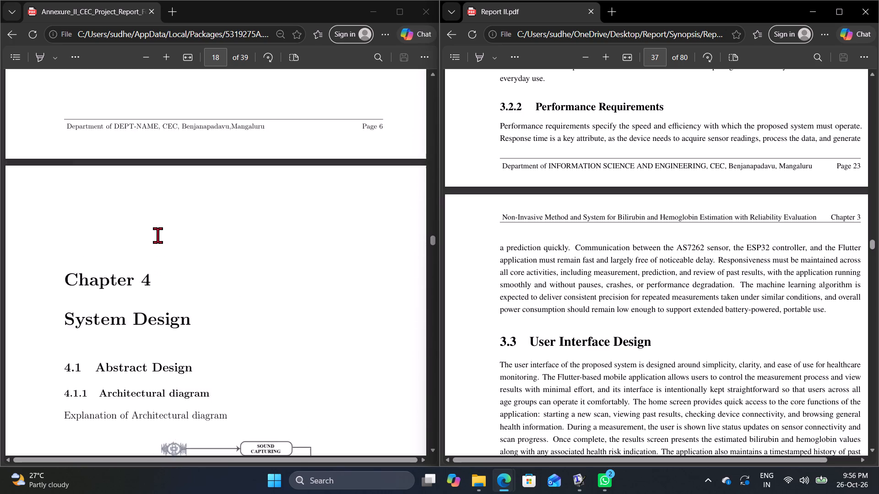
{"action": "scroll", "coordinate": [157, 235], "scroll_direction": "up", "scroll_amount": 8}
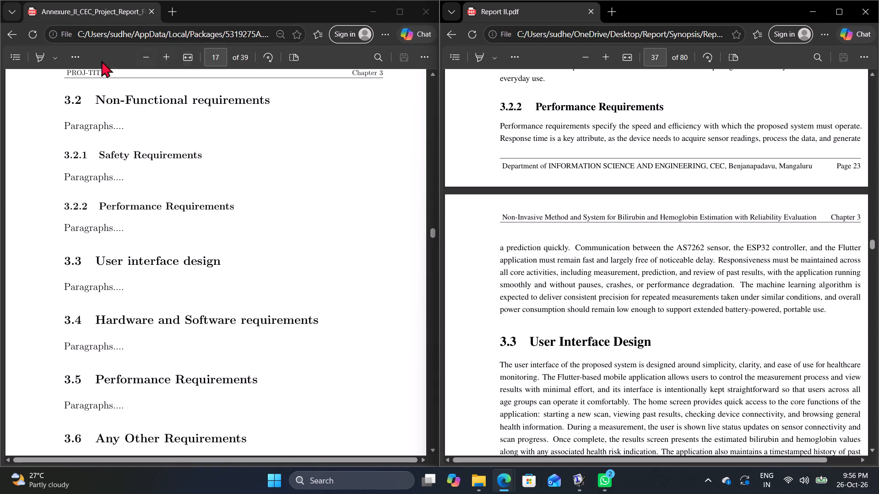
Highlight in yellow the Annexure II headings 3.3 User interface design, 3.4 Hardware and Software requirements, 3.5 Performance Requirements, 3.6 Any Other Requirements and 3.7 Summary.
{"action": "left_click", "coordinate": [36, 57]}
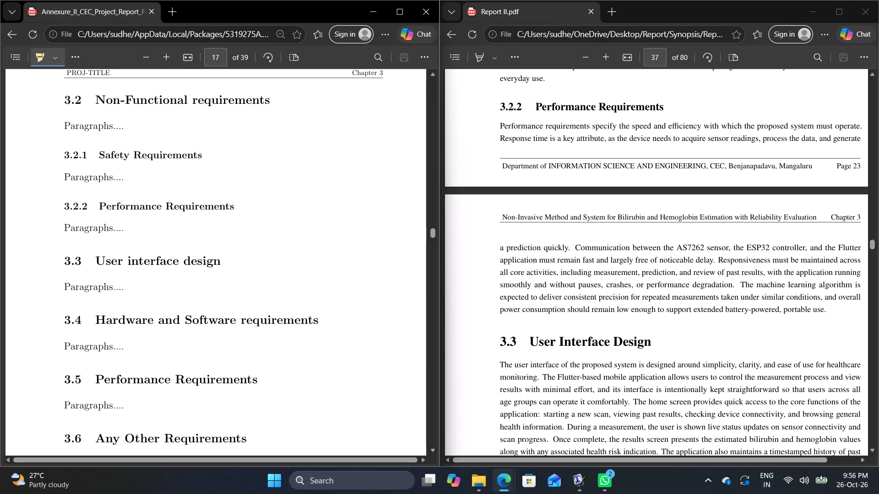
{"action": "left_click_drag", "start_coordinate": [90, 262], "coordinate": [210, 269]}
{"action": "left_click_drag", "start_coordinate": [100, 320], "coordinate": [111, 319]}
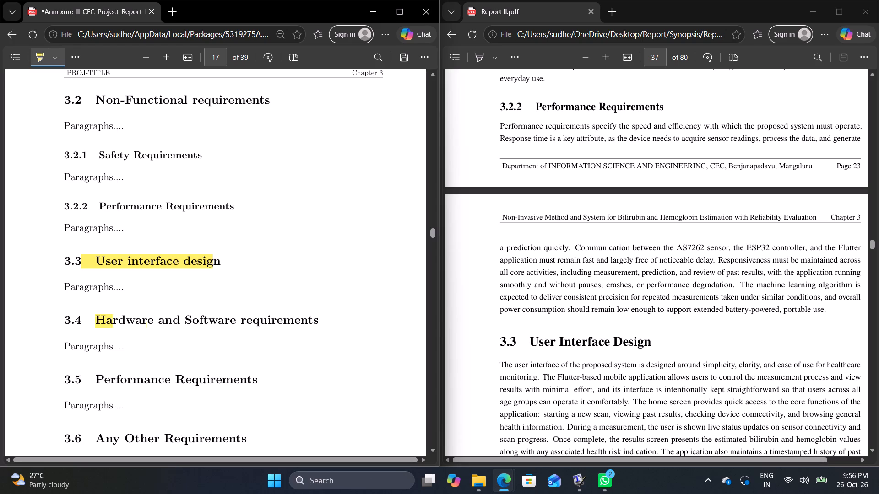
{"action": "left_click_drag", "start_coordinate": [111, 319], "coordinate": [344, 319]}
{"action": "scroll", "coordinate": [242, 325], "scroll_direction": "down", "scroll_amount": 2}
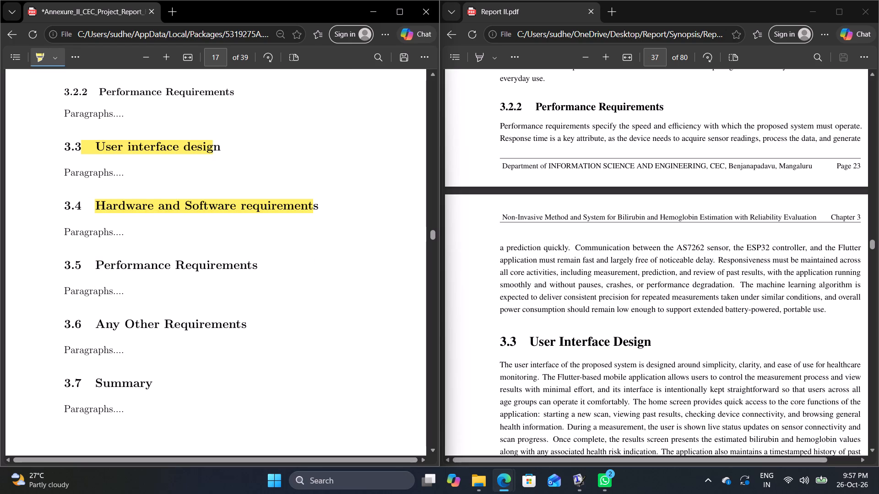
{"action": "left_click_drag", "start_coordinate": [101, 258], "coordinate": [261, 266]}
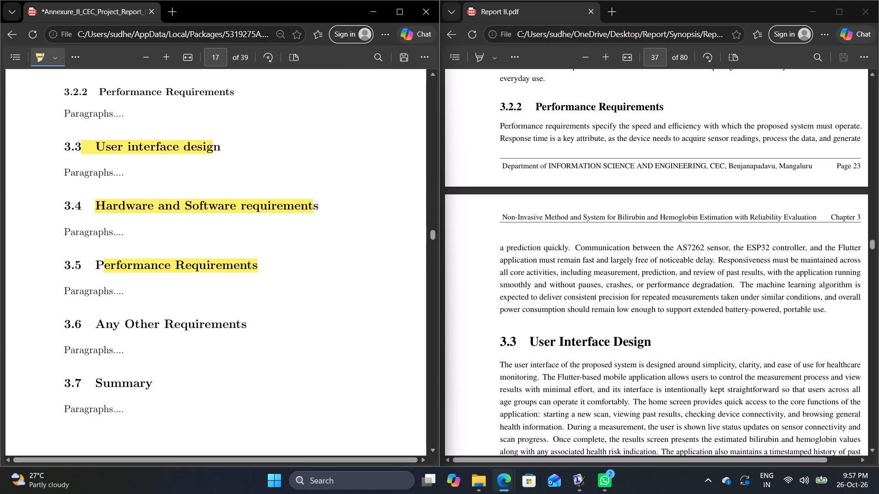
{"action": "left_click_drag", "start_coordinate": [99, 322], "coordinate": [327, 327]}
{"action": "scroll", "coordinate": [280, 326], "scroll_direction": "down", "scroll_amount": 2}
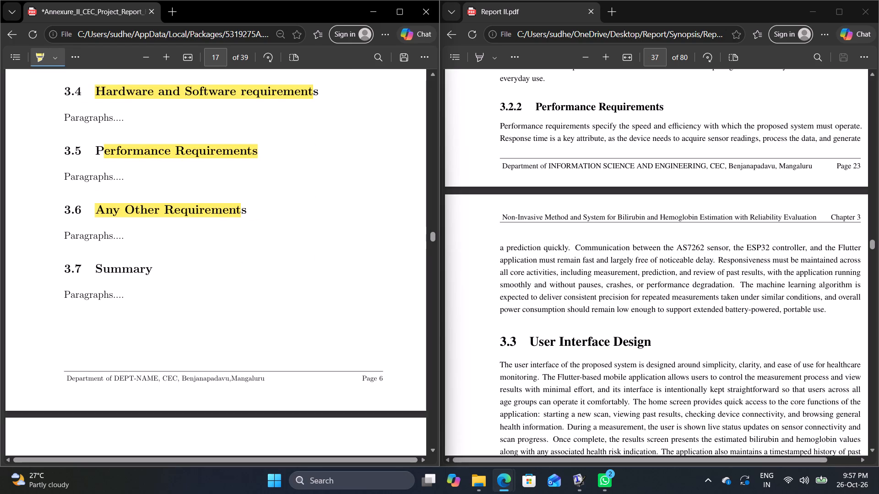
{"action": "scroll", "coordinate": [582, 305], "scroll_direction": "down", "scroll_amount": 5}
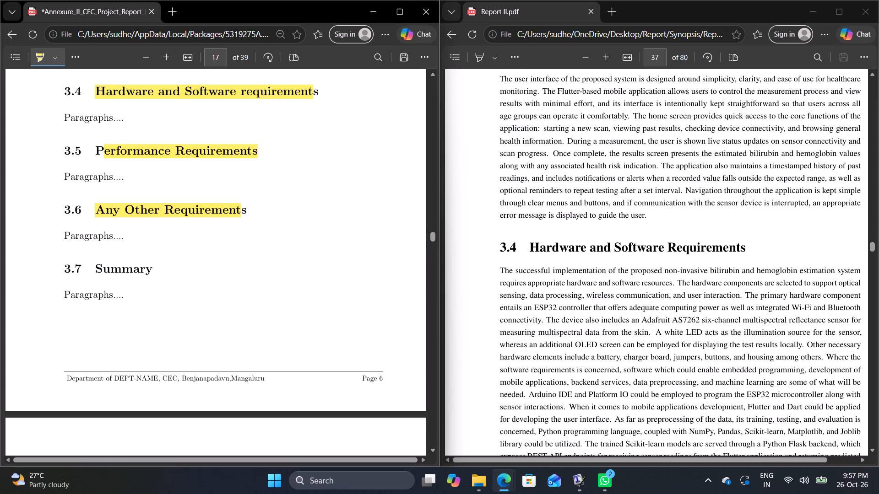
{"action": "left_click_drag", "start_coordinate": [95, 269], "coordinate": [190, 267]}
Check Chapter 4 System Design in both PDFs and highlight the 4.1 Abstract Design heading in the Annexure II format.
{"action": "scroll", "coordinate": [221, 273], "scroll_direction": "down", "scroll_amount": 3}
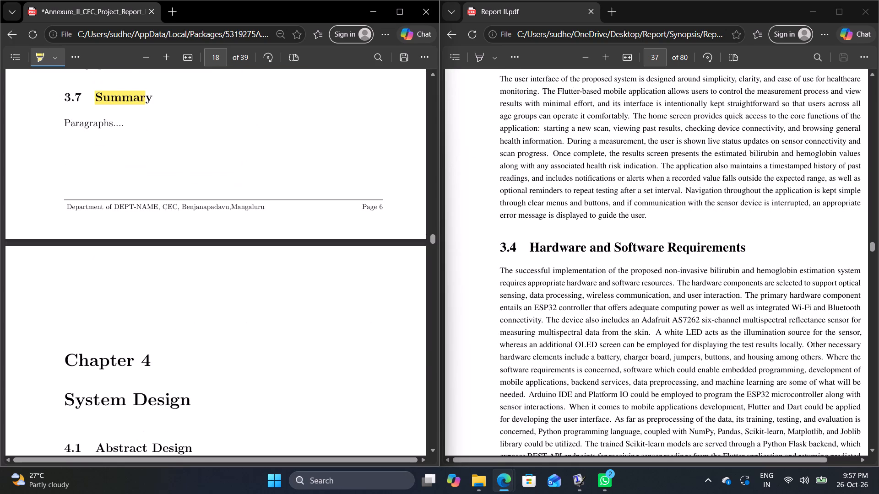
{"action": "scroll", "coordinate": [217, 282], "scroll_direction": "down", "scroll_amount": 4}
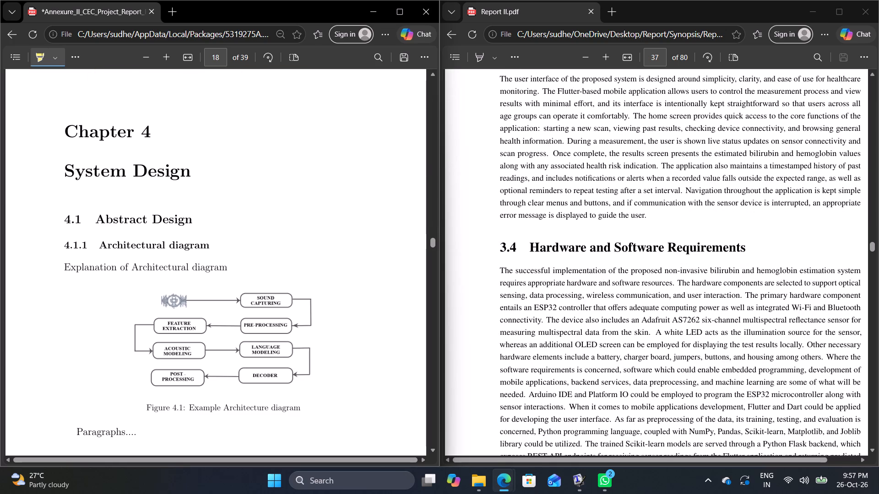
{"action": "scroll", "coordinate": [676, 230], "scroll_direction": "down", "scroll_amount": 3}
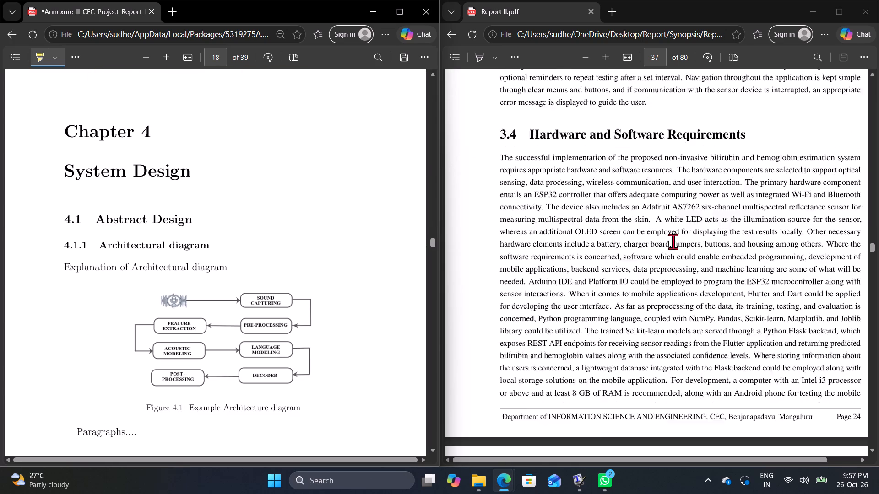
{"action": "scroll", "coordinate": [673, 242], "scroll_direction": "down", "scroll_amount": 20}
{"action": "scroll", "coordinate": [673, 242], "scroll_direction": "down", "scroll_amount": 9}
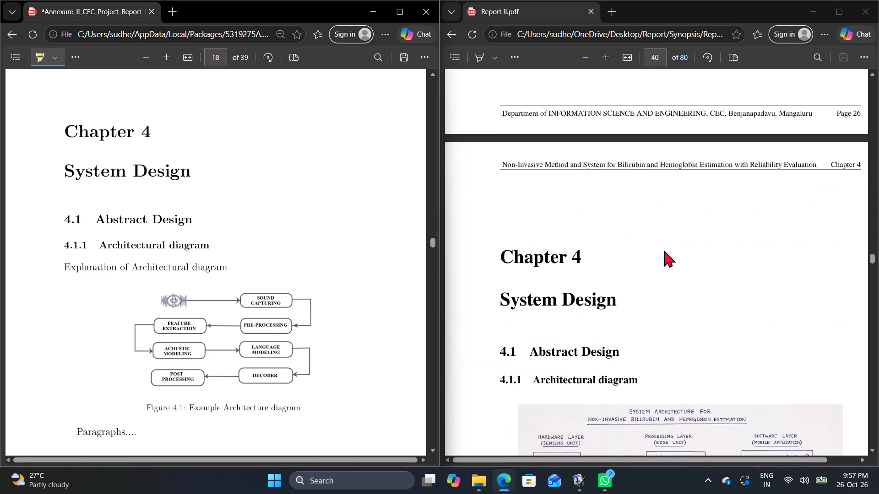
{"action": "scroll", "coordinate": [664, 250], "scroll_direction": "down", "scroll_amount": 2}
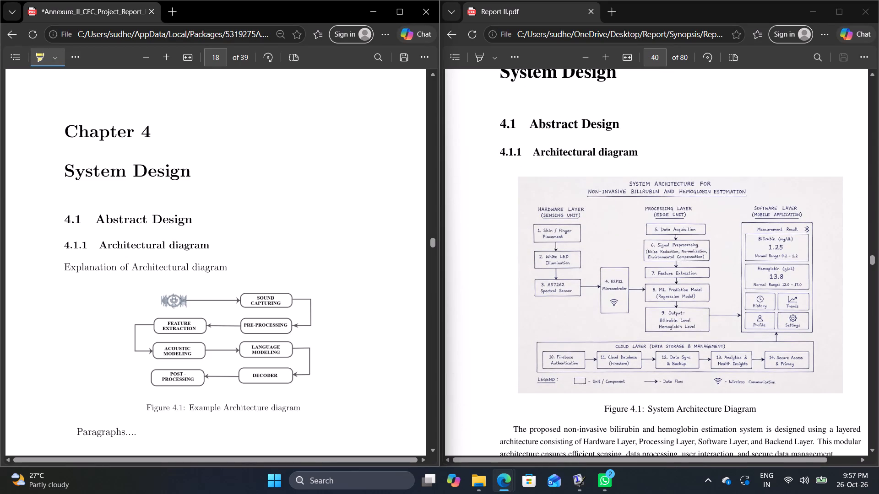
{"action": "left_click_drag", "start_coordinate": [100, 221], "coordinate": [257, 240]}
Compare section 4.2 Proposed system in both PDFs, continuing to 4.3 Functional Design and its modular design diagram.
{"action": "scroll", "coordinate": [256, 240], "scroll_direction": "down", "scroll_amount": 6}
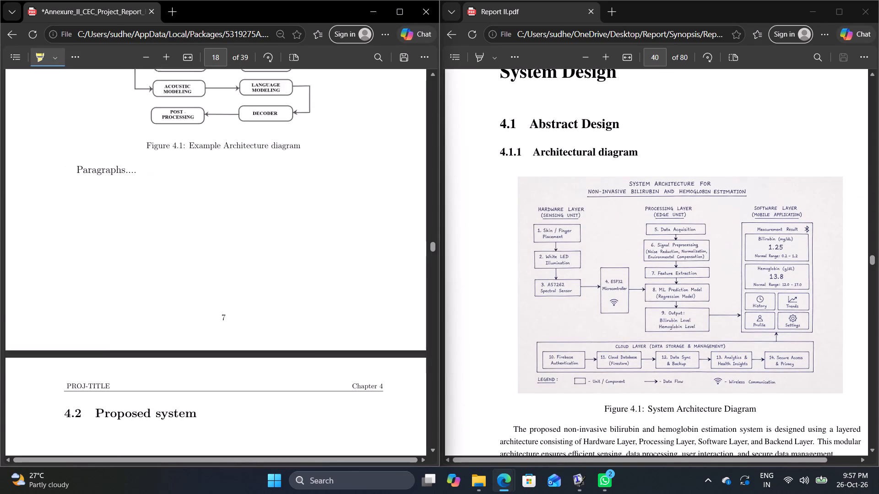
{"action": "scroll", "coordinate": [760, 266], "scroll_direction": "down", "scroll_amount": 11}
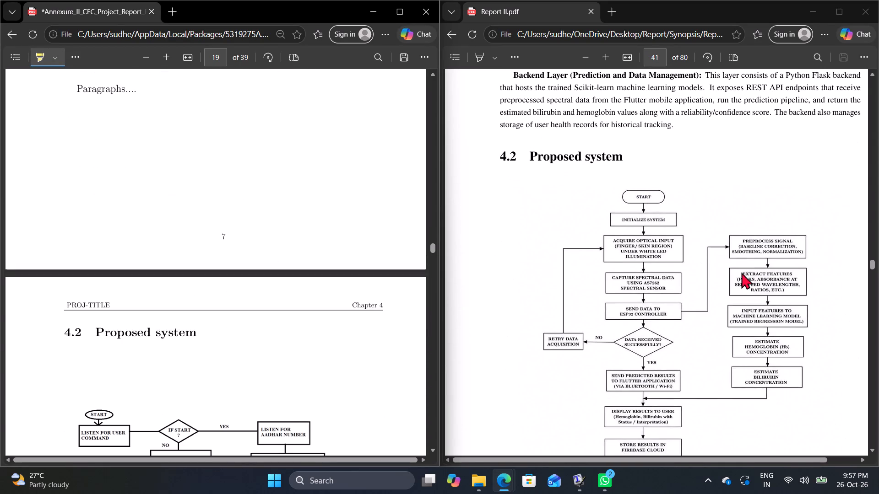
{"action": "scroll", "coordinate": [639, 271], "scroll_direction": "down", "scroll_amount": 4}
{"action": "scroll", "coordinate": [178, 302], "scroll_direction": "down", "scroll_amount": 13}
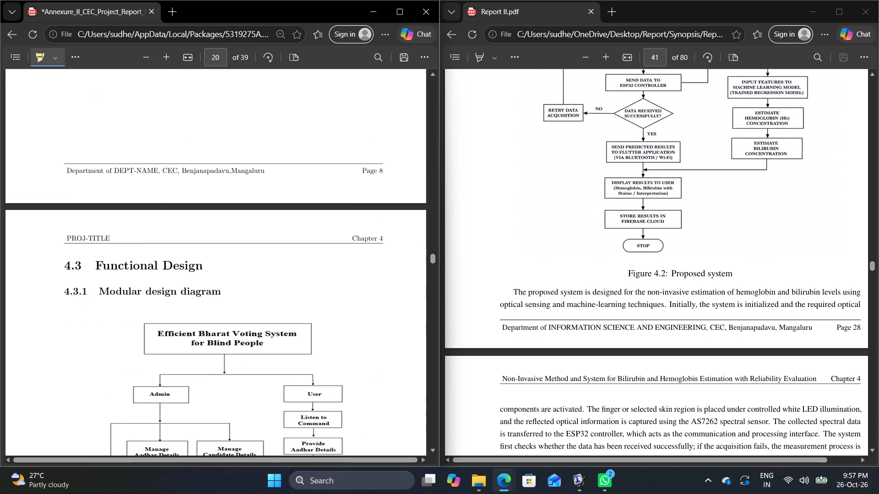
{"action": "scroll", "coordinate": [564, 301], "scroll_direction": "down", "scroll_amount": 3}
{"action": "scroll", "coordinate": [610, 307], "scroll_direction": "down", "scroll_amount": 9}
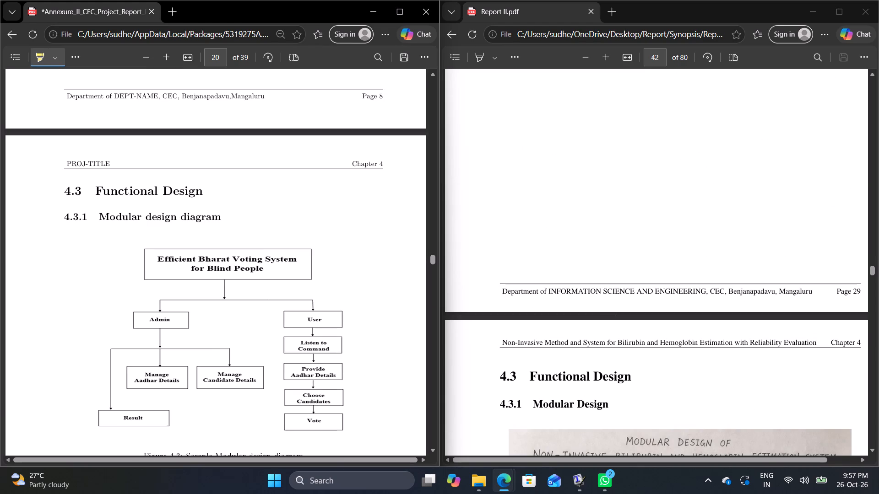
Highlight in yellow the Annexure II headings 4.3 Functional Design, 4.3.1 Modular design diagram, 4.3.2 Sequence diagram and 4.3.3 Use case diagram.
{"action": "left_click_drag", "start_coordinate": [95, 186], "coordinate": [248, 224]}
{"action": "scroll", "coordinate": [454, 245], "scroll_direction": "down", "scroll_amount": 5}
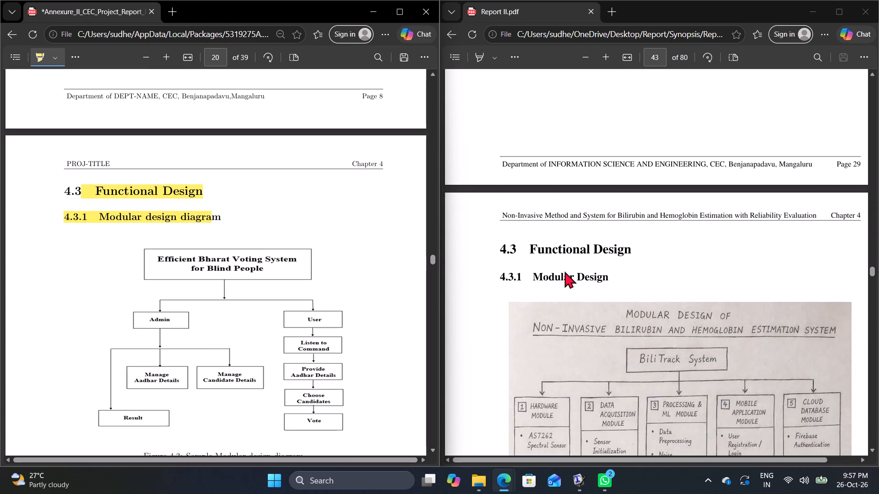
{"action": "scroll", "coordinate": [564, 271], "scroll_direction": "down", "scroll_amount": 19}
{"action": "scroll", "coordinate": [561, 272], "scroll_direction": "down", "scroll_amount": 2}
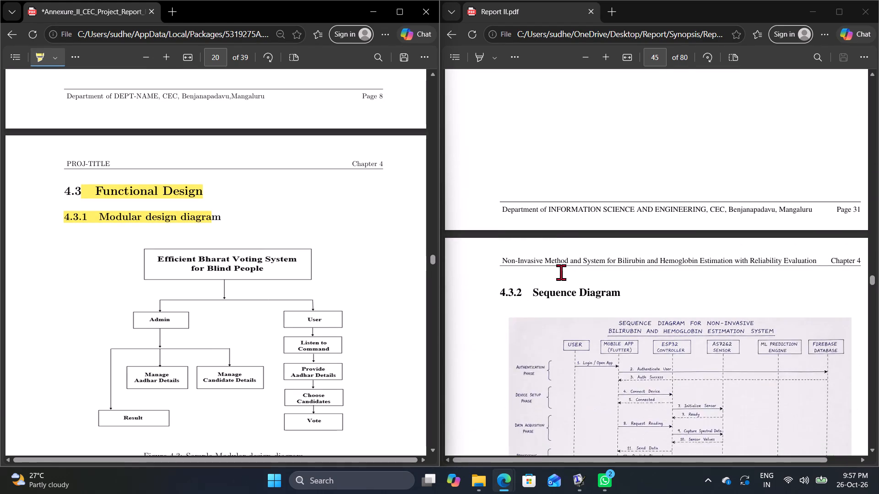
{"action": "scroll", "coordinate": [165, 301], "scroll_direction": "down", "scroll_amount": 10}
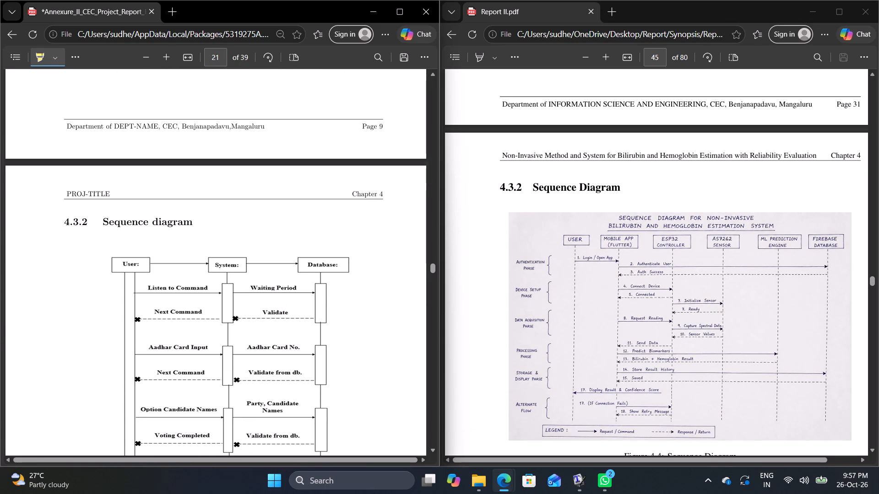
{"action": "left_click_drag", "start_coordinate": [103, 217], "coordinate": [231, 218]}
{"action": "scroll", "coordinate": [248, 216], "scroll_direction": "down", "scroll_amount": 3}
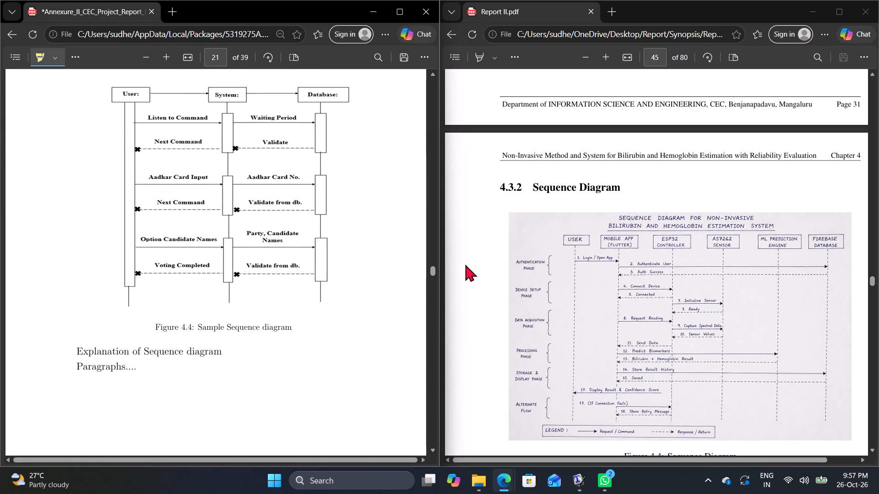
{"action": "scroll", "coordinate": [329, 295], "scroll_direction": "down", "scroll_amount": 4}
{"action": "scroll", "coordinate": [292, 298], "scroll_direction": "down", "scroll_amount": 3}
{"action": "scroll", "coordinate": [756, 272], "scroll_direction": "down", "scroll_amount": 11}
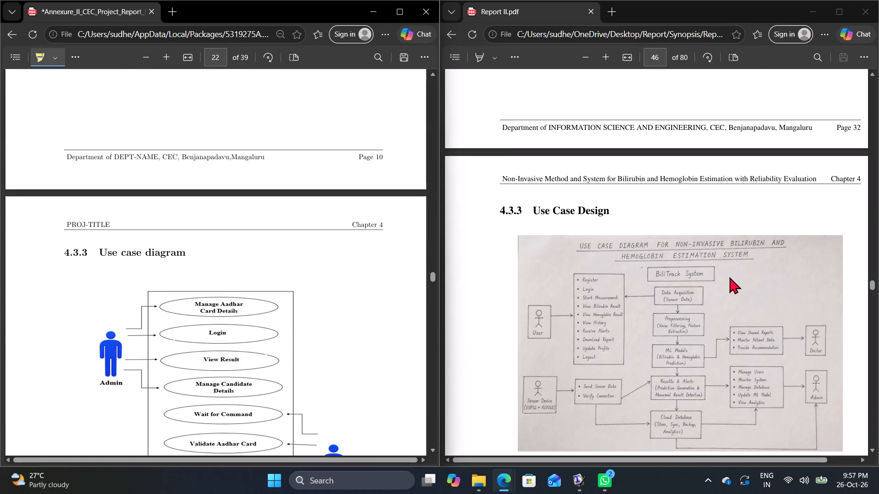
{"action": "left_click_drag", "start_coordinate": [103, 253], "coordinate": [256, 253]}
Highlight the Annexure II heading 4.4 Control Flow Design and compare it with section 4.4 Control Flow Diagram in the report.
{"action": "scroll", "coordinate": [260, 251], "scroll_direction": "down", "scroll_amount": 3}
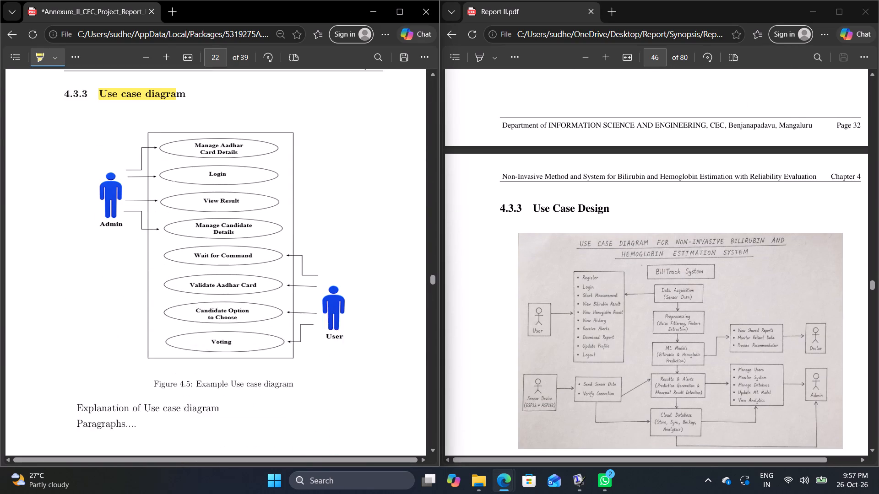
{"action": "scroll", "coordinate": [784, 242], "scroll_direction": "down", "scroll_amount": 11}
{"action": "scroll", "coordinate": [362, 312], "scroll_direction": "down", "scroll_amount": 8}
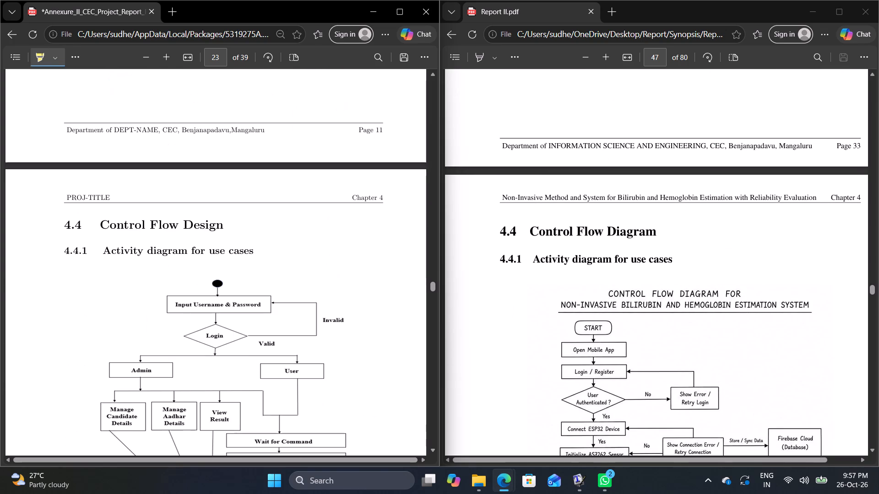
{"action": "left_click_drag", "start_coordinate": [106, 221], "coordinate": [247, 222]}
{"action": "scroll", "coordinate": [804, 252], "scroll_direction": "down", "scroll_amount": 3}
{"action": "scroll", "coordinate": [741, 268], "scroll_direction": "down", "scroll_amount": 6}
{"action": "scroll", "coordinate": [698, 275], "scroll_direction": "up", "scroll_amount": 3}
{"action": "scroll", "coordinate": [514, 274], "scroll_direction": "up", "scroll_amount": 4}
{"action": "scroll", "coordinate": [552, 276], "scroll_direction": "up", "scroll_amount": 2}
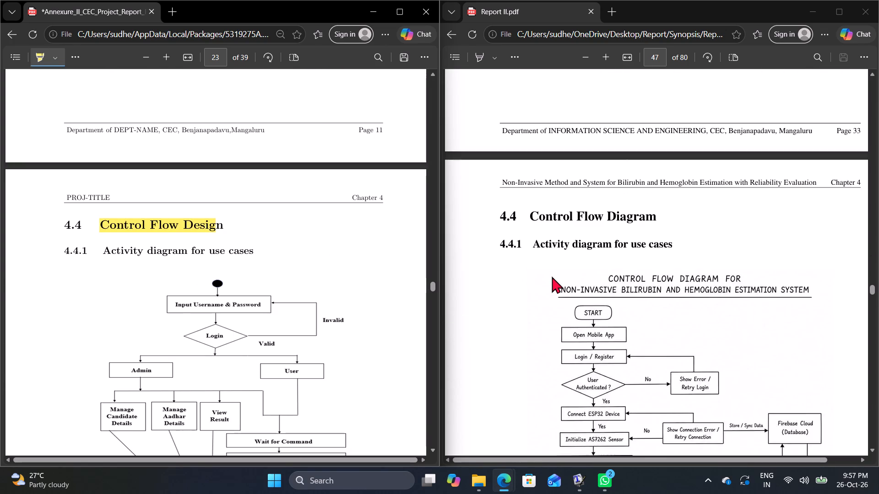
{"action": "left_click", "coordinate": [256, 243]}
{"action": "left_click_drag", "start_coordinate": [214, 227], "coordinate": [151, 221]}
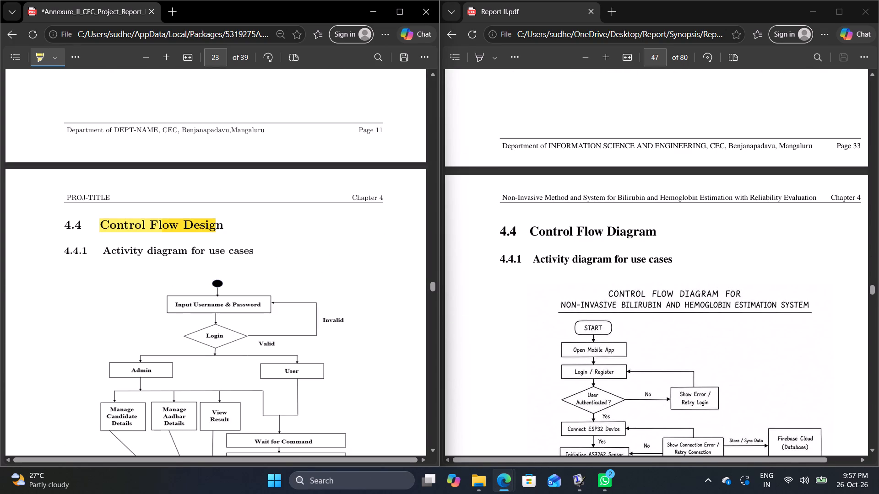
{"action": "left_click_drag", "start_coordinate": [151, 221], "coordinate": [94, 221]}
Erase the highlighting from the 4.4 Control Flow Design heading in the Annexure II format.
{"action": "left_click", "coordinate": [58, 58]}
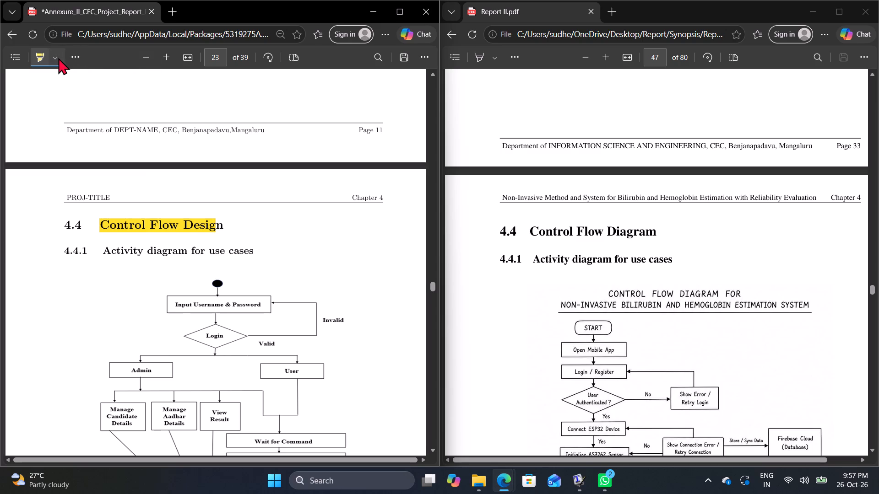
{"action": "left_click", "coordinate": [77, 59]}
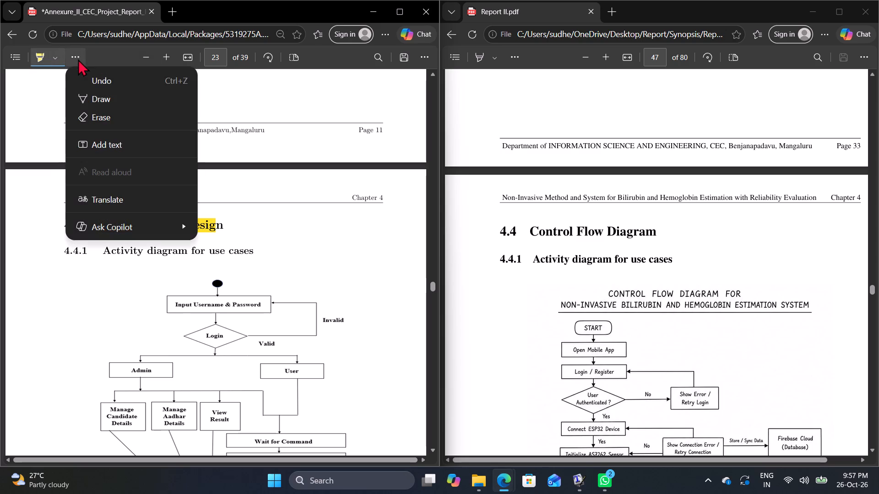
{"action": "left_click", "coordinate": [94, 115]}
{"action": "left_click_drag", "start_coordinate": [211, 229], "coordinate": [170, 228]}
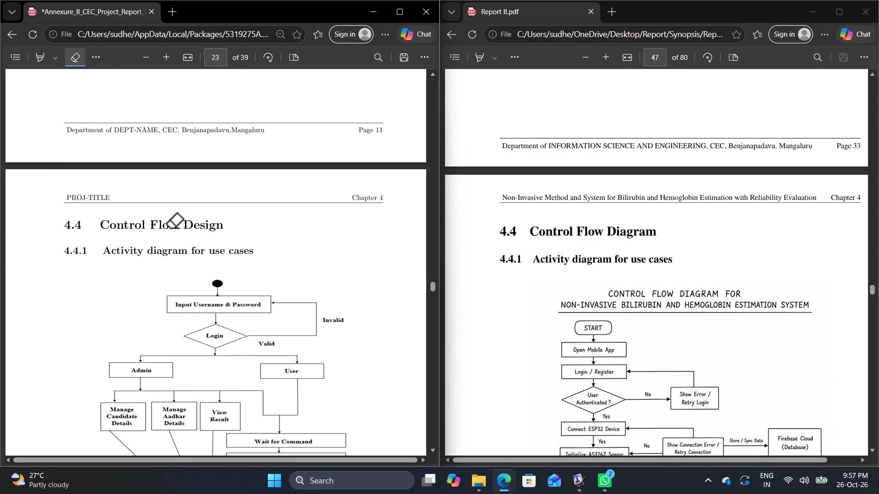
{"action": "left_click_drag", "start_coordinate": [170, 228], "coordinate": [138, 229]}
Highlight in yellow the Annexure II headings 4.5 Data Flow Diagram, 4.5.1 Zero-Level, 4.5.2 First-Level and 4.5.3 Second-Level Data Flow Diagram.
{"action": "left_click", "coordinate": [43, 56]}
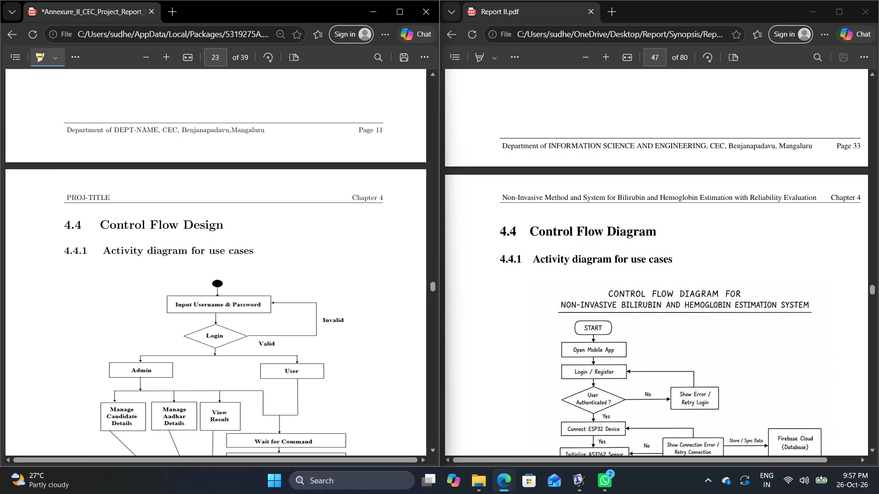
{"action": "scroll", "coordinate": [191, 308], "scroll_direction": "down", "scroll_amount": 10}
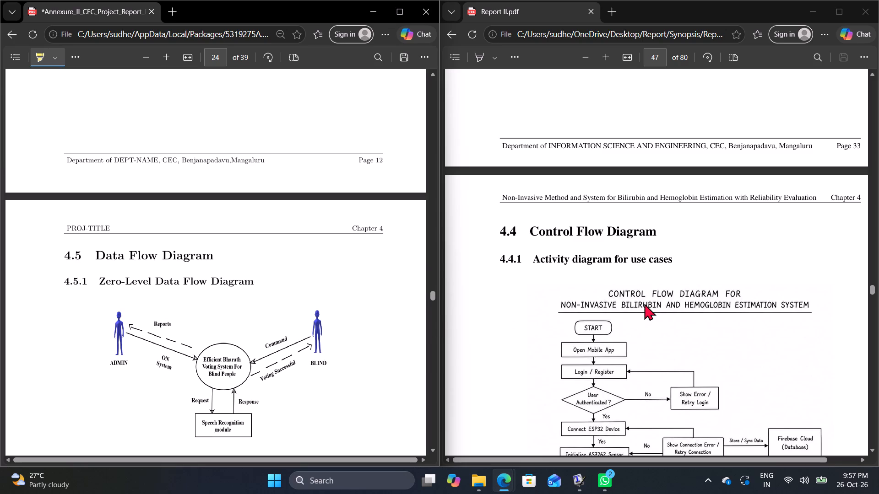
{"action": "scroll", "coordinate": [644, 303], "scroll_direction": "down", "scroll_amount": 19}
{"action": "scroll", "coordinate": [644, 303], "scroll_direction": "down", "scroll_amount": 3}
{"action": "left_click_drag", "start_coordinate": [99, 251], "coordinate": [306, 266]}
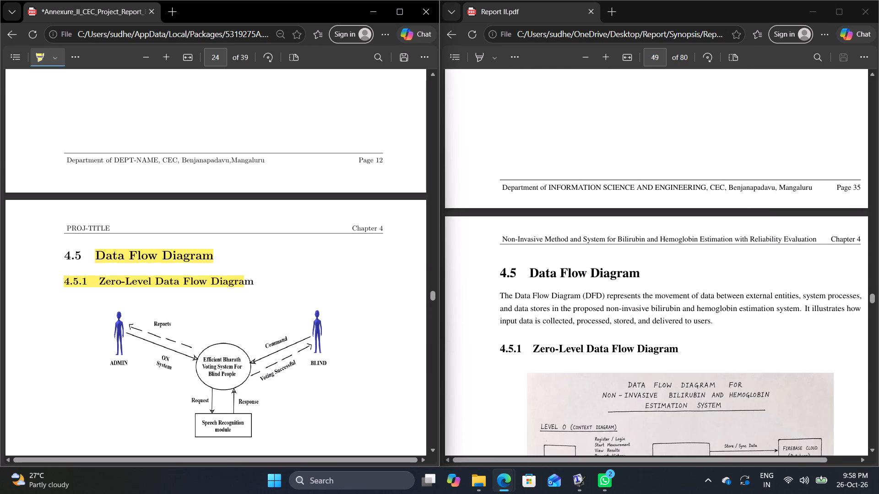
{"action": "scroll", "coordinate": [391, 281], "scroll_direction": "down", "scroll_amount": 3}
{"action": "scroll", "coordinate": [716, 281], "scroll_direction": "down", "scroll_amount": 10}
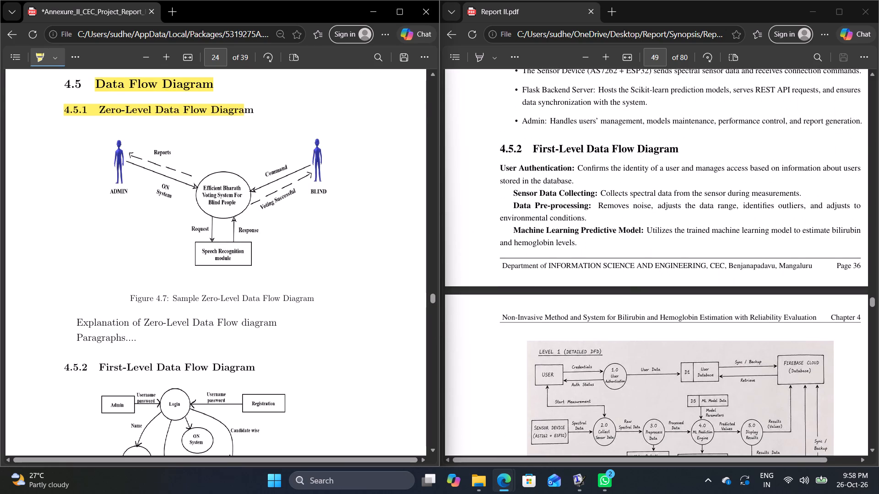
{"action": "left_click_drag", "start_coordinate": [101, 362], "coordinate": [302, 367]}
{"action": "scroll", "coordinate": [627, 340], "scroll_direction": "down", "scroll_amount": 3}
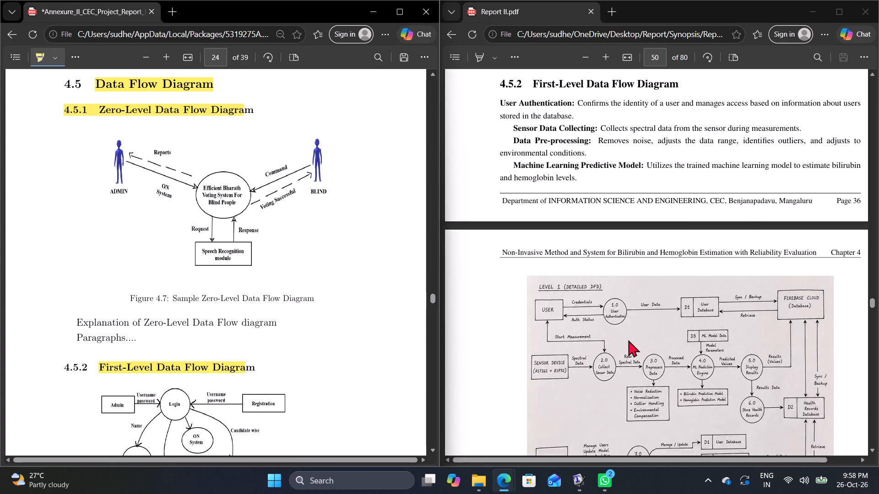
{"action": "scroll", "coordinate": [628, 340], "scroll_direction": "down", "scroll_amount": 10}
{"action": "scroll", "coordinate": [223, 353], "scroll_direction": "down", "scroll_amount": 6}
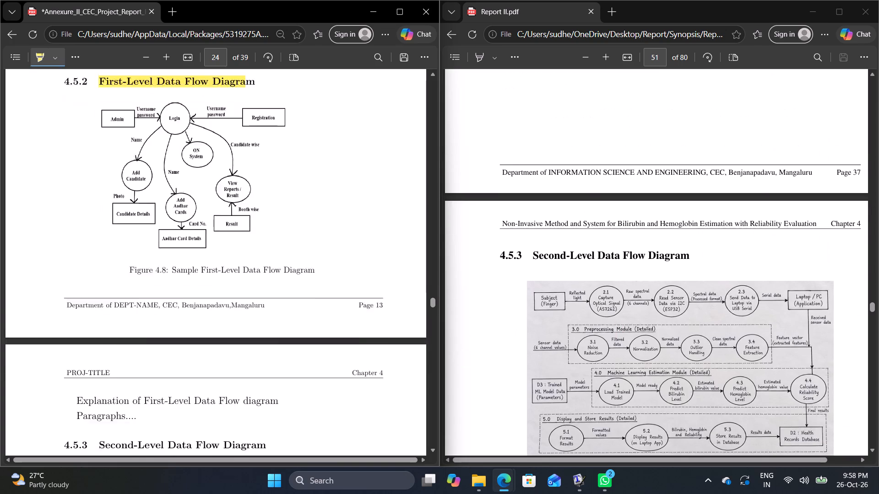
{"action": "scroll", "coordinate": [229, 355], "scroll_direction": "down", "scroll_amount": 2}
{"action": "left_click_drag", "start_coordinate": [103, 272], "coordinate": [302, 278]}
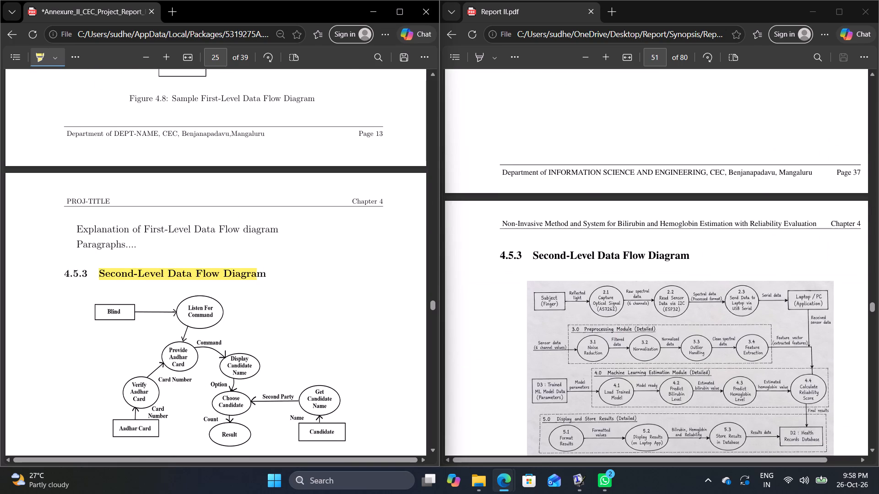
Compare the end of Chapter 4 in both PDFs, including the report's 4.5.4 Summary, up to the start of Chapter 5 Implementation.
{"action": "scroll", "coordinate": [273, 295], "scroll_direction": "down", "scroll_amount": 11}
{"action": "scroll", "coordinate": [591, 328], "scroll_direction": "down", "scroll_amount": 4}
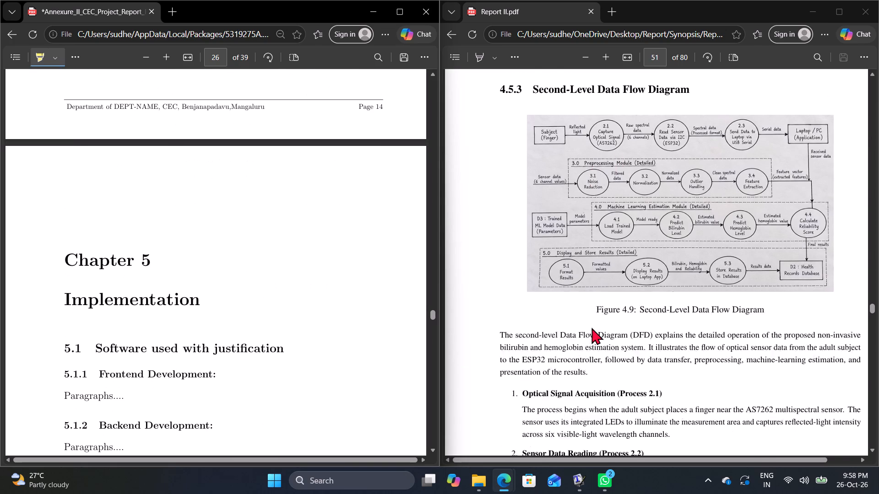
{"action": "scroll", "coordinate": [591, 328], "scroll_direction": "down", "scroll_amount": 11}
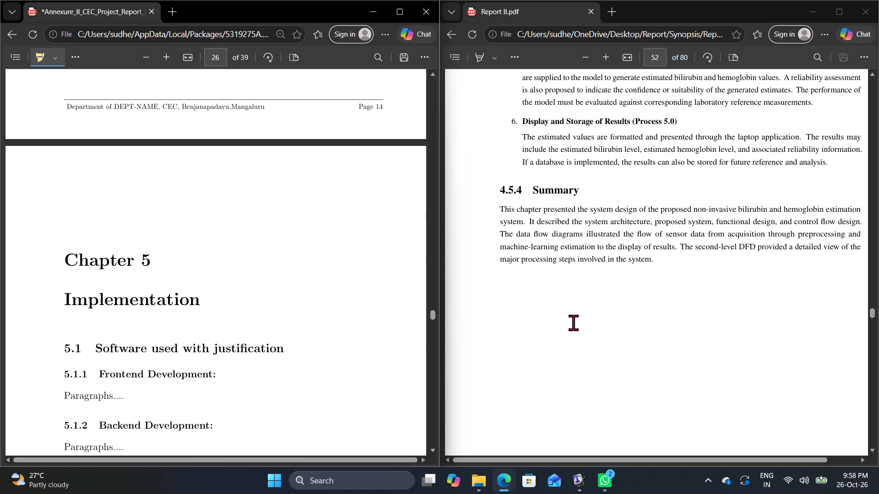
{"action": "scroll", "coordinate": [347, 309], "scroll_direction": "up", "scroll_amount": 4}
{"action": "scroll", "coordinate": [347, 309], "scroll_direction": "down", "scroll_amount": 6}
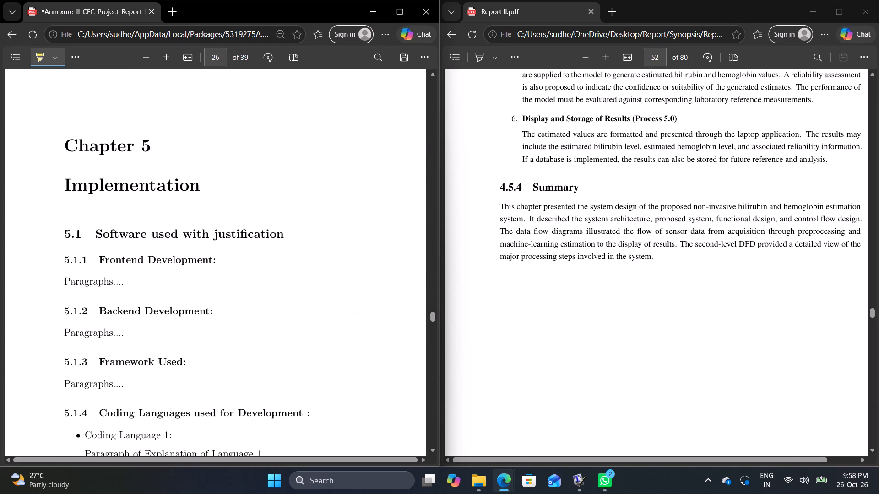
{"action": "scroll", "coordinate": [374, 311], "scroll_direction": "down", "scroll_amount": 1}
{"action": "scroll", "coordinate": [773, 210], "scroll_direction": "down", "scroll_amount": 7}
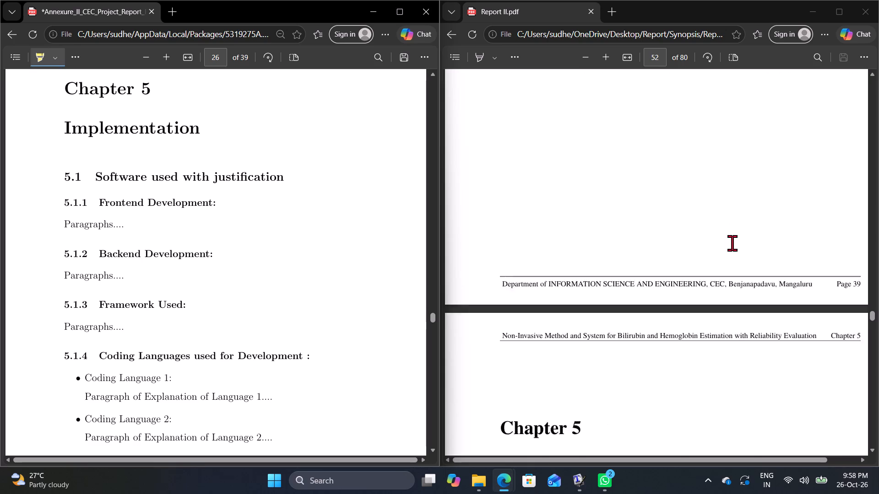
{"action": "scroll", "coordinate": [732, 243], "scroll_direction": "down", "scroll_amount": 4}
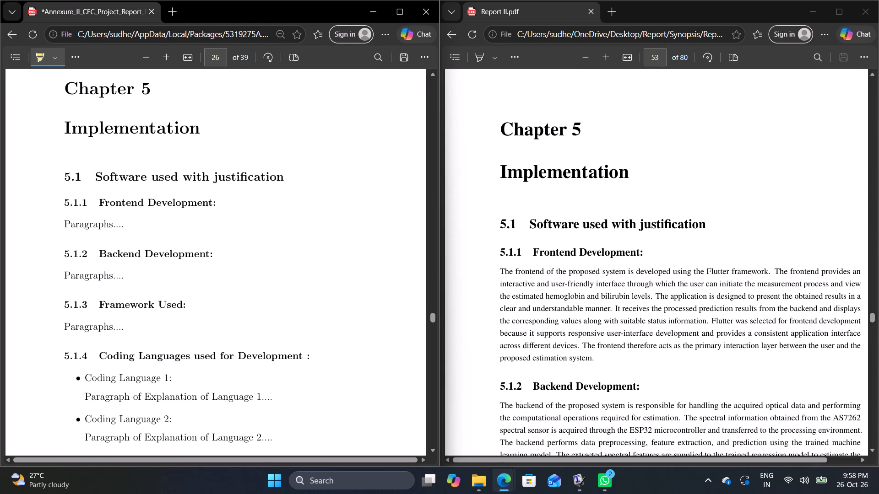
Highlight the Annexure II headings 5.1 Software used with justification, number 5.1.1, 5.1.2 Backend Development, 5.1.3 Framework Used and 5.1.4 Coding Languages with its entries.
{"action": "left_click_drag", "start_coordinate": [96, 179], "coordinate": [274, 211]}
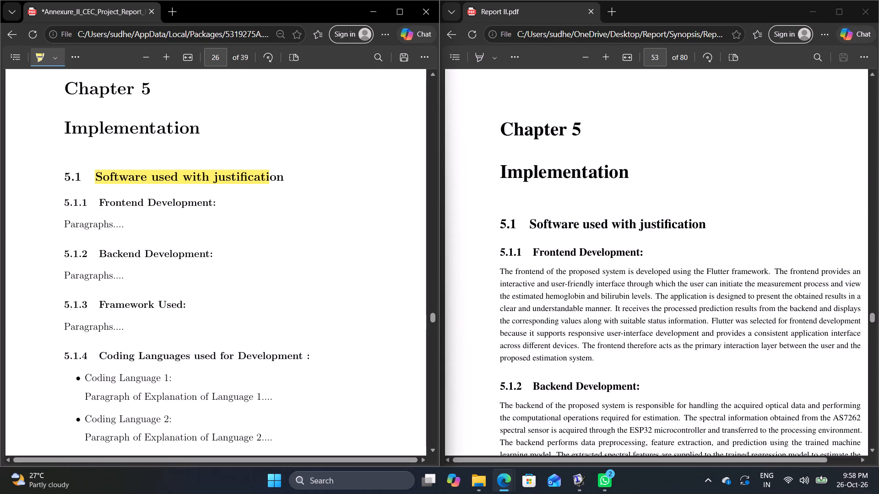
{"action": "left_click_drag", "start_coordinate": [97, 203], "coordinate": [291, 212]}
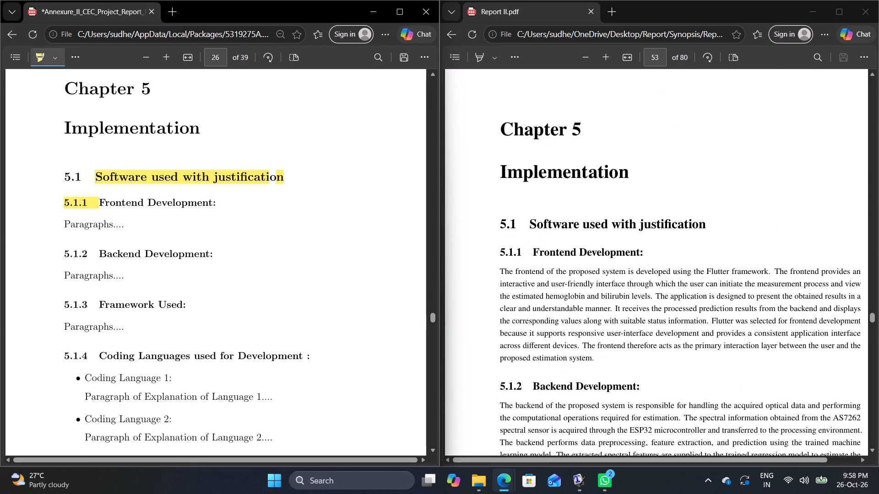
{"action": "scroll", "coordinate": [299, 270], "scroll_direction": "down", "scroll_amount": 2}
{"action": "scroll", "coordinate": [361, 286], "scroll_direction": "down", "scroll_amount": 3}
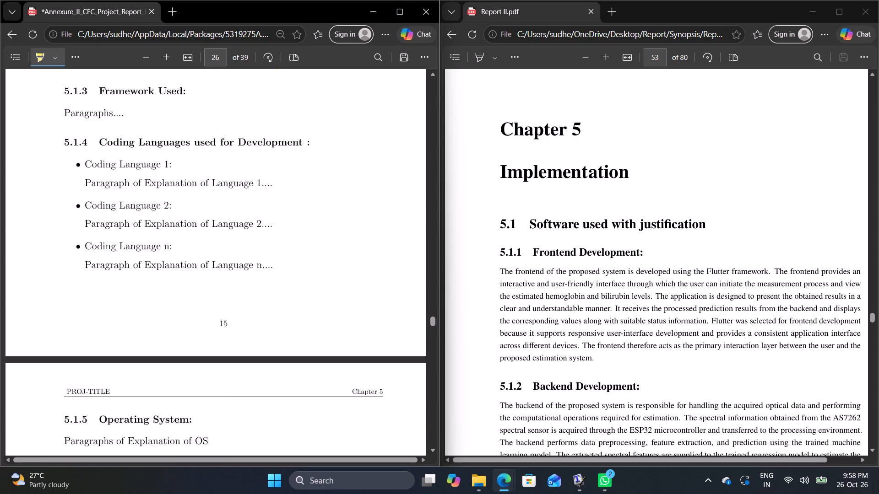
{"action": "scroll", "coordinate": [172, 243], "scroll_direction": "up", "scroll_amount": 3}
{"action": "scroll", "coordinate": [203, 250], "scroll_direction": "down", "scroll_amount": 2}
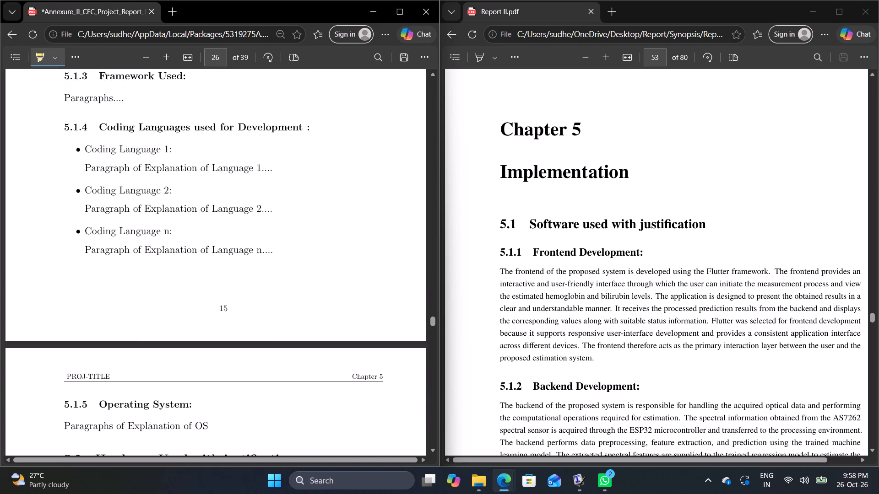
{"action": "scroll", "coordinate": [203, 253], "scroll_direction": "up", "scroll_amount": 3}
{"action": "left_click_drag", "start_coordinate": [101, 196], "coordinate": [247, 200]}
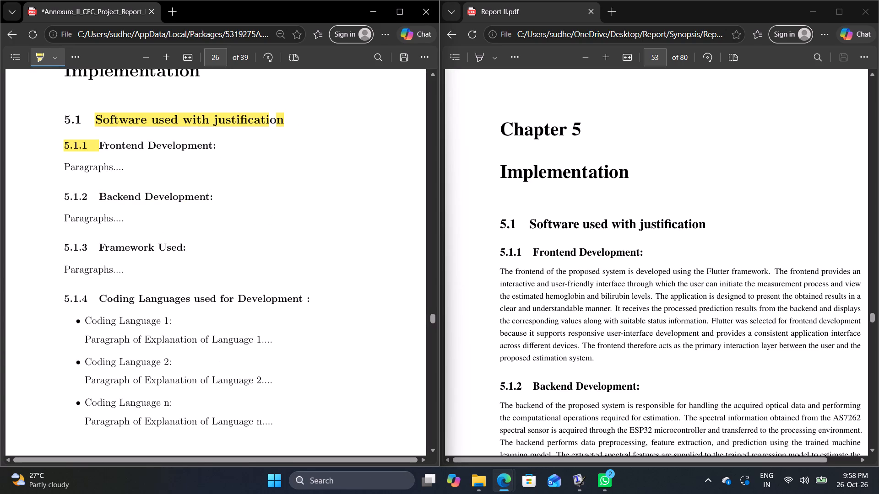
{"action": "left_click_drag", "start_coordinate": [104, 242], "coordinate": [228, 250]}
{"action": "scroll", "coordinate": [218, 293], "scroll_direction": "down", "scroll_amount": 1}
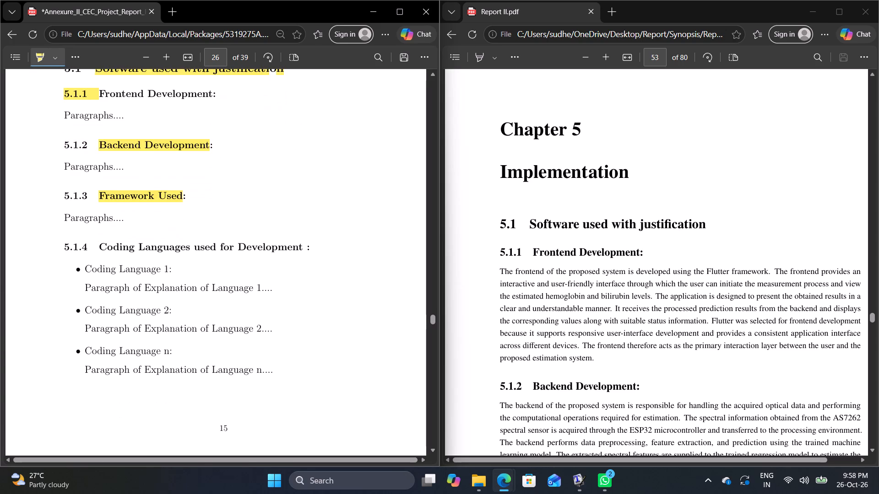
{"action": "left_click_drag", "start_coordinate": [105, 239], "coordinate": [135, 250]}
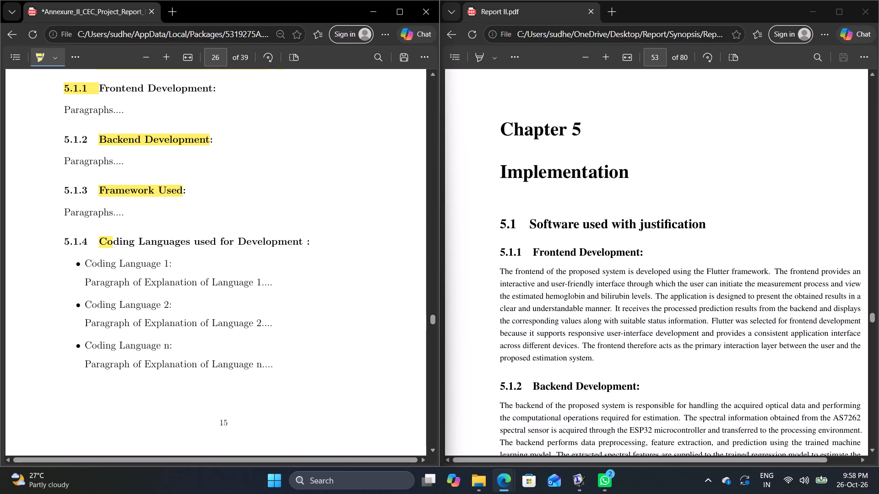
{"action": "left_click_drag", "start_coordinate": [135, 250], "coordinate": [230, 403]}
Highlight in yellow the Annexure II headings 5.1.5 Operating System, 5.2 Hardware Used with justification, 5.3 Algorithm/procedures and 5.4 Coding/pseudocodes.
{"action": "scroll", "coordinate": [229, 383], "scroll_direction": "down", "scroll_amount": 4}
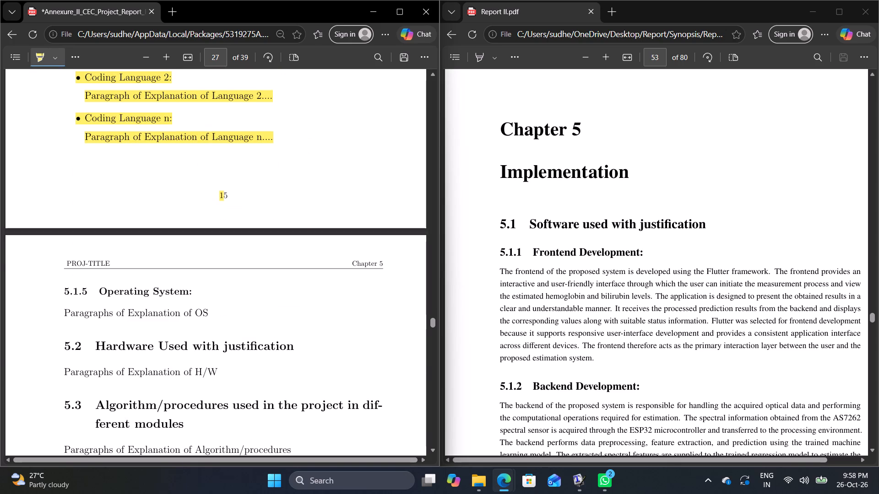
{"action": "left_click_drag", "start_coordinate": [96, 289], "coordinate": [224, 389]}
{"action": "scroll", "coordinate": [267, 374], "scroll_direction": "down", "scroll_amount": 3}
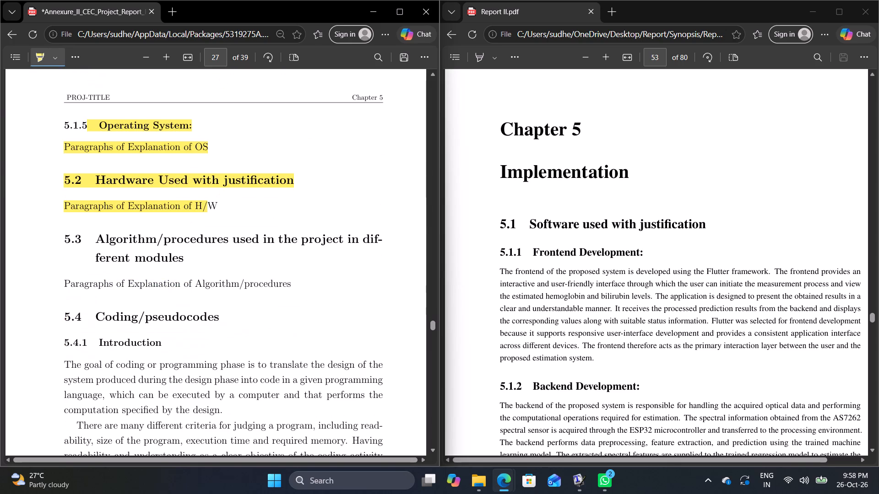
{"action": "left_click_drag", "start_coordinate": [94, 231], "coordinate": [228, 336]}
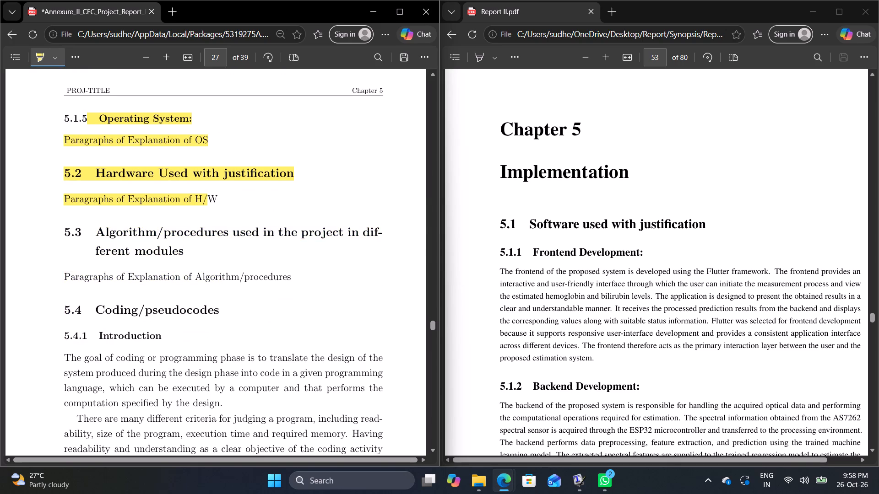
Highlight in yellow the Annexure II subheadings 5.4.1 Introduction and 5.4.2 Programming Style.
{"action": "scroll", "coordinate": [228, 336], "scroll_direction": "down", "scroll_amount": 3}
{"action": "left_click_drag", "start_coordinate": [59, 165], "coordinate": [114, 170]}
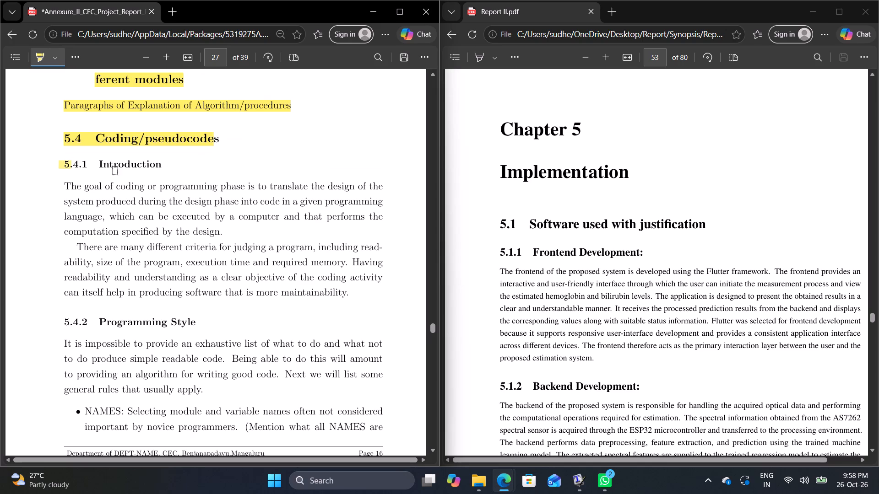
{"action": "left_click_drag", "start_coordinate": [114, 170], "coordinate": [212, 183]}
{"action": "left_click_drag", "start_coordinate": [68, 161], "coordinate": [183, 163]}
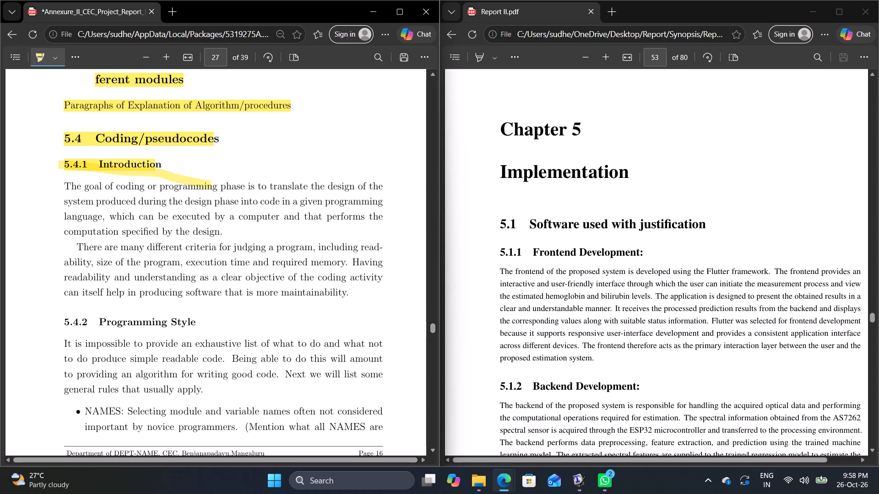
{"action": "left_click_drag", "start_coordinate": [183, 163], "coordinate": [185, 164]}
{"action": "scroll", "coordinate": [101, 222], "scroll_direction": "down", "scroll_amount": 3}
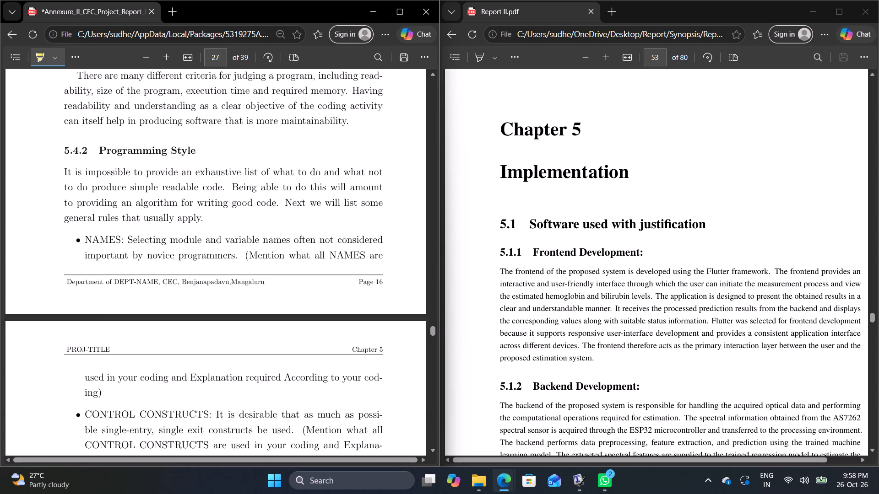
{"action": "scroll", "coordinate": [104, 191], "scroll_direction": "up", "scroll_amount": 3}
{"action": "left_click_drag", "start_coordinate": [77, 322], "coordinate": [218, 321]}
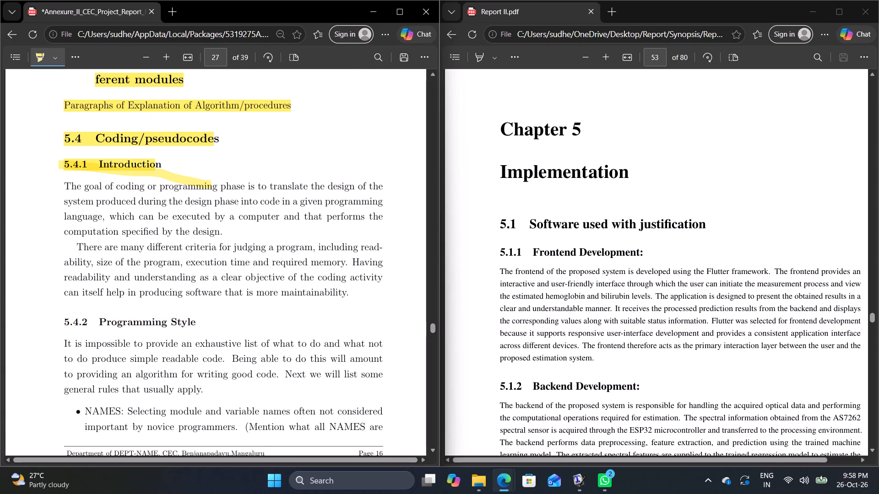
Read through the Annexure II programming style rules to the end of Chapter 5 and the start of Chapter 6.
{"action": "scroll", "coordinate": [212, 318], "scroll_direction": "down", "scroll_amount": 6}
{"action": "scroll", "coordinate": [152, 301], "scroll_direction": "down", "scroll_amount": 6}
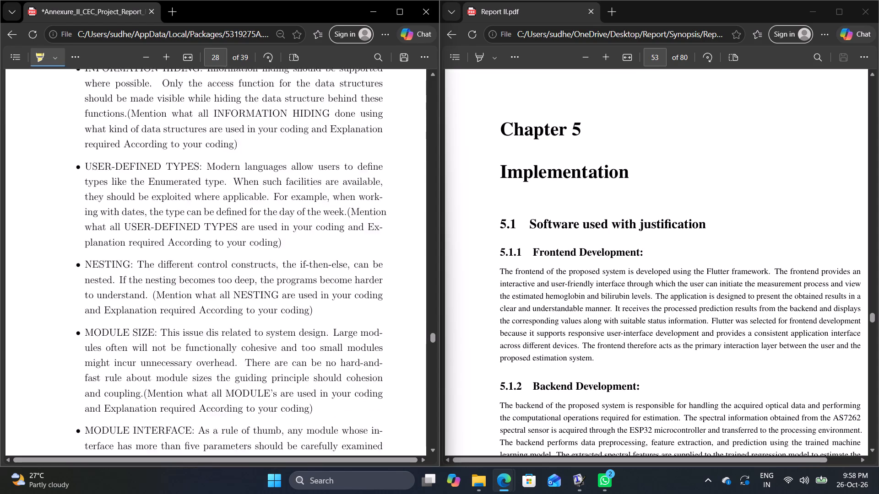
{"action": "scroll", "coordinate": [156, 302], "scroll_direction": "down", "scroll_amount": 12}
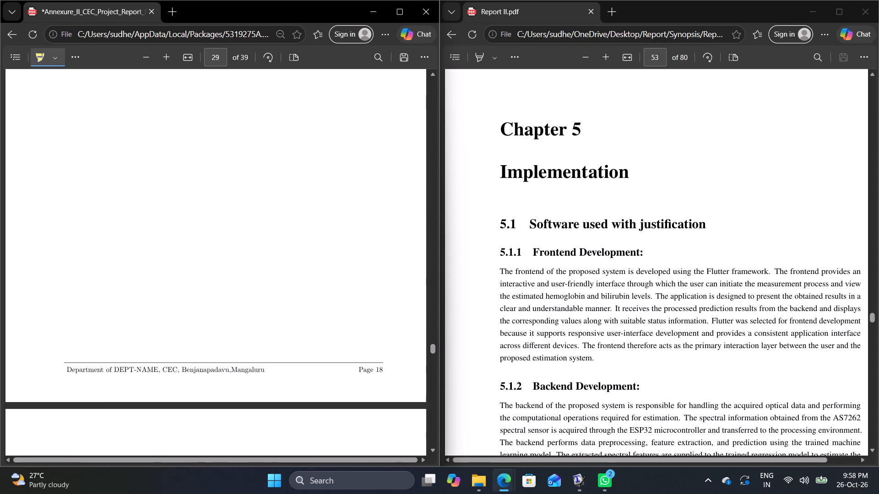
{"action": "scroll", "coordinate": [150, 282], "scroll_direction": "down", "scroll_amount": 5}
Check the report's Chapter 5 sections from software used through 5.5 Summary, up to the start of Chapter 6 Results and Discussion.
{"action": "scroll", "coordinate": [553, 261], "scroll_direction": "down", "scroll_amount": 10}
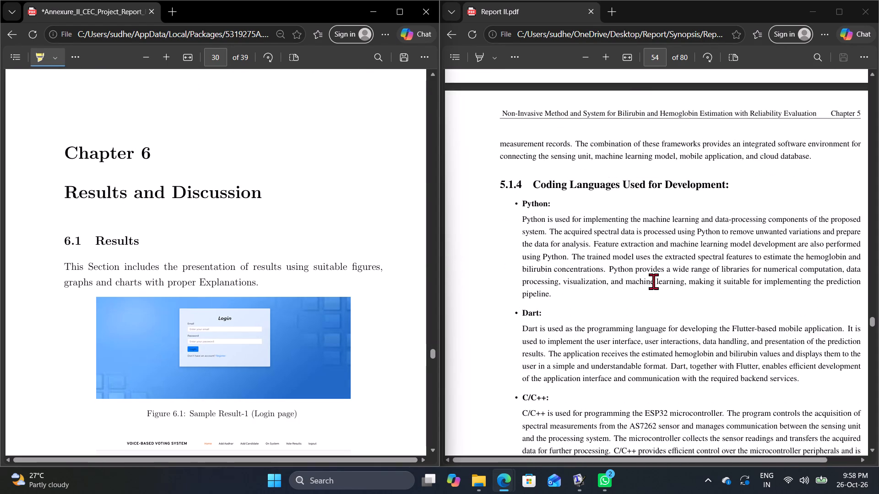
{"action": "scroll", "coordinate": [653, 281], "scroll_direction": "down", "scroll_amount": 15}
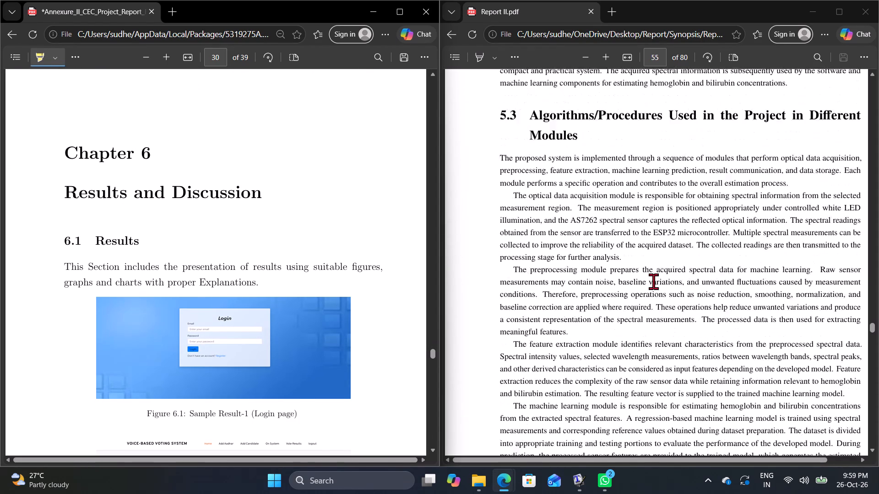
{"action": "scroll", "coordinate": [653, 281], "scroll_direction": "down", "scroll_amount": 16}
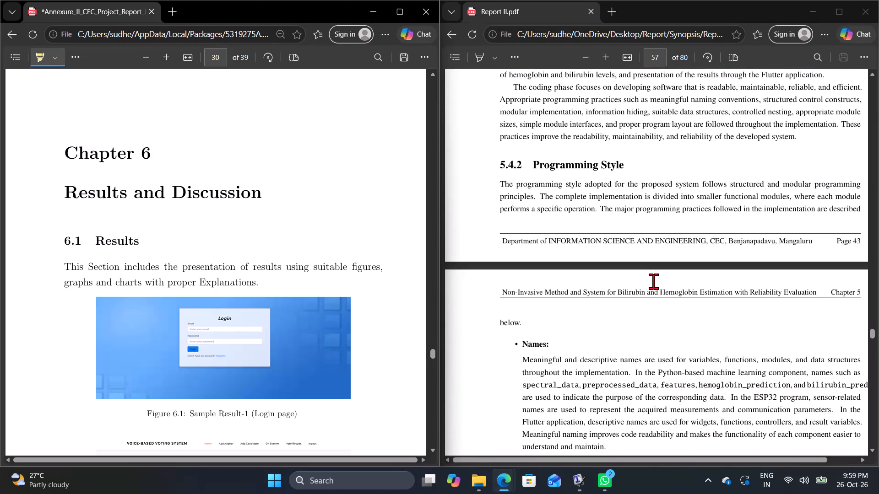
{"action": "scroll", "coordinate": [653, 281], "scroll_direction": "down", "scroll_amount": 17}
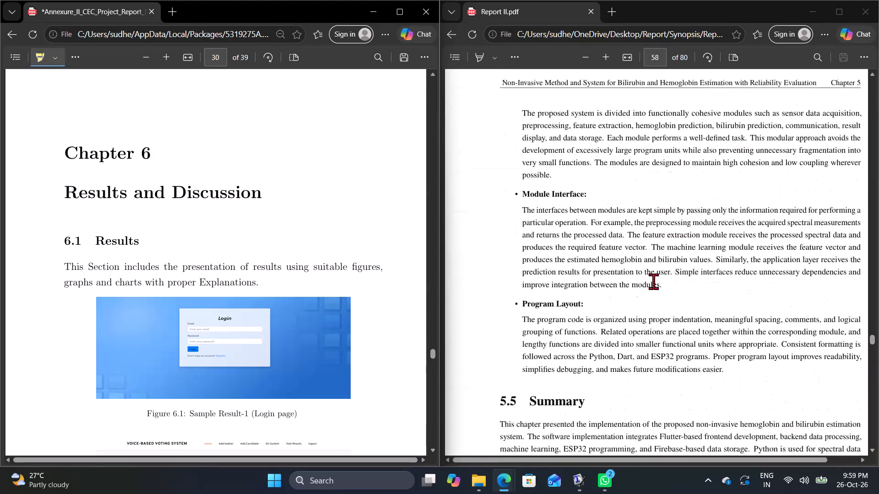
{"action": "scroll", "coordinate": [653, 281], "scroll_direction": "down", "scroll_amount": 9}
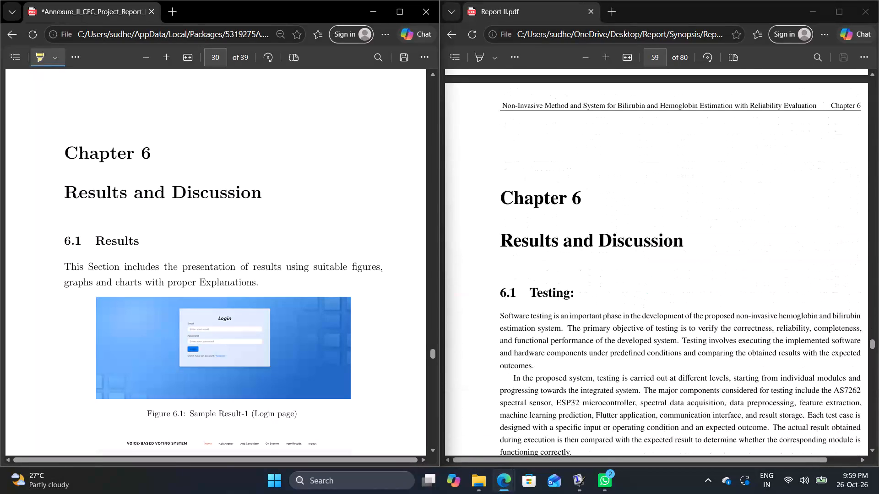
Compare the opening of Chapter 6 in both PDFs, covering results, testing, and the black box and white box testing sections.
{"action": "scroll", "coordinate": [212, 331], "scroll_direction": "down", "scroll_amount": 8}
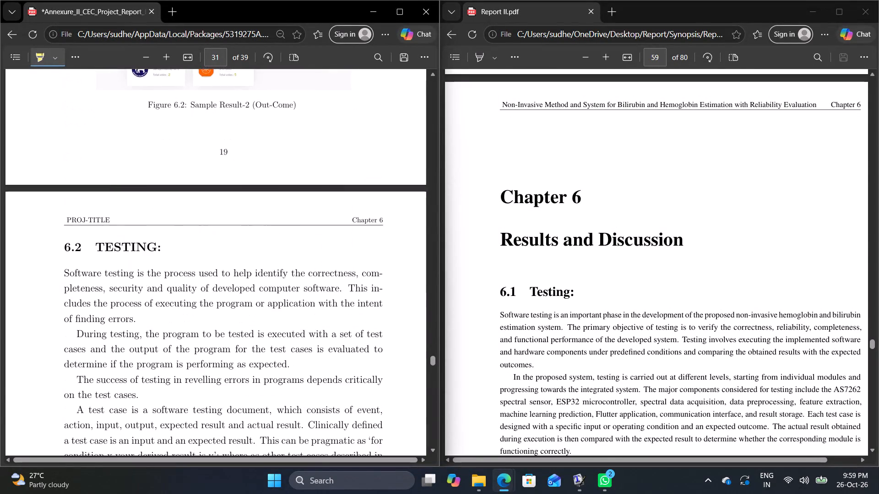
{"action": "scroll", "coordinate": [210, 323], "scroll_direction": "down", "scroll_amount": 7}
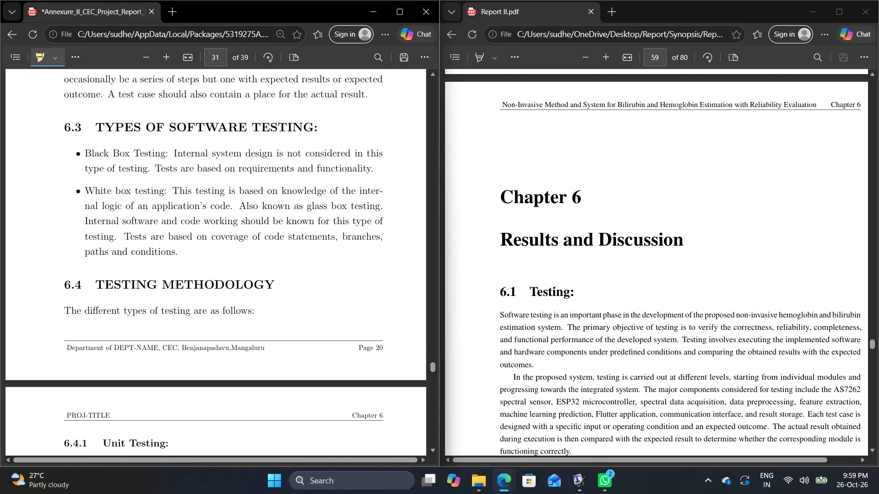
{"action": "scroll", "coordinate": [624, 290], "scroll_direction": "down", "scroll_amount": 2}
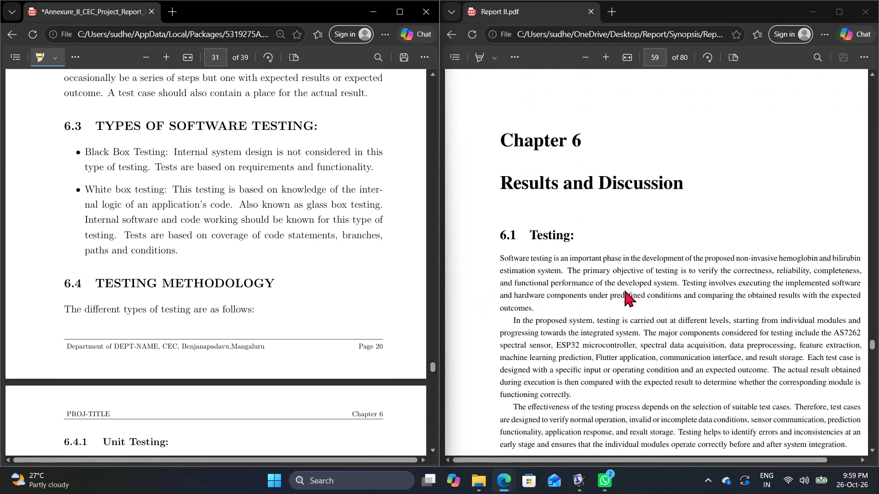
{"action": "scroll", "coordinate": [624, 290], "scroll_direction": "down", "scroll_amount": 3}
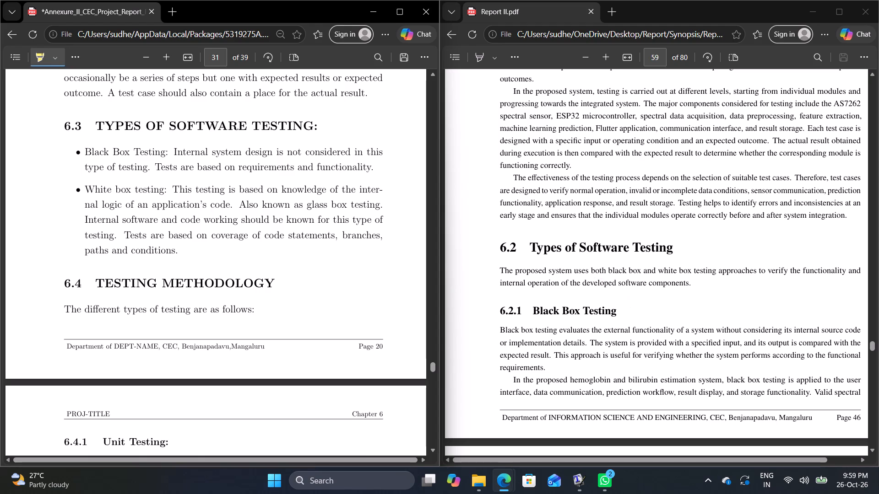
{"action": "scroll", "coordinate": [223, 306], "scroll_direction": "down", "scroll_amount": 1}
{"action": "scroll", "coordinate": [878, 315], "scroll_direction": "down", "scroll_amount": 4}
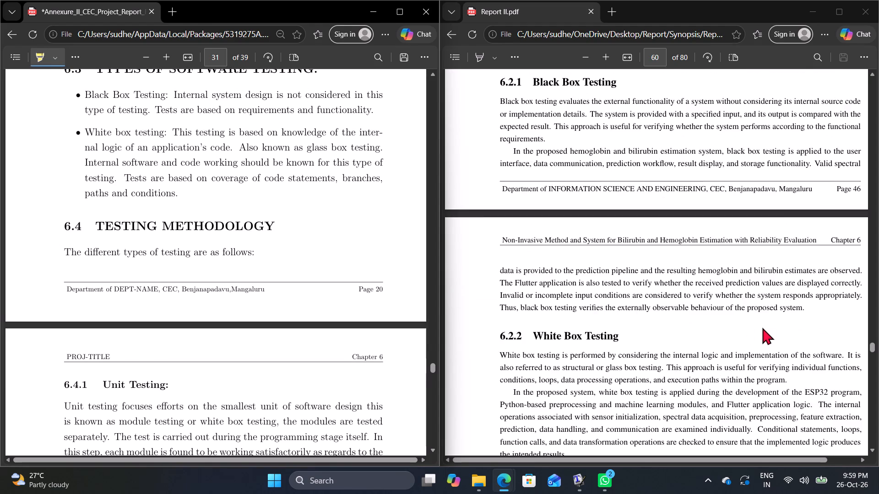
Review the report's testing methodology sections, including System, Field and Acceptance Testing, up to 6.4.1 Testing for Sensor Connection.
{"action": "scroll", "coordinate": [756, 328], "scroll_direction": "down", "scroll_amount": 3}
{"action": "scroll", "coordinate": [673, 357], "scroll_direction": "down", "scroll_amount": 10}
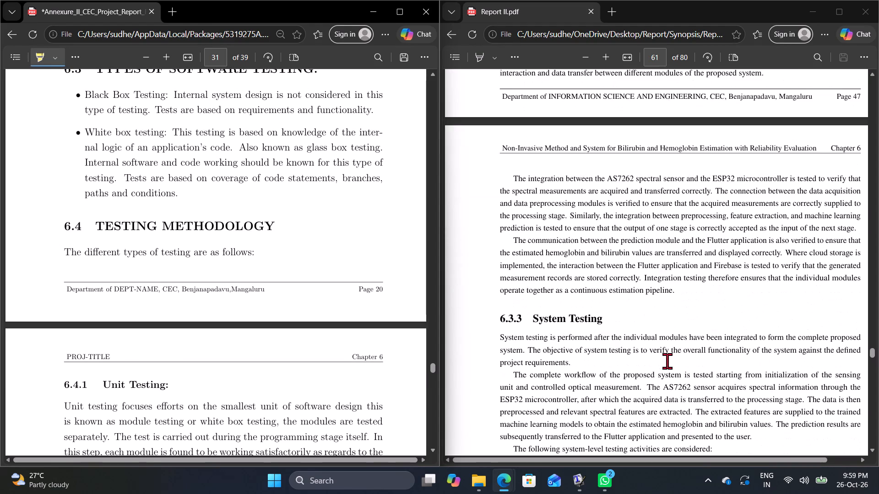
{"action": "scroll", "coordinate": [667, 361], "scroll_direction": "down", "scroll_amount": 12}
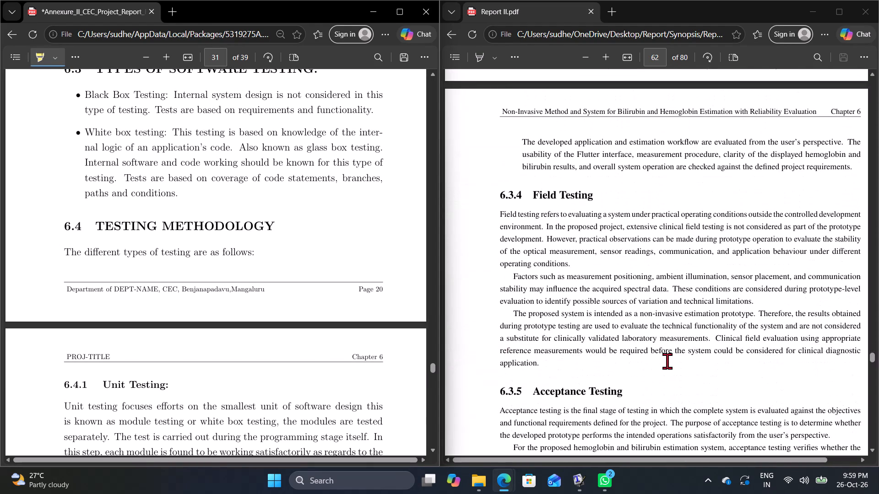
{"action": "scroll", "coordinate": [667, 361], "scroll_direction": "down", "scroll_amount": 12}
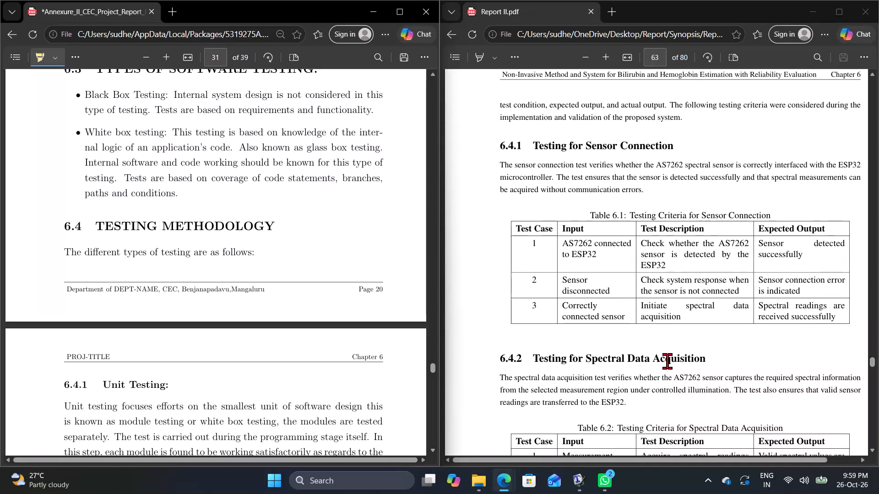
Examine the report's testing criteria tables for spectral data acquisition, data preprocessing, hemoglobin estimation and bilirubin estimation.
{"action": "scroll", "coordinate": [667, 361], "scroll_direction": "down", "scroll_amount": 4}
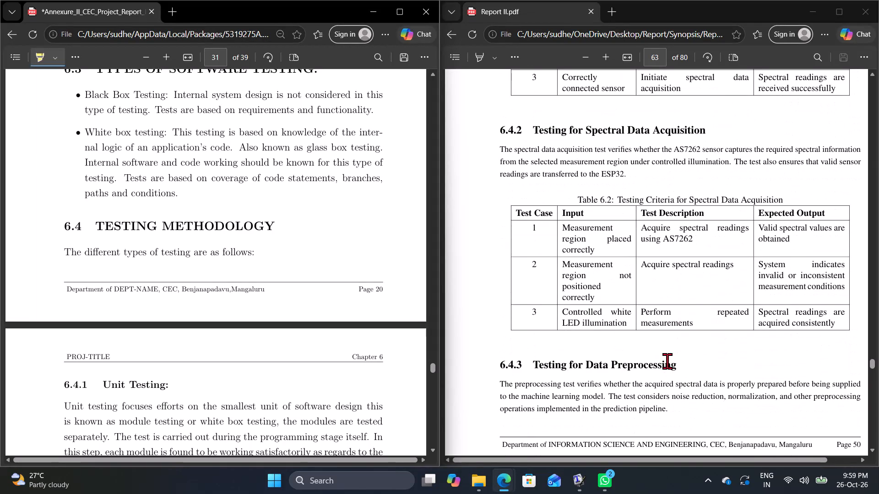
{"action": "scroll", "coordinate": [667, 361], "scroll_direction": "down", "scroll_amount": 5}
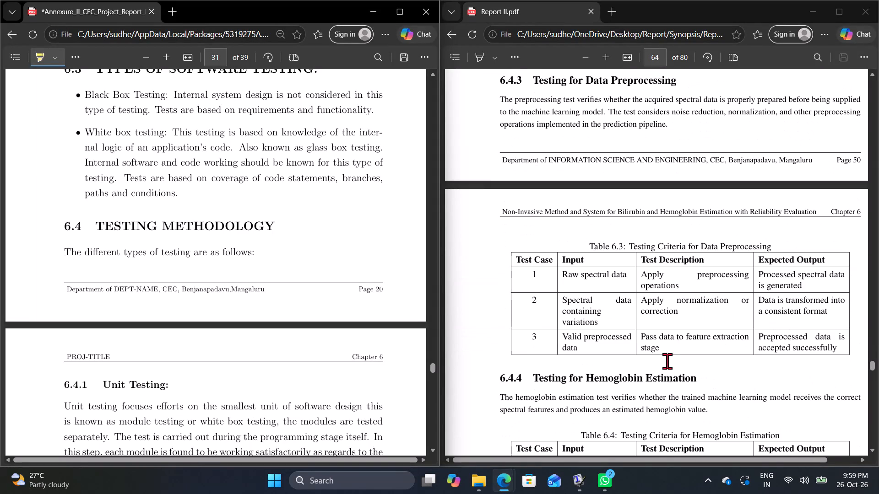
{"action": "scroll", "coordinate": [667, 361], "scroll_direction": "down", "scroll_amount": 2}
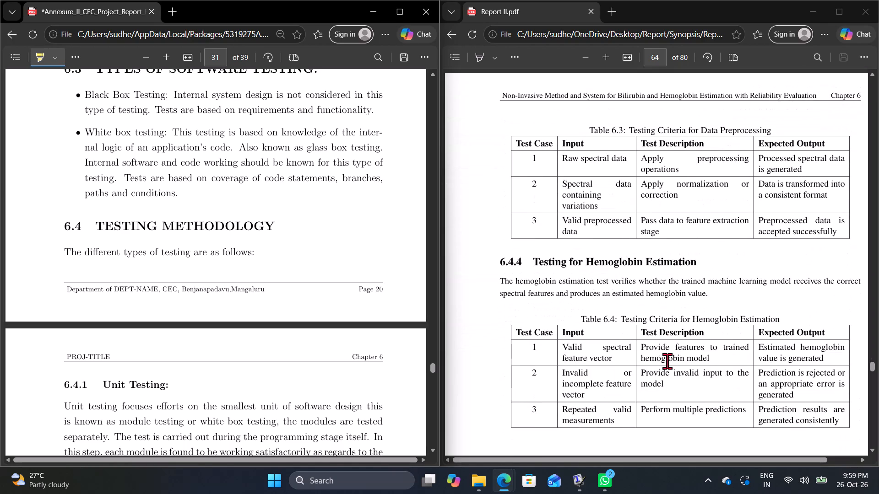
{"action": "scroll", "coordinate": [667, 361], "scroll_direction": "down", "scroll_amount": 5}
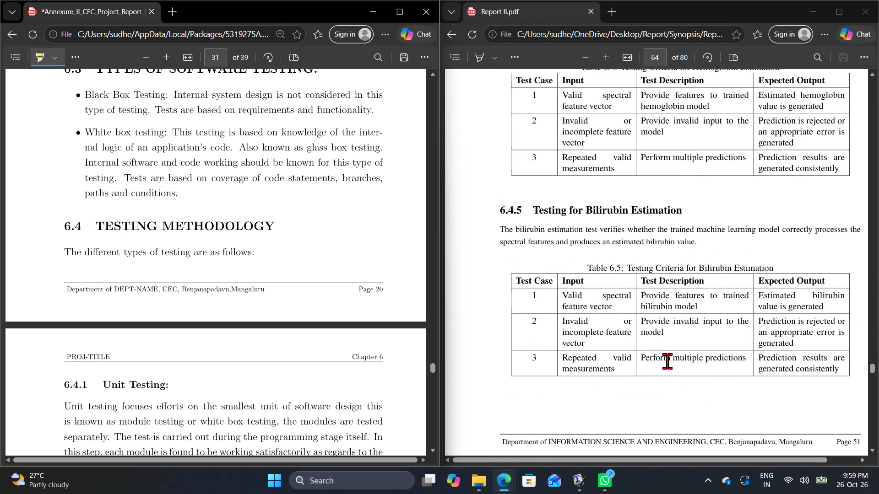
{"action": "scroll", "coordinate": [667, 361], "scroll_direction": "up", "scroll_amount": 1}
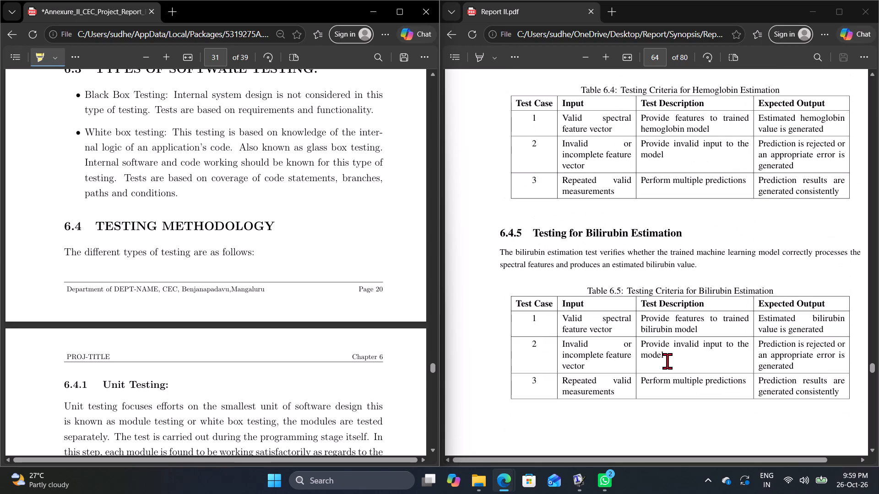
{"action": "scroll", "coordinate": [667, 361], "scroll_direction": "up", "scroll_amount": 1}
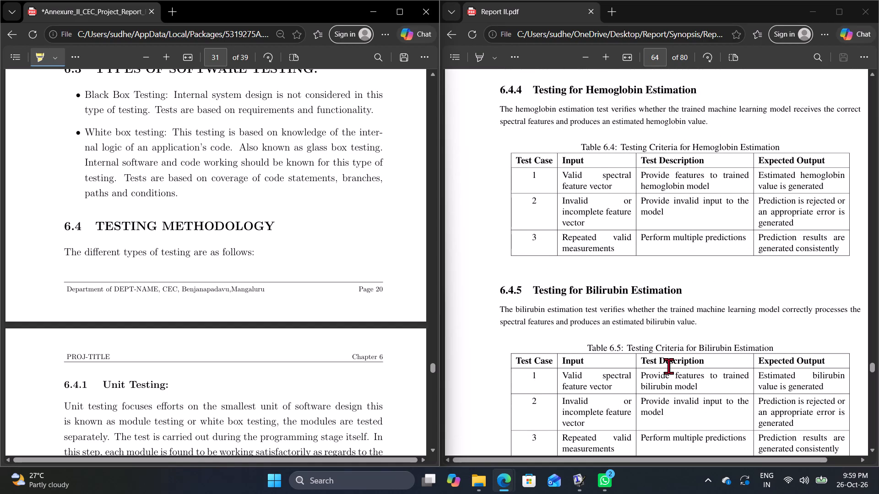
{"action": "scroll", "coordinate": [668, 366], "scroll_direction": "down", "scroll_amount": 1}
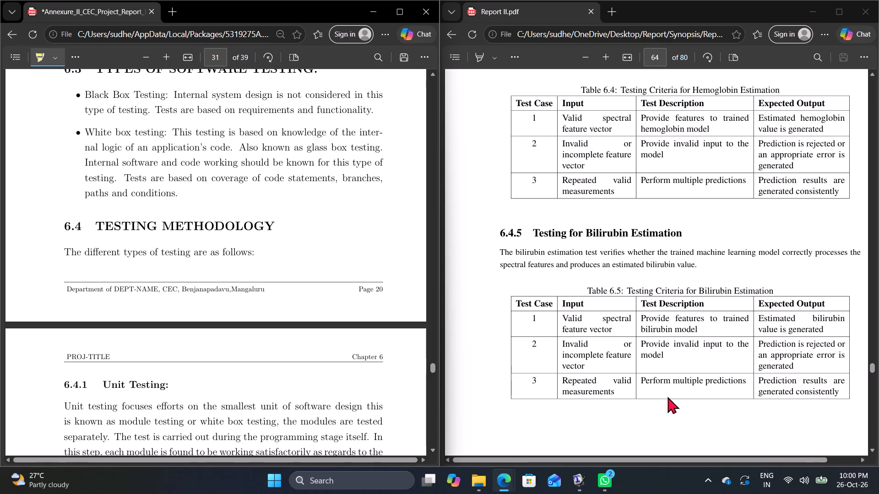
{"action": "scroll", "coordinate": [667, 397], "scroll_direction": "up", "scroll_amount": 4}
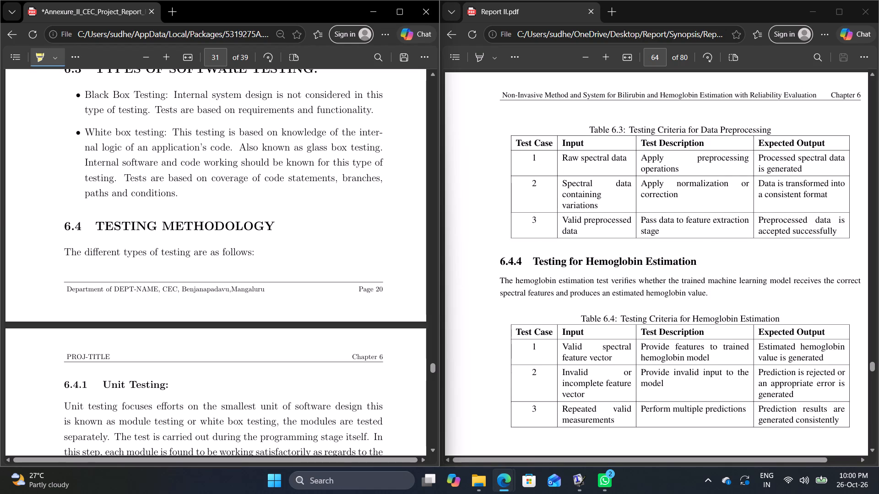
Highlight in yellow the 6.4 TESTING METHODOLOGY heading in the Annexure II format.
{"action": "left_click_drag", "start_coordinate": [98, 227], "coordinate": [285, 235]}
Check the report's remaining Chapter 6 test cases, including 6.4.8 Other Test Cases with Table 6.8, and the start of 6.5 Comparative Analysis.
{"action": "scroll", "coordinate": [741, 300], "scroll_direction": "down", "scroll_amount": 3}
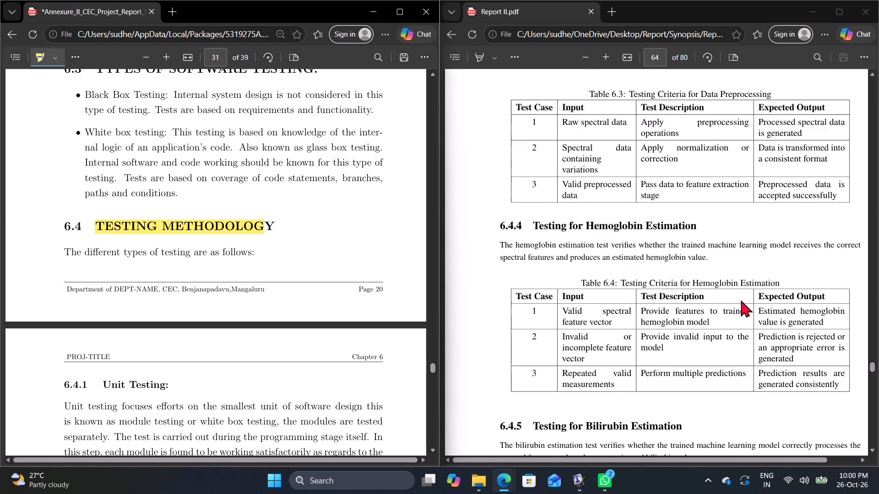
{"action": "scroll", "coordinate": [741, 300], "scroll_direction": "down", "scroll_amount": 14}
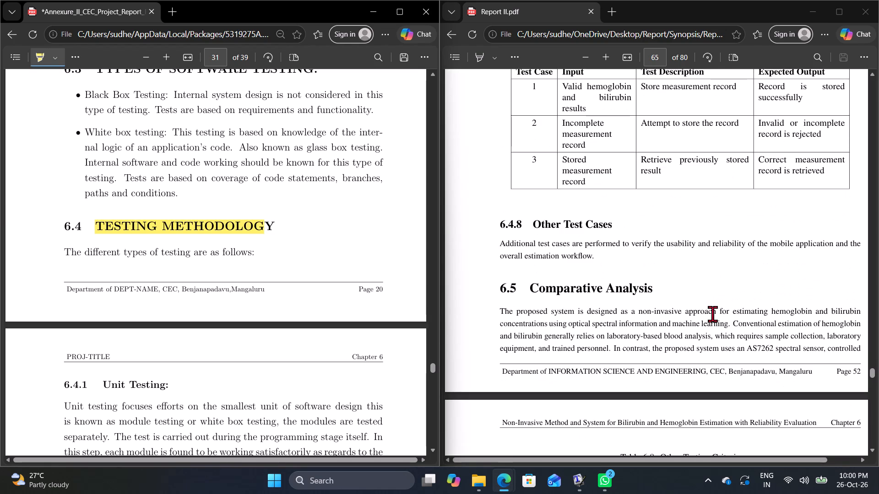
{"action": "scroll", "coordinate": [711, 314], "scroll_direction": "down", "scroll_amount": 4}
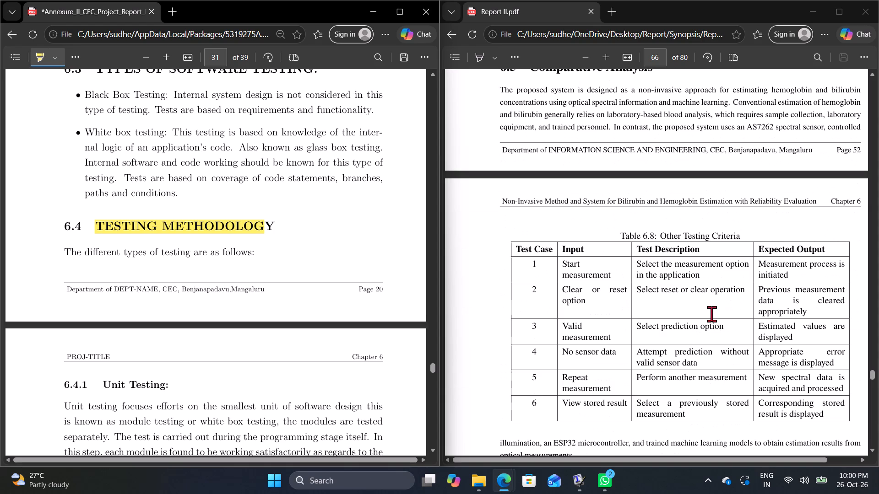
{"action": "scroll", "coordinate": [711, 314], "scroll_direction": "up", "scroll_amount": 1}
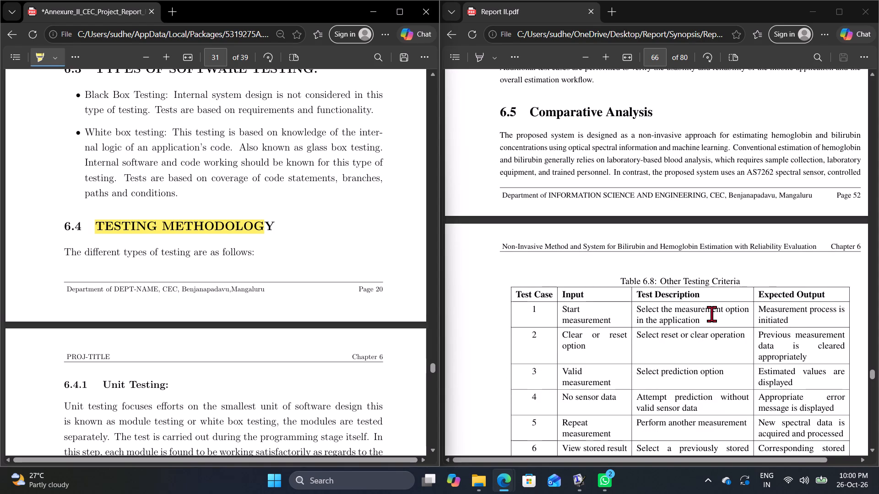
{"action": "scroll", "coordinate": [711, 314], "scroll_direction": "down", "scroll_amount": 2}
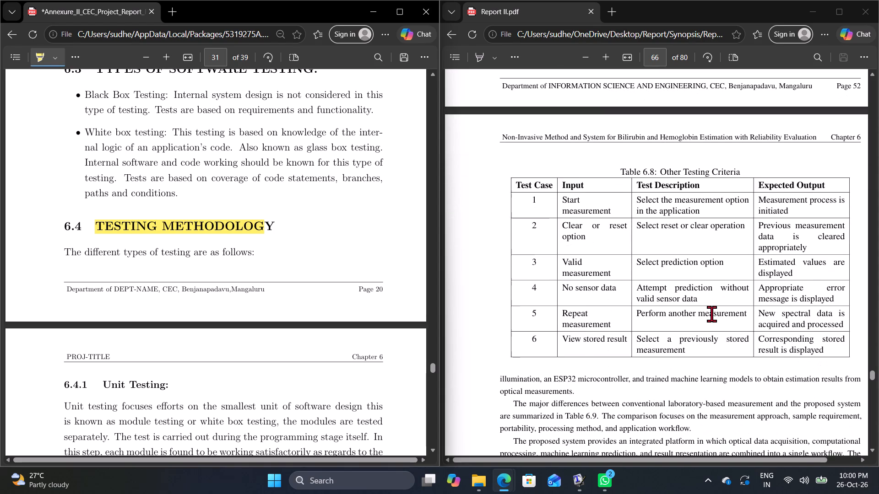
Compare the report's Table 6.8 with the Annexure's sample test case tables in 6.5, continuing to Chapter 7 Conclusions and Future work.
{"action": "scroll", "coordinate": [711, 314], "scroll_direction": "down", "scroll_amount": 3}
{"action": "scroll", "coordinate": [710, 315], "scroll_direction": "up", "scroll_amount": 4}
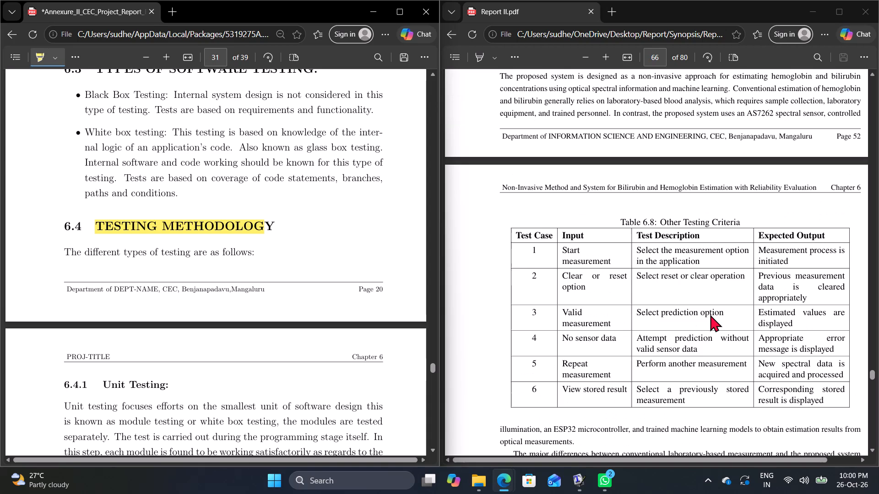
{"action": "scroll", "coordinate": [174, 272], "scroll_direction": "down", "scroll_amount": 12}
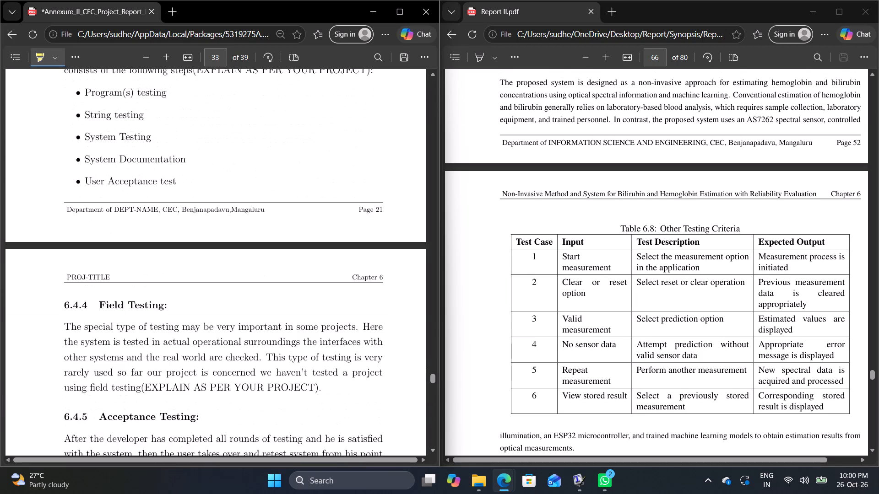
{"action": "scroll", "coordinate": [174, 272], "scroll_direction": "down", "scroll_amount": 15}
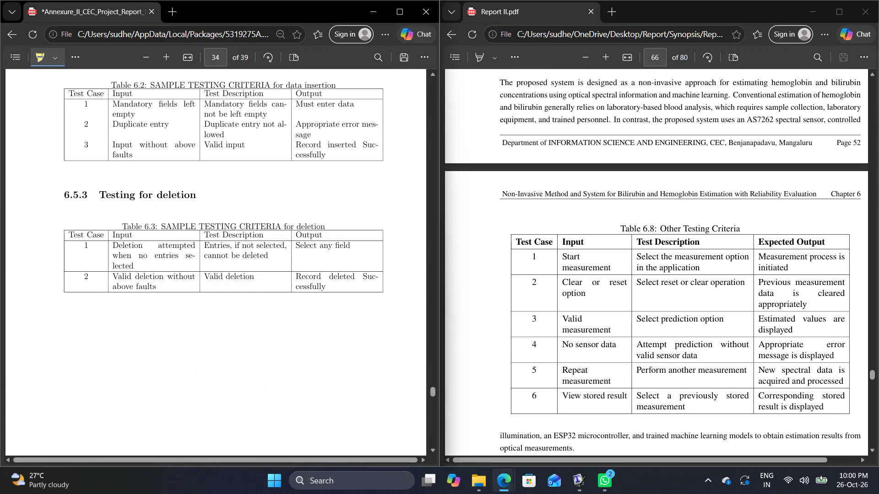
{"action": "scroll", "coordinate": [174, 272], "scroll_direction": "down", "scroll_amount": 9}
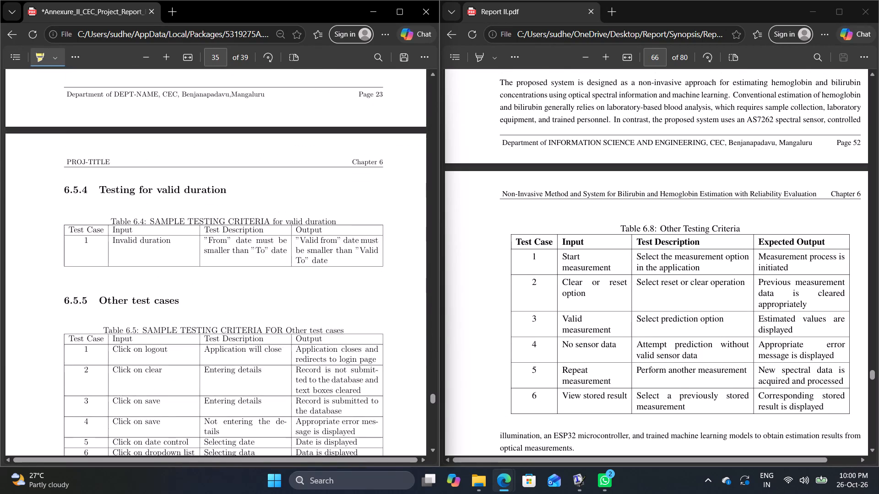
{"action": "scroll", "coordinate": [174, 272], "scroll_direction": "down", "scroll_amount": 6}
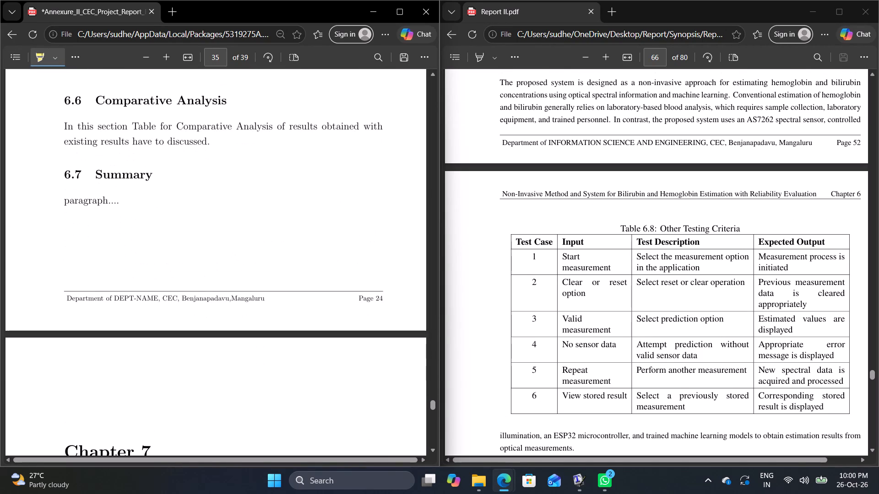
Check the Annexure's Chapter 7 guidance, then the rest of the report's comparative analysis with Table 6.9, through the end of Chapter 6.
{"action": "scroll", "coordinate": [174, 272], "scroll_direction": "down", "scroll_amount": 6}
{"action": "scroll", "coordinate": [429, 271], "scroll_direction": "down", "scroll_amount": 3}
{"action": "scroll", "coordinate": [594, 285], "scroll_direction": "down", "scroll_amount": 2}
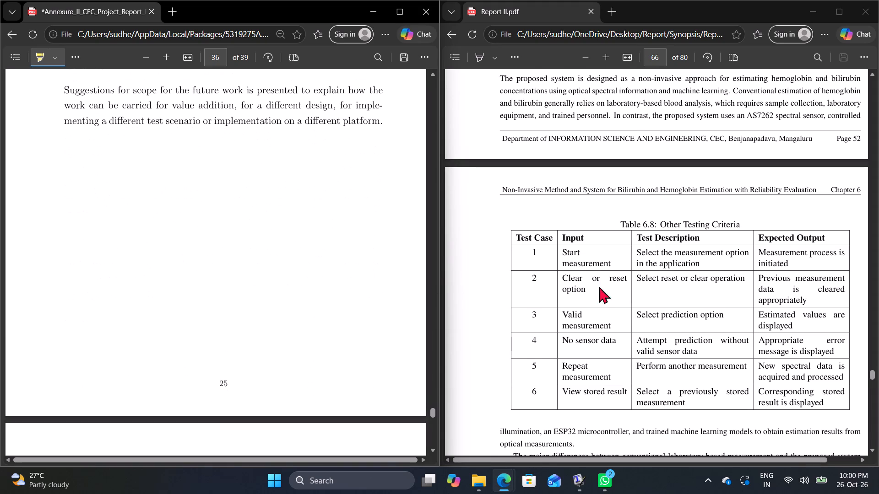
{"action": "scroll", "coordinate": [599, 286], "scroll_direction": "down", "scroll_amount": 17}
{"action": "scroll", "coordinate": [600, 287], "scroll_direction": "up", "scroll_amount": 3}
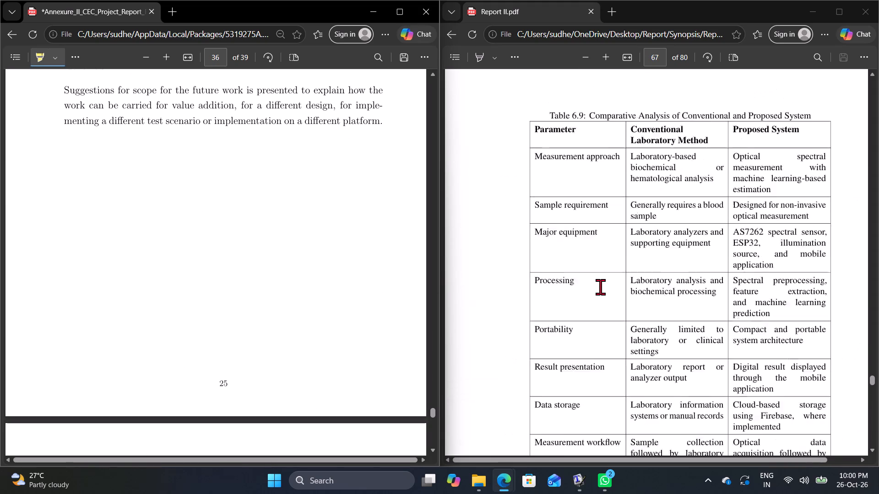
{"action": "scroll", "coordinate": [600, 287], "scroll_direction": "up", "scroll_amount": 6}
{"action": "scroll", "coordinate": [600, 287], "scroll_direction": "down", "scroll_amount": 14}
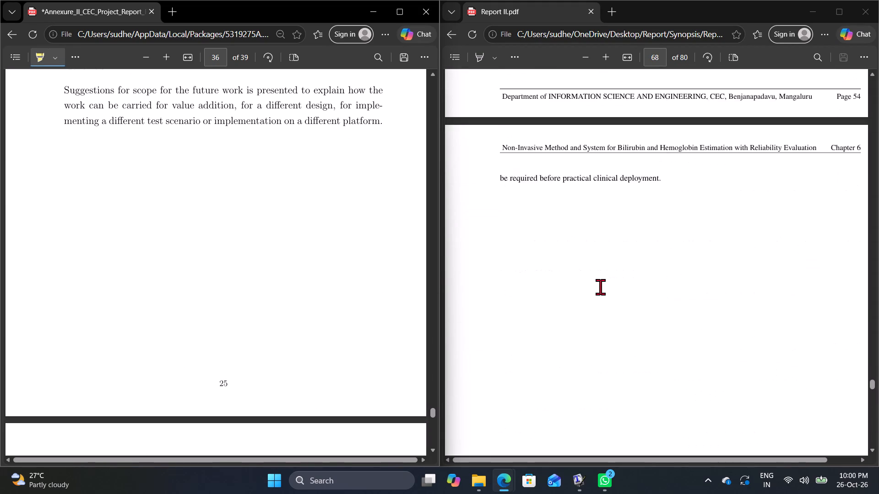
{"action": "scroll", "coordinate": [600, 287], "scroll_direction": "down", "scroll_amount": 8}
{"action": "scroll", "coordinate": [600, 287], "scroll_direction": "up", "scroll_amount": 8}
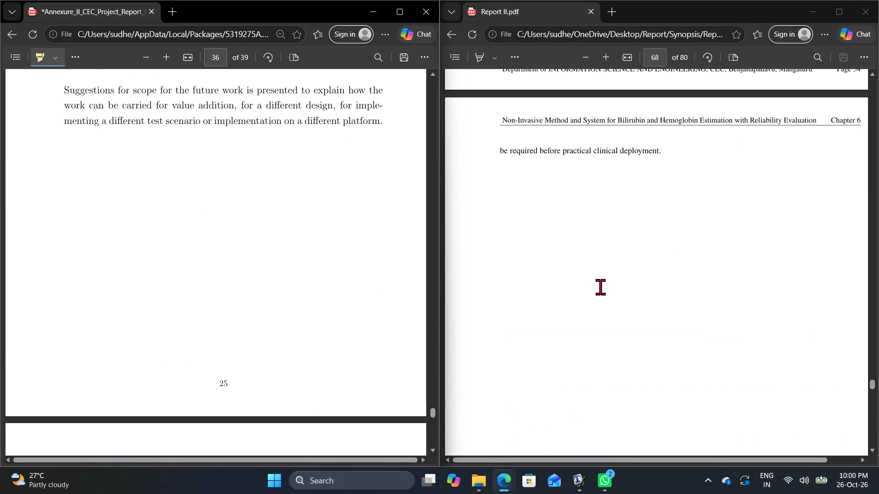
{"action": "scroll", "coordinate": [600, 287], "scroll_direction": "down", "scroll_amount": 13}
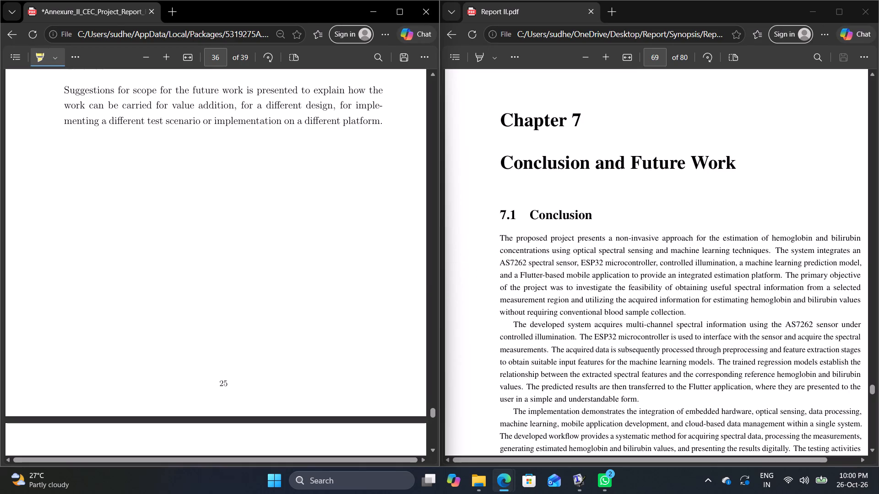
Compare the report's Chapter 7 conclusion and 7.2 Comparison of Obtained Results with the Annexure's Conclusions and Future work guidance.
{"action": "scroll", "coordinate": [378, 279], "scroll_direction": "down", "scroll_amount": 4}
{"action": "scroll", "coordinate": [364, 284], "scroll_direction": "up", "scroll_amount": 7}
{"action": "scroll", "coordinate": [748, 282], "scroll_direction": "down", "scroll_amount": 2}
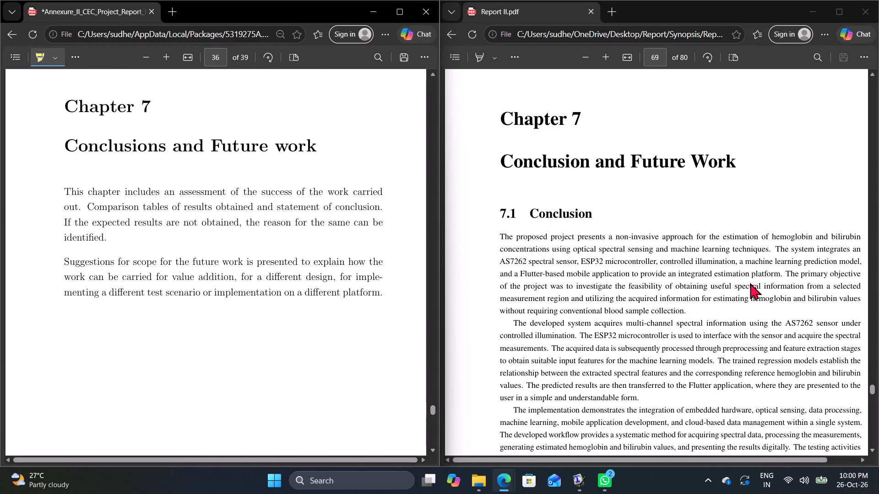
{"action": "scroll", "coordinate": [750, 283], "scroll_direction": "down", "scroll_amount": 20}
{"action": "scroll", "coordinate": [750, 283], "scroll_direction": "down", "scroll_amount": 2}
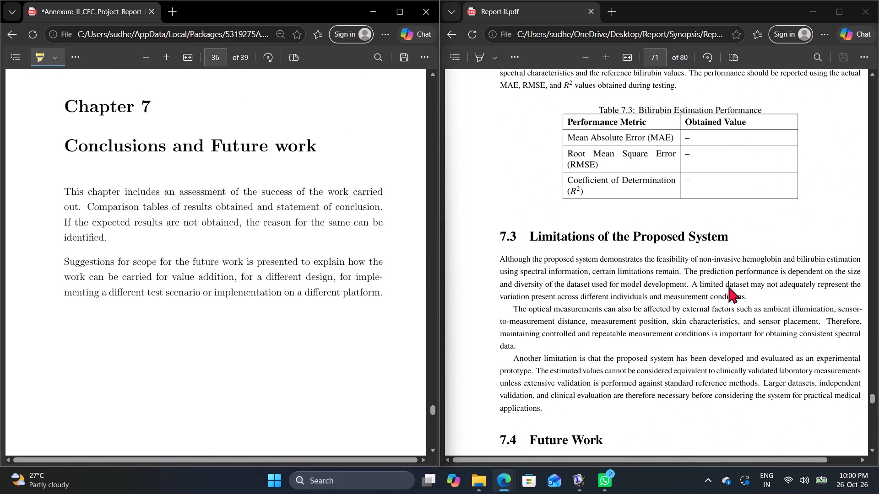
{"action": "scroll", "coordinate": [728, 286], "scroll_direction": "up", "scroll_amount": 8}
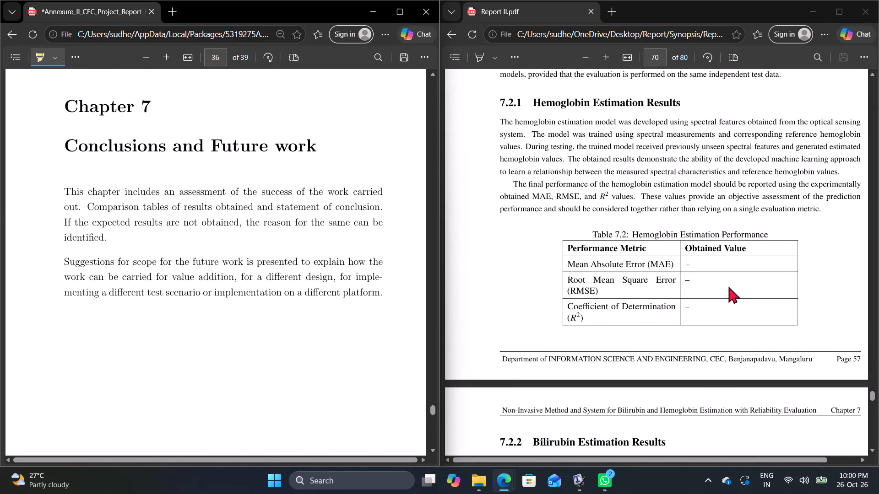
{"action": "scroll", "coordinate": [728, 286], "scroll_direction": "up", "scroll_amount": 6}
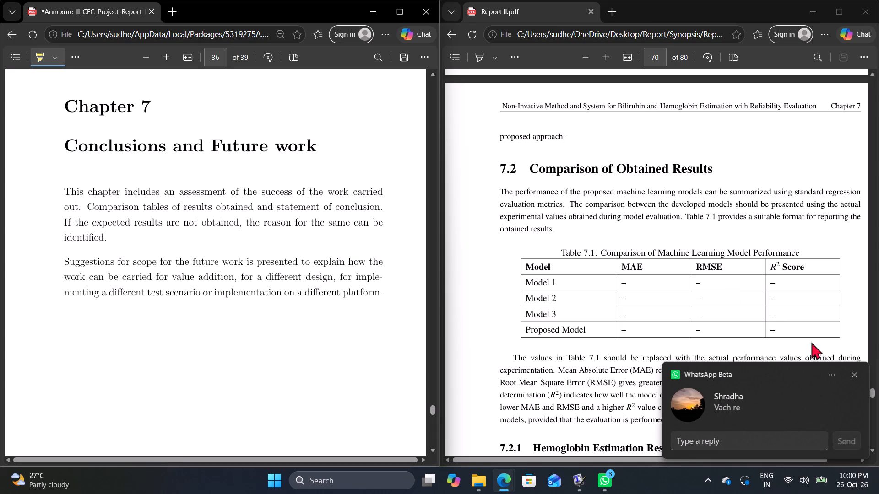
Dismiss the incoming WhatsApp message notification covering the report.
{"action": "left_click", "coordinate": [847, 371]}
Examine the rest of the report's Chapter 7, from 7.2.1 Hemoglobin Estimation Results through the 7.4 future work subsections to 7.6 Comparison of Results Obtained.
{"action": "scroll", "coordinate": [712, 335], "scroll_direction": "down", "scroll_amount": 4}
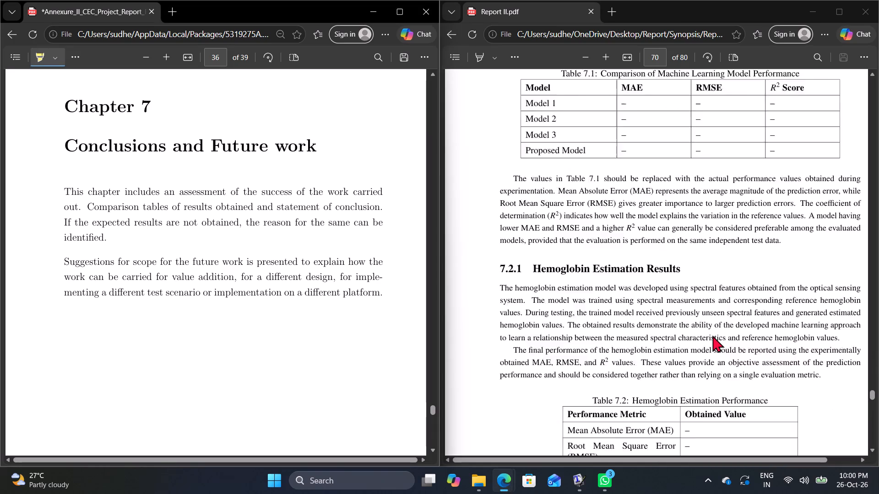
{"action": "scroll", "coordinate": [712, 335], "scroll_direction": "down", "scroll_amount": 19}
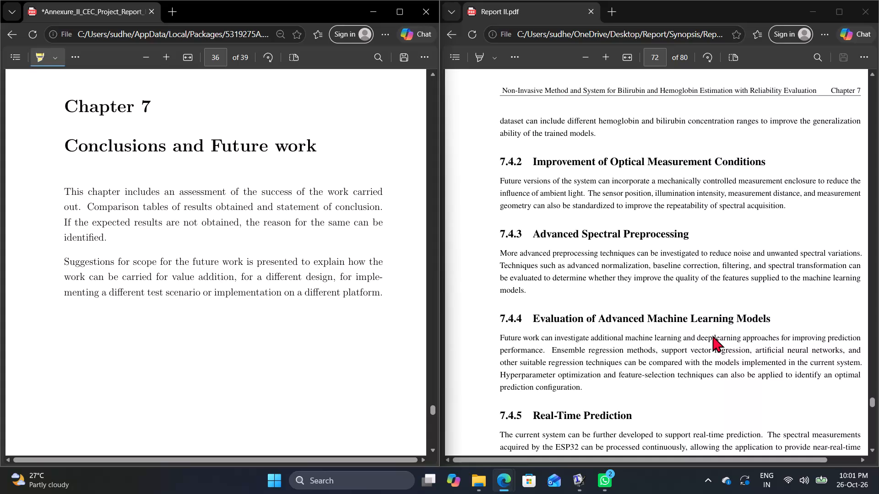
{"action": "scroll", "coordinate": [721, 337], "scroll_direction": "down", "scroll_amount": 5}
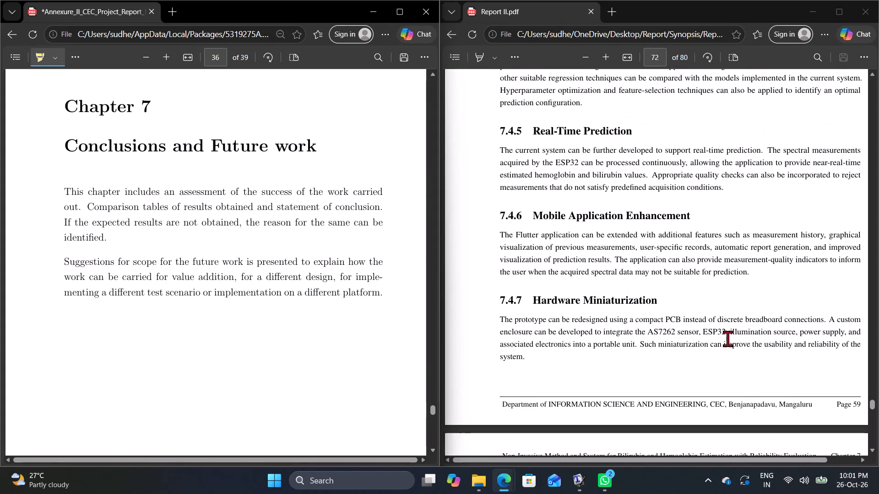
{"action": "scroll", "coordinate": [727, 338], "scroll_direction": "down", "scroll_amount": 8}
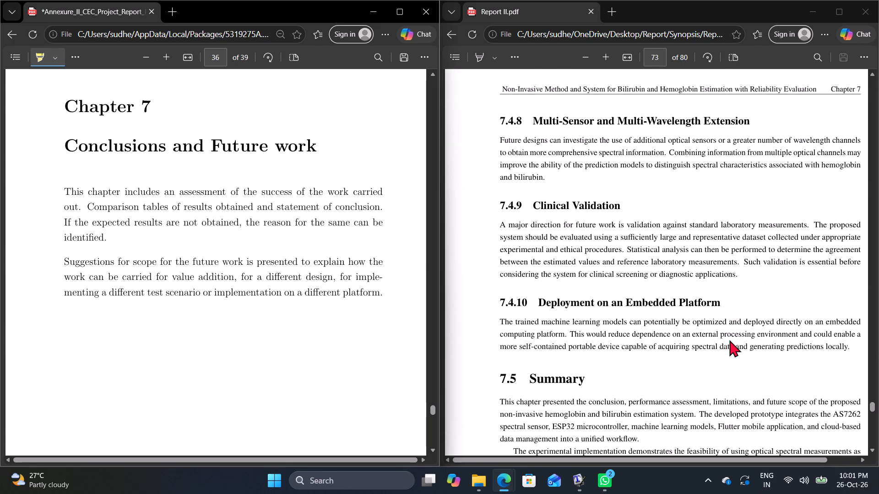
{"action": "scroll", "coordinate": [729, 340], "scroll_direction": "down", "scroll_amount": 8}
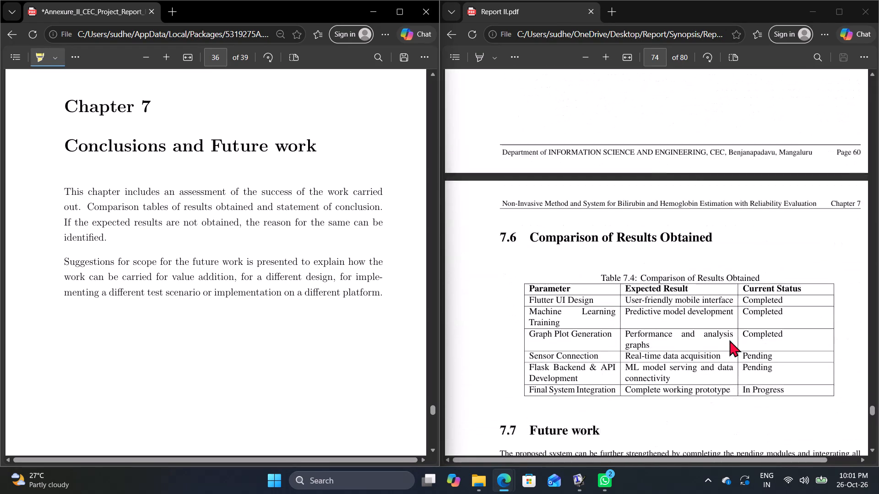
Check the report's Chapter 7 result comparisons and future work sections and its references, and return to the Chapter 2 literature survey.
{"action": "scroll", "coordinate": [729, 340], "scroll_direction": "down", "scroll_amount": 16}
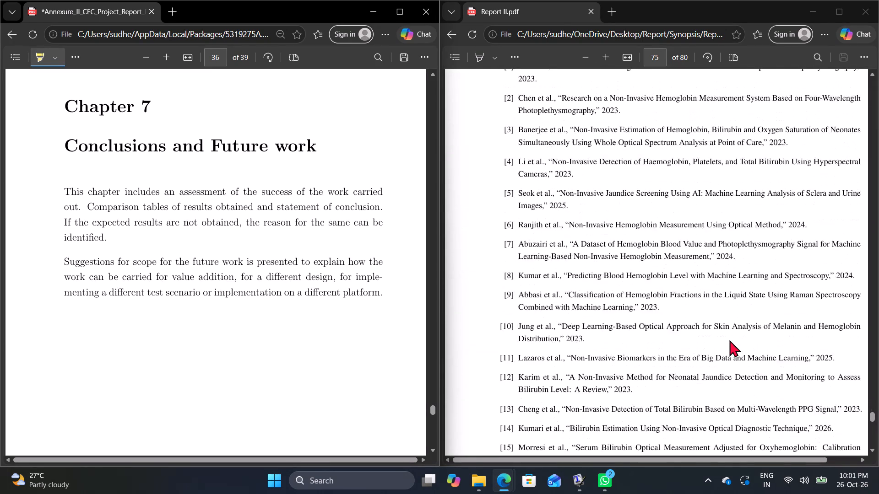
{"action": "scroll", "coordinate": [729, 340], "scroll_direction": "up", "scroll_amount": 20}
{"action": "scroll", "coordinate": [729, 340], "scroll_direction": "up", "scroll_amount": 9}
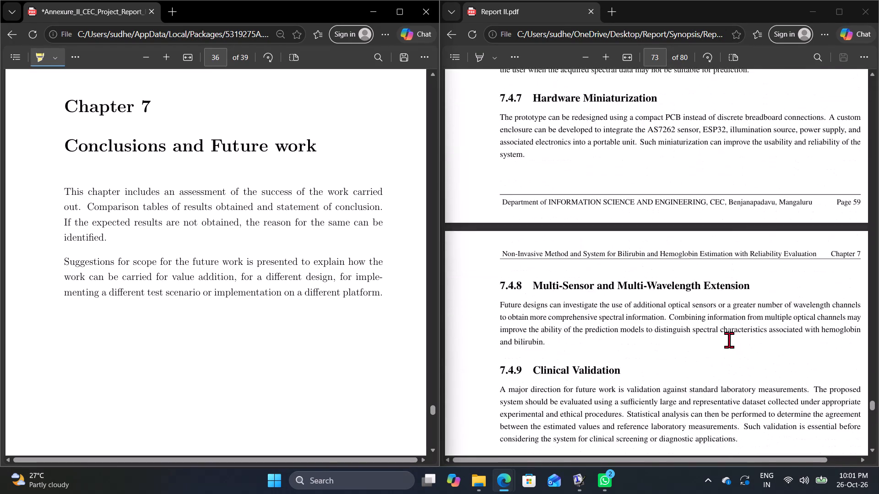
{"action": "scroll", "coordinate": [729, 340], "scroll_direction": "up", "scroll_amount": 20}
{"action": "scroll", "coordinate": [729, 340], "scroll_direction": "up", "scroll_amount": 11}
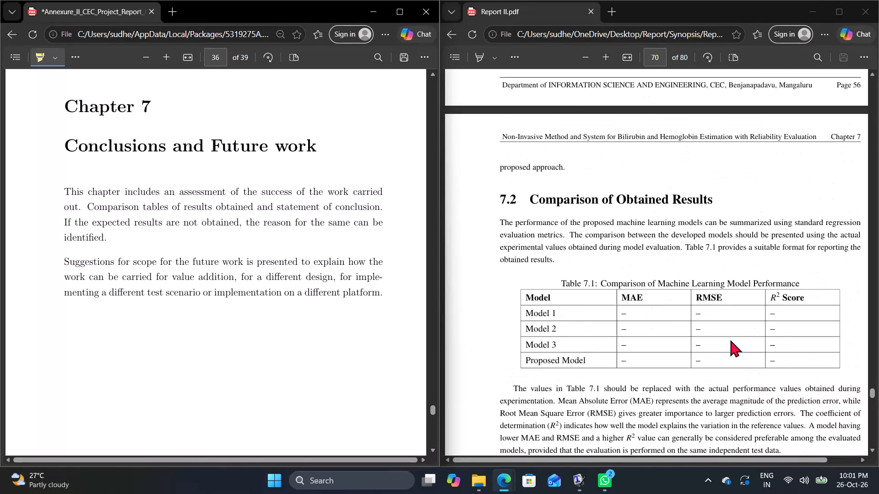
{"action": "scroll", "coordinate": [730, 340], "scroll_direction": "up", "scroll_amount": 10}
{"action": "left_click_drag", "start_coordinate": [874, 385], "coordinate": [875, 362]}
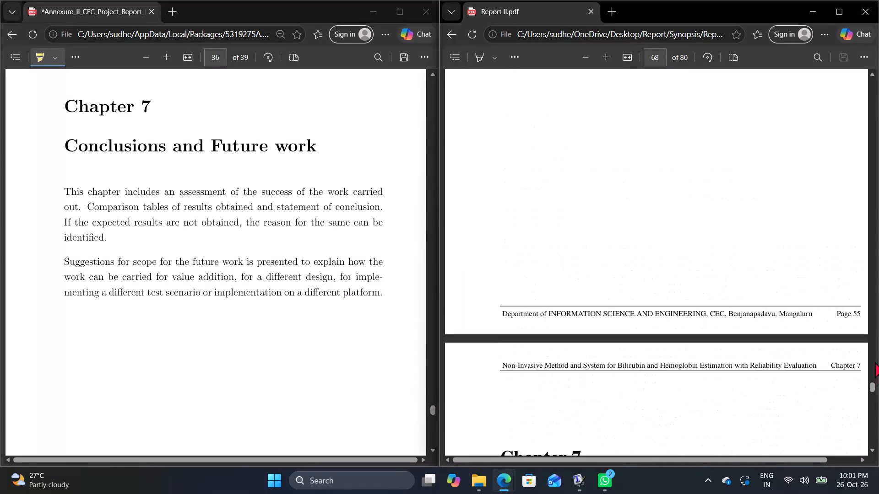
{"action": "left_click_drag", "start_coordinate": [875, 362], "coordinate": [851, 173]}
{"action": "left_click_drag", "start_coordinate": [871, 380], "coordinate": [876, 349]}
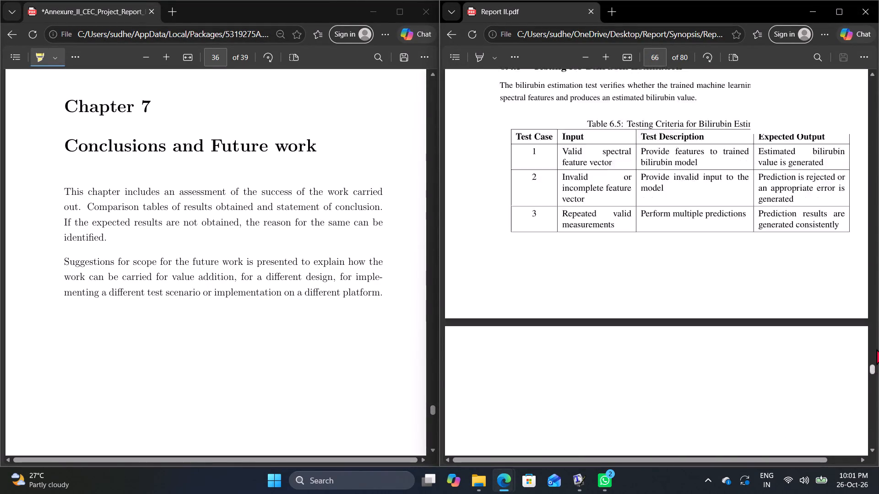
{"action": "left_click_drag", "start_coordinate": [876, 349], "coordinate": [846, 157]}
Switch to Report.tex in TeXworks and review the front matter source, from the certificate page through the abstract to the headers and footers.
{"action": "left_click", "coordinate": [585, 481]}
{"action": "left_click", "coordinate": [570, 427]}
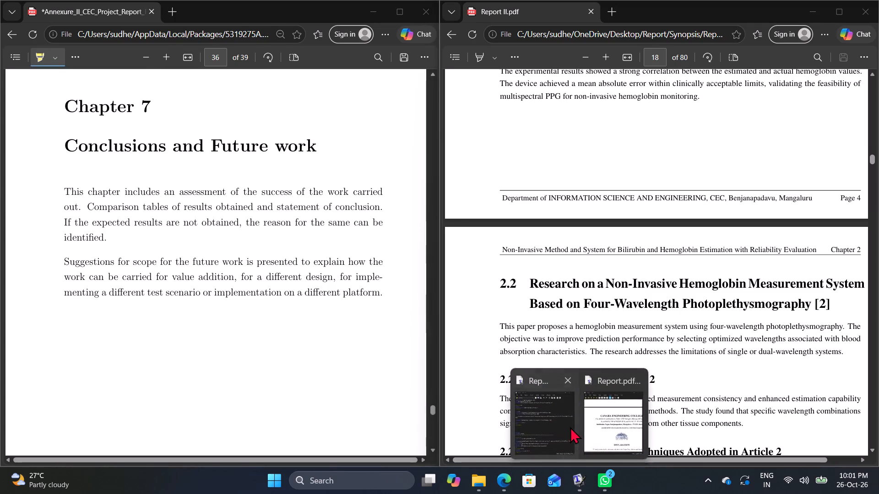
{"action": "scroll", "coordinate": [381, 360], "scroll_direction": "up", "scroll_amount": 5}
{"action": "scroll", "coordinate": [363, 356], "scroll_direction": "down", "scroll_amount": 8}
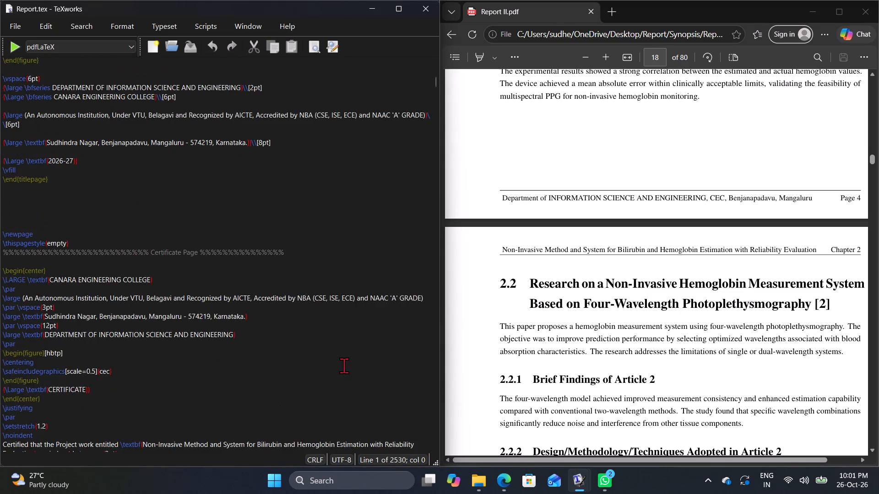
{"action": "scroll", "coordinate": [344, 365], "scroll_direction": "down", "scroll_amount": 13}
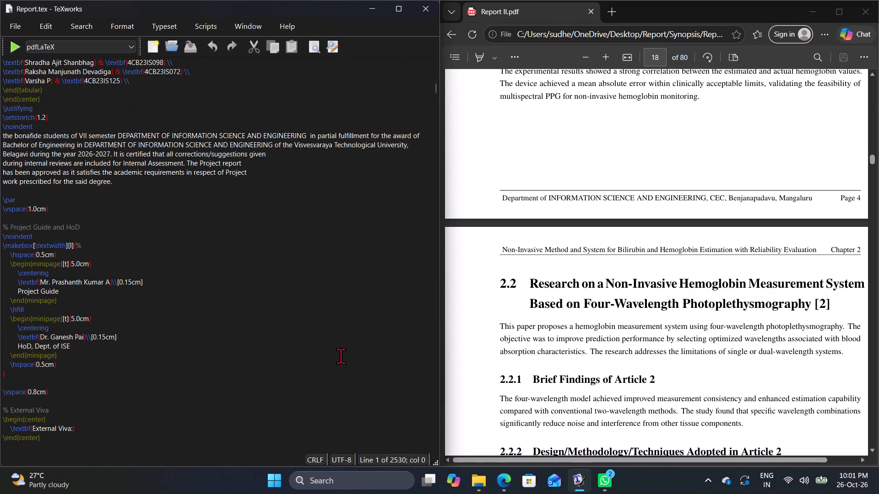
{"action": "scroll", "coordinate": [341, 356], "scroll_direction": "down", "scroll_amount": 20}
{"action": "scroll", "coordinate": [341, 356], "scroll_direction": "down", "scroll_amount": 2}
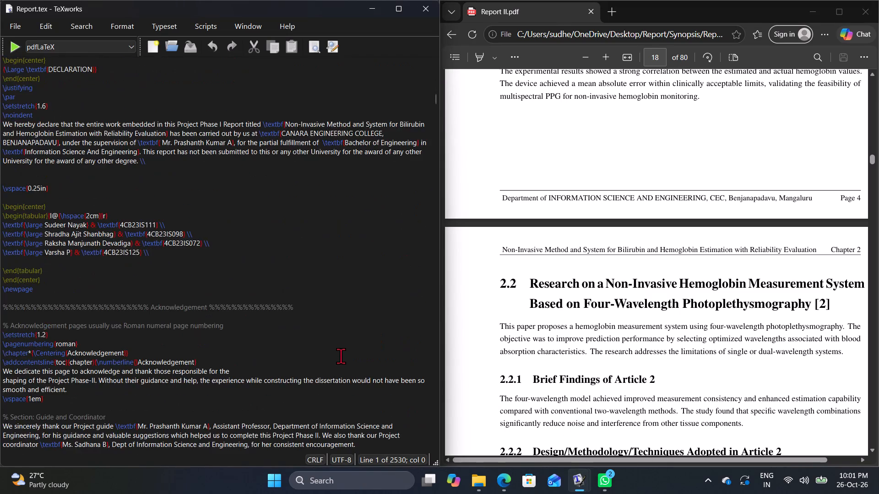
{"action": "scroll", "coordinate": [341, 356], "scroll_direction": "down", "scroll_amount": 16}
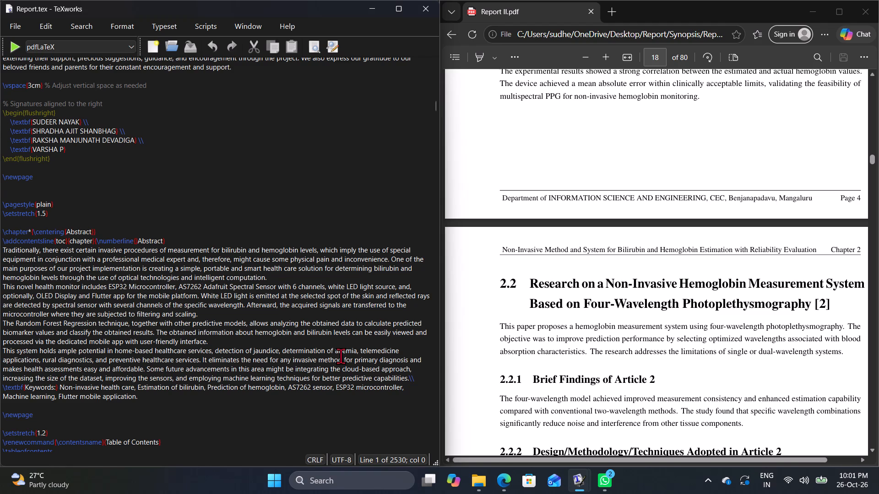
{"action": "scroll", "coordinate": [341, 356], "scroll_direction": "down", "scroll_amount": 12}
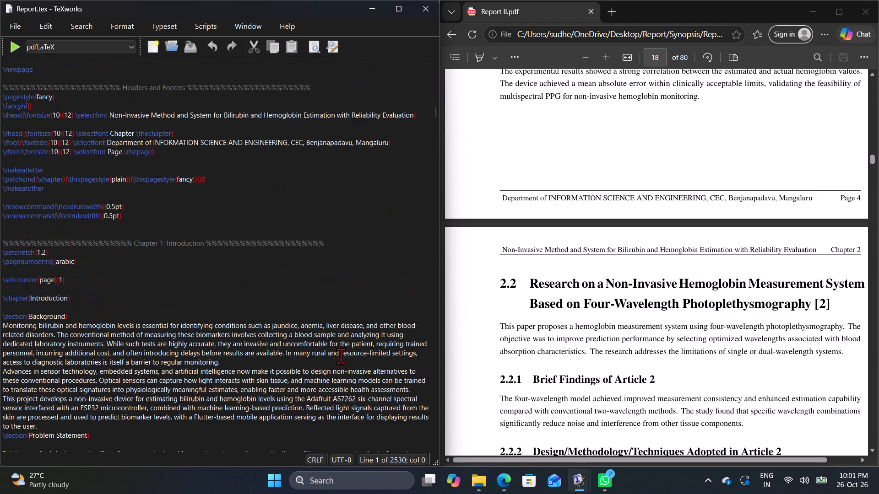
Review the Report.tex source from Chapter 1 through the Literature Survey articles, and find the Chapter 3 non-functional requirements.
{"action": "scroll", "coordinate": [341, 356], "scroll_direction": "down", "scroll_amount": 5}
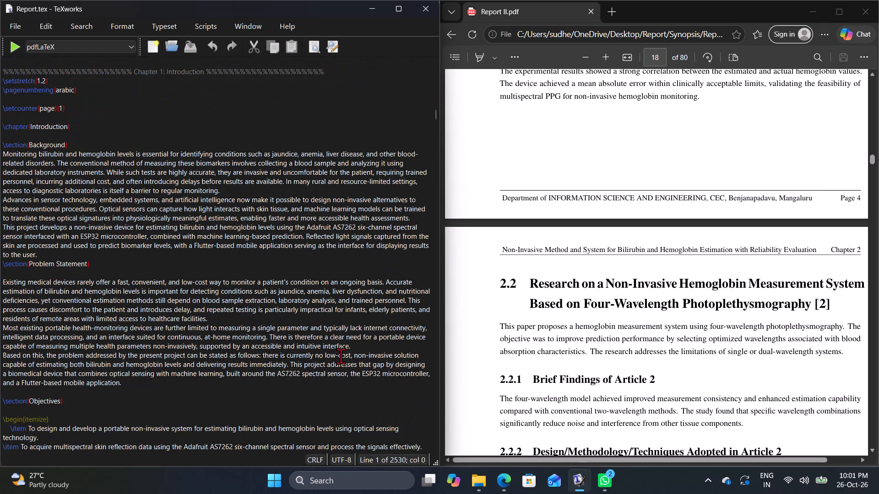
{"action": "scroll", "coordinate": [341, 356], "scroll_direction": "down", "scroll_amount": 4}
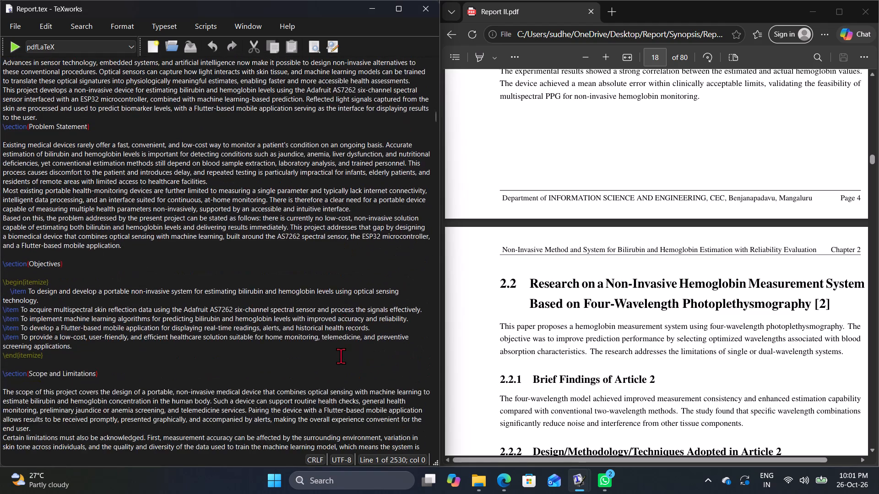
{"action": "scroll", "coordinate": [341, 356], "scroll_direction": "down", "scroll_amount": 14}
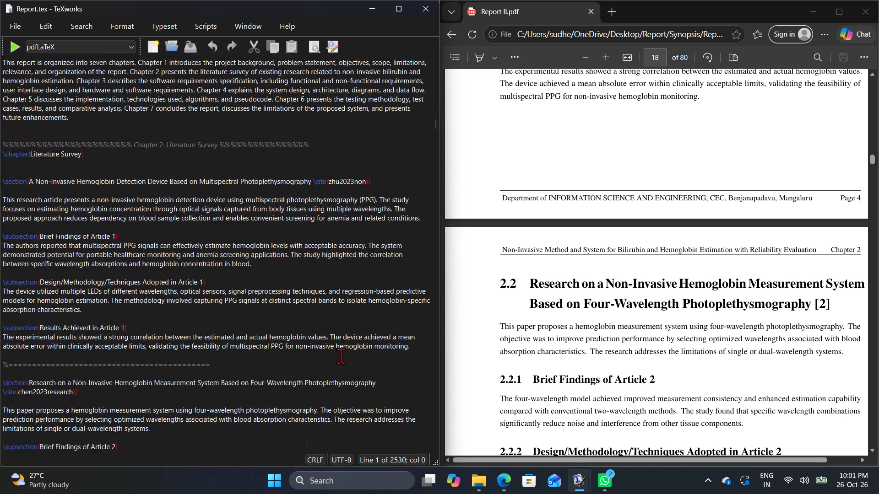
{"action": "scroll", "coordinate": [341, 356], "scroll_direction": "down", "scroll_amount": 20}
{"action": "scroll", "coordinate": [341, 356], "scroll_direction": "down", "scroll_amount": 1}
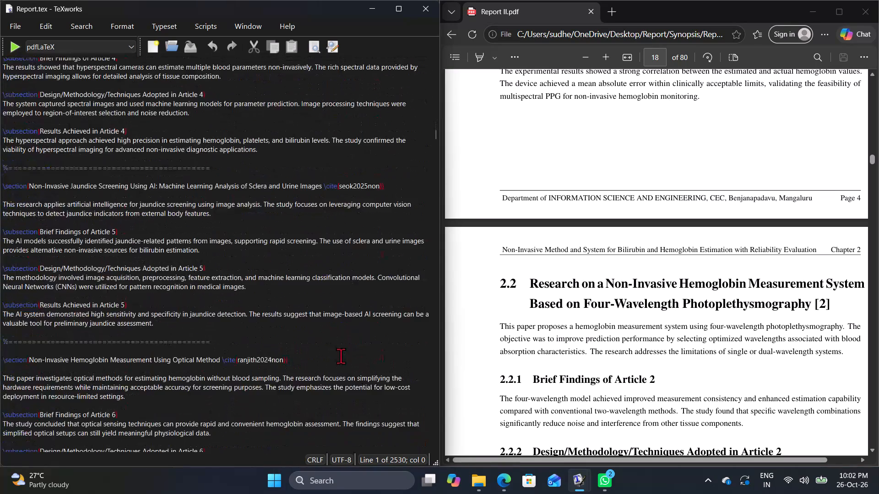
{"action": "scroll", "coordinate": [341, 356], "scroll_direction": "down", "scroll_amount": 17}
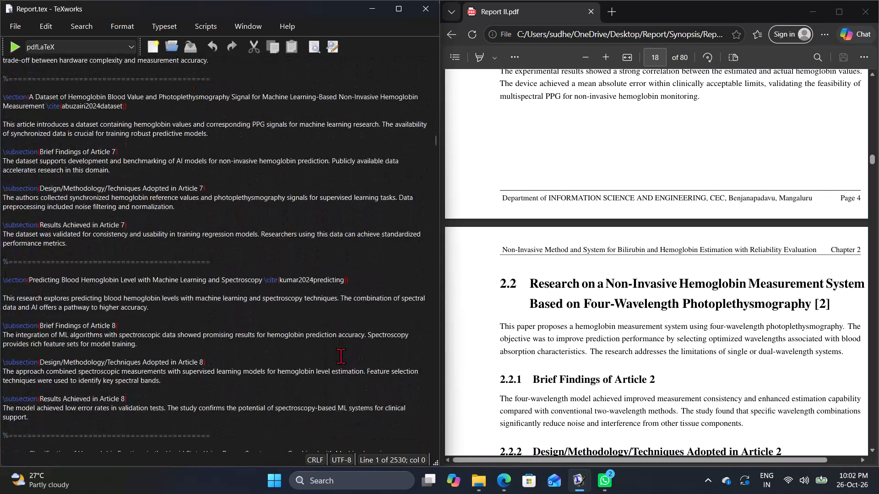
{"action": "scroll", "coordinate": [341, 356], "scroll_direction": "down", "scroll_amount": 18}
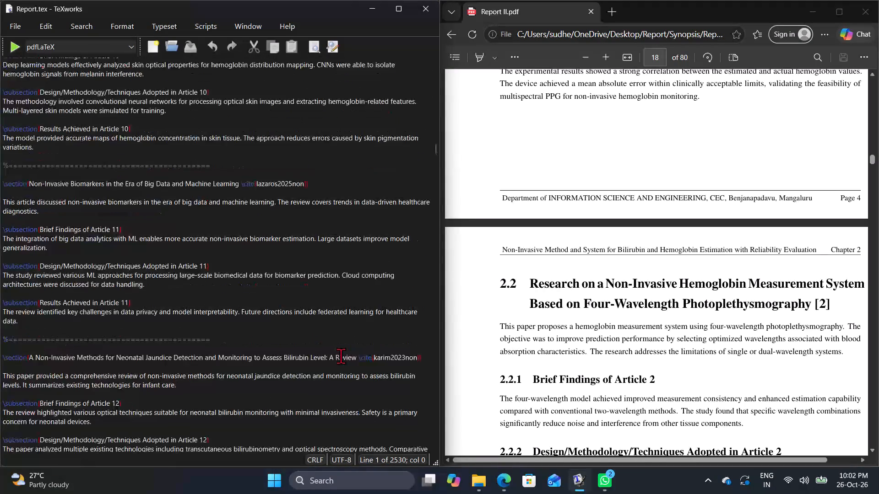
{"action": "scroll", "coordinate": [341, 356], "scroll_direction": "down", "scroll_amount": 7}
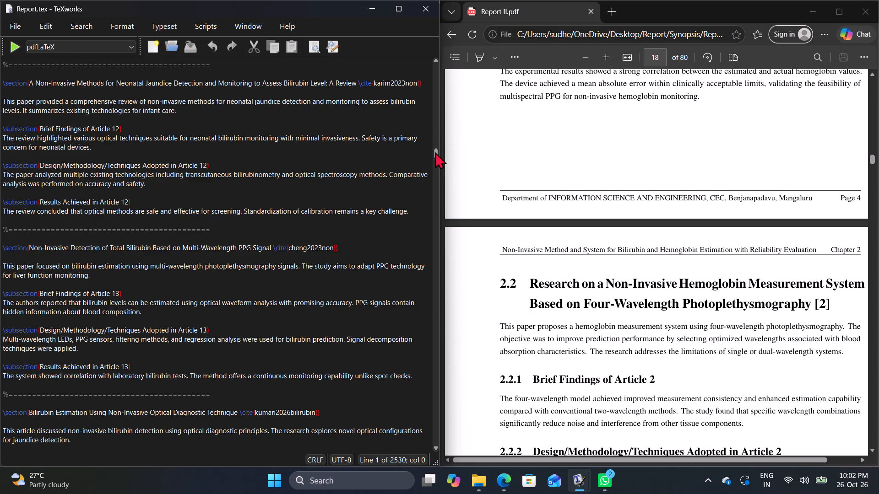
{"action": "left_click_drag", "start_coordinate": [435, 152], "coordinate": [423, 229]}
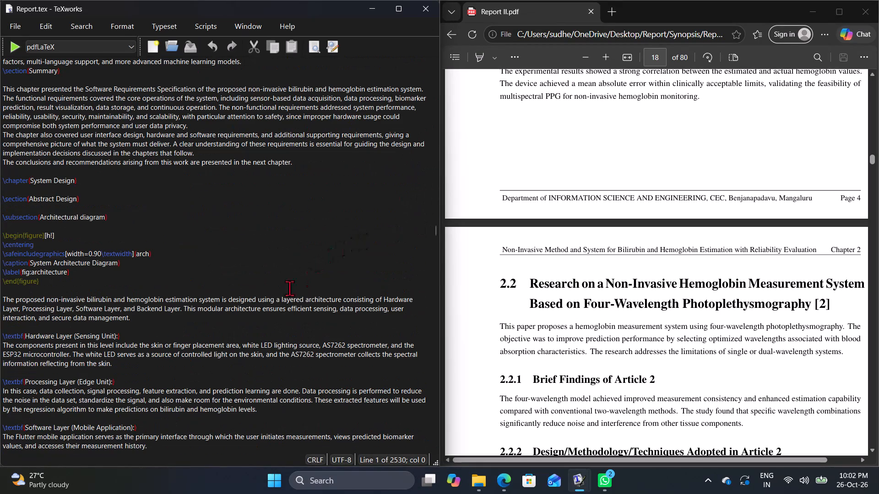
{"action": "scroll", "coordinate": [289, 288], "scroll_direction": "up", "scroll_amount": 20}
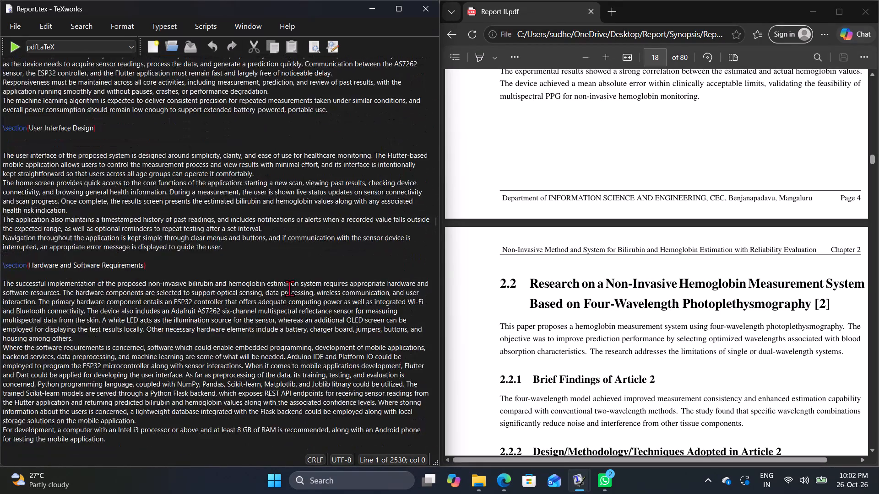
{"action": "scroll", "coordinate": [289, 288], "scroll_direction": "up", "scroll_amount": 10}
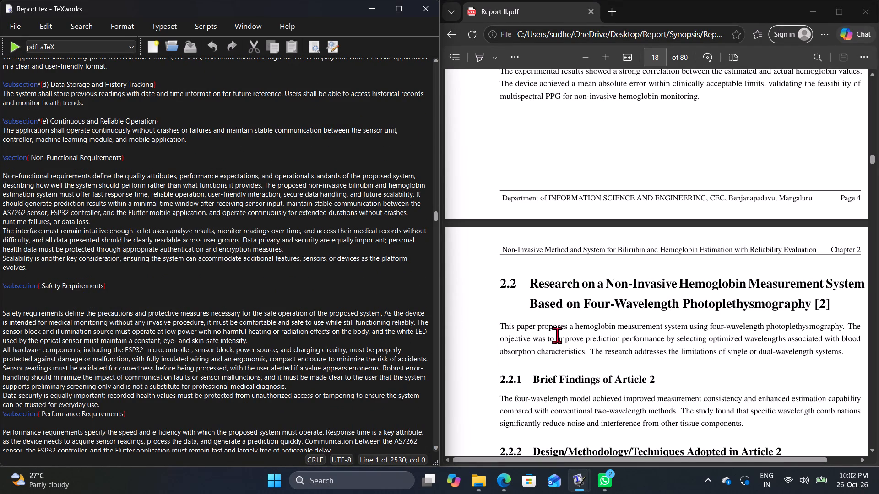
Review the List of Tables and the Chapter 1 sections, including Background, Problem Statement and Objectives, in Report II.pdf.
{"action": "scroll", "coordinate": [565, 334], "scroll_direction": "up", "scroll_amount": 20}
{"action": "scroll", "coordinate": [565, 334], "scroll_direction": "up", "scroll_amount": 13}
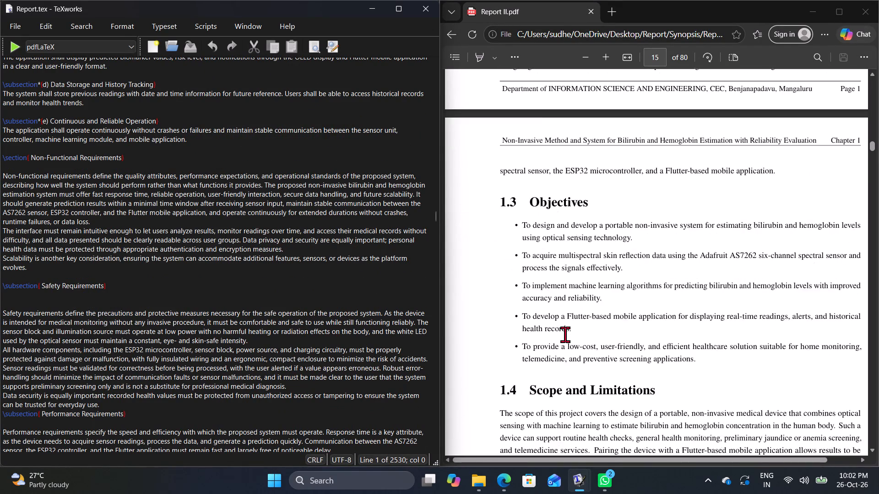
{"action": "scroll", "coordinate": [565, 334], "scroll_direction": "up", "scroll_amount": 18}
{"action": "scroll", "coordinate": [565, 334], "scroll_direction": "up", "scroll_amount": 6}
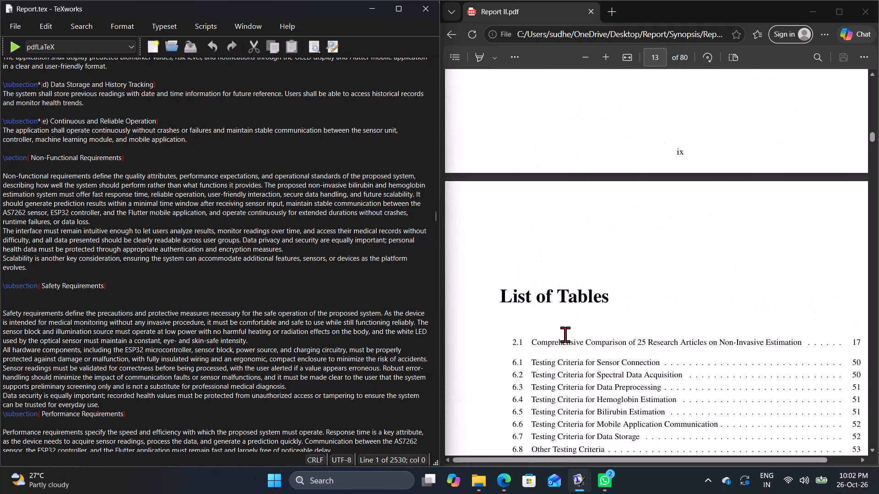
{"action": "scroll", "coordinate": [565, 334], "scroll_direction": "up", "scroll_amount": 1}
{"action": "scroll", "coordinate": [565, 334], "scroll_direction": "down", "scroll_amount": 18}
{"action": "scroll", "coordinate": [530, 364], "scroll_direction": "down", "scroll_amount": 2}
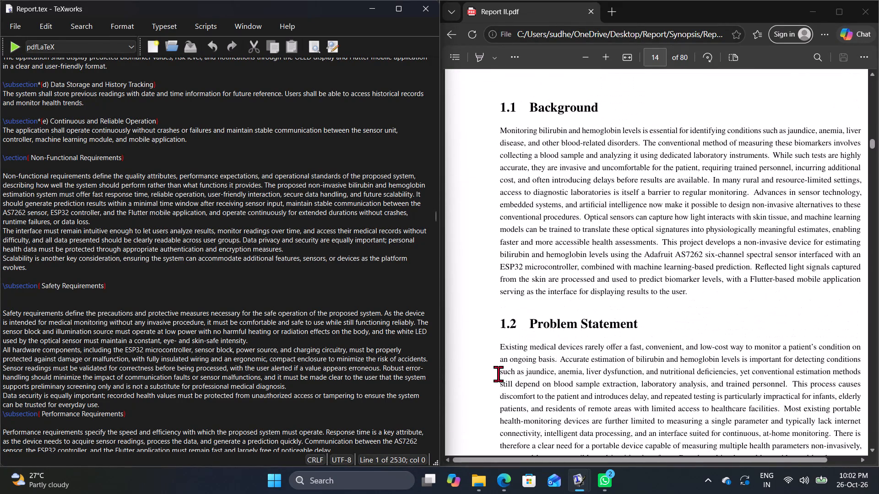
{"action": "scroll", "coordinate": [498, 374], "scroll_direction": "down", "scroll_amount": 9}
{"action": "scroll", "coordinate": [532, 378], "scroll_direction": "down", "scroll_amount": 20}
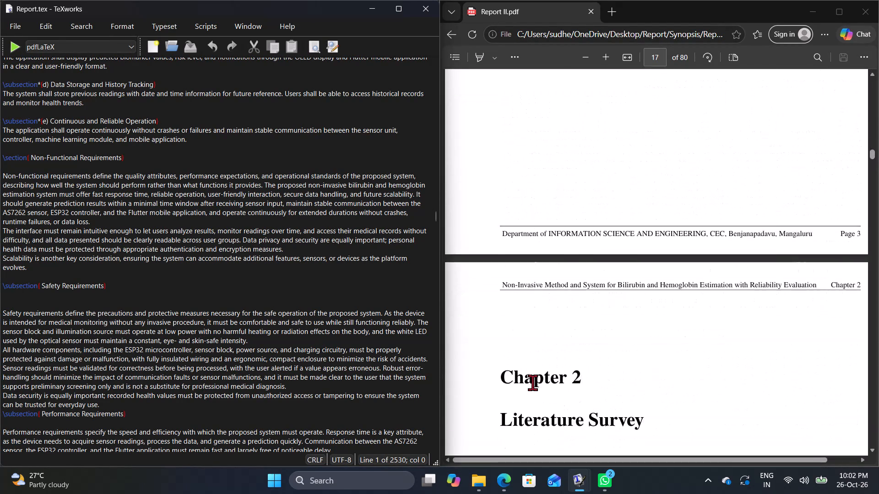
Examine Chapter 2 Literature Survey in Report II.pdf through 2.27 Gaps Identified and Addressed and 2.28 Summary.
{"action": "scroll", "coordinate": [532, 382], "scroll_direction": "down", "scroll_amount": 20}
{"action": "scroll", "coordinate": [532, 382], "scroll_direction": "down", "scroll_amount": 13}
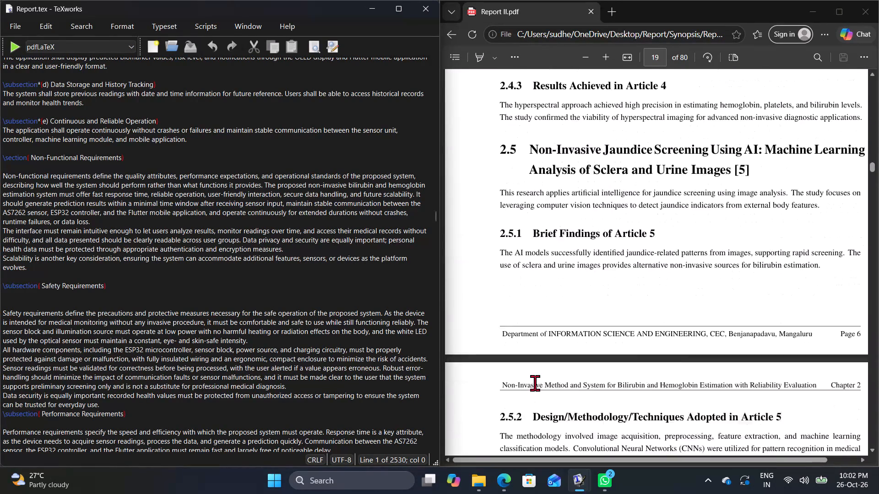
{"action": "scroll", "coordinate": [535, 383], "scroll_direction": "down", "scroll_amount": 1}
{"action": "left_click_drag", "start_coordinate": [873, 168], "coordinate": [873, 204]}
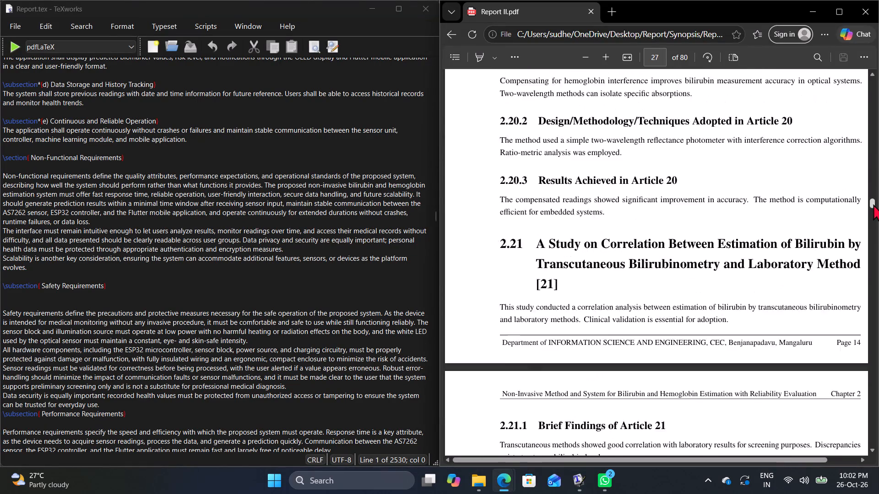
{"action": "left_click_drag", "start_coordinate": [873, 204], "coordinate": [874, 222]}
{"action": "scroll", "coordinate": [743, 286], "scroll_direction": "down", "scroll_amount": 19}
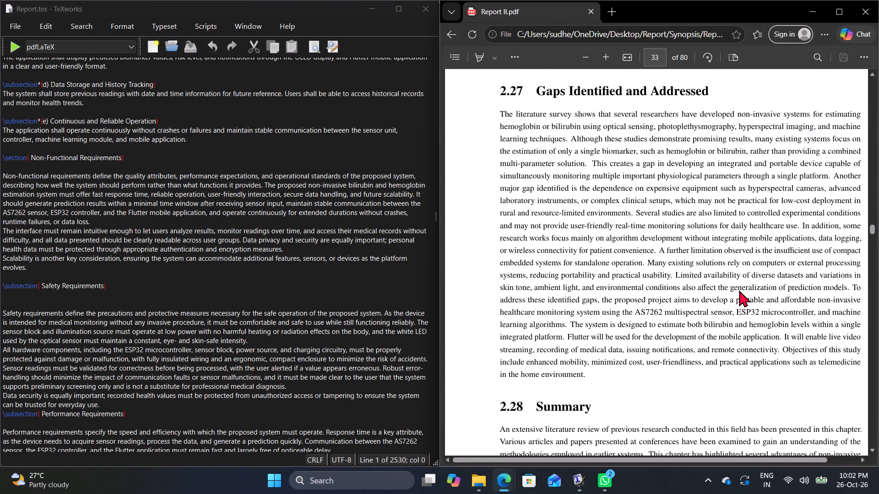
{"action": "scroll", "coordinate": [739, 290], "scroll_direction": "down", "scroll_amount": 5}
{"action": "scroll", "coordinate": [739, 290], "scroll_direction": "up", "scroll_amount": 4}
{"action": "scroll", "coordinate": [739, 290], "scroll_direction": "down", "scroll_amount": 6}
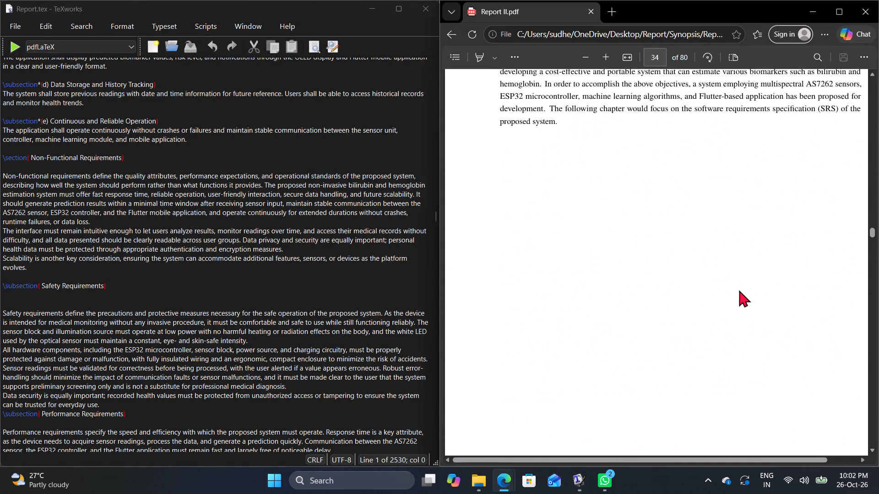
Review Chapter 3 Software Requirements Specification in Report II.pdf, from 3.1 Functional Requirements to 3.3 User Interface Design.
{"action": "scroll", "coordinate": [739, 290], "scroll_direction": "down", "scroll_amount": 11}
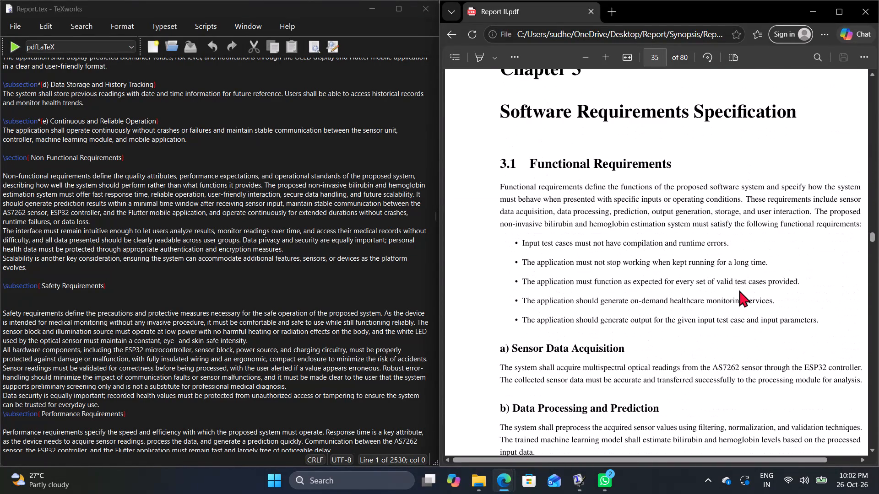
{"action": "scroll", "coordinate": [739, 290], "scroll_direction": "down", "scroll_amount": 10}
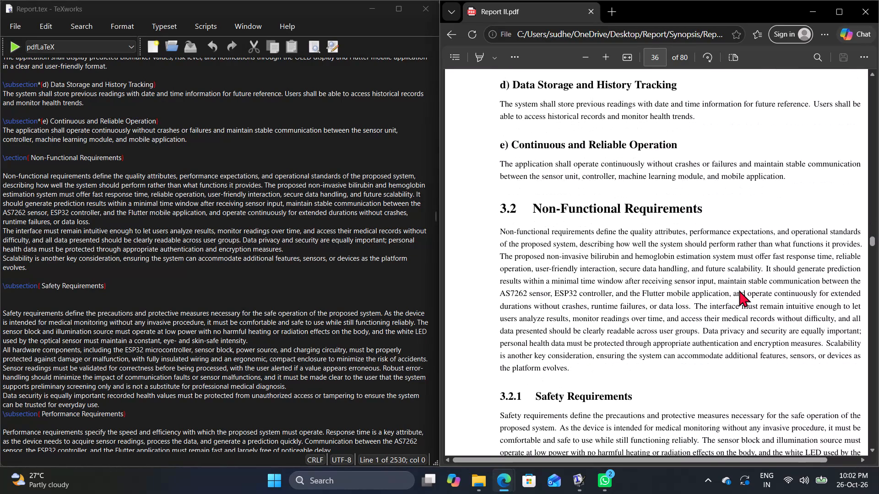
{"action": "scroll", "coordinate": [739, 290], "scroll_direction": "down", "scroll_amount": 5}
{"action": "scroll", "coordinate": [739, 290], "scroll_direction": "up", "scroll_amount": 3}
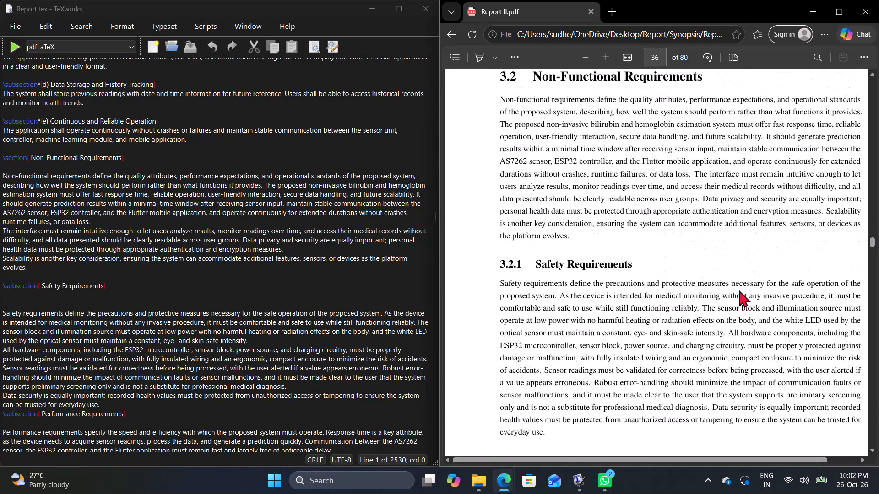
{"action": "scroll", "coordinate": [739, 290], "scroll_direction": "down", "scroll_amount": 6}
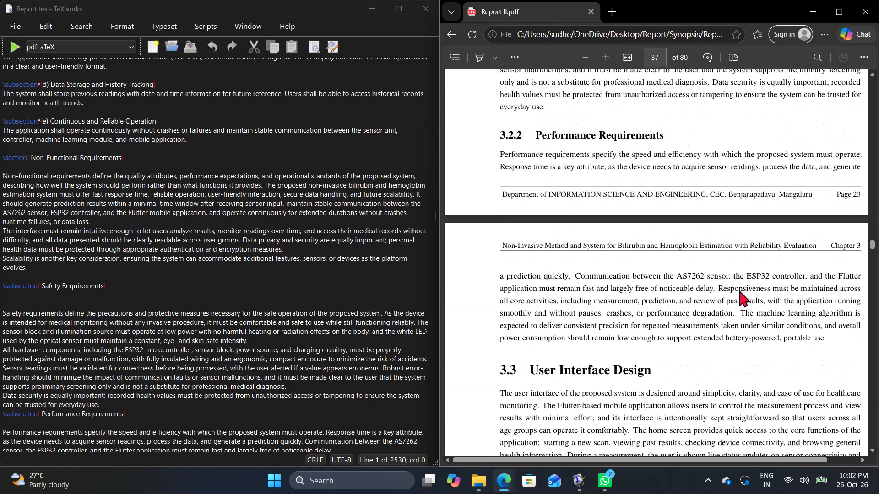
{"action": "scroll", "coordinate": [739, 290], "scroll_direction": "down", "scroll_amount": 2}
{"action": "scroll", "coordinate": [739, 290], "scroll_direction": "up", "scroll_amount": 2}
Find the matching Performance Requirements, User Interface Design, and Hardware and Software Requirements sections in the Report.tex source.
{"action": "scroll", "coordinate": [281, 337], "scroll_direction": "down", "scroll_amount": 1}
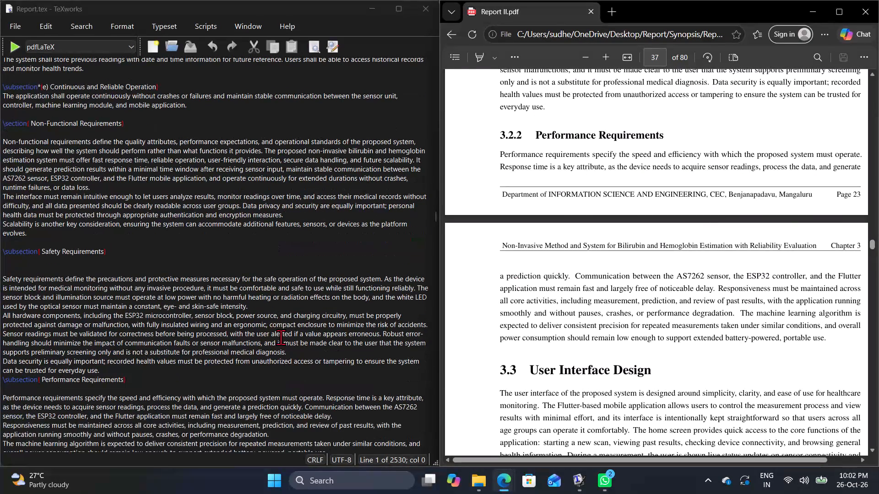
{"action": "scroll", "coordinate": [281, 337], "scroll_direction": "down", "scroll_amount": 7}
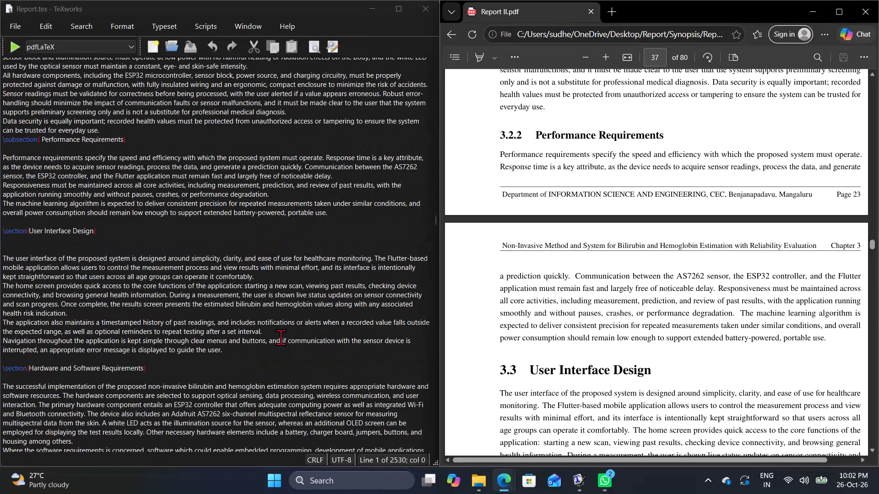
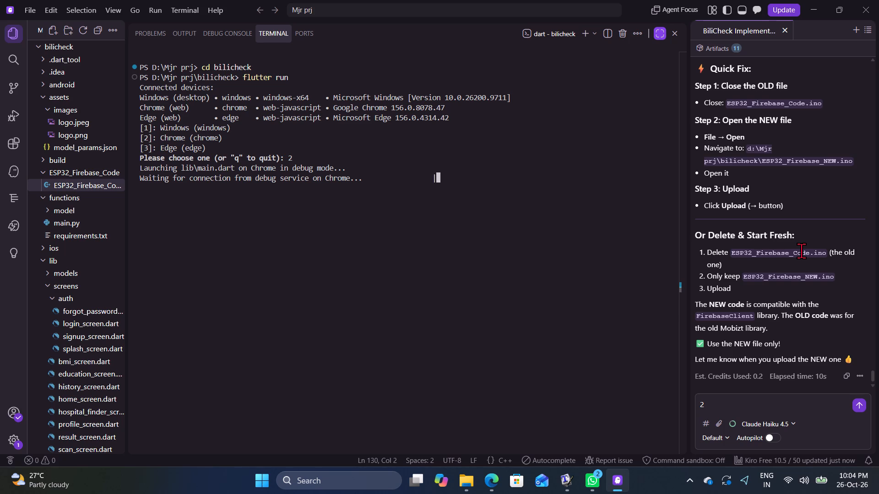
Collapse the assets, functions, ESP32_Firebase_Code and lib folders and look through the remaining files in the bilicheck project tree.
{"action": "left_click", "coordinate": [37, 96]}
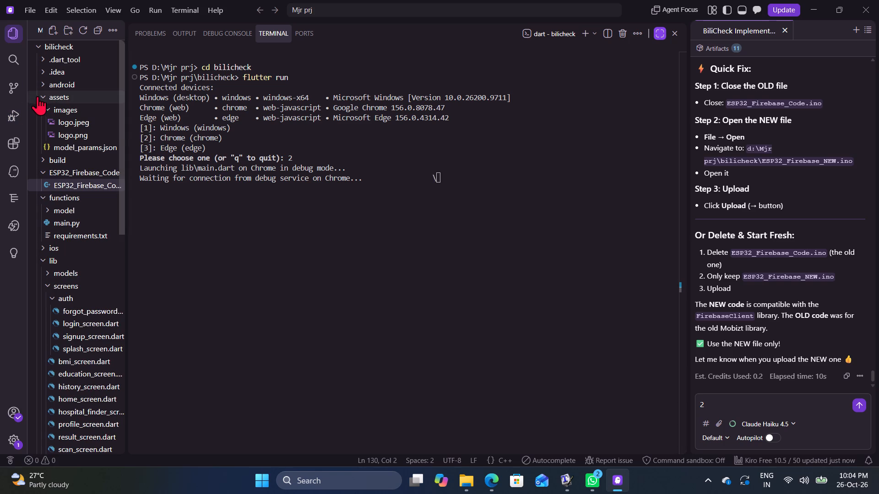
{"action": "left_click", "coordinate": [39, 145]}
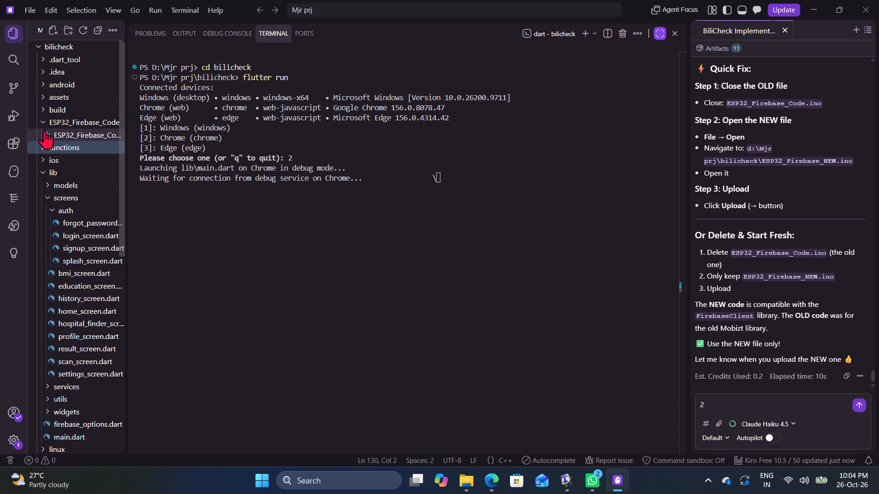
{"action": "left_click", "coordinate": [44, 123]}
{"action": "left_click", "coordinate": [44, 161]}
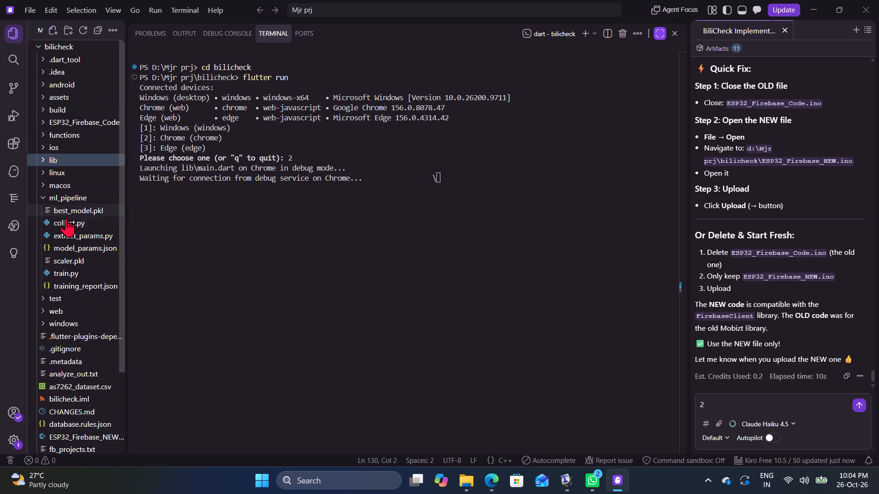
{"action": "scroll", "coordinate": [81, 311], "scroll_direction": "down", "scroll_amount": 10}
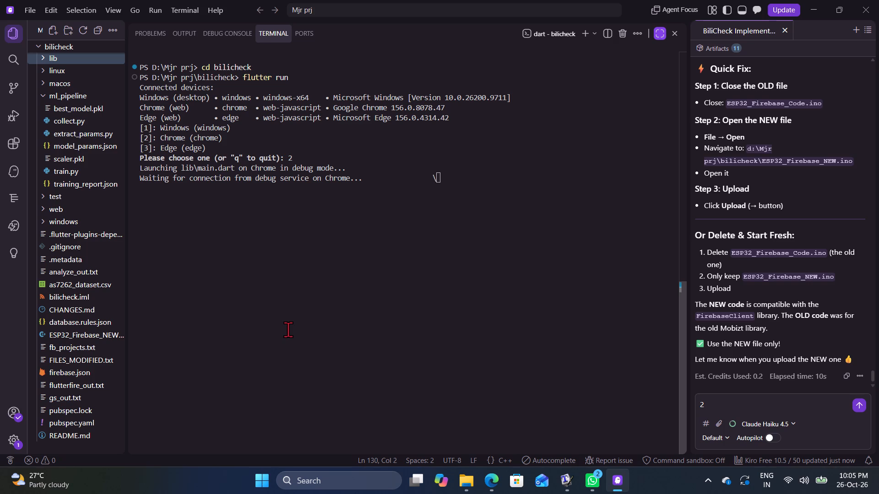
Switch to the Report.tex source in TeXworks and review the User Interface Design and Hardware and Software Requirements sections.
{"action": "left_click", "coordinate": [571, 483]}
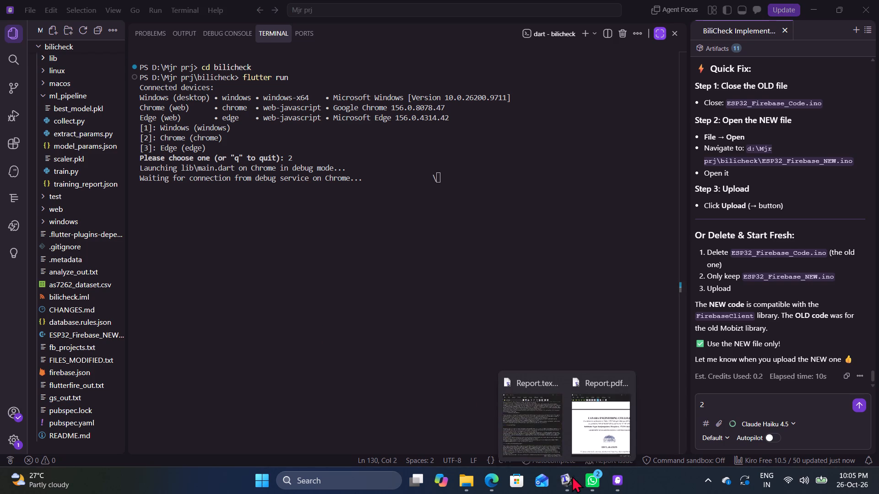
{"action": "left_click", "coordinate": [541, 433]}
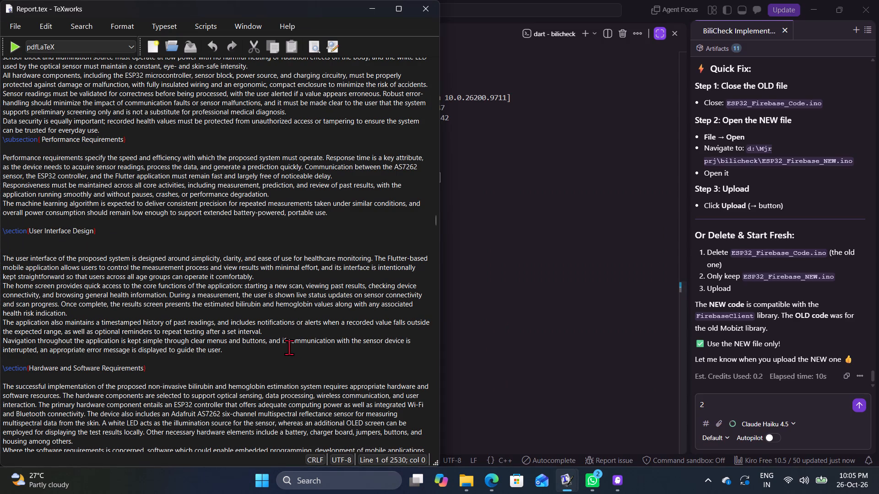
{"action": "scroll", "coordinate": [234, 368], "scroll_direction": "down", "scroll_amount": 4}
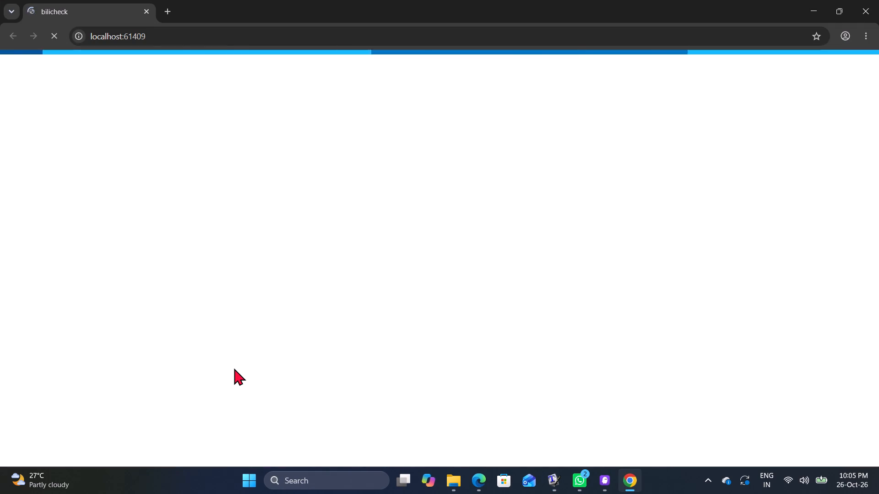
{"action": "left_click", "coordinate": [560, 477]}
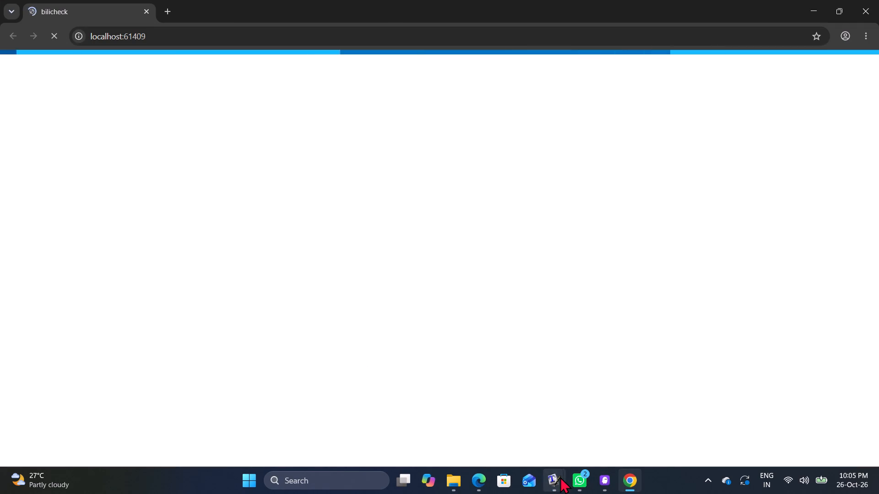
{"action": "left_click", "coordinate": [536, 440]}
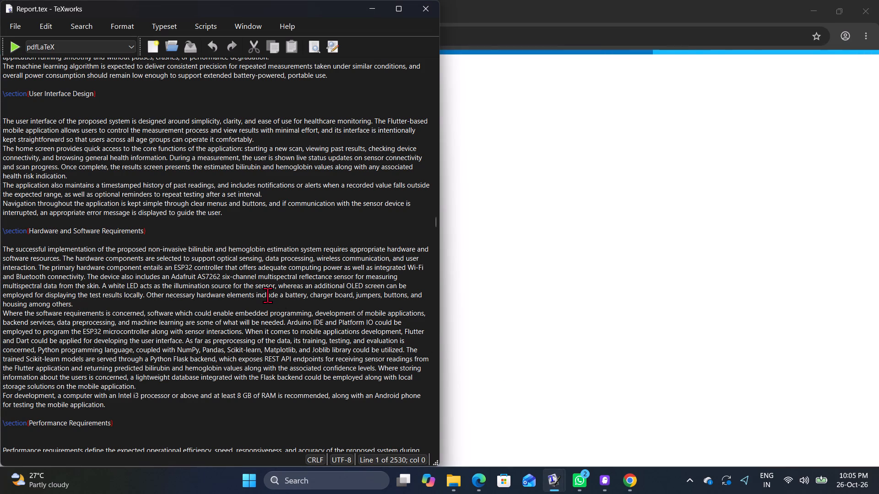
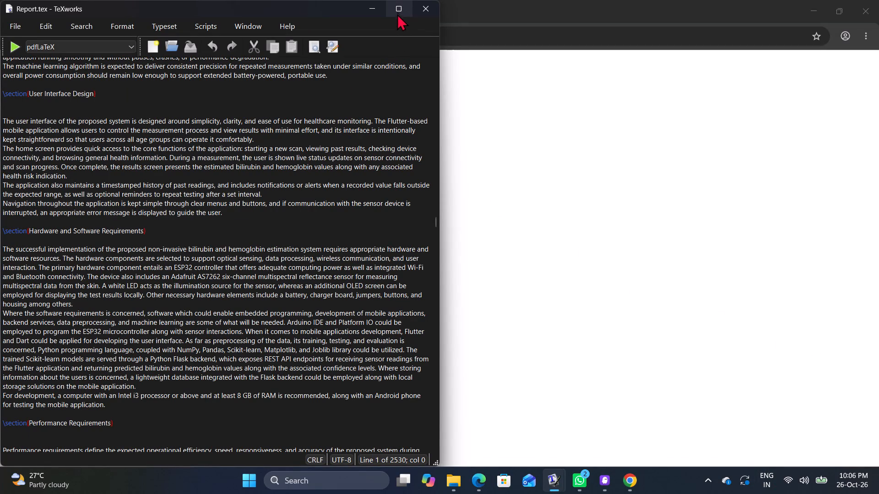
Arrange the Report.tex source and the Annexure II project report PDF side by side.
{"action": "left_click", "coordinate": [349, 81]}
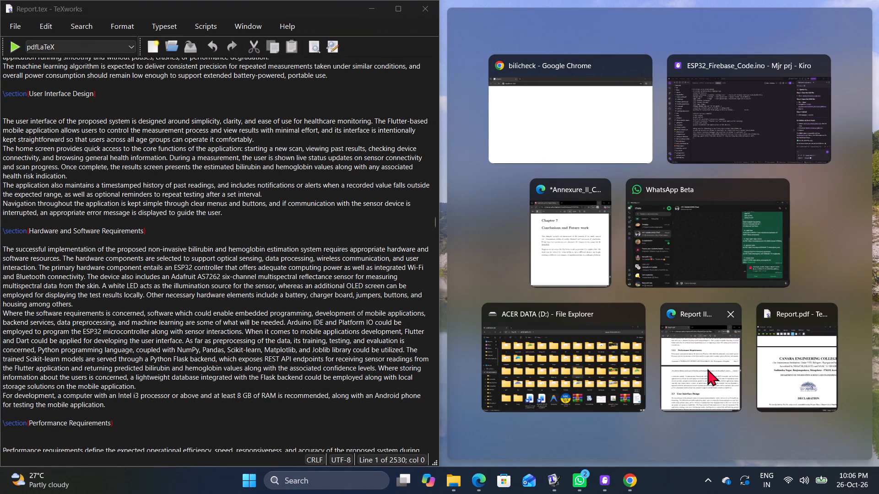
{"action": "left_click", "coordinate": [587, 246]}
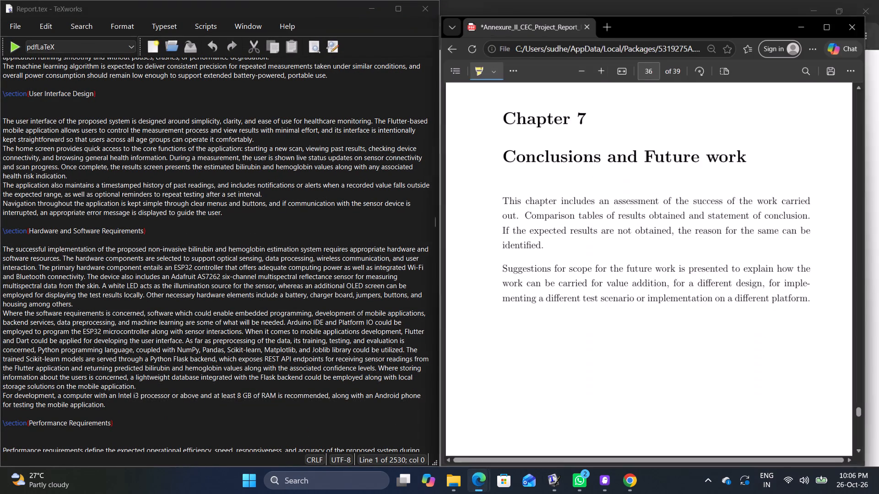
Look through the Annexure II format from the List of Figures to the Chapter 3 requirements sections 3.2 to 3.7.
{"action": "scroll", "coordinate": [656, 266], "scroll_direction": "up", "scroll_amount": 20}
{"action": "scroll", "coordinate": [656, 266], "scroll_direction": "up", "scroll_amount": 3}
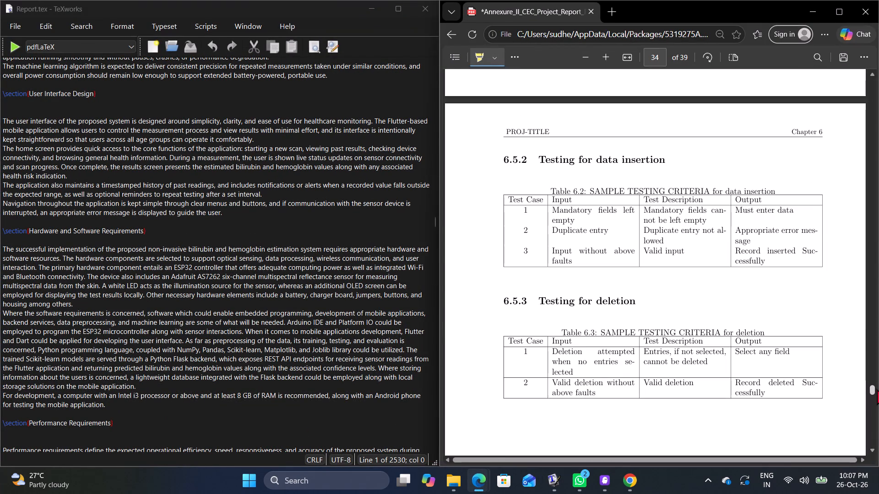
{"action": "left_click_drag", "start_coordinate": [874, 387], "coordinate": [870, 166]}
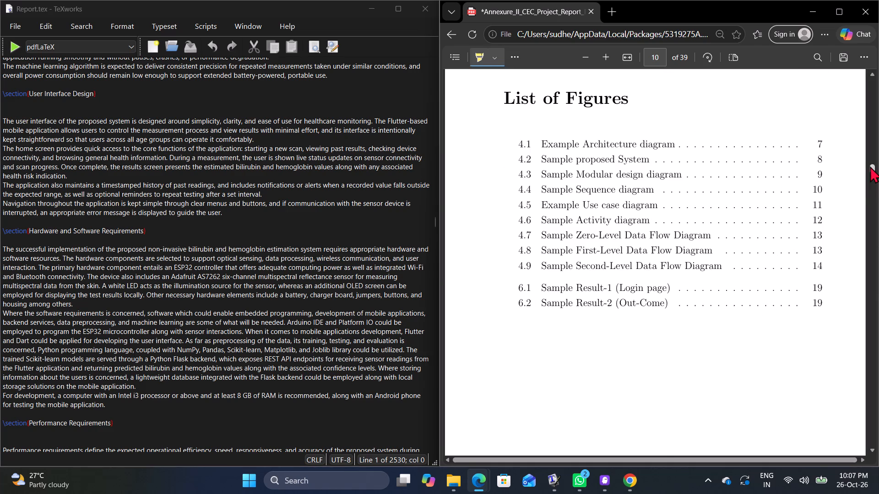
{"action": "scroll", "coordinate": [709, 285], "scroll_direction": "down", "scroll_amount": 20}
{"action": "scroll", "coordinate": [709, 285], "scroll_direction": "down", "scroll_amount": 4}
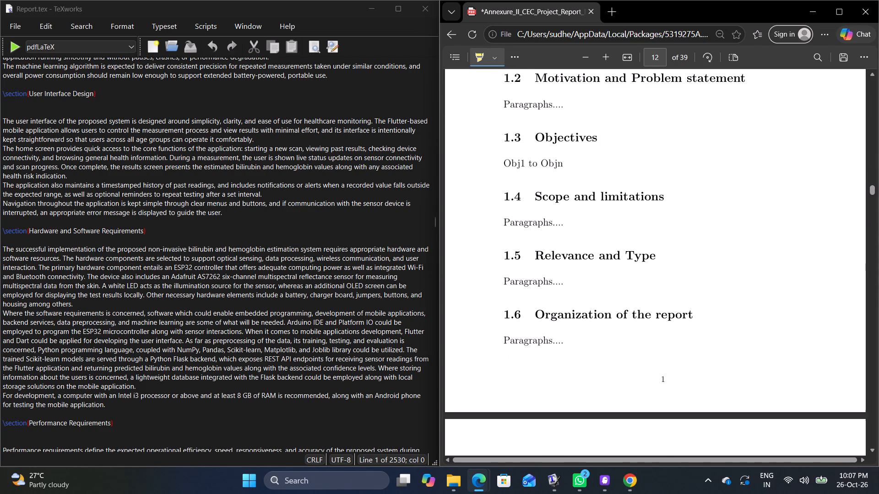
{"action": "scroll", "coordinate": [705, 311], "scroll_direction": "up", "scroll_amount": 1}
{"action": "scroll", "coordinate": [705, 311], "scroll_direction": "down", "scroll_amount": 16}
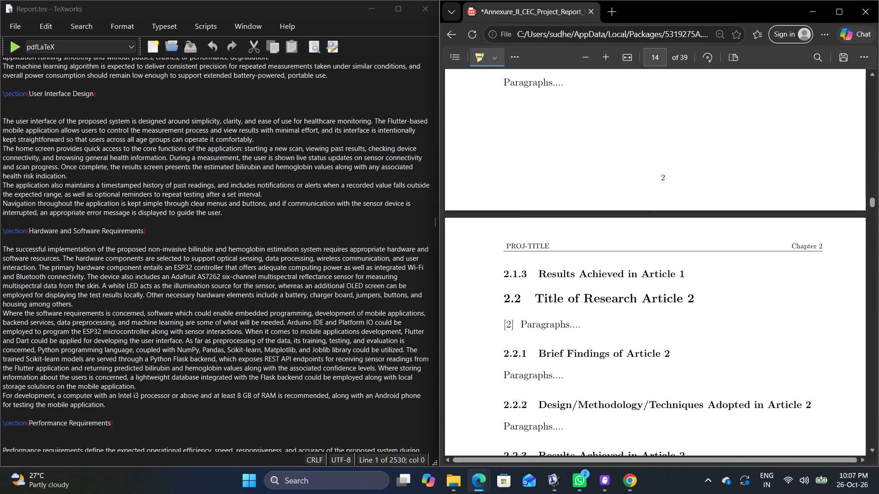
{"action": "scroll", "coordinate": [705, 311], "scroll_direction": "down", "scroll_amount": 17}
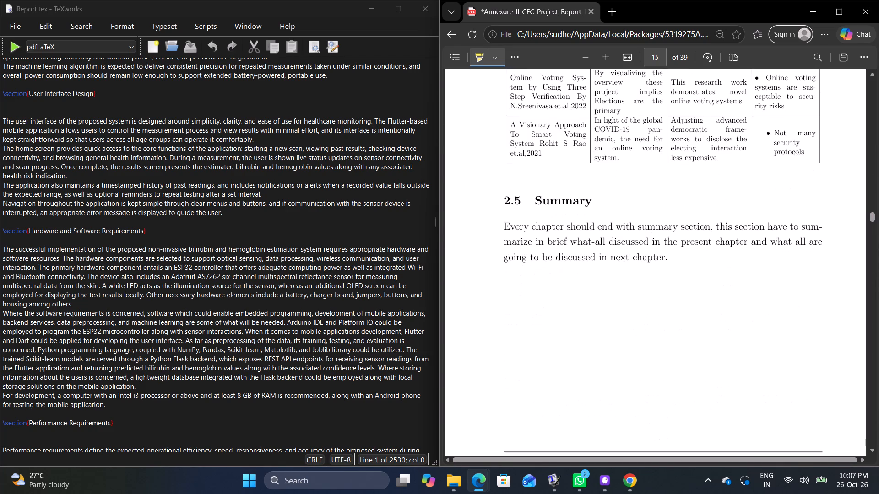
{"action": "scroll", "coordinate": [702, 338], "scroll_direction": "down", "scroll_amount": 16}
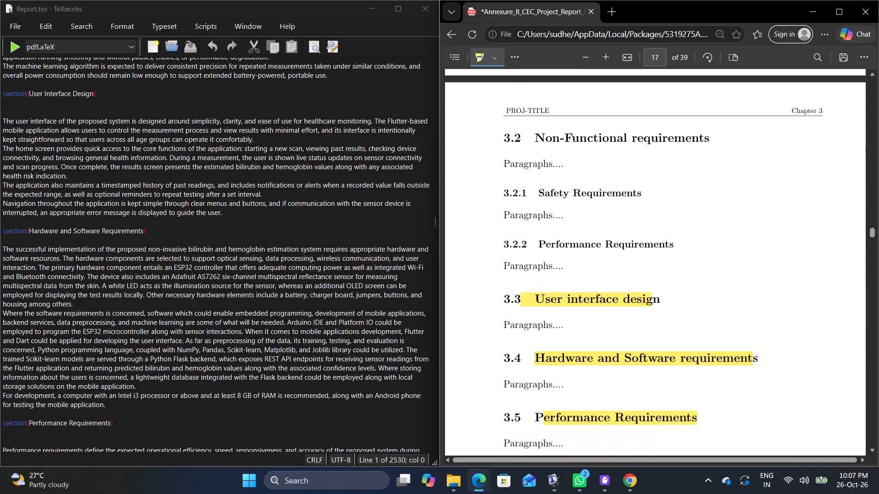
{"action": "scroll", "coordinate": [702, 338], "scroll_direction": "down", "scroll_amount": 3}
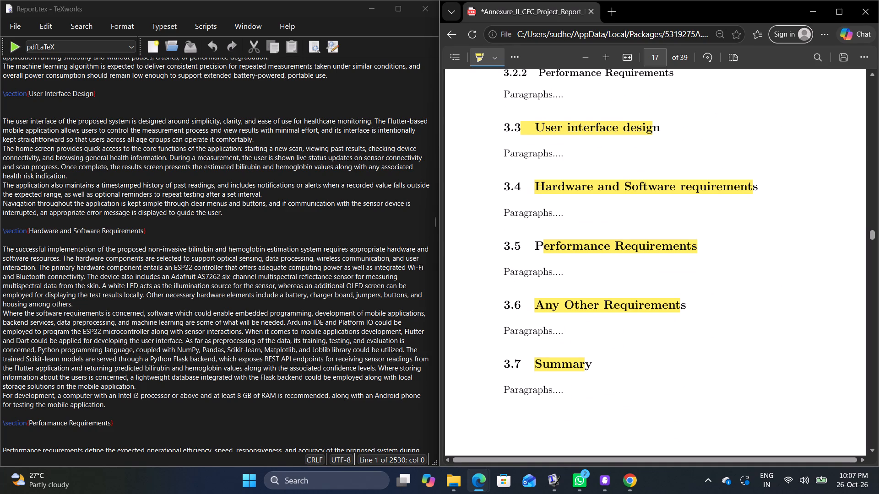
Switch to the bilicheck app in Chrome, allow its notifications and continue without an account in demo mode.
{"action": "left_click", "coordinate": [635, 473]}
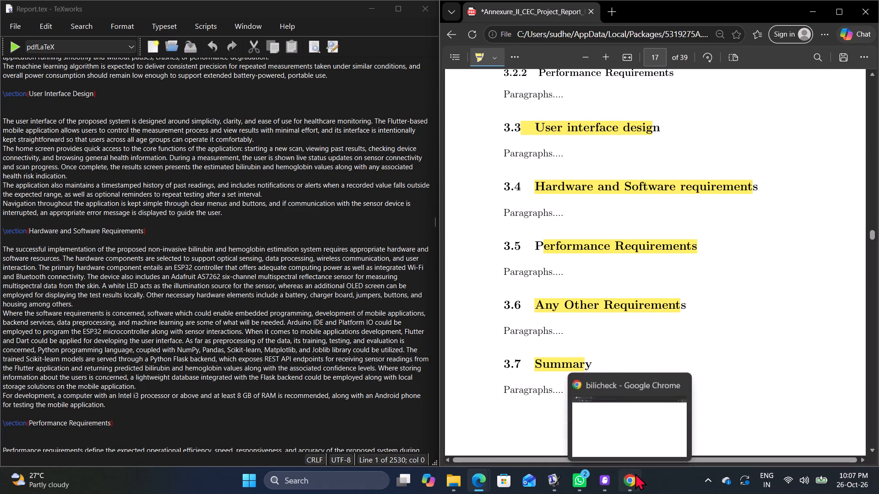
{"action": "left_click", "coordinate": [184, 114]}
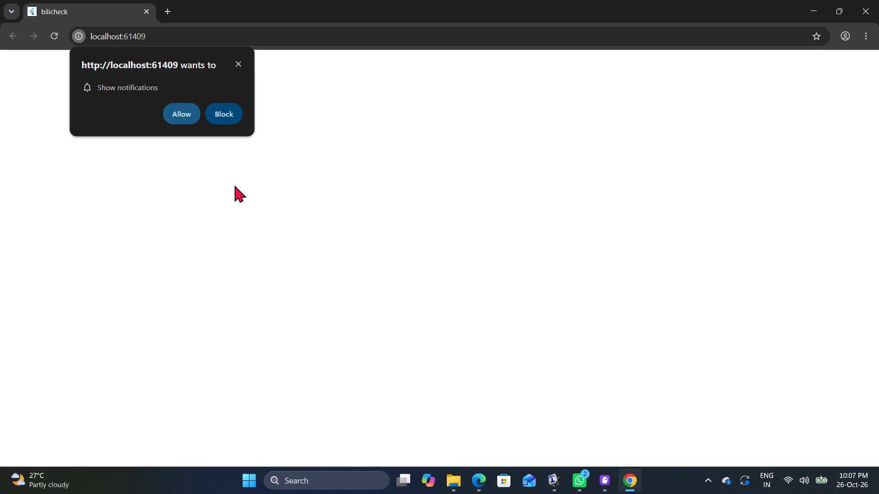
{"action": "left_click", "coordinate": [182, 120]}
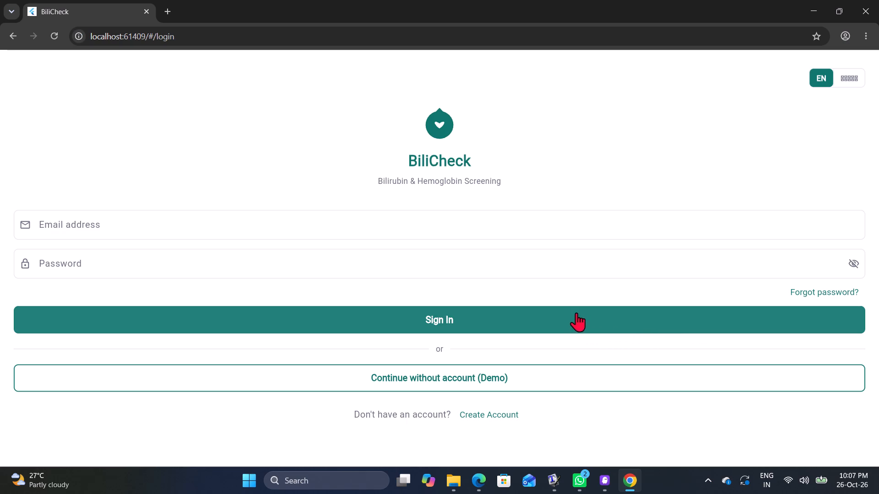
{"action": "left_click", "coordinate": [565, 381]}
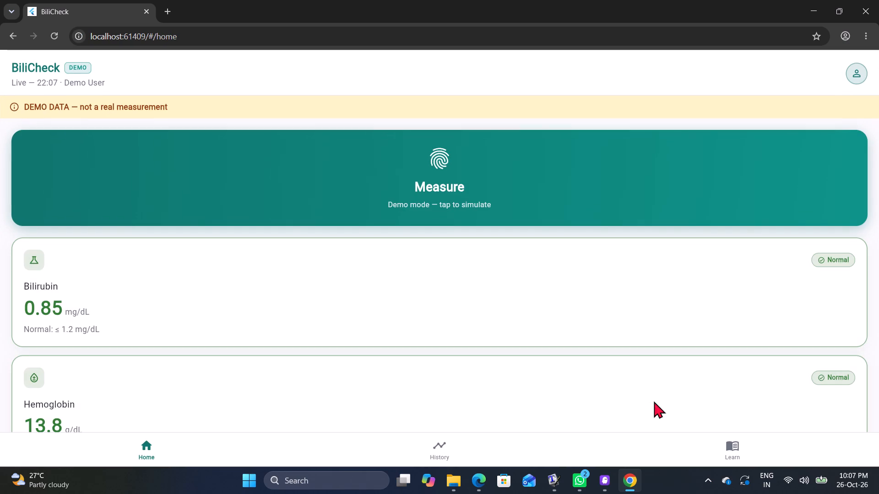
Look over the bilirubin, hemoglobin and heart rate cards on the BiliCheck home screen.
{"action": "scroll", "coordinate": [578, 279], "scroll_direction": "down", "scroll_amount": 2}
{"action": "scroll", "coordinate": [578, 279], "scroll_direction": "up", "scroll_amount": 4}
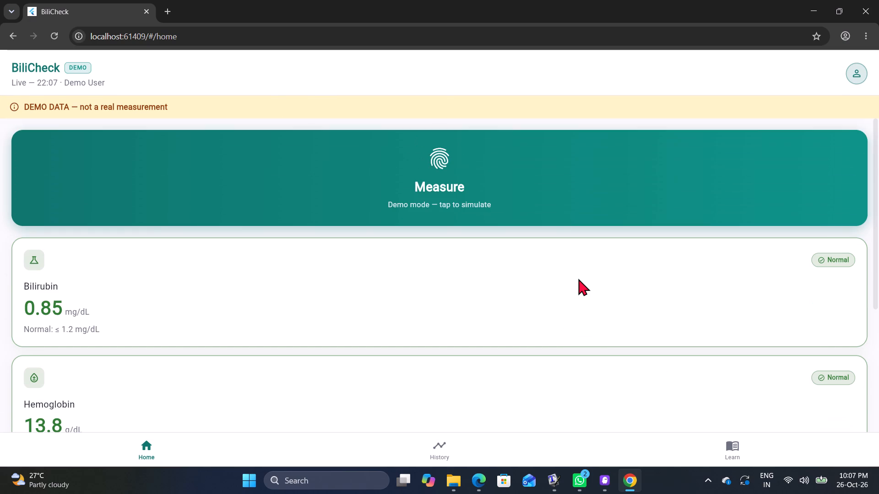
{"action": "scroll", "coordinate": [578, 279], "scroll_direction": "down", "scroll_amount": 8}
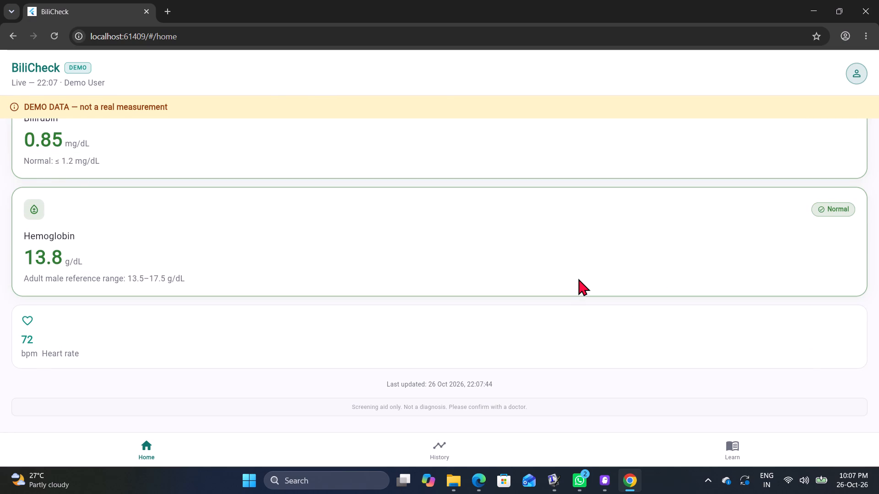
{"action": "scroll", "coordinate": [578, 279], "scroll_direction": "up", "scroll_amount": 8}
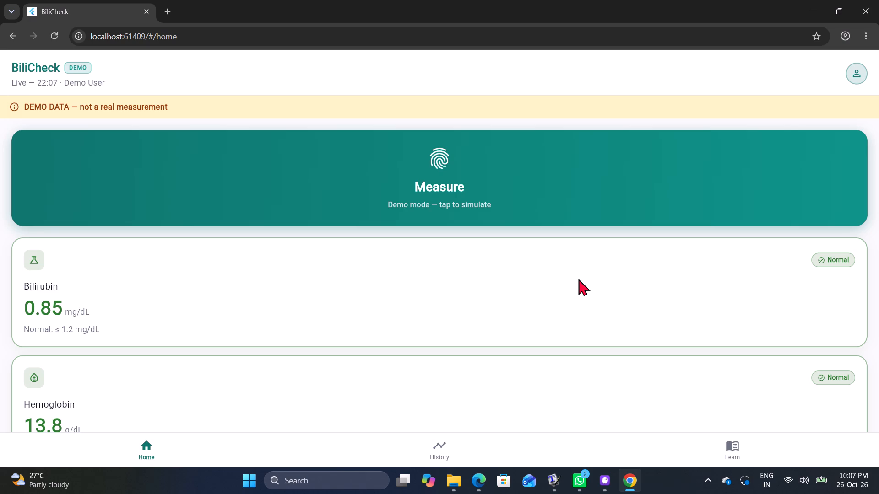
View the BiliCheck reading history as a bilirubin chart and as a list, and return to the home screen.
{"action": "left_click", "coordinate": [434, 447]}
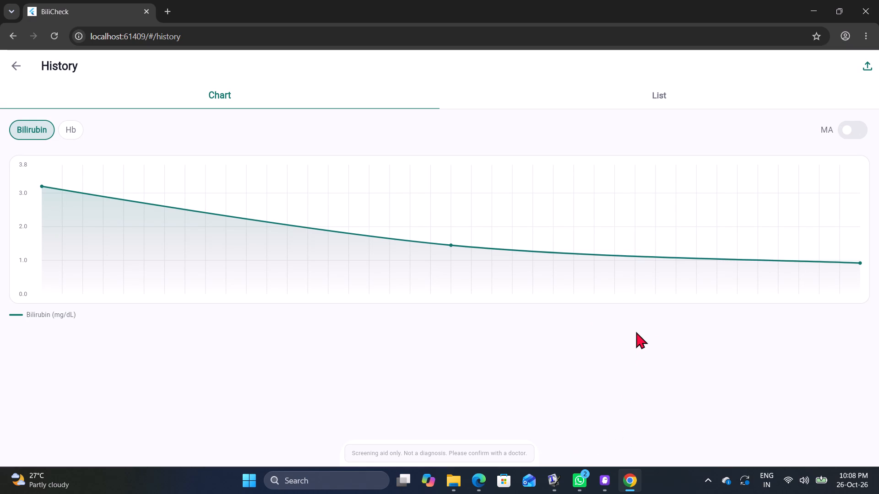
{"action": "left_click", "coordinate": [650, 86]}
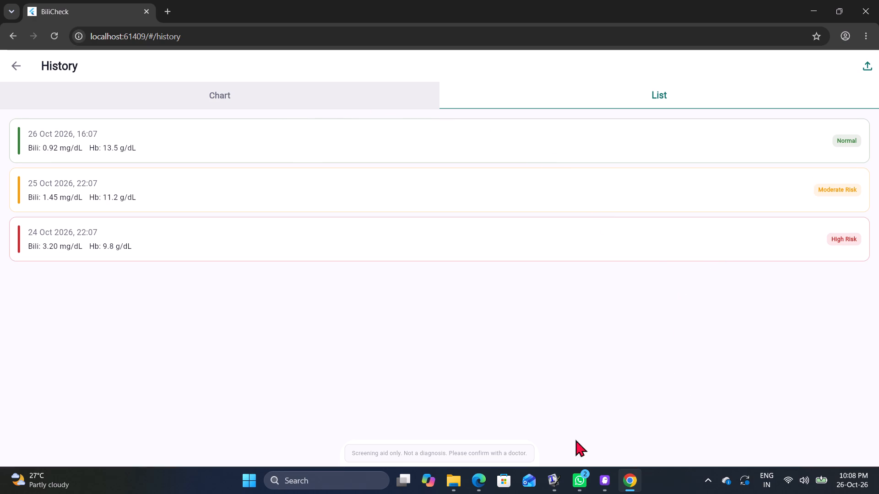
{"action": "scroll", "coordinate": [555, 364], "scroll_direction": "down", "scroll_amount": 2}
{"action": "left_click", "coordinate": [26, 63]}
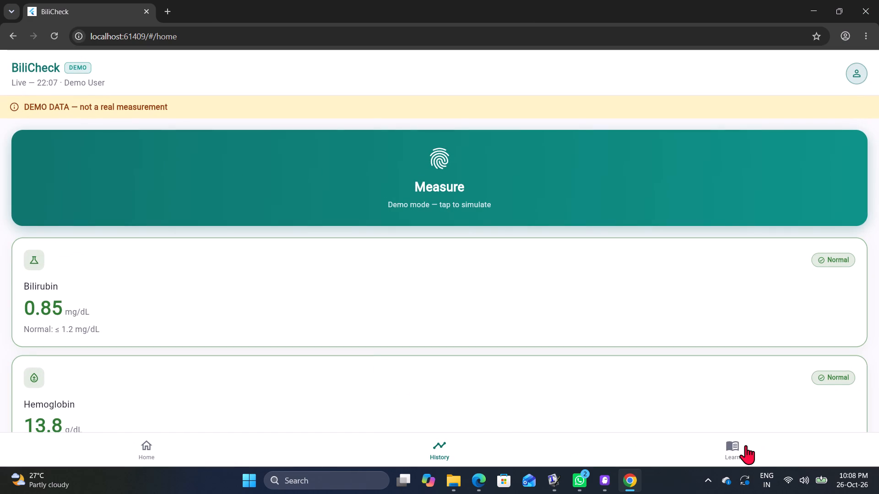
Read the Learn page from What is Bilirubin? to How BiliCheck Works, and return to the home screen.
{"action": "left_click", "coordinate": [746, 445]}
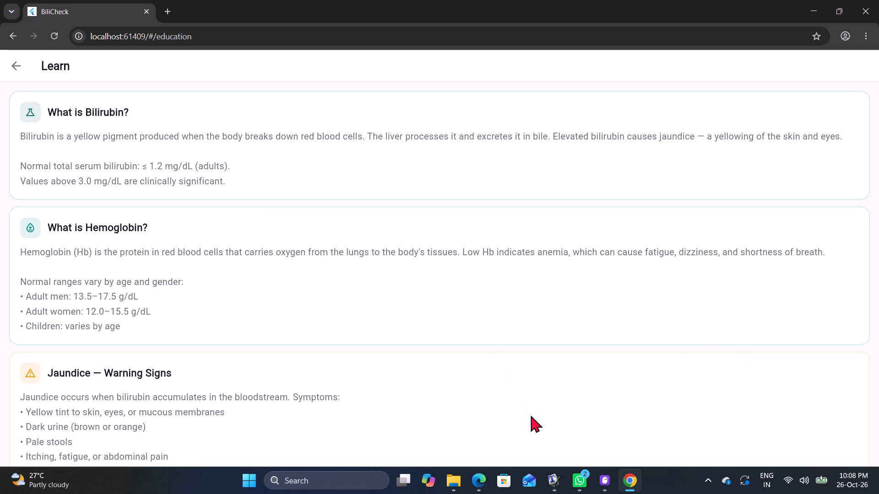
{"action": "scroll", "coordinate": [299, 346], "scroll_direction": "down", "scroll_amount": 7}
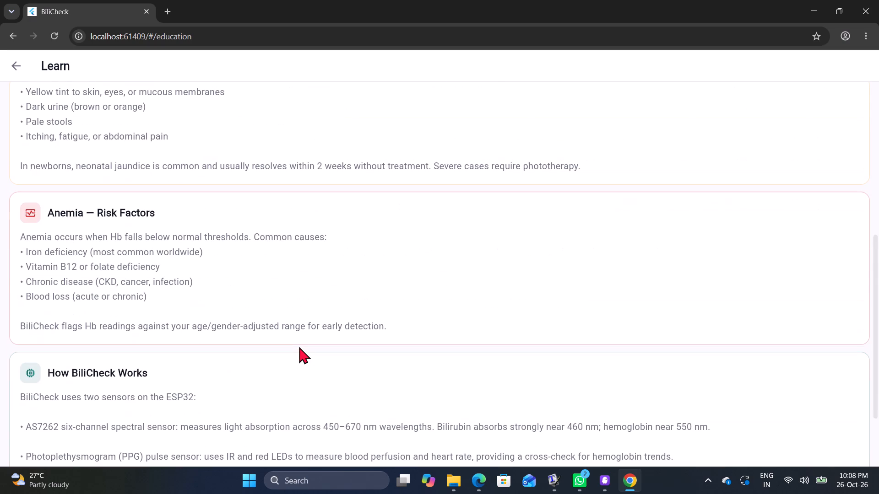
{"action": "scroll", "coordinate": [299, 347], "scroll_direction": "down", "scroll_amount": 3}
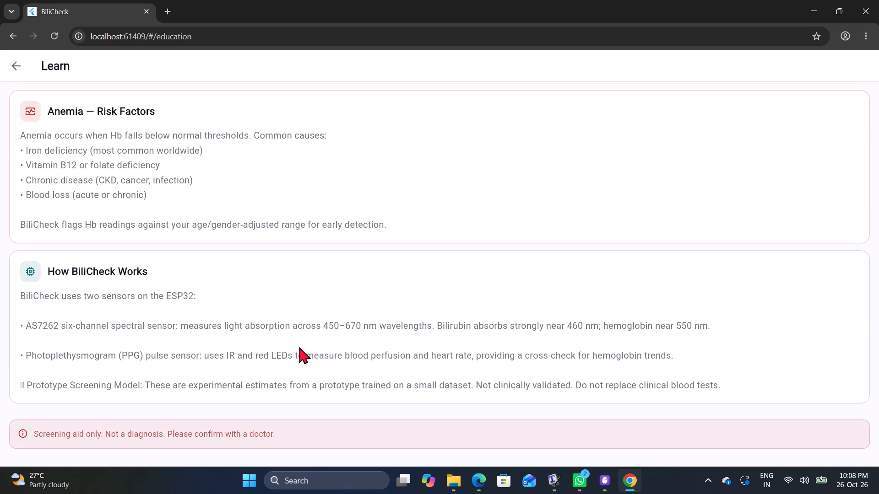
{"action": "scroll", "coordinate": [299, 347], "scroll_direction": "down", "scroll_amount": 2}
{"action": "scroll", "coordinate": [299, 347], "scroll_direction": "up", "scroll_amount": 10}
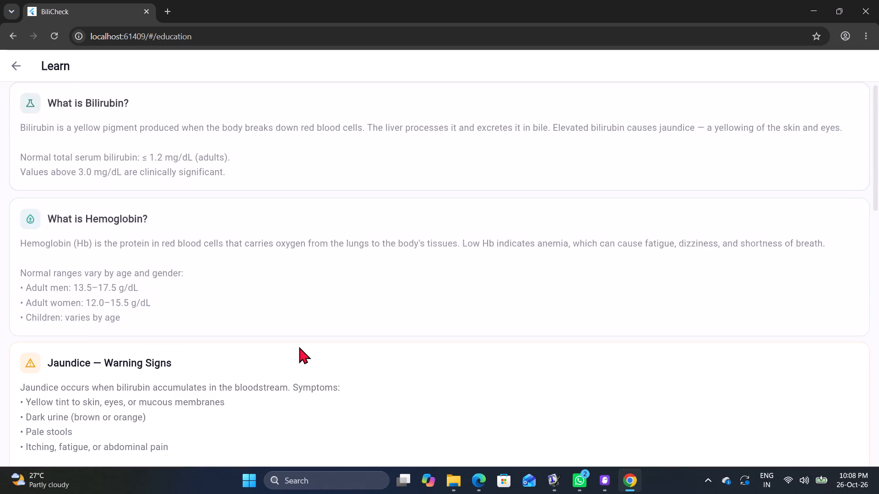
{"action": "scroll", "coordinate": [299, 347], "scroll_direction": "up", "scroll_amount": 9}
{"action": "left_click", "coordinate": [11, 68]}
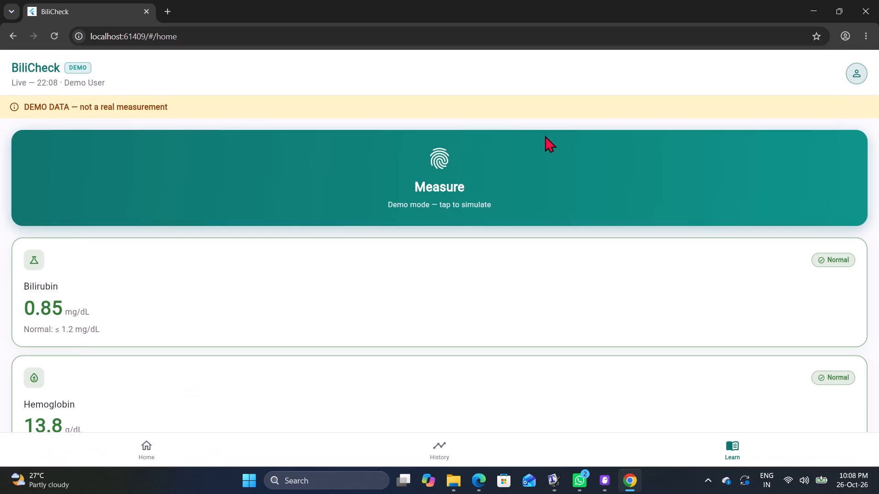
View the demo user's profile page and return to the home screen.
{"action": "left_click", "coordinate": [857, 74]}
{"action": "left_click", "coordinate": [860, 65]}
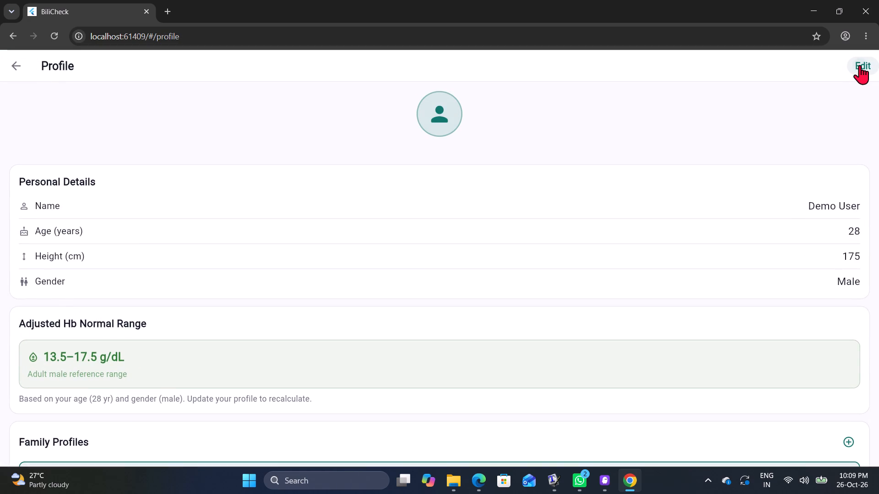
{"action": "left_click", "coordinate": [13, 64]}
Simulate a demo measurement, examine its Result page and return to the home screen.
{"action": "left_click", "coordinate": [495, 188]}
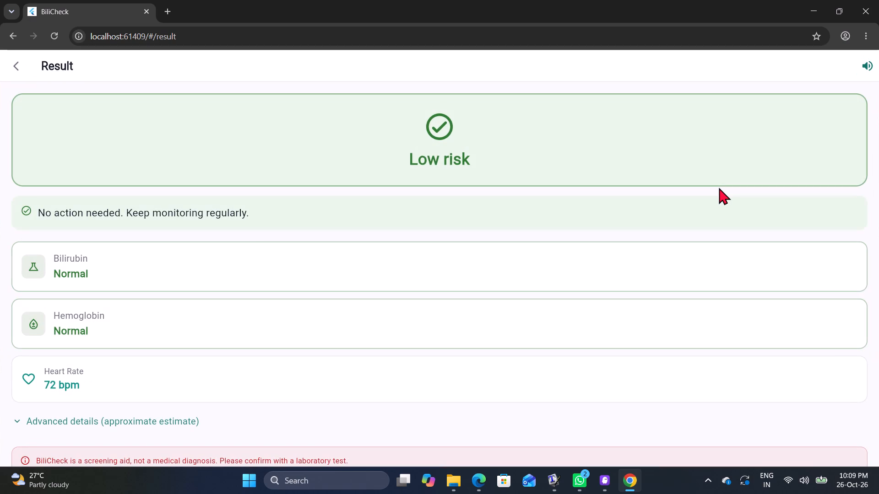
{"action": "scroll", "coordinate": [585, 250], "scroll_direction": "down", "scroll_amount": 8}
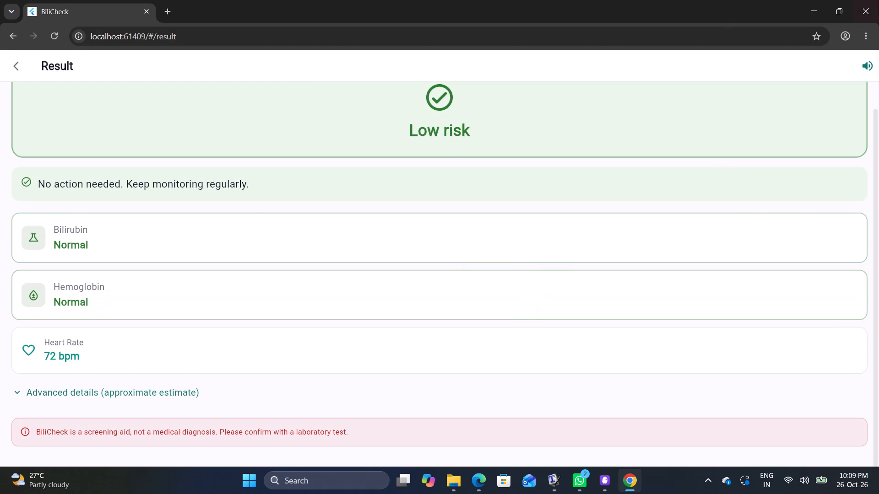
{"action": "left_click", "coordinate": [12, 37]}
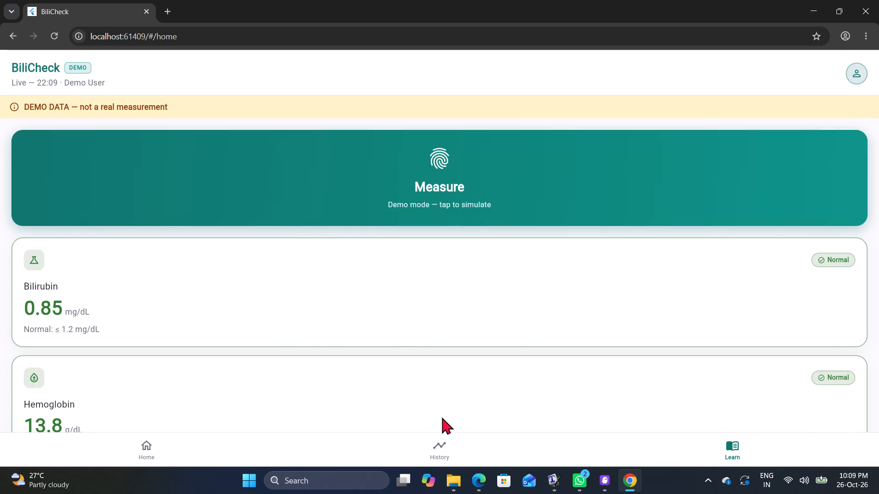
Check the History chart and list again and return to the home screen.
{"action": "left_click", "coordinate": [441, 454]}
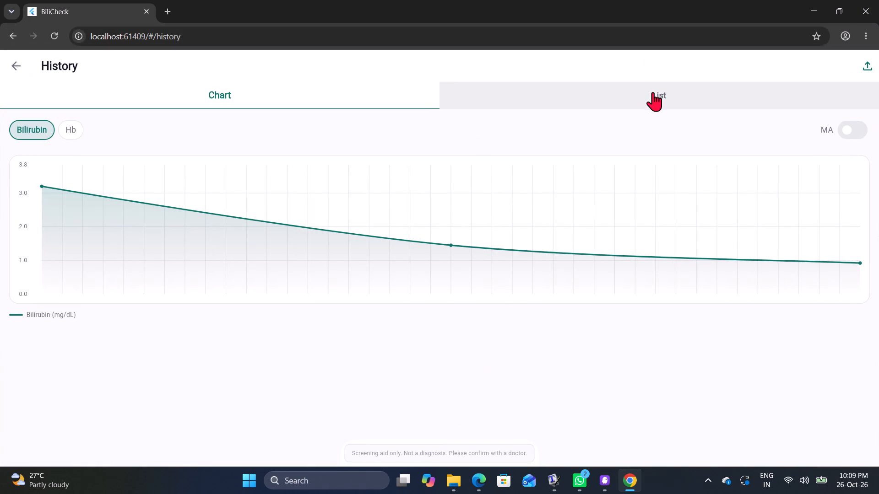
{"action": "left_click", "coordinate": [653, 92]}
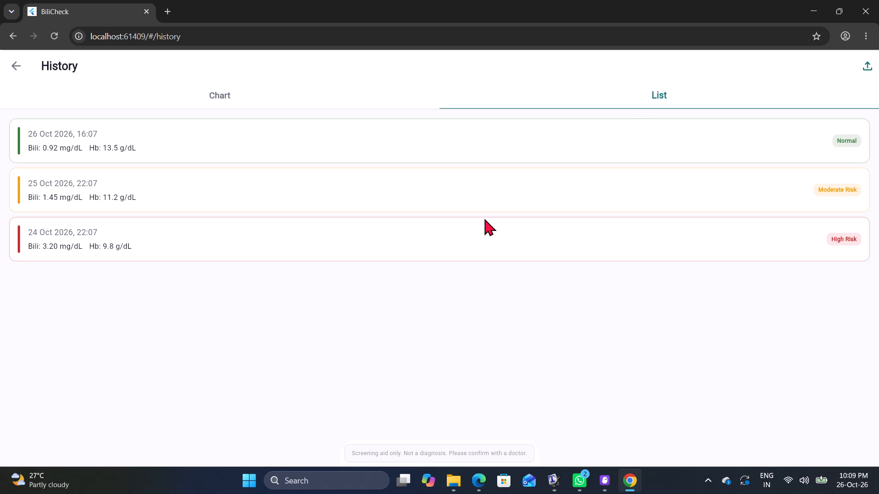
{"action": "left_click", "coordinate": [21, 63]}
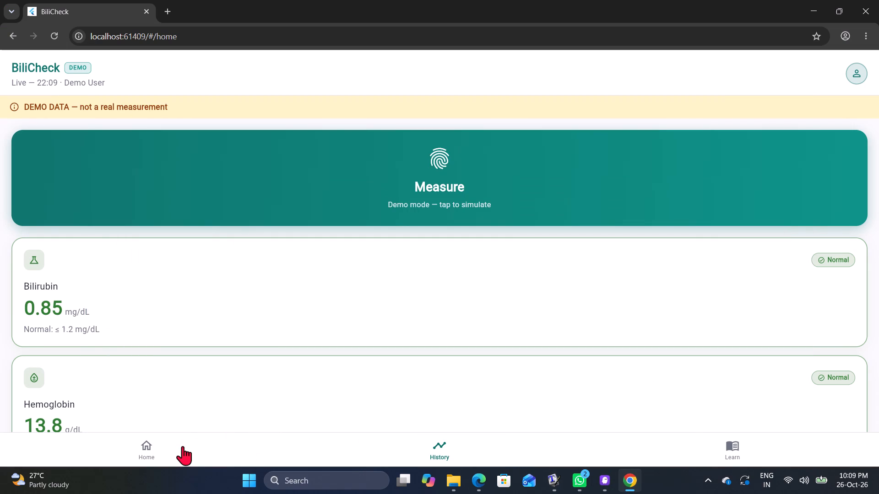
{"action": "left_click", "coordinate": [149, 444]}
{"action": "scroll", "coordinate": [382, 381], "scroll_direction": "down", "scroll_amount": 5}
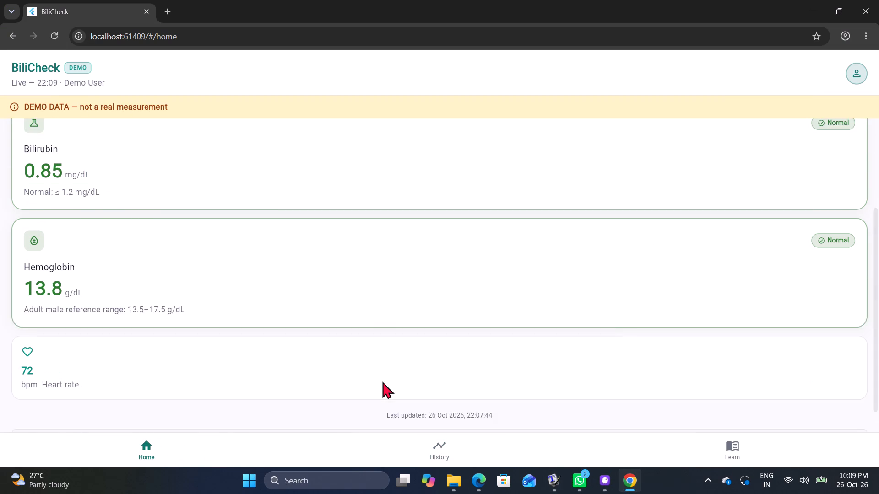
{"action": "scroll", "coordinate": [382, 381], "scroll_direction": "down", "scroll_amount": 1}
{"action": "scroll", "coordinate": [382, 381], "scroll_direction": "up", "scroll_amount": 7}
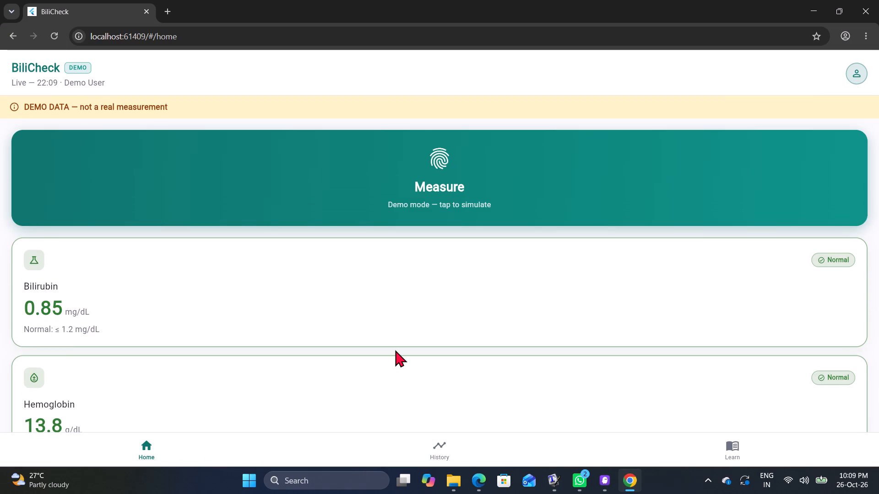
{"action": "scroll", "coordinate": [395, 350], "scroll_direction": "down", "scroll_amount": 2}
{"action": "scroll", "coordinate": [395, 350], "scroll_direction": "up", "scroll_amount": 6}
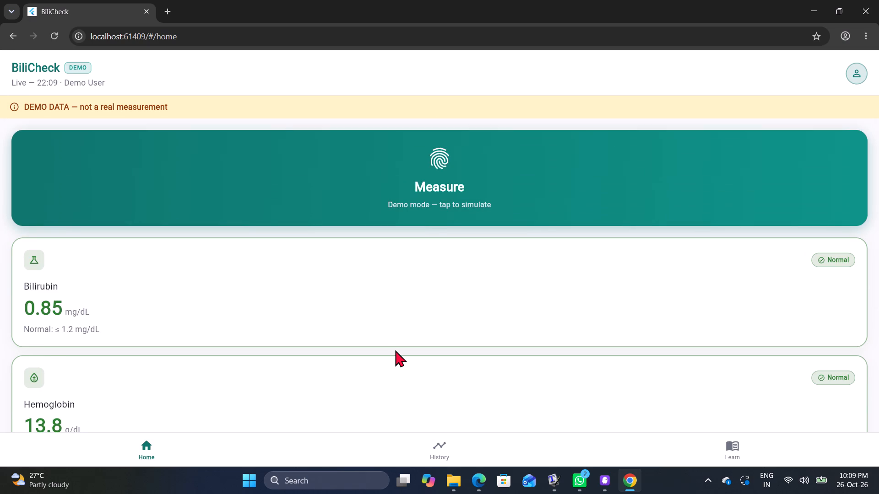
Capture the BiliCheck home page area below the address bar as a screenshot, using Snipping Tool just once.
{"action": "key", "text": "super+s"}
{"action": "key", "text": "super+s"}
{"action": "key", "text": "shift+super+s"}
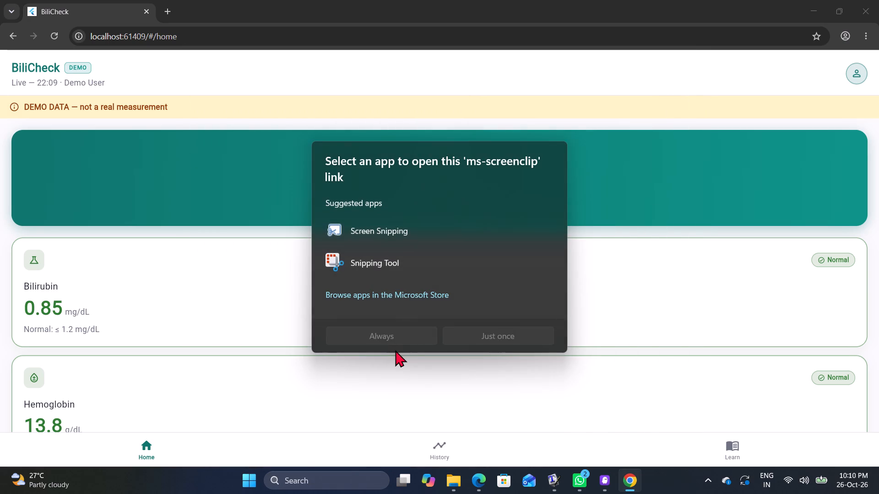
{"action": "left_click", "coordinate": [379, 259]}
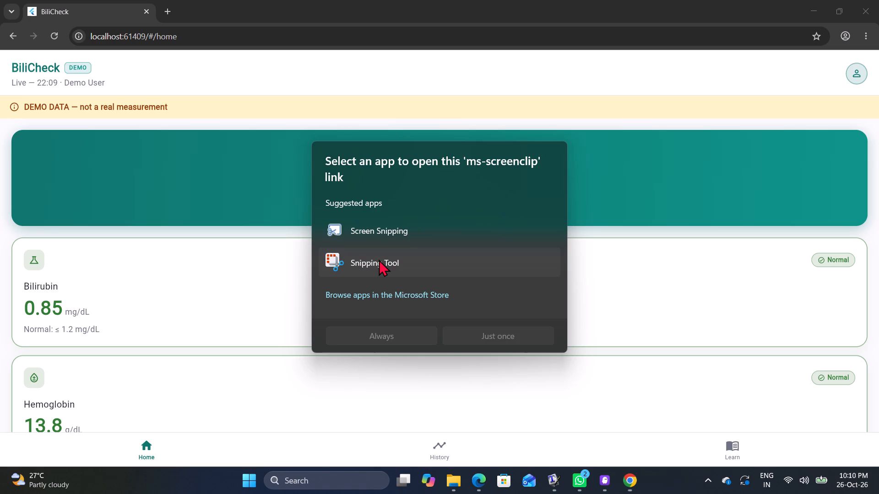
{"action": "left_click", "coordinate": [491, 333]}
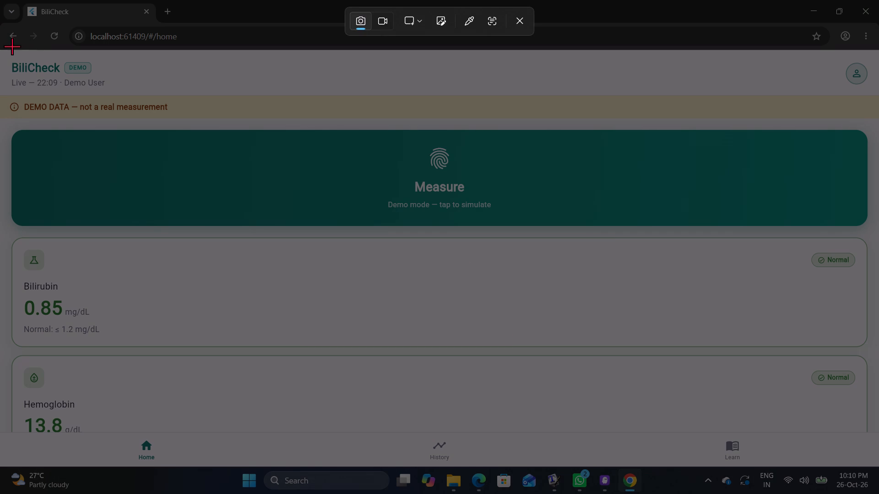
{"action": "left_click_drag", "start_coordinate": [0, 51], "coordinate": [16, 56]}
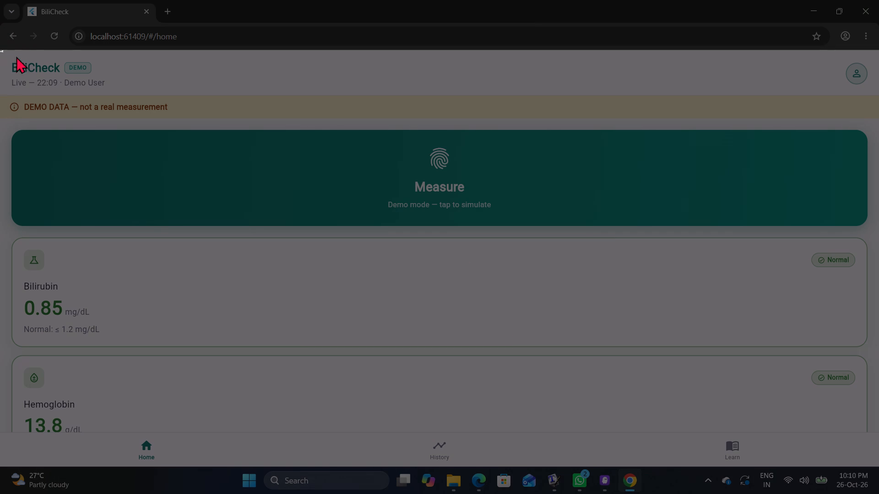
{"action": "left_click_drag", "start_coordinate": [16, 56], "coordinate": [878, 450]}
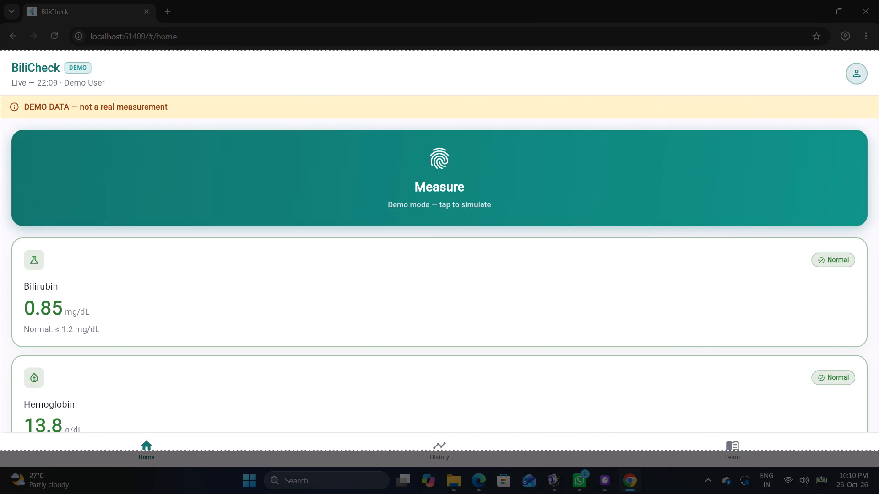
{"action": "left_click_drag", "start_coordinate": [878, 450], "coordinate": [878, 467]}
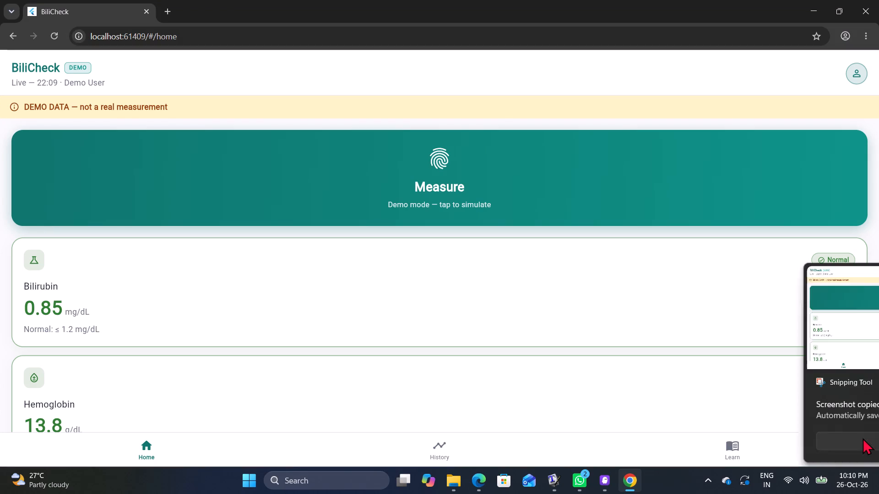
Open the History page and capture its Bilirubin chart view as a screenshot with Snipping Tool.
{"action": "left_click", "coordinate": [438, 448]}
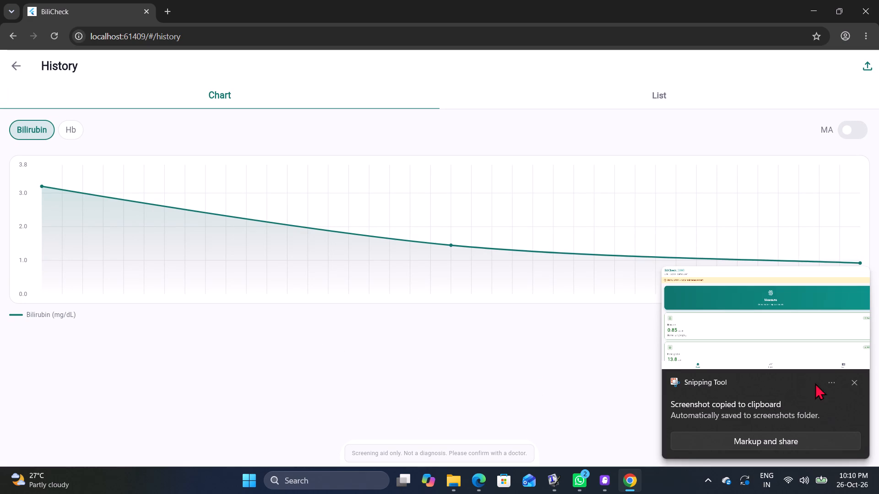
{"action": "left_click", "coordinate": [855, 381]}
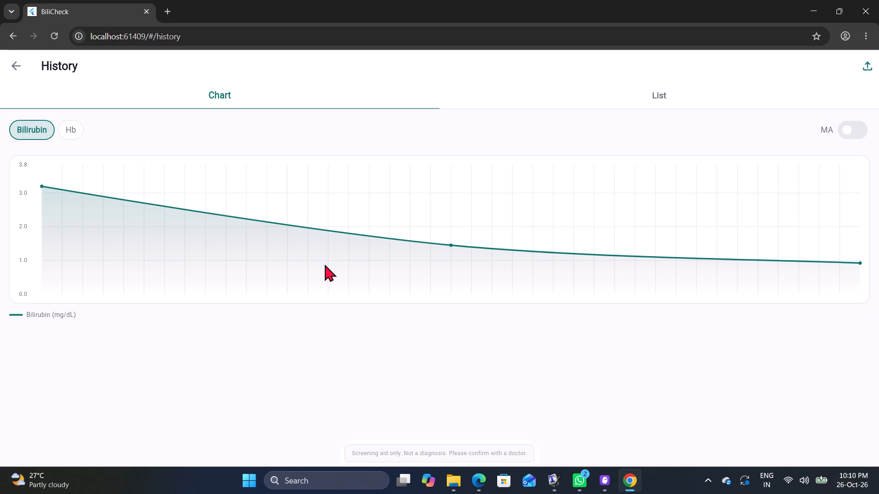
{"action": "key", "text": "shift+super+s"}
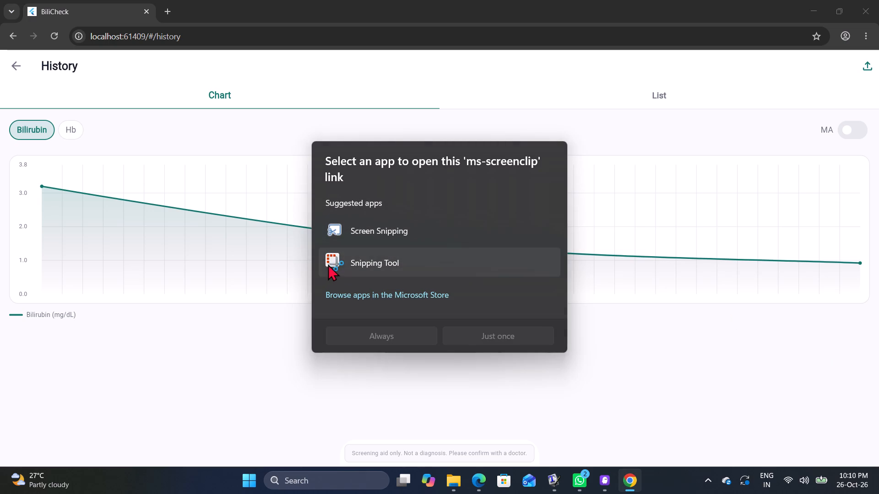
{"action": "left_click", "coordinate": [342, 261]}
{"action": "left_click", "coordinate": [538, 332]}
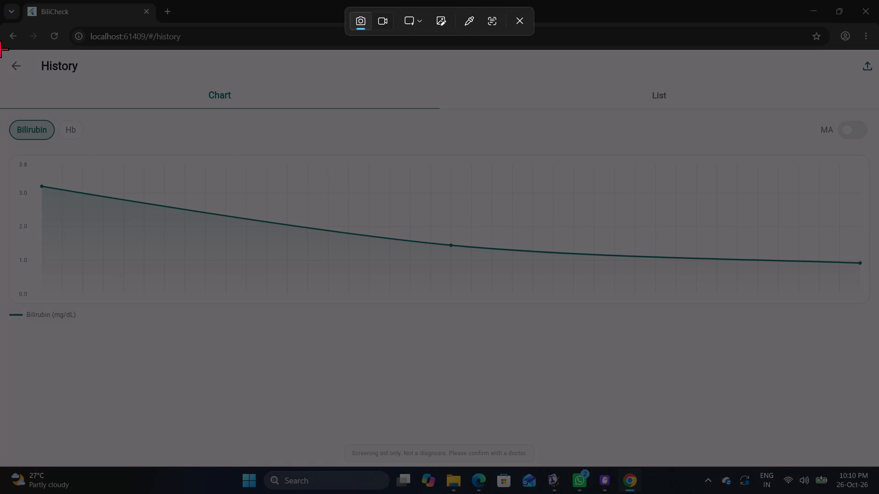
{"action": "left_click_drag", "start_coordinate": [0, 49], "coordinate": [878, 393]}
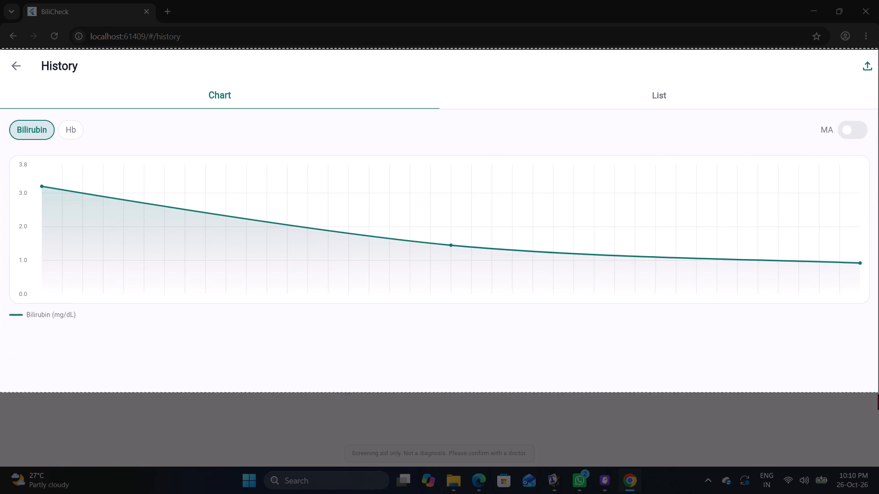
{"action": "left_click_drag", "start_coordinate": [878, 393], "coordinate": [875, 464]}
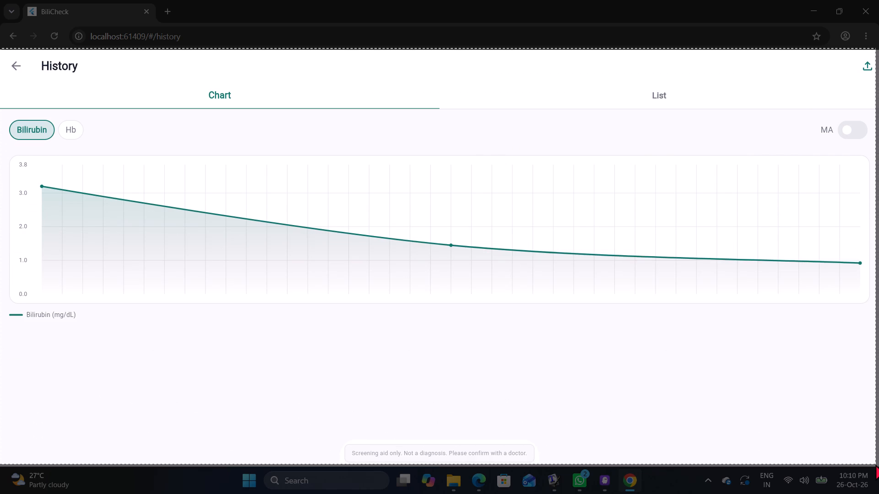
{"action": "left_click_drag", "start_coordinate": [875, 464], "coordinate": [876, 465]}
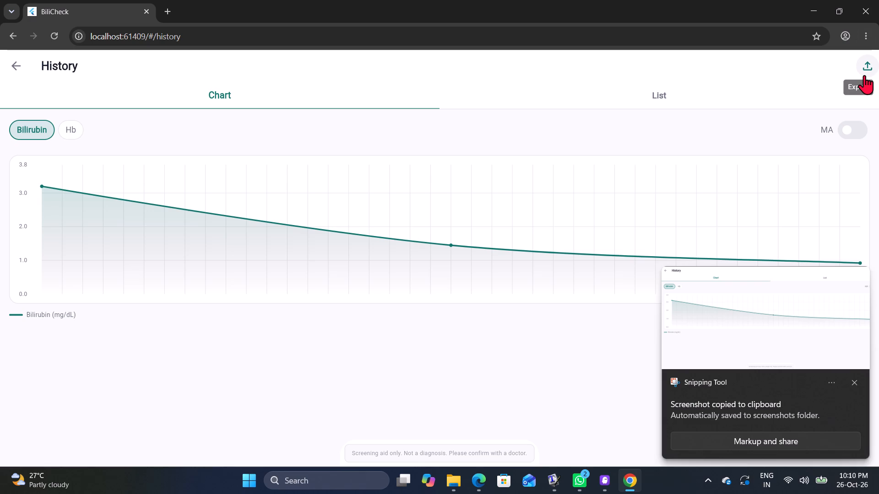
Show the History readings as a list and capture the whole page area as a screenshot with Snipping Tool.
{"action": "left_click", "coordinate": [715, 98]}
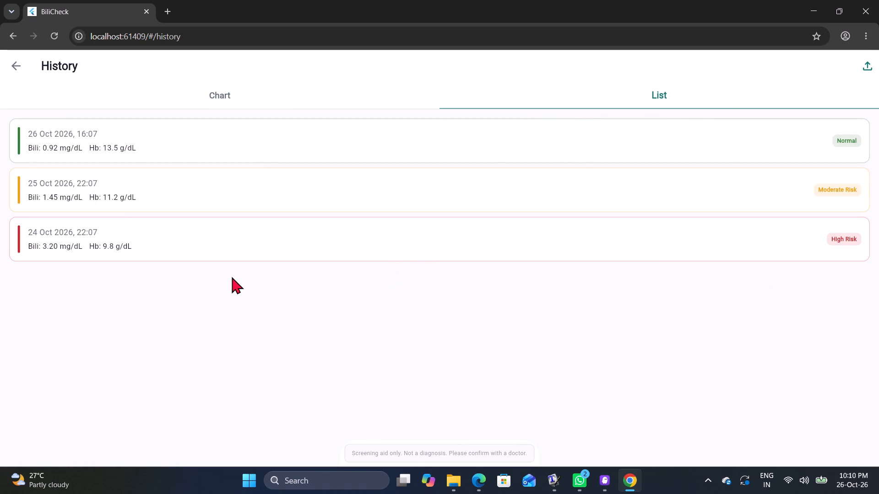
{"action": "key", "text": "shift+super+s"}
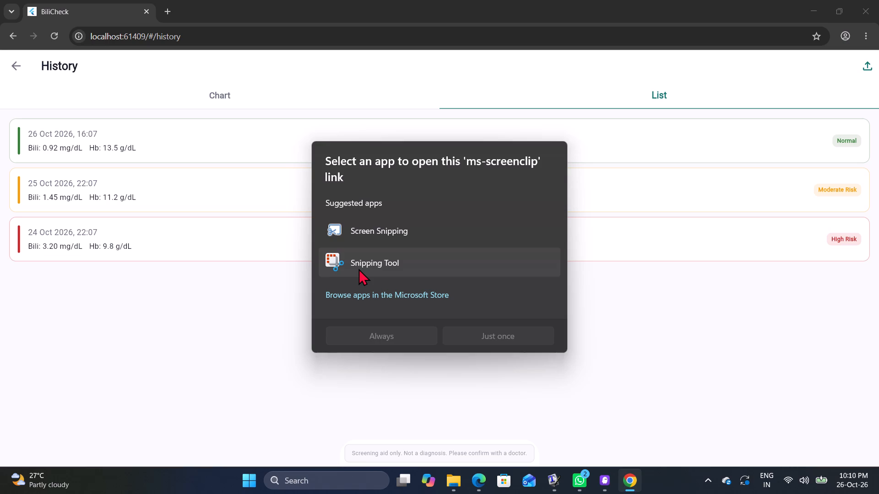
{"action": "left_click", "coordinate": [359, 267]}
{"action": "left_click", "coordinate": [495, 334]}
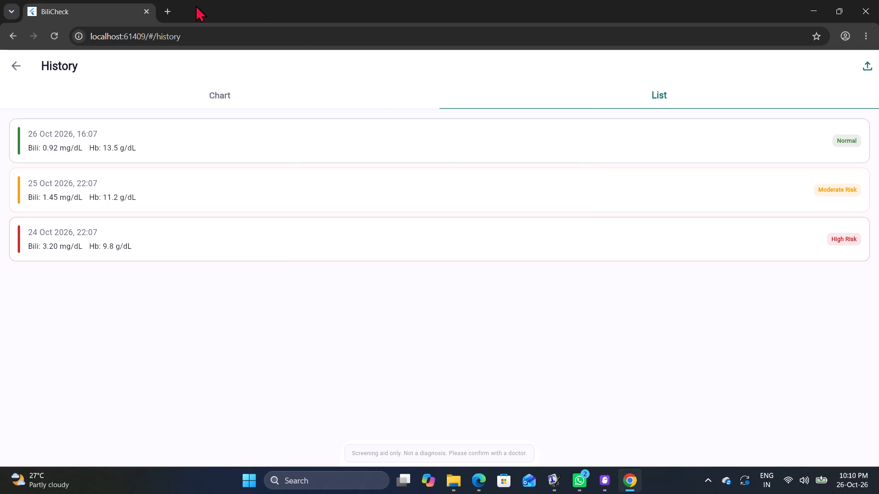
{"action": "left_click_drag", "start_coordinate": [0, 49], "coordinate": [145, 71]}
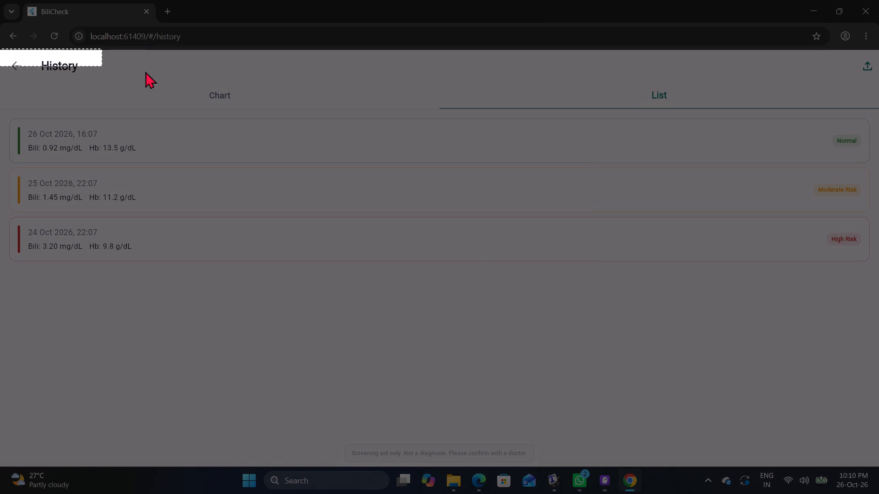
{"action": "left_click_drag", "start_coordinate": [145, 71], "coordinate": [877, 457]}
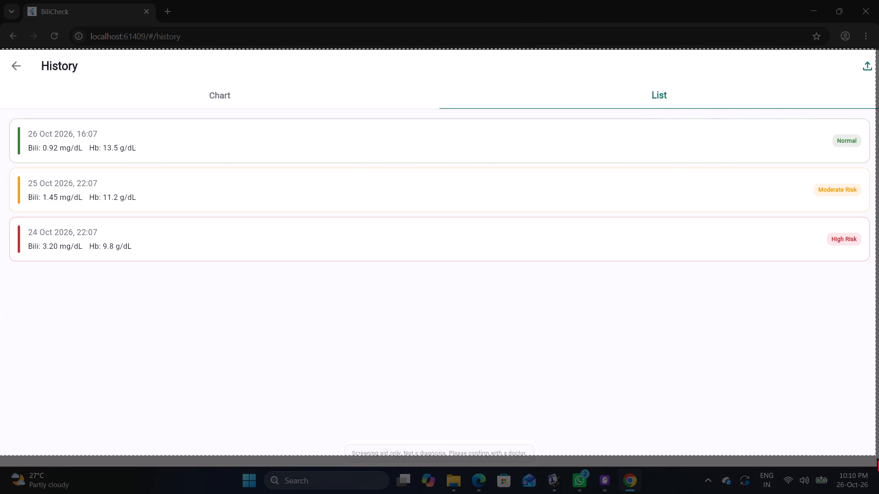
{"action": "left_click_drag", "start_coordinate": [877, 457], "coordinate": [878, 464]}
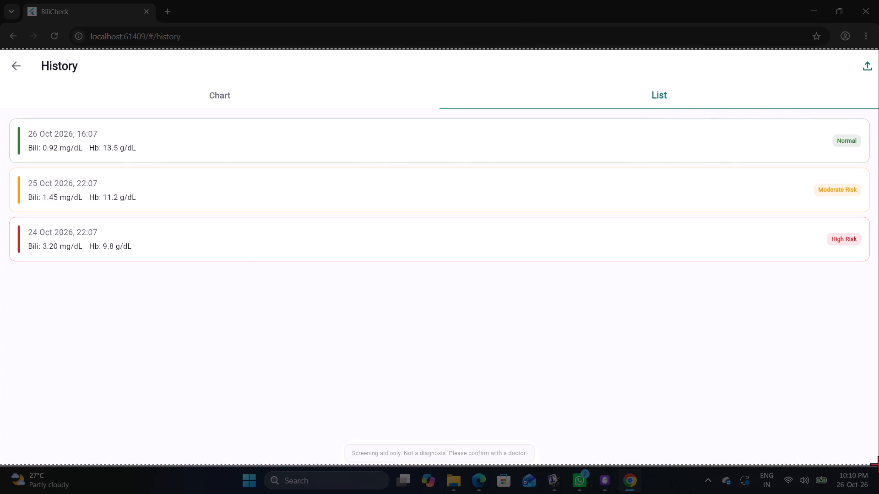
{"action": "left_click_drag", "start_coordinate": [878, 464], "coordinate": [878, 464]}
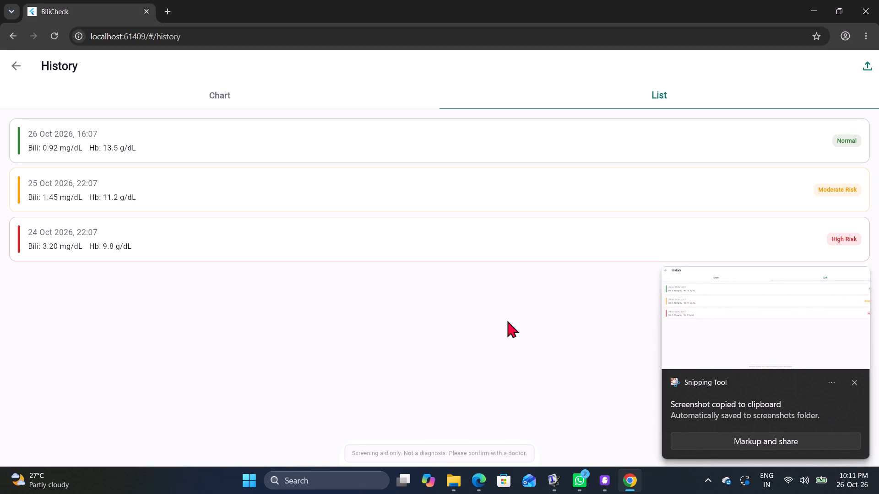
Open the Learn page from the home screen and capture its upper part, starting at What is Bilirubin?, with Snipping Tool.
{"action": "left_click", "coordinate": [12, 65]}
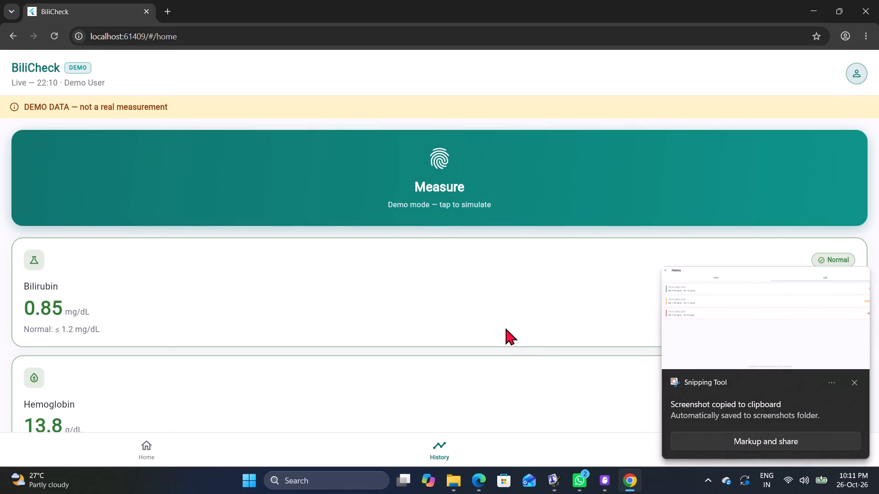
{"action": "left_click", "coordinate": [851, 380]}
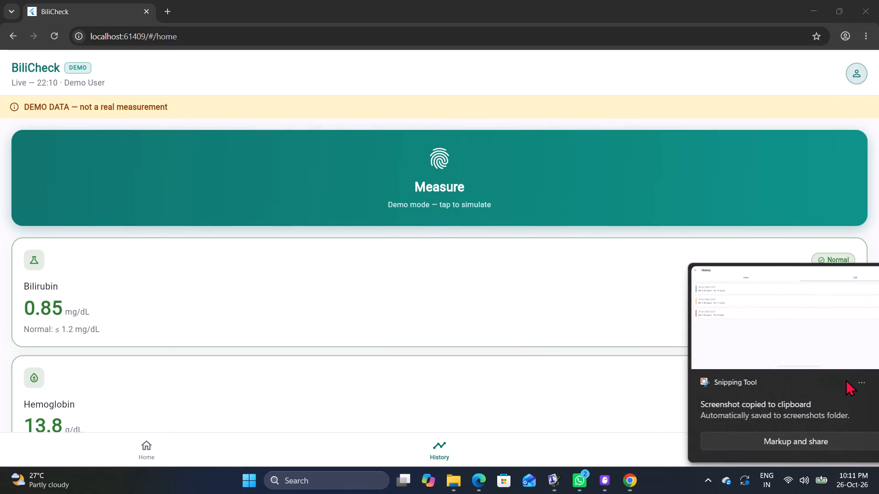
{"action": "left_click", "coordinate": [733, 449]}
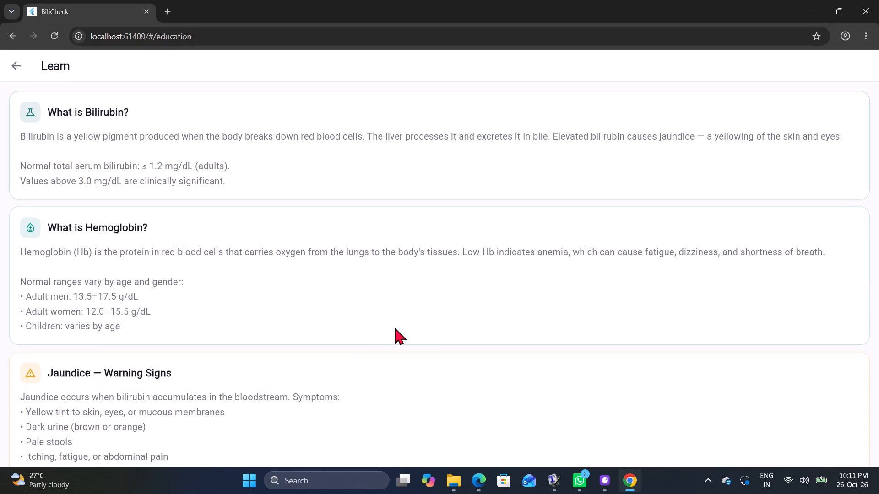
{"action": "key", "text": "shift+super+s"}
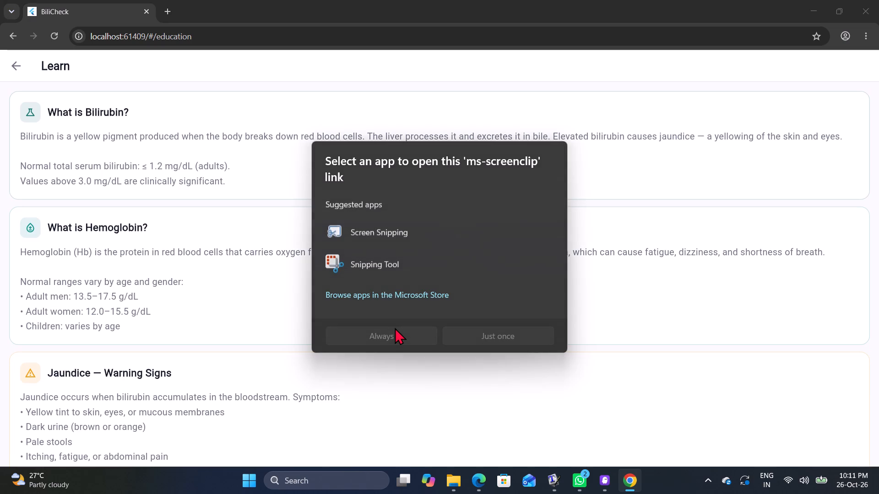
{"action": "left_click", "coordinate": [401, 272]}
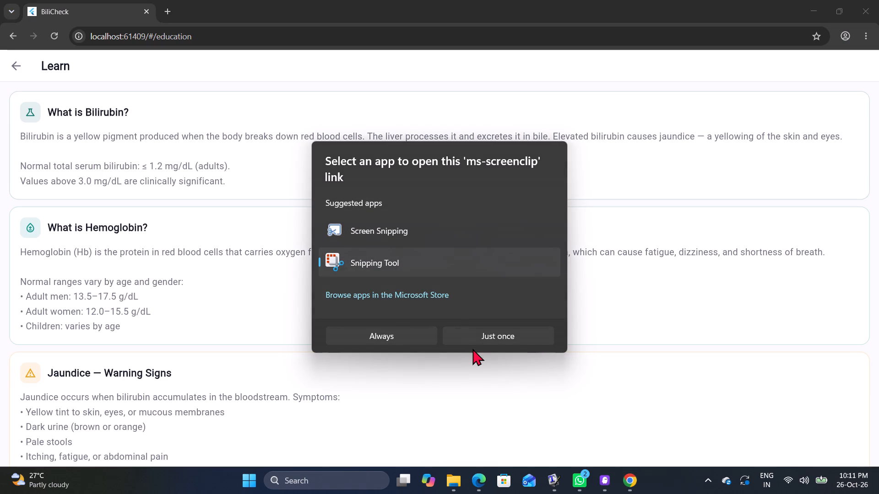
{"action": "left_click", "coordinate": [481, 340]}
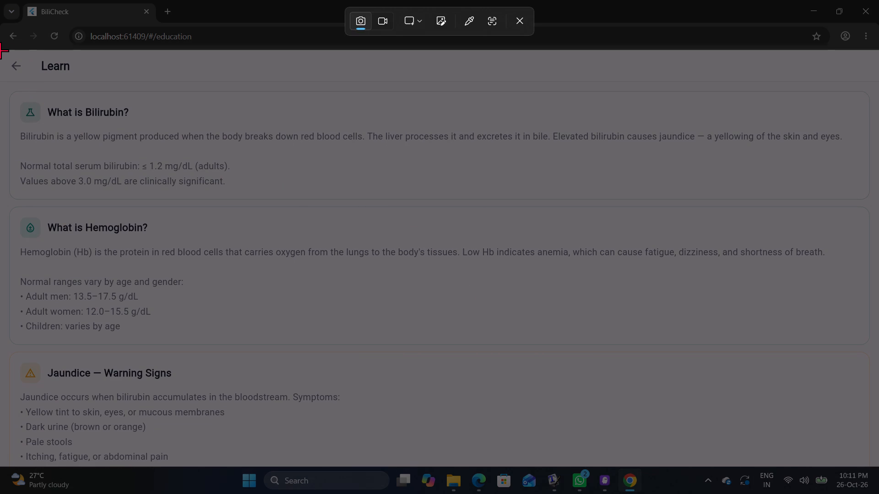
{"action": "left_click_drag", "start_coordinate": [0, 50], "coordinate": [878, 461]}
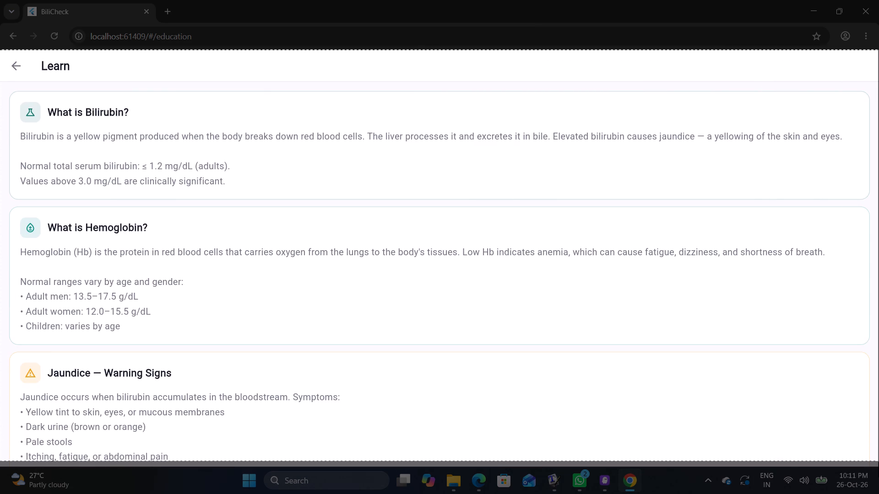
{"action": "left_click_drag", "start_coordinate": [878, 461], "coordinate": [878, 464]}
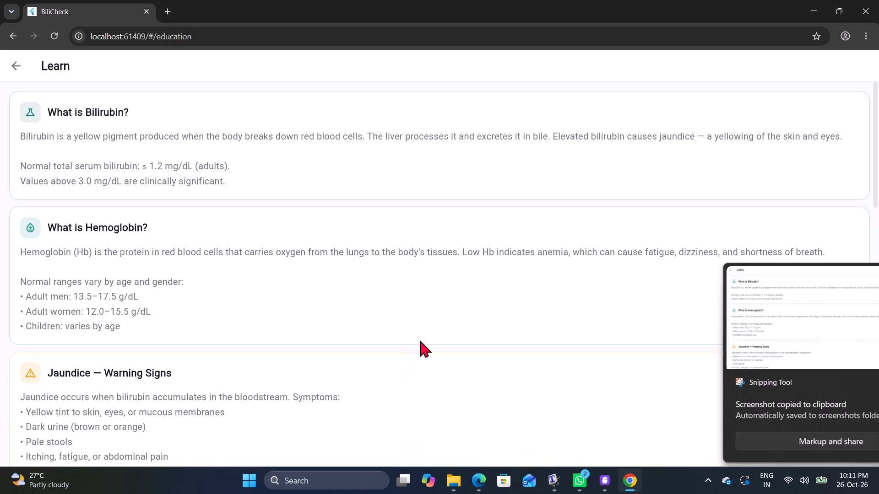
Close the Chrome window running BiliCheck to return to the report source and the Annexure II format.
{"action": "left_click", "coordinate": [874, 11]}
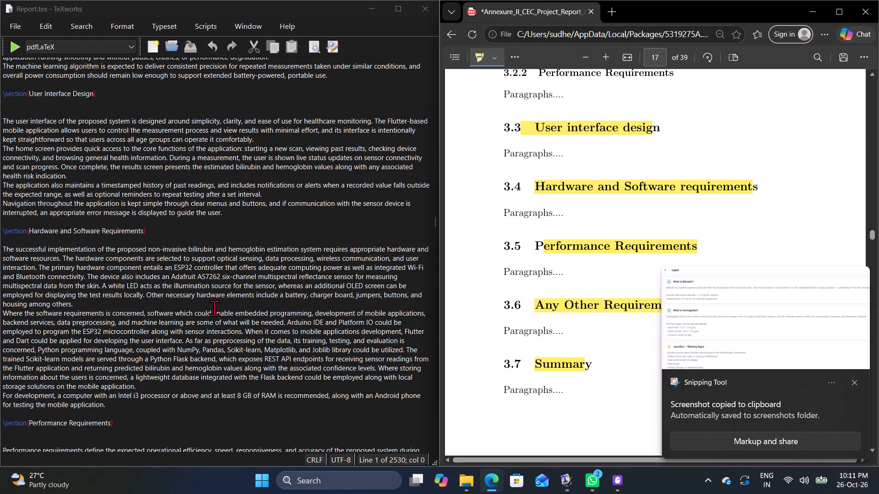
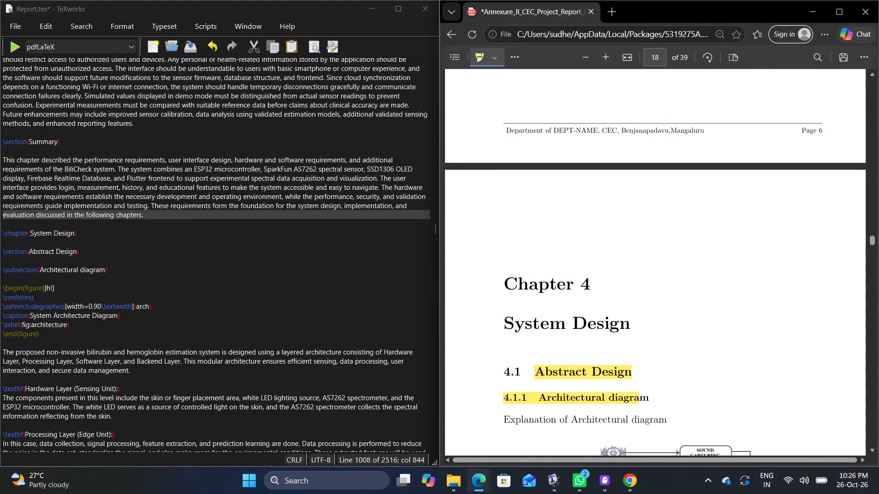
Check the Architectural diagram section under Chapter 4 System Design in the Annexure II format PDF against the LaTeX source.
{"action": "scroll", "coordinate": [612, 376], "scroll_direction": "down", "scroll_amount": 3}
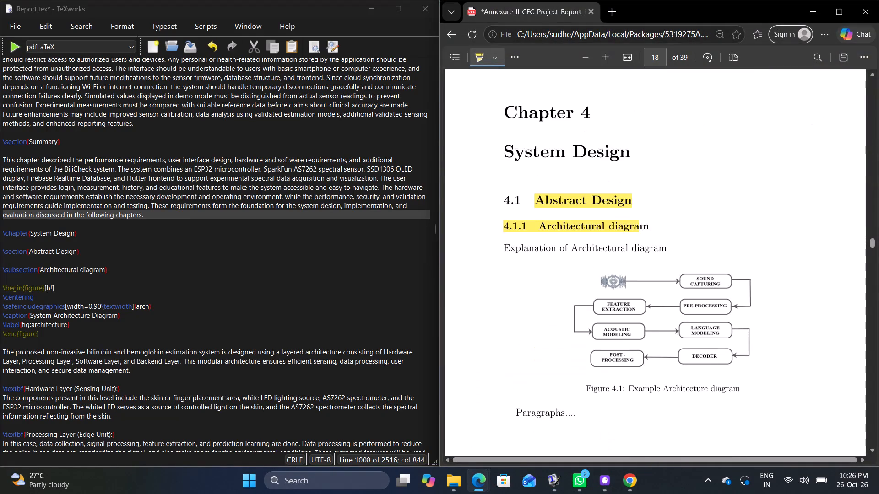
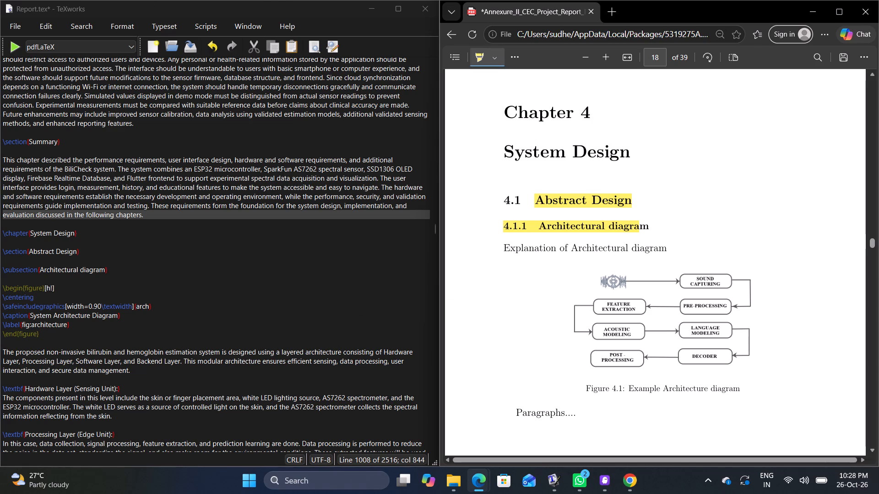
Review the rest of the Architectural diagram section in the Annexure II format PDF, through to the 4.2 Proposed system heading.
{"action": "scroll", "coordinate": [739, 261], "scroll_direction": "down", "scroll_amount": 2}
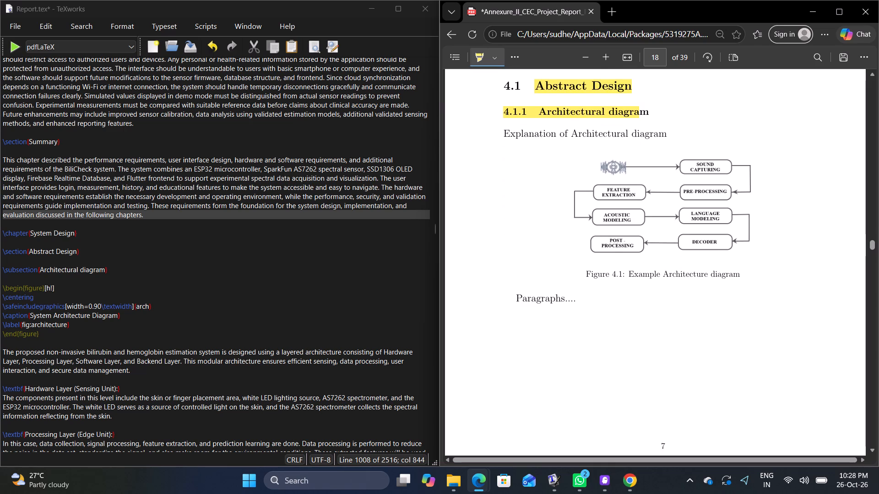
{"action": "scroll", "coordinate": [739, 261], "scroll_direction": "down", "scroll_amount": 5}
{"action": "scroll", "coordinate": [739, 261], "scroll_direction": "up", "scroll_amount": 4}
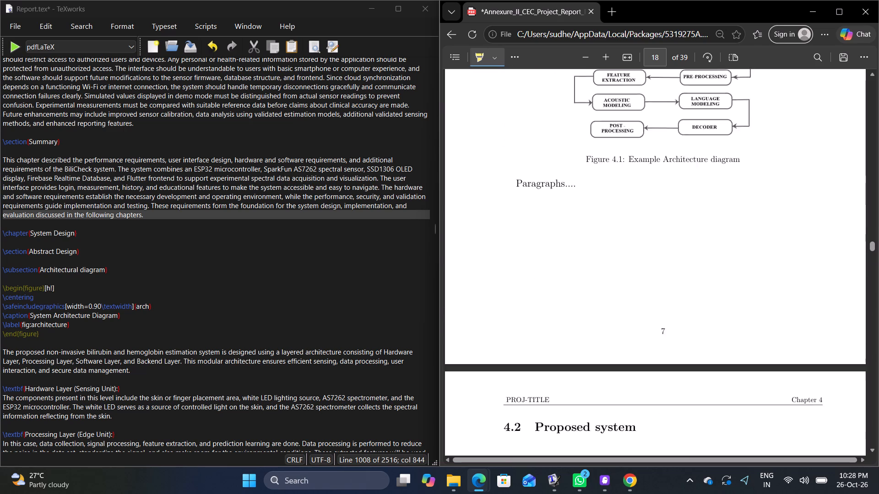
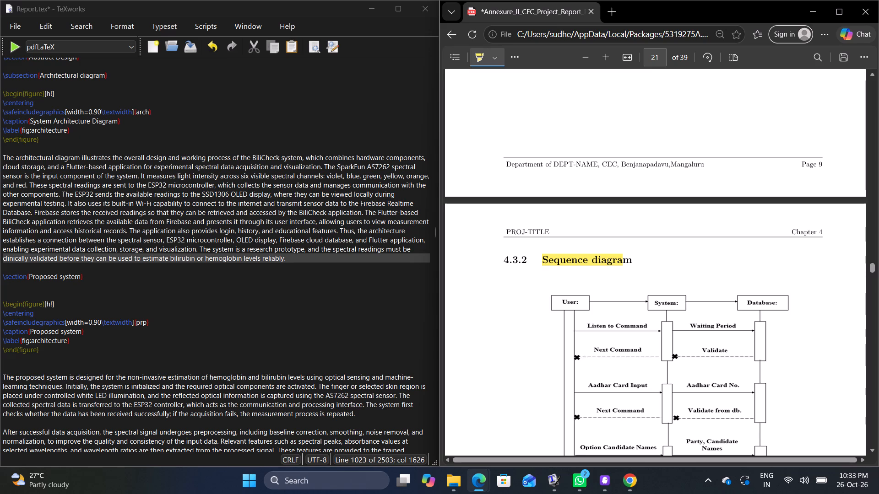
{"action": "scroll", "coordinate": [710, 148], "scroll_direction": "down", "scroll_amount": 12}
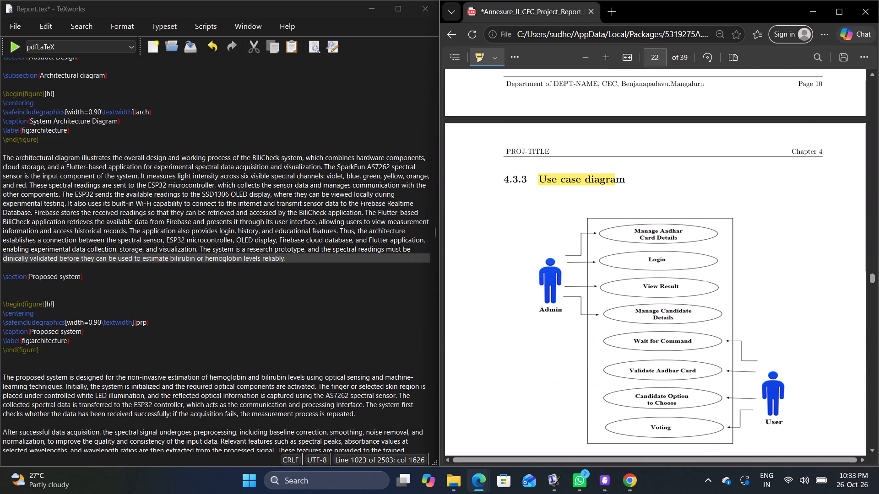
Examine the format PDF from the Activity diagram and Data Flow Diagram sections through Chapter 5's Coding Languages used for Development.
{"action": "scroll", "coordinate": [700, 171], "scroll_direction": "down", "scroll_amount": 18}
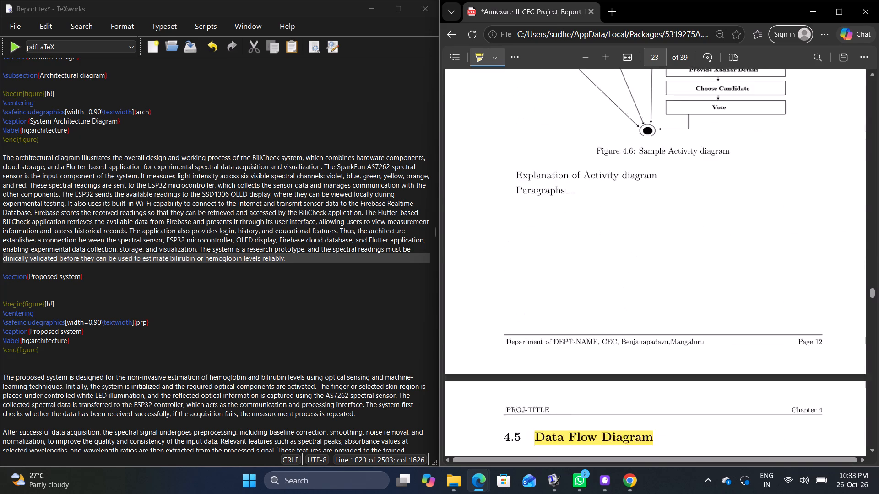
{"action": "scroll", "coordinate": [700, 170], "scroll_direction": "down", "scroll_amount": 15}
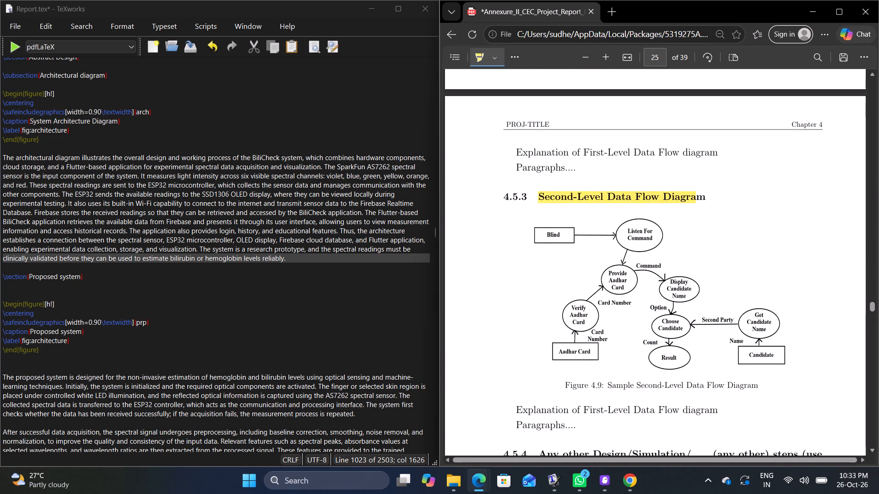
{"action": "scroll", "coordinate": [700, 170], "scroll_direction": "down", "scroll_amount": 12}
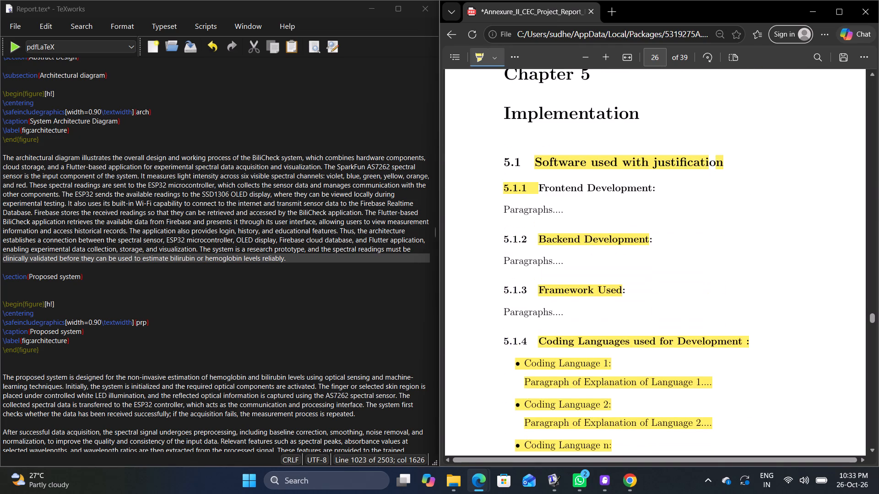
{"action": "scroll", "coordinate": [700, 171], "scroll_direction": "down", "scroll_amount": 2}
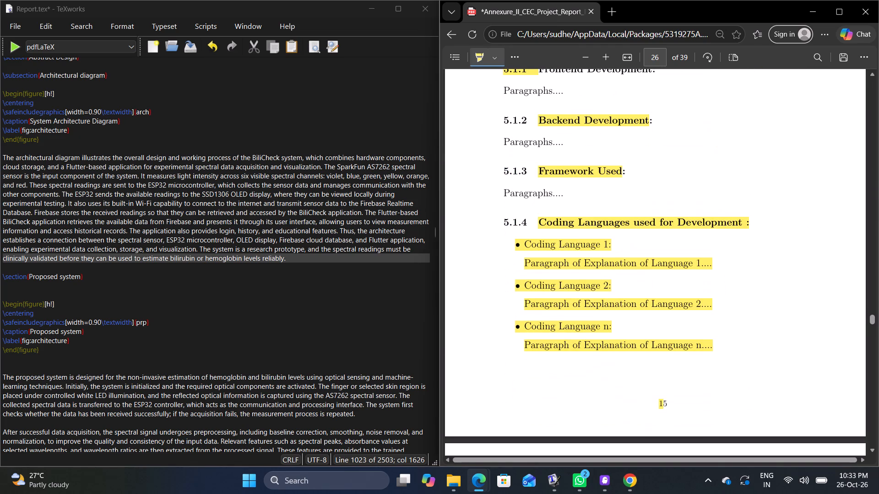
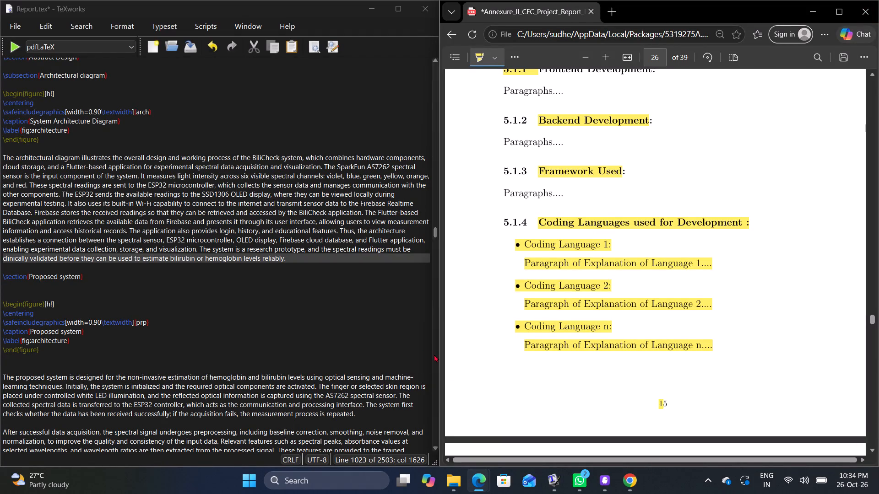
Check the start of the format's Chapter 5 Implementation, and review the report source from the functional modules through the data flow diagrams to the design chapter's Summary.
{"action": "scroll", "coordinate": [592, 276], "scroll_direction": "up", "scroll_amount": 3}
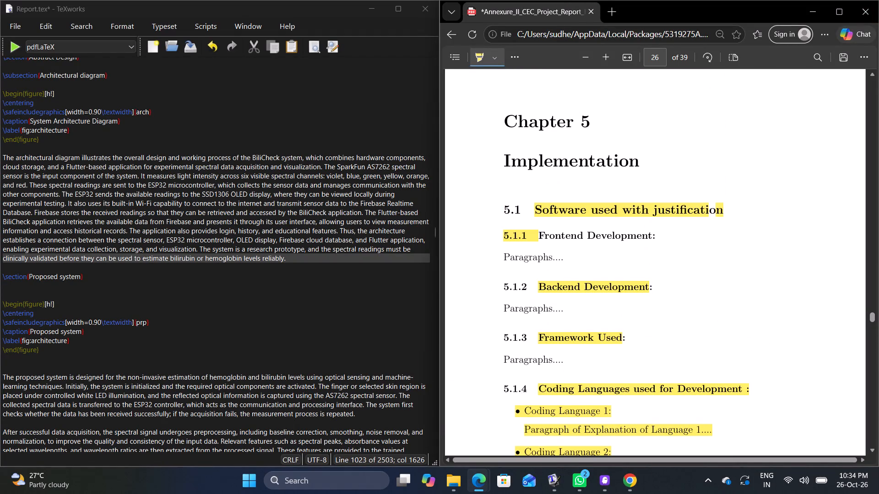
{"action": "scroll", "coordinate": [79, 398], "scroll_direction": "down", "scroll_amount": 16}
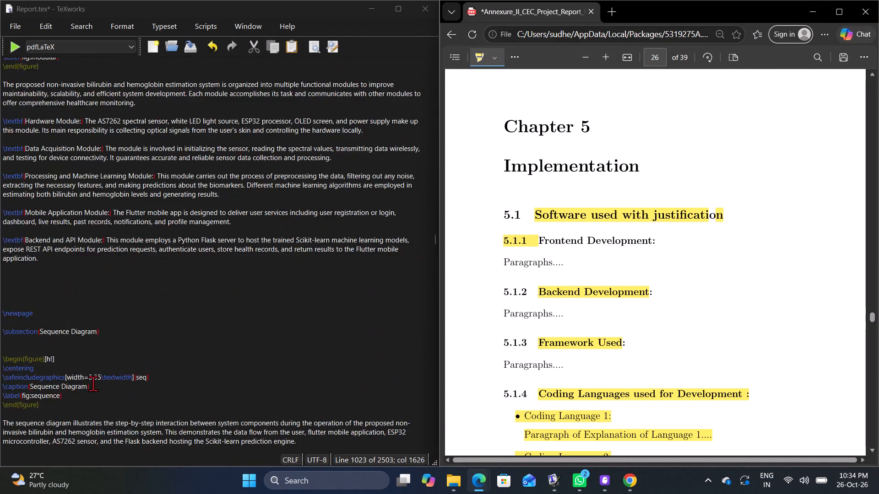
{"action": "scroll", "coordinate": [93, 383], "scroll_direction": "down", "scroll_amount": 20}
{"action": "scroll", "coordinate": [93, 383], "scroll_direction": "down", "scroll_amount": 6}
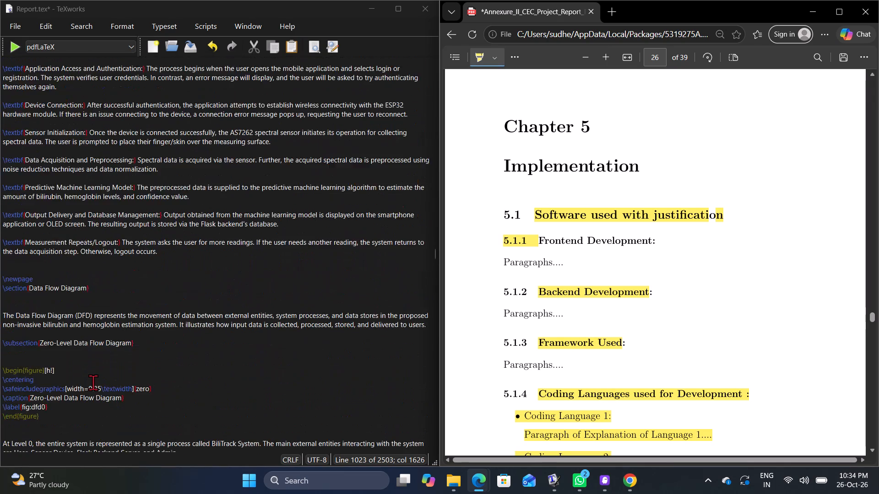
{"action": "scroll", "coordinate": [93, 382], "scroll_direction": "down", "scroll_amount": 16}
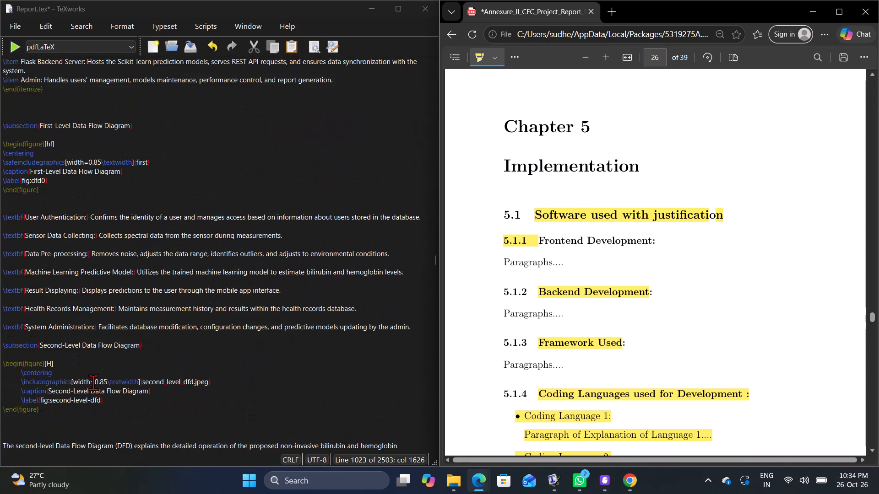
{"action": "scroll", "coordinate": [93, 382], "scroll_direction": "down", "scroll_amount": 14}
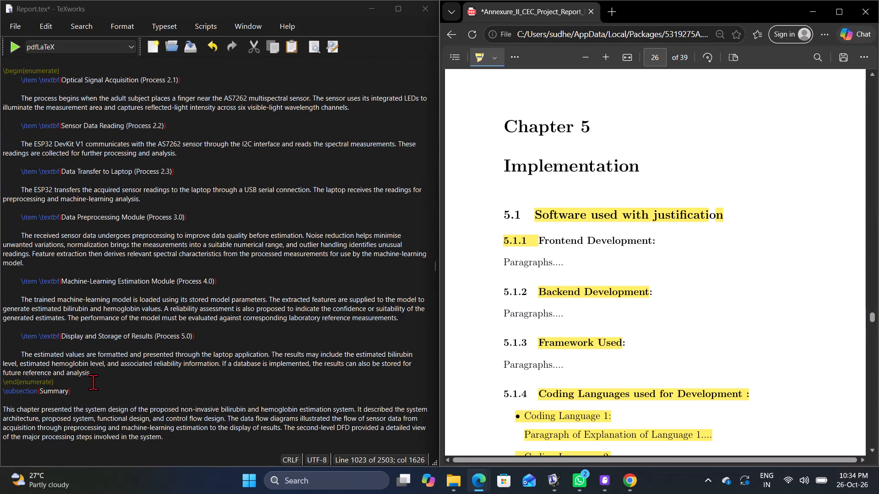
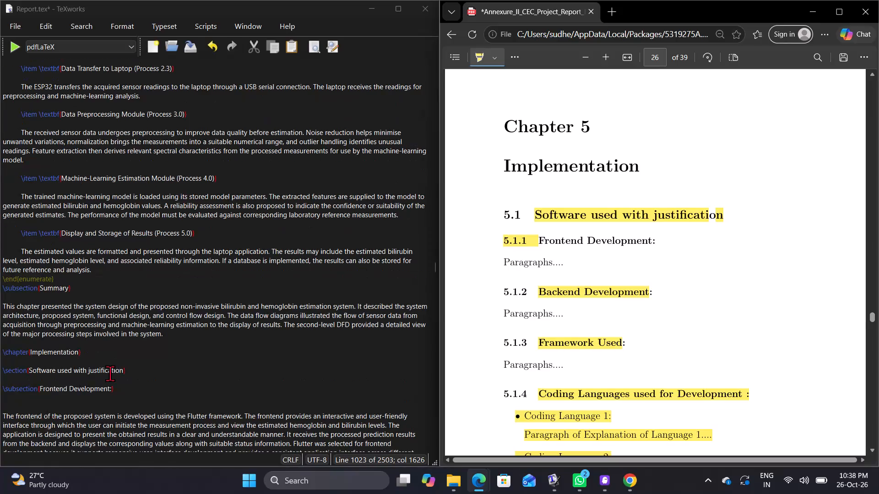
Save the highlighted Annexure II project report format PDF.
{"action": "scroll", "coordinate": [109, 339], "scroll_direction": "up", "scroll_amount": 6}
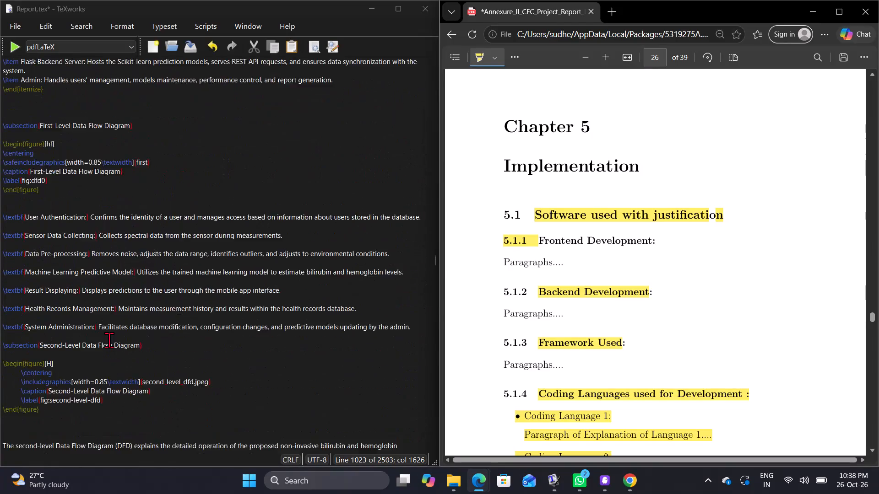
{"action": "scroll", "coordinate": [109, 340], "scroll_direction": "up", "scroll_amount": 9}
{"action": "scroll", "coordinate": [109, 341], "scroll_direction": "up", "scroll_amount": 19}
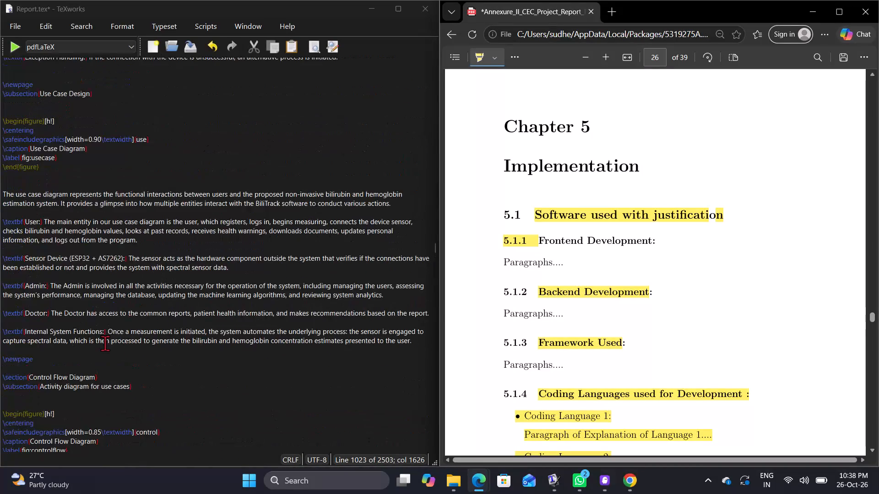
{"action": "scroll", "coordinate": [105, 343], "scroll_direction": "up", "scroll_amount": 20}
{"action": "scroll", "coordinate": [105, 343], "scroll_direction": "up", "scroll_amount": 13}
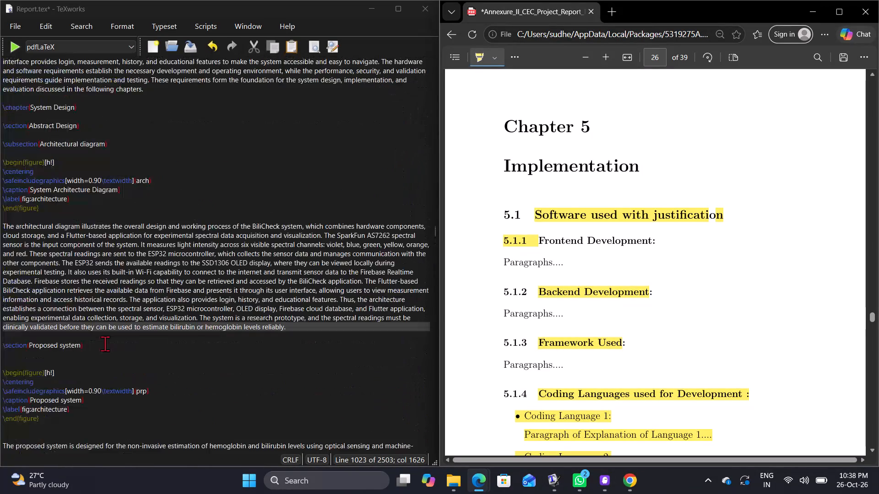
{"action": "scroll", "coordinate": [105, 344], "scroll_direction": "up", "scroll_amount": 7}
{"action": "key", "text": "ctrl+s"}
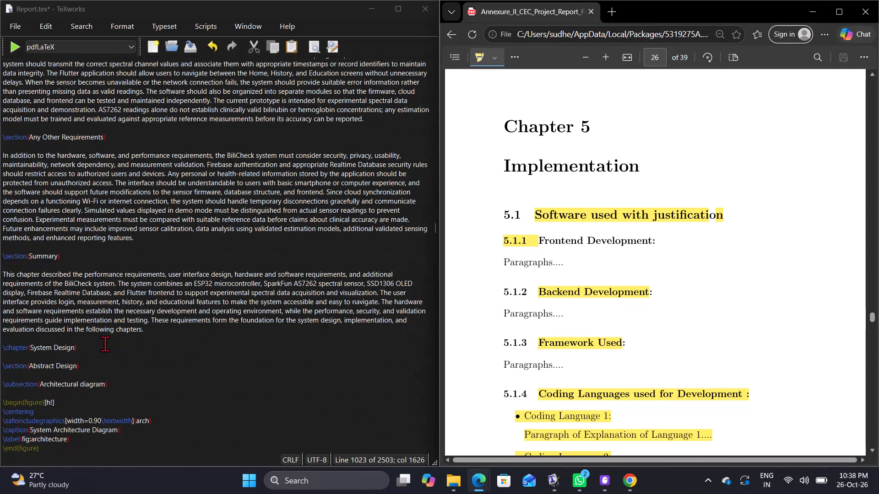
Save the report source file Report.tex.
{"action": "left_click", "coordinate": [195, 274]}
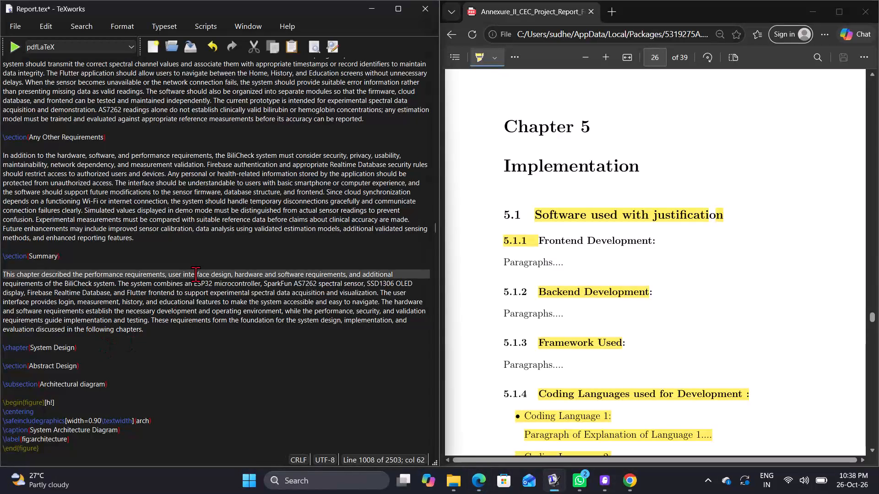
{"action": "key", "text": "ctrl+s"}
Review the report source from the requirements chapter's closing sections through Proposed system to Functional Design and its Modular Design subsection.
{"action": "scroll", "coordinate": [195, 274], "scroll_direction": "up", "scroll_amount": 3}
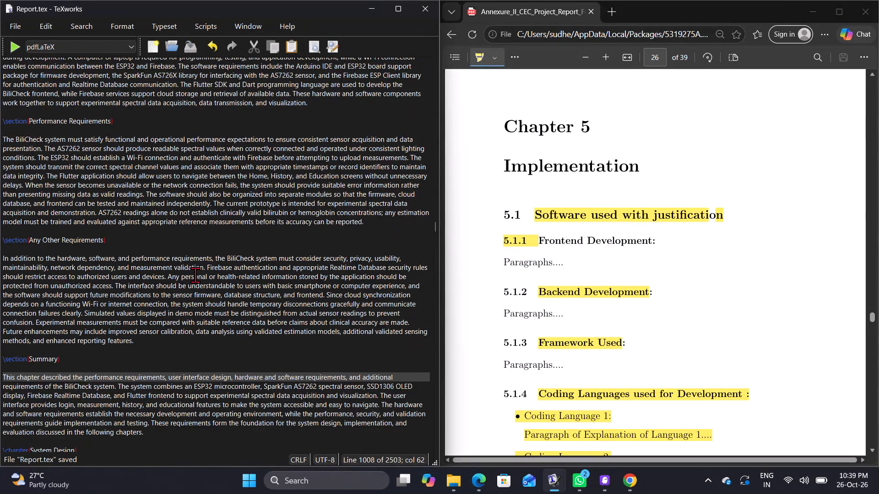
{"action": "scroll", "coordinate": [195, 286], "scroll_direction": "down", "scroll_amount": 16}
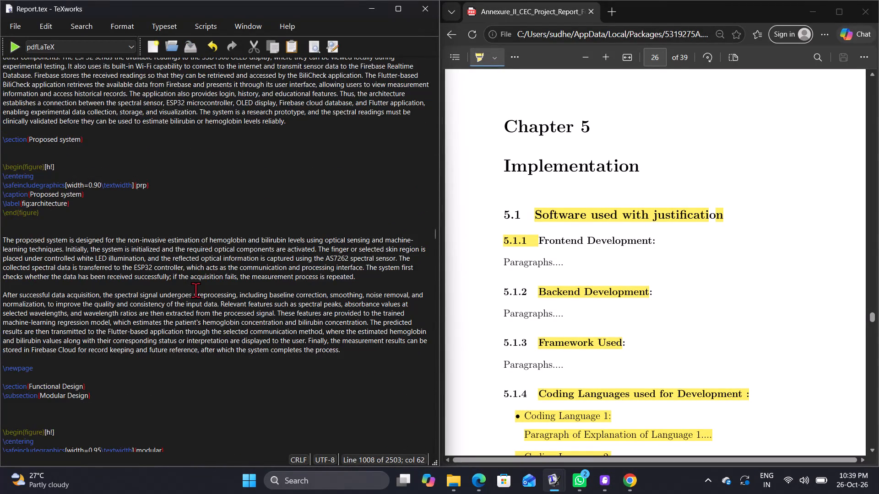
{"action": "scroll", "coordinate": [195, 290], "scroll_direction": "down", "scroll_amount": 8}
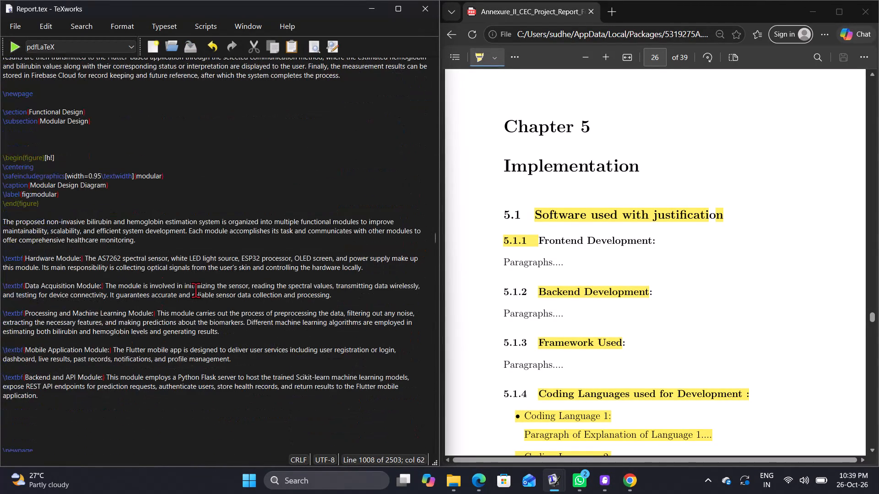
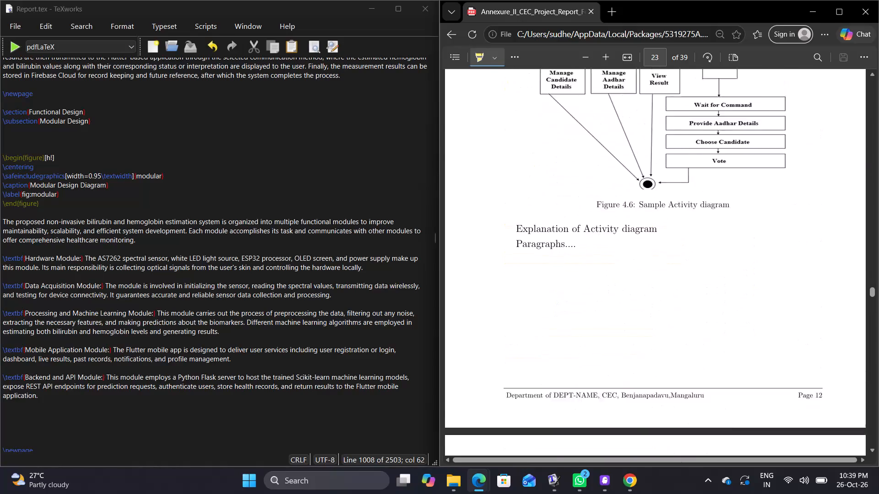
Review the Annexure II format PDF from the activity diagram back to the Functional Design section with the modular design diagram.
{"action": "scroll", "coordinate": [590, 320], "scroll_direction": "up", "scroll_amount": 8}
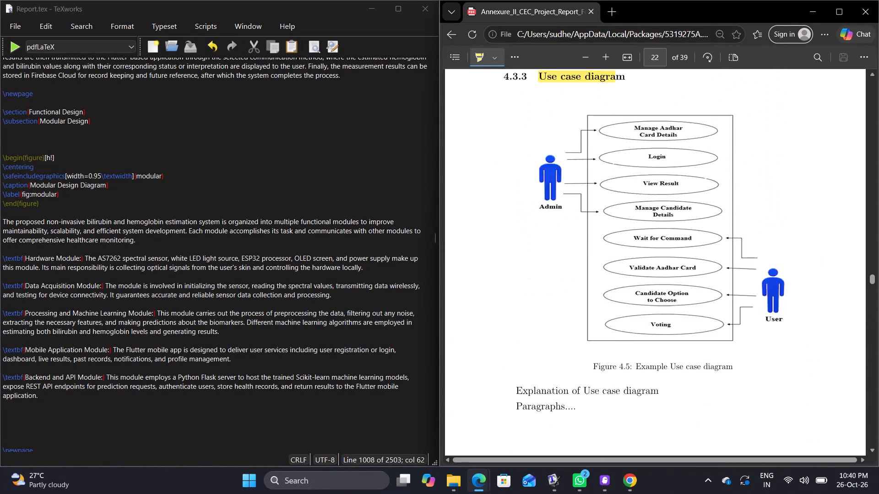
{"action": "scroll", "coordinate": [592, 317], "scroll_direction": "up", "scroll_amount": 14}
{"action": "scroll", "coordinate": [592, 317], "scroll_direction": "up", "scroll_amount": 13}
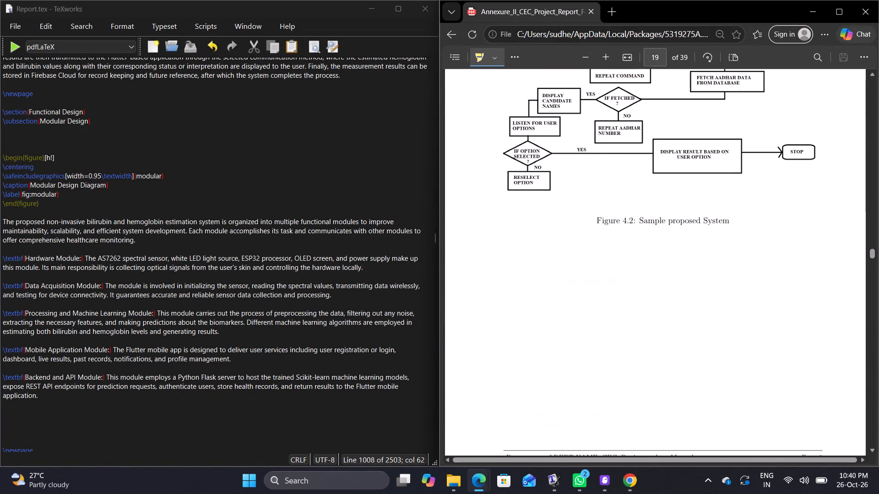
{"action": "scroll", "coordinate": [594, 317], "scroll_direction": "up", "scroll_amount": 6}
{"action": "scroll", "coordinate": [594, 317], "scroll_direction": "down", "scroll_amount": 14}
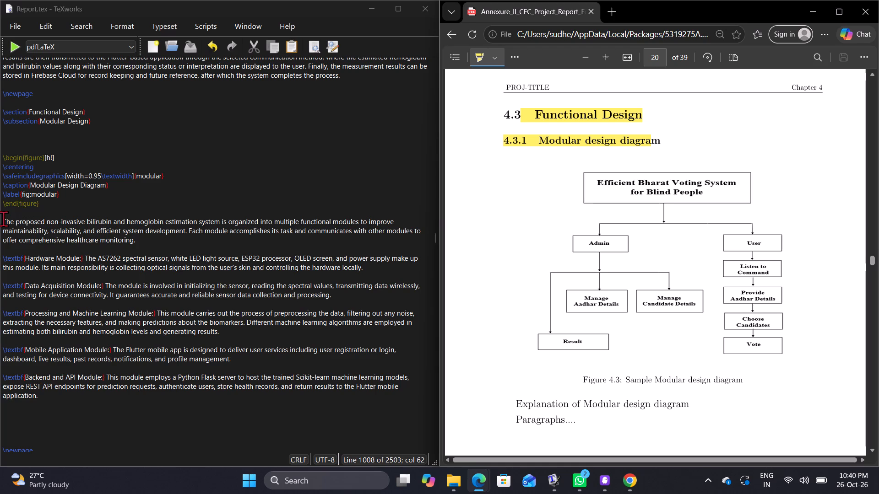
Replace the module-by-module explanation below the Modular Design figure with the copied BiliCheck modular design paragraph, tidying the blank lines before the page break.
{"action": "left_click_drag", "start_coordinate": [3, 218], "coordinate": [109, 400]}
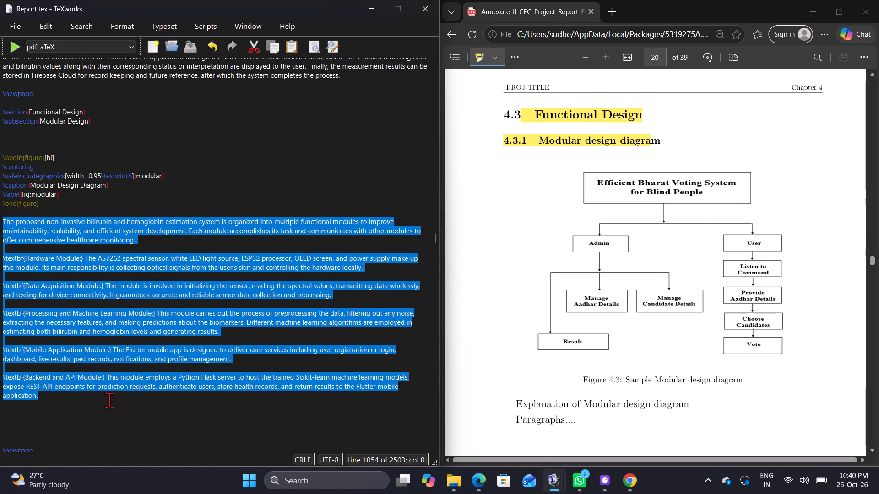
{"action": "key", "text": "BackSpace"}
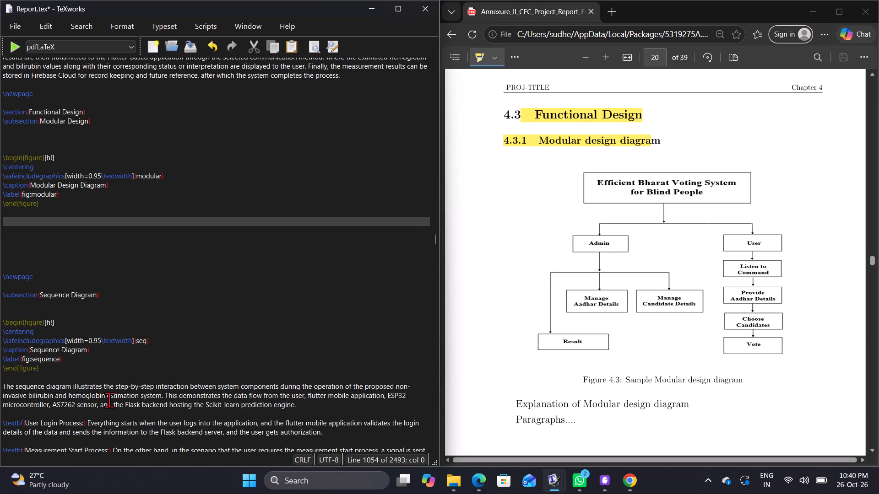
{"action": "key", "text": "Down"}
{"action": "key", "text": "Down"}
{"action": "key", "text": "Down"}
{"action": "key", "text": "Down"}
{"action": "key", "text": "BackSpace"}
{"action": "key", "text": "BackSpace"}
{"action": "key", "text": "BackSpace"}
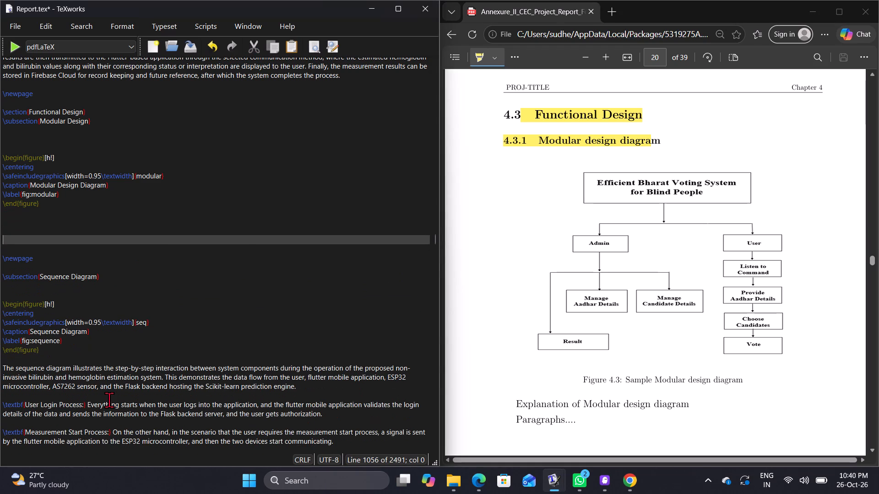
{"action": "key", "text": "BackSpace"}
{"action": "key", "text": "BackSpace"}
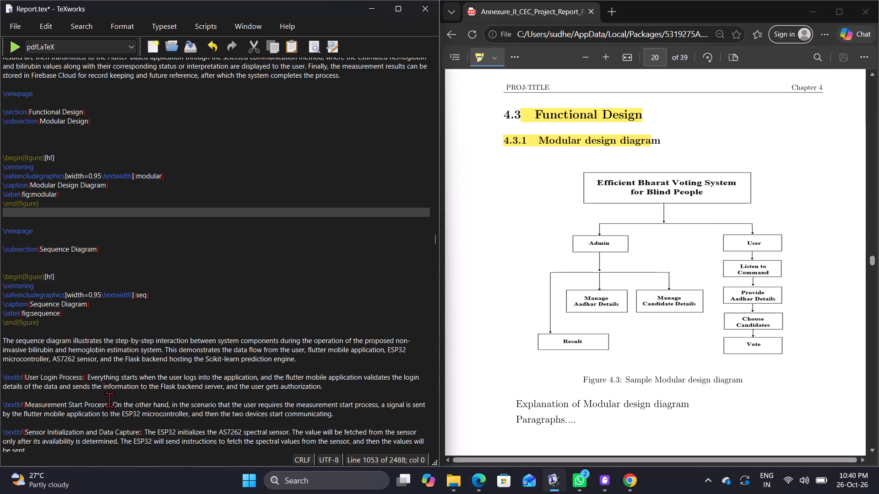
{"action": "key", "text": "Down"}
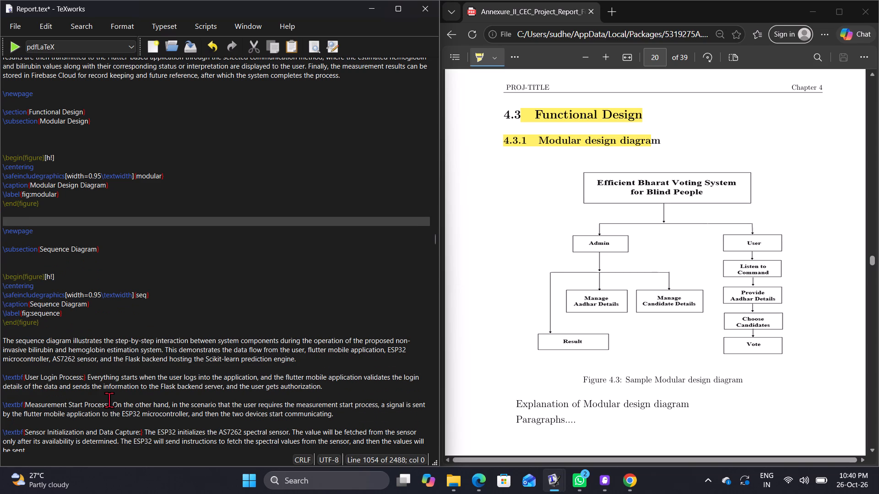
{"action": "key", "text": "Return"}
{"action": "key", "text": "Up"}
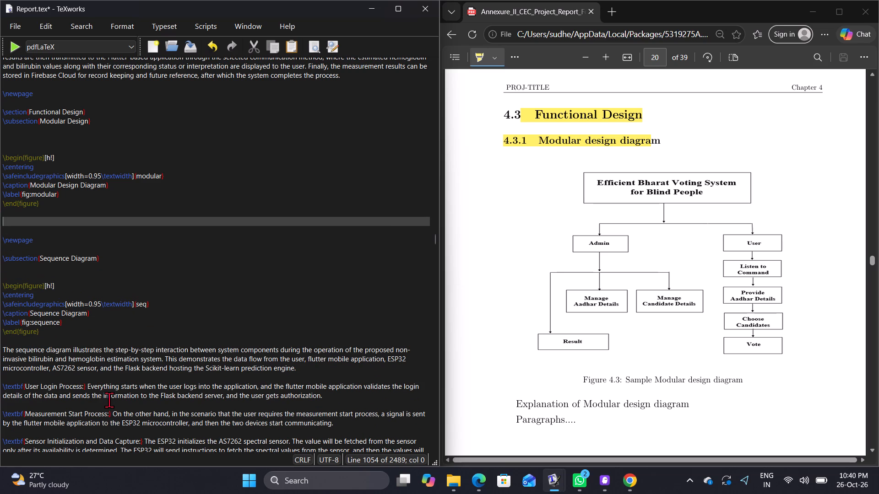
{"action": "key", "text": "ctrl+v"}
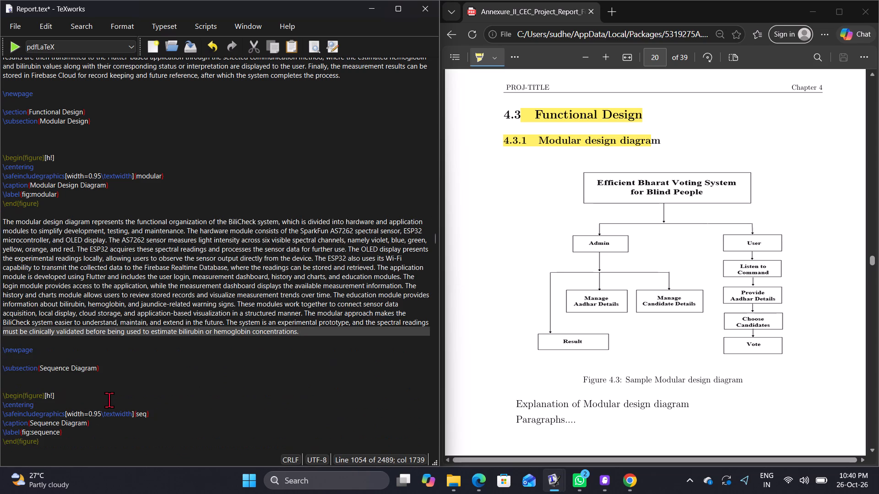
Save the report source file Report.tex.
{"action": "key", "text": "ctrl+s"}
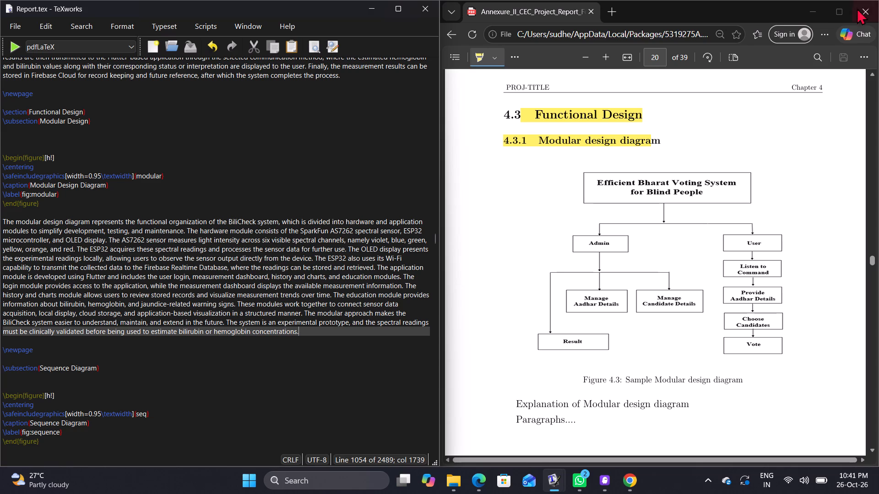
Examine the format PDF from the use case diagram through the control flow and data flow diagrams to Chapter 5 Implementation's section layout.
{"action": "scroll", "coordinate": [646, 336], "scroll_direction": "down", "scroll_amount": 18}
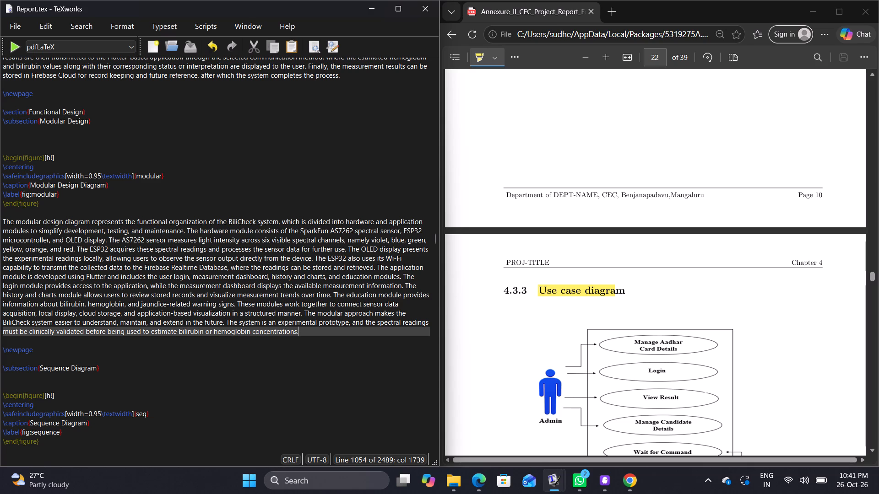
{"action": "scroll", "coordinate": [660, 291], "scroll_direction": "down", "scroll_amount": 2}
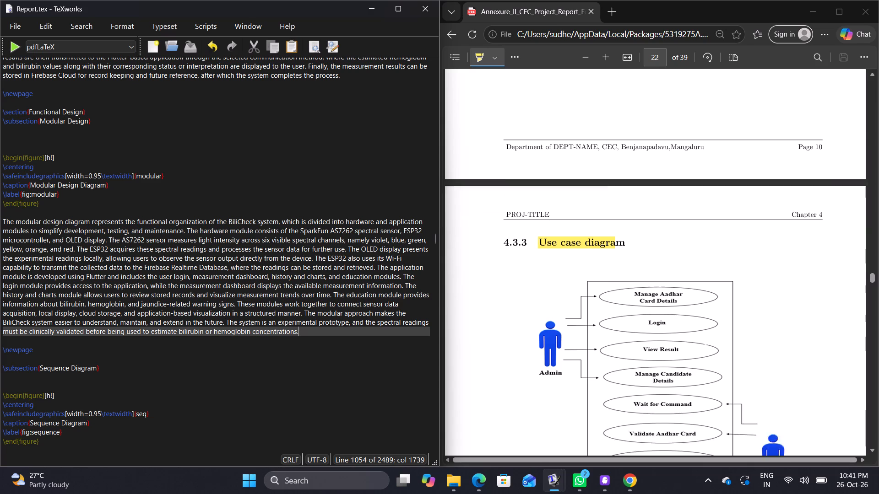
{"action": "scroll", "coordinate": [660, 293], "scroll_direction": "down", "scroll_amount": 11}
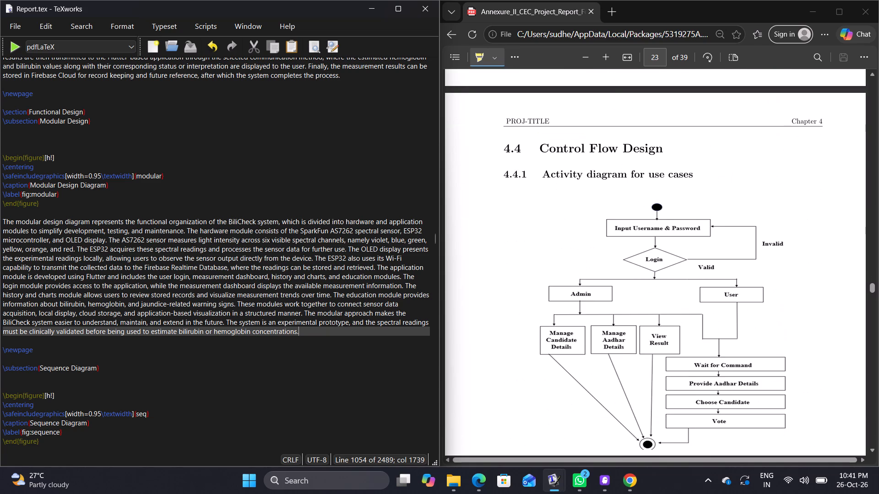
{"action": "scroll", "coordinate": [657, 295], "scroll_direction": "down", "scroll_amount": 16}
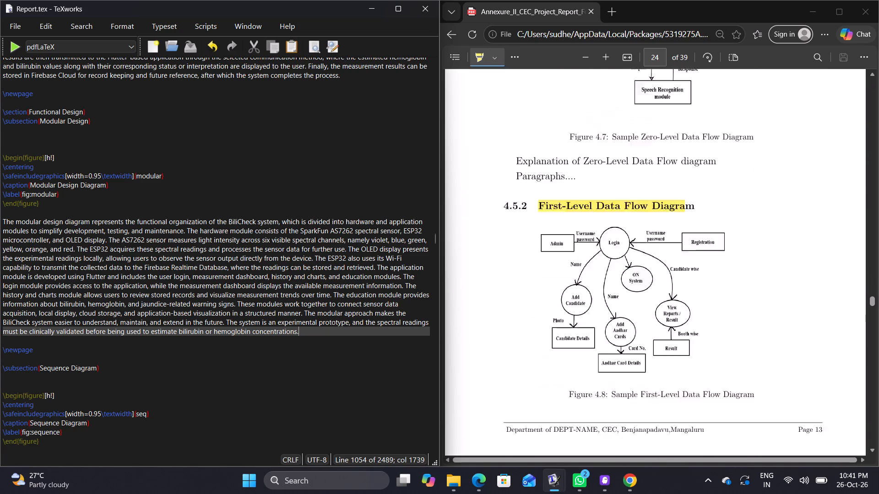
{"action": "scroll", "coordinate": [655, 307], "scroll_direction": "down", "scroll_amount": 20}
{"action": "scroll", "coordinate": [655, 307], "scroll_direction": "down", "scroll_amount": 3}
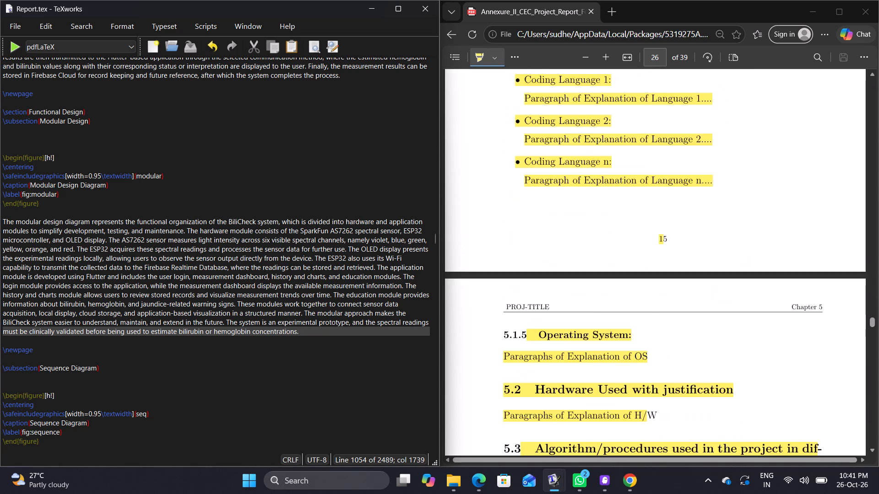
{"action": "scroll", "coordinate": [652, 311], "scroll_direction": "up", "scroll_amount": 6}
{"action": "scroll", "coordinate": [652, 309], "scroll_direction": "down", "scroll_amount": 1}
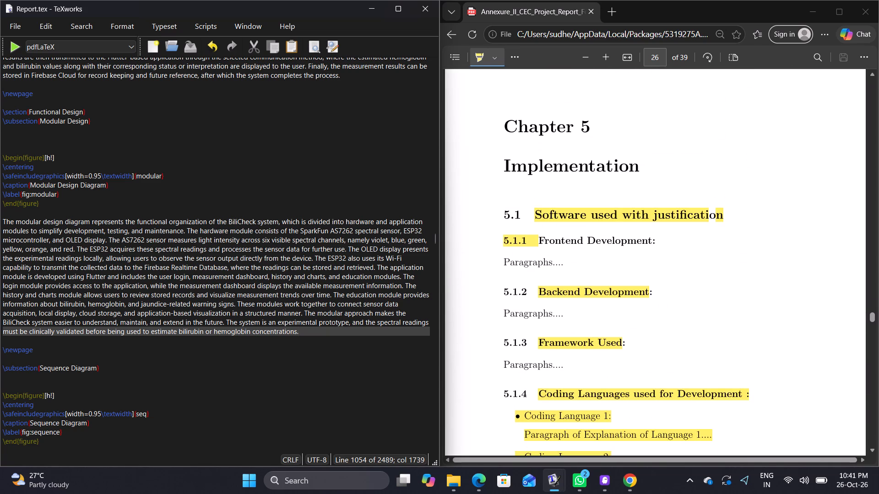
{"action": "scroll", "coordinate": [652, 309], "scroll_direction": "down", "scroll_amount": 4}
{"action": "scroll", "coordinate": [652, 309], "scroll_direction": "up", "scroll_amount": 3}
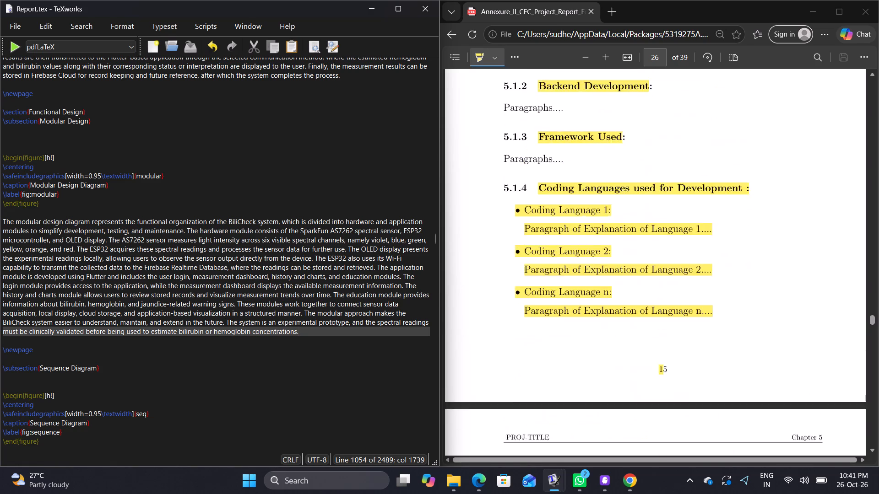
{"action": "scroll", "coordinate": [652, 309], "scroll_direction": "up", "scroll_amount": 4}
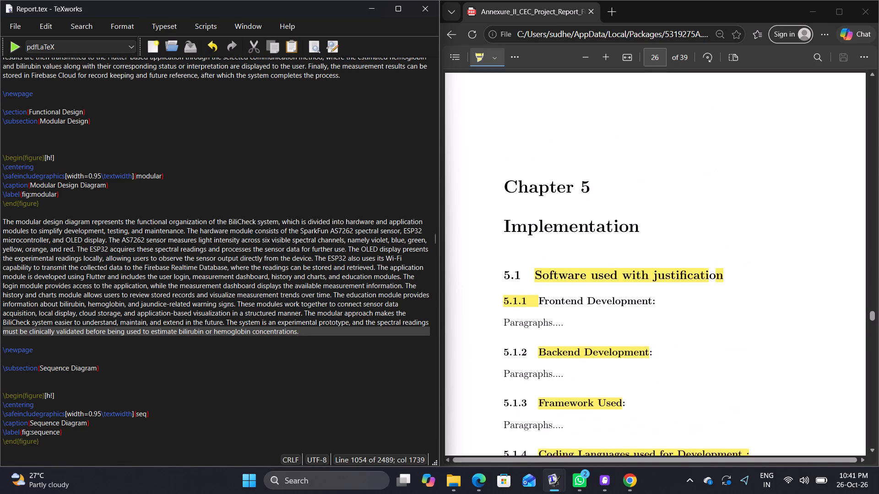
{"action": "scroll", "coordinate": [652, 309], "scroll_direction": "down", "scroll_amount": 1}
{"action": "scroll", "coordinate": [652, 309], "scroll_direction": "up", "scroll_amount": 1}
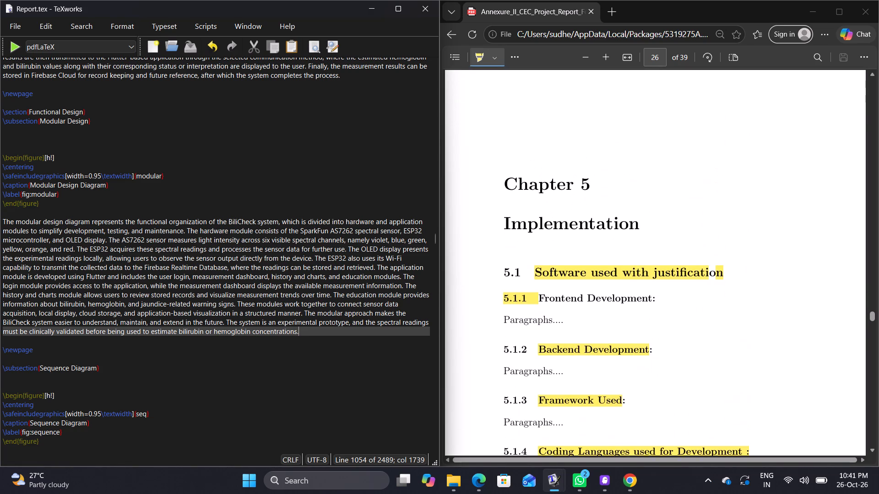
{"action": "scroll", "coordinate": [652, 309], "scroll_direction": "down", "scroll_amount": 1, "text": "ctrl"}
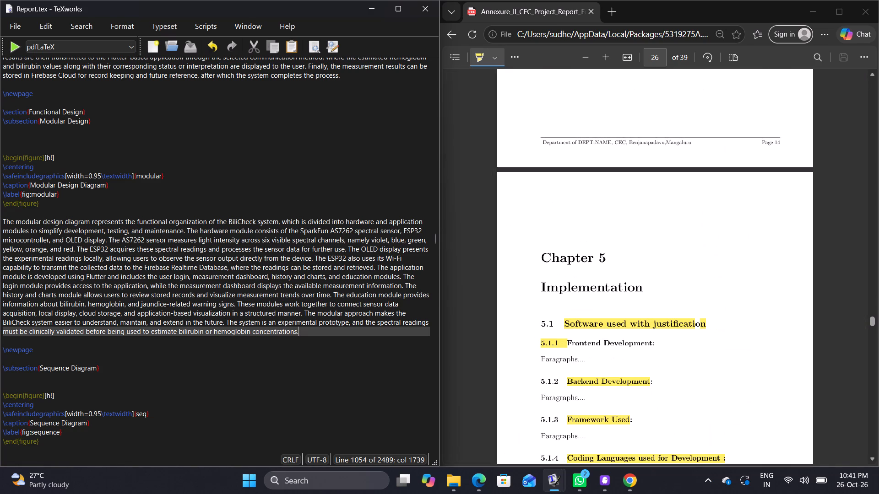
{"action": "scroll", "coordinate": [652, 309], "scroll_direction": "up", "scroll_amount": 4, "text": "ctrl"}
{"action": "scroll", "coordinate": [652, 309], "scroll_direction": "down", "scroll_amount": 1, "text": "ctrl"}
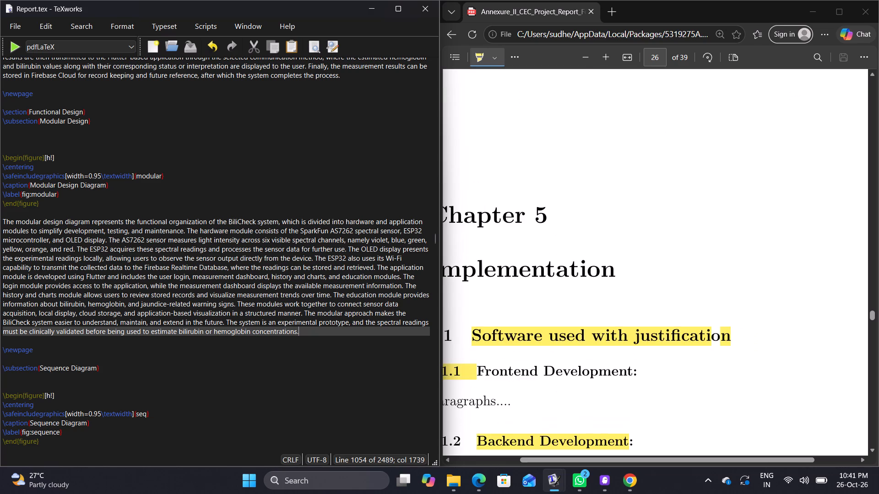
{"action": "scroll", "coordinate": [652, 309], "scroll_direction": "down", "scroll_amount": 1, "text": "ctrl"}
{"action": "scroll", "coordinate": [652, 309], "scroll_direction": "up", "scroll_amount": 1}
{"action": "scroll", "coordinate": [652, 309], "scroll_direction": "down", "scroll_amount": 3}
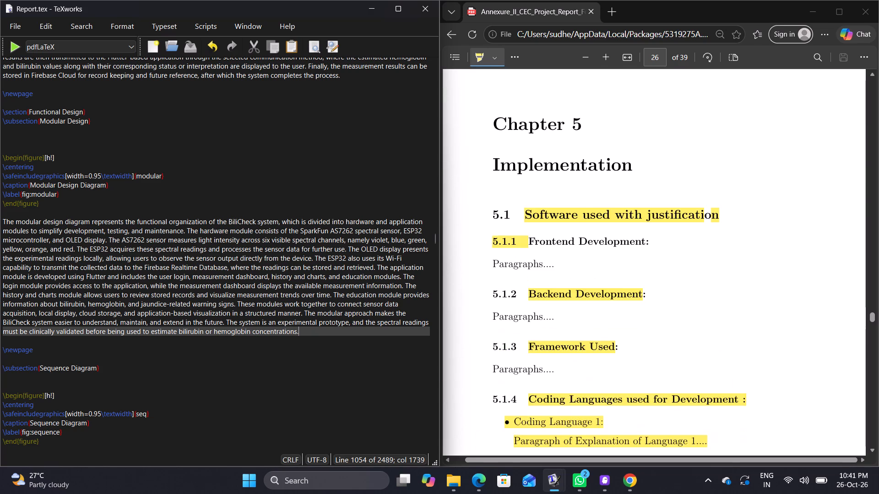
{"action": "scroll", "coordinate": [652, 309], "scroll_direction": "up", "scroll_amount": 2}
{"action": "scroll", "coordinate": [652, 309], "scroll_direction": "down", "scroll_amount": 1}
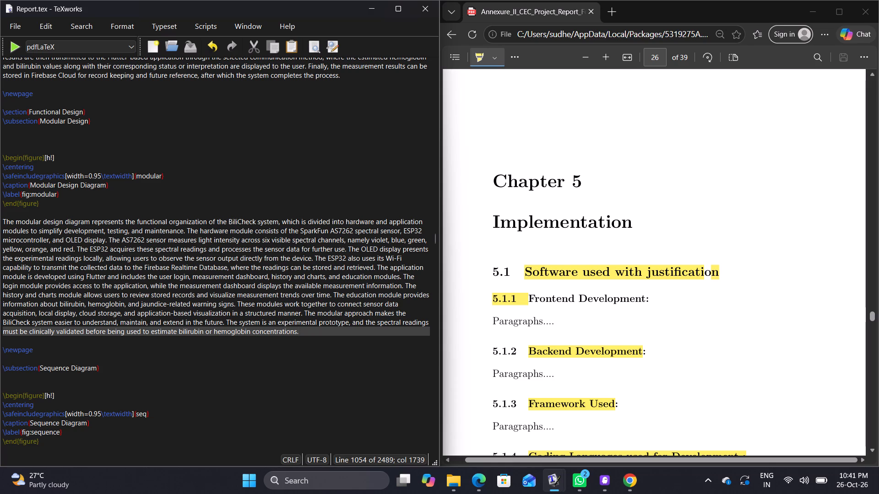
Review the report source from the Sequence Diagram through the use case and data flow diagram subsections to the Implementation chapter's start.
{"action": "scroll", "coordinate": [190, 345], "scroll_direction": "down", "scroll_amount": 6}
{"action": "scroll", "coordinate": [206, 326], "scroll_direction": "up", "scroll_amount": 2}
{"action": "scroll", "coordinate": [206, 326], "scroll_direction": "down", "scroll_amount": 8}
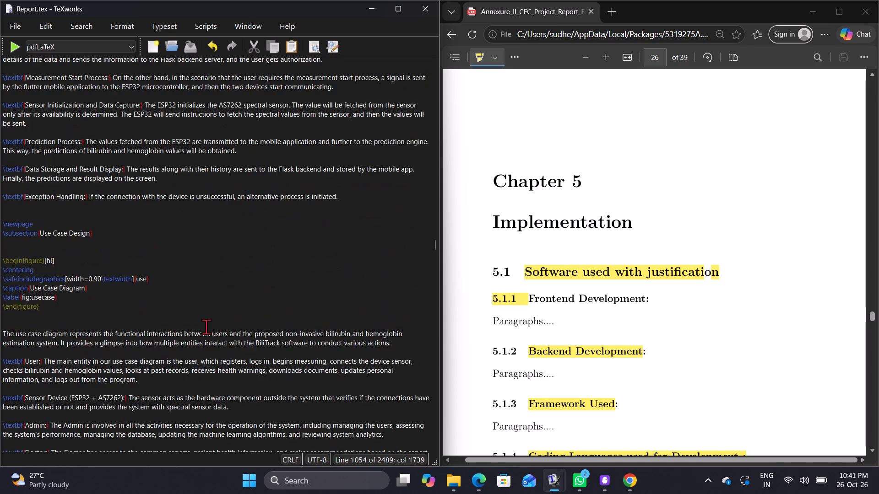
{"action": "scroll", "coordinate": [206, 327], "scroll_direction": "down", "scroll_amount": 20}
{"action": "scroll", "coordinate": [206, 327], "scroll_direction": "down", "scroll_amount": 14}
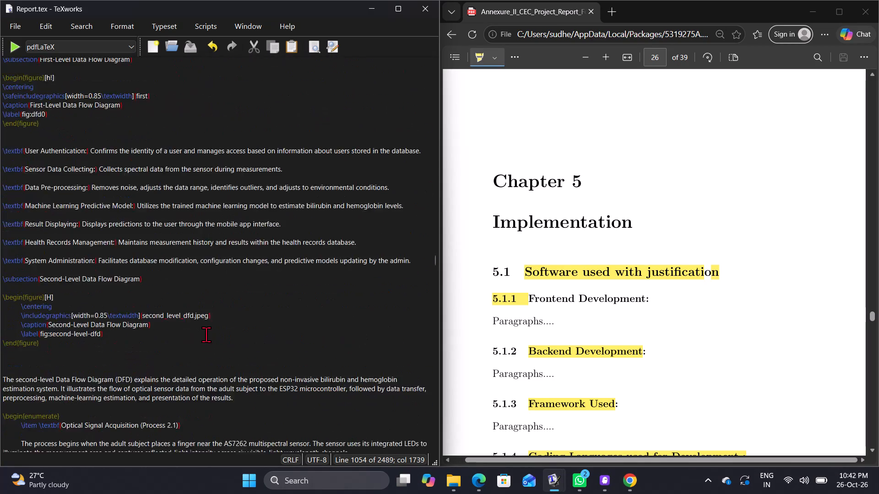
{"action": "scroll", "coordinate": [206, 334], "scroll_direction": "down", "scroll_amount": 2}
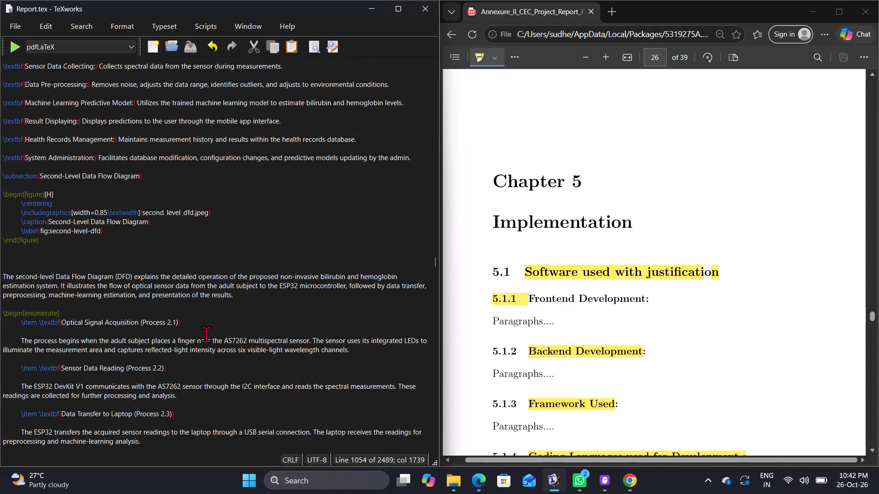
{"action": "scroll", "coordinate": [188, 268], "scroll_direction": "down", "scroll_amount": 11}
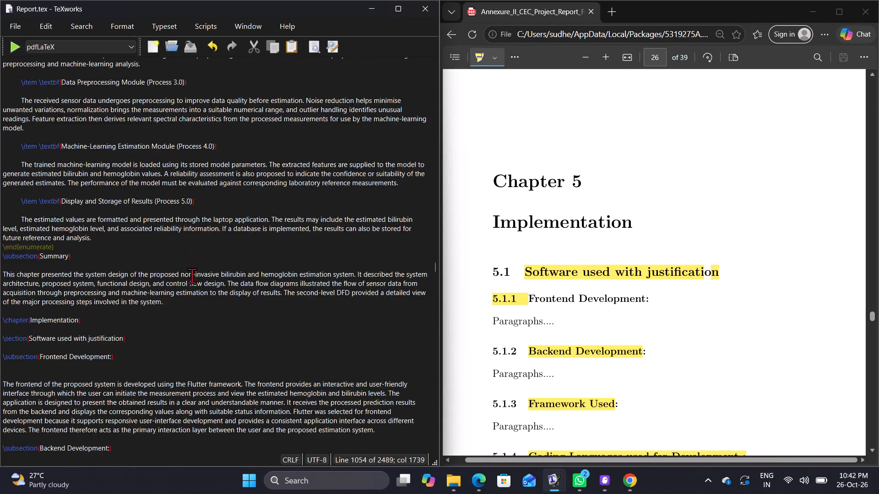
{"action": "scroll", "coordinate": [192, 276], "scroll_direction": "down", "scroll_amount": 2}
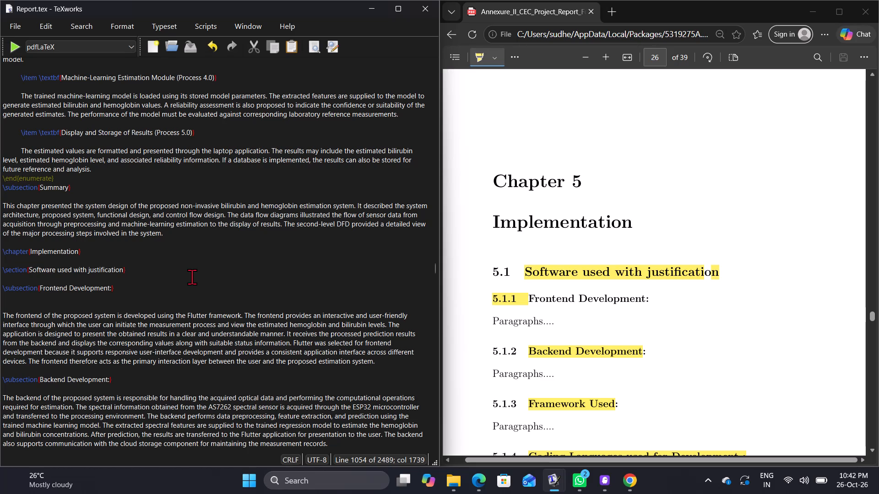
{"action": "scroll", "coordinate": [273, 402], "scroll_direction": "down", "scroll_amount": 8}
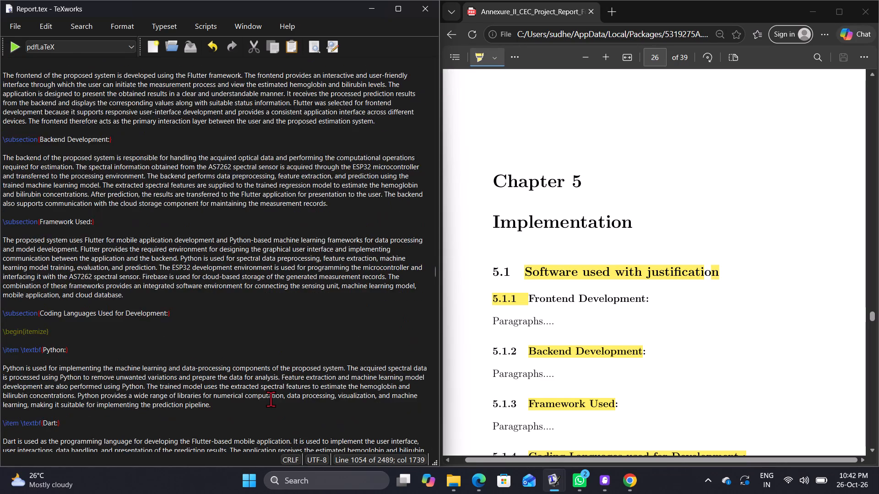
{"action": "scroll", "coordinate": [271, 399], "scroll_direction": "down", "scroll_amount": 14}
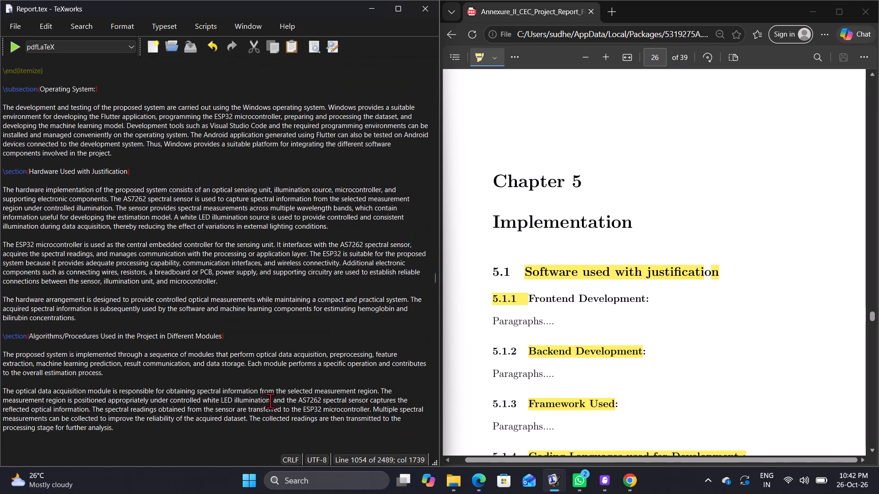
{"action": "scroll", "coordinate": [270, 401], "scroll_direction": "down", "scroll_amount": 19}
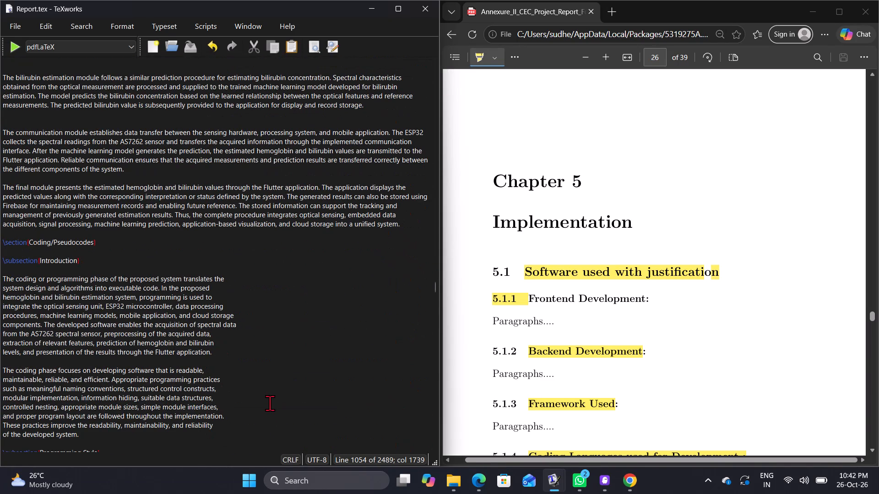
{"action": "scroll", "coordinate": [270, 403], "scroll_direction": "up", "scroll_amount": 17}
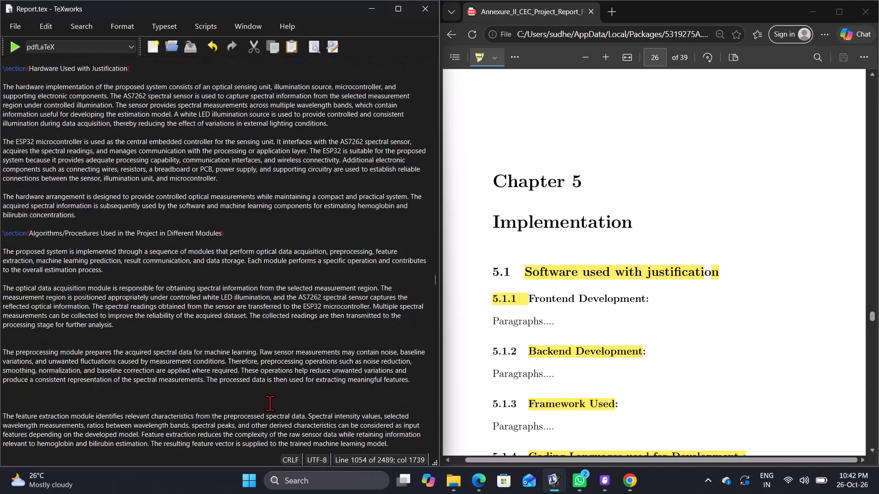
{"action": "scroll", "coordinate": [270, 403], "scroll_direction": "up", "scroll_amount": 15}
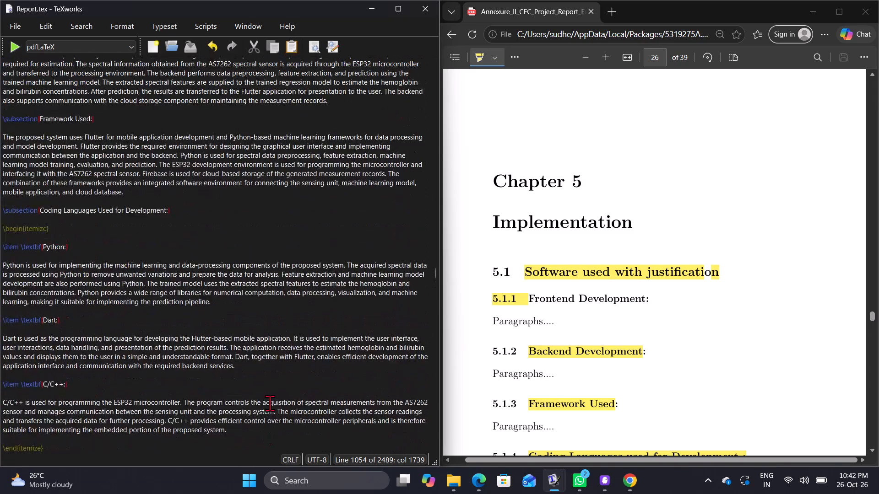
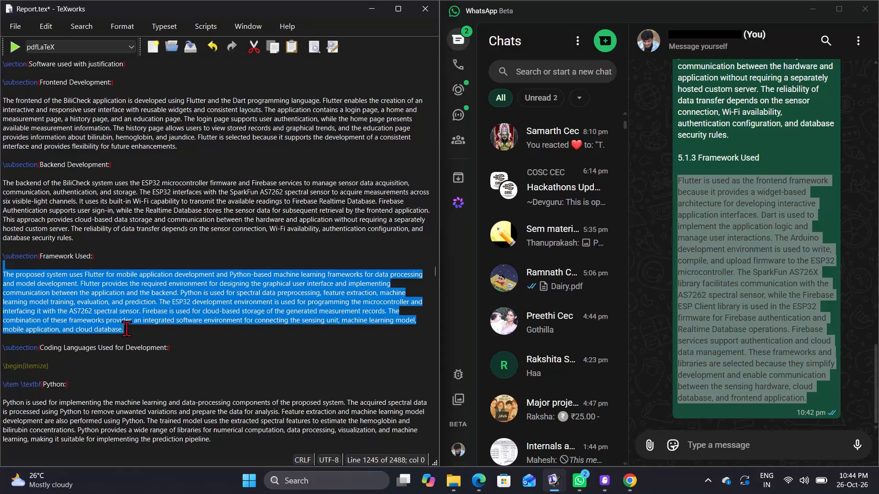
Replace the selected Framework Used paragraph with the copied 5.1.3 text on Flutter, Dart, Arduino and Firebase, keeping a blank line below the heading.
{"action": "key", "text": "BackSpace"}
{"action": "key", "text": "Return"}
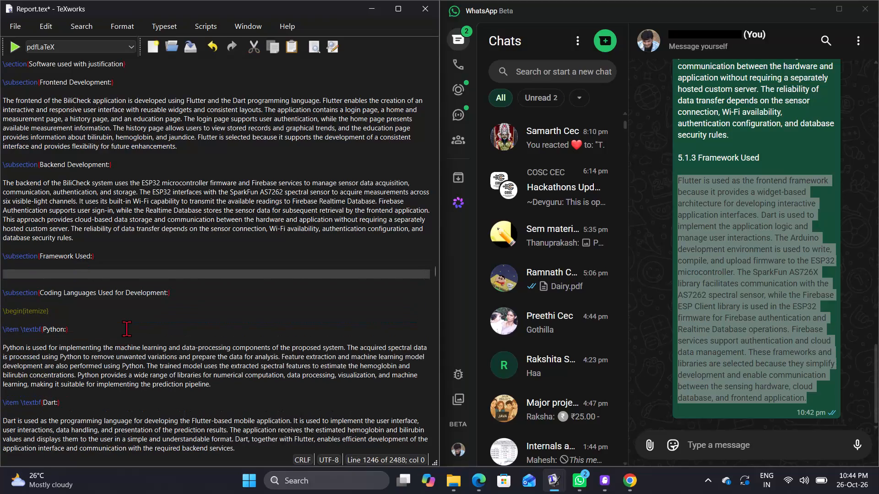
{"action": "key", "text": "ctrl+v"}
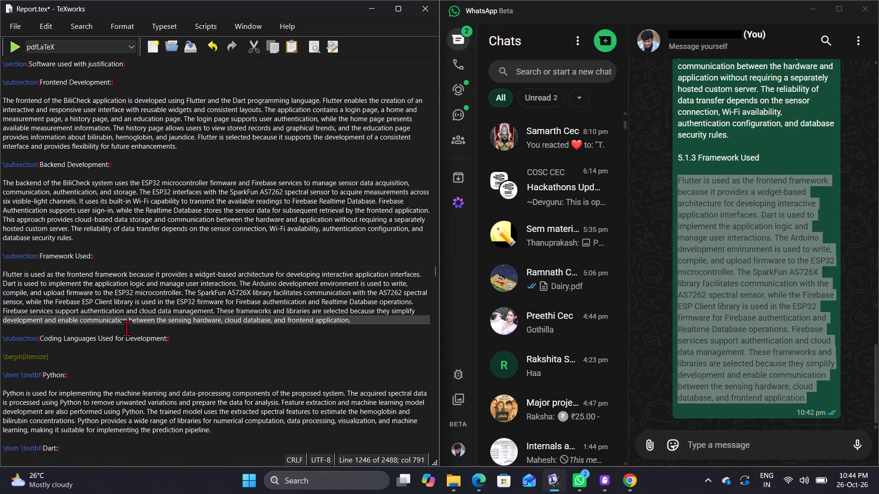
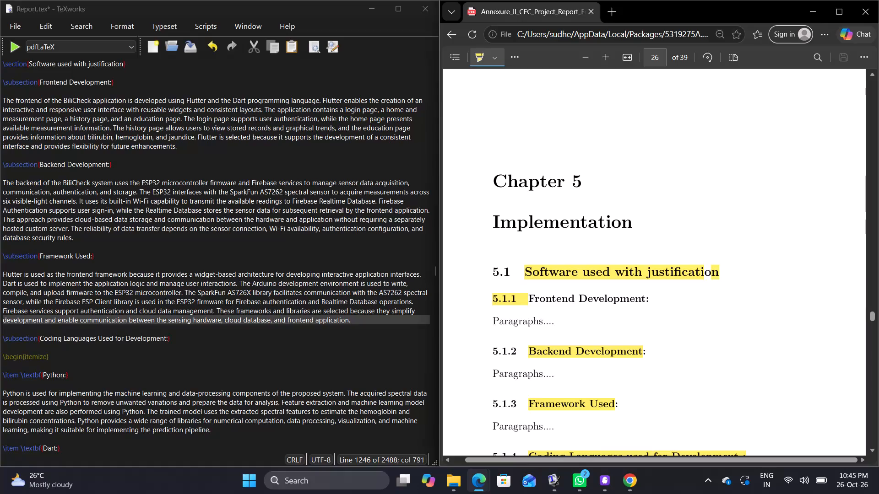
Compare the format PDF's Chapter 5 software subsections, from Frontend Development to Operating System, with the matching Implementation subsections in the report source.
{"action": "scroll", "coordinate": [701, 307], "scroll_direction": "down", "scroll_amount": 2}
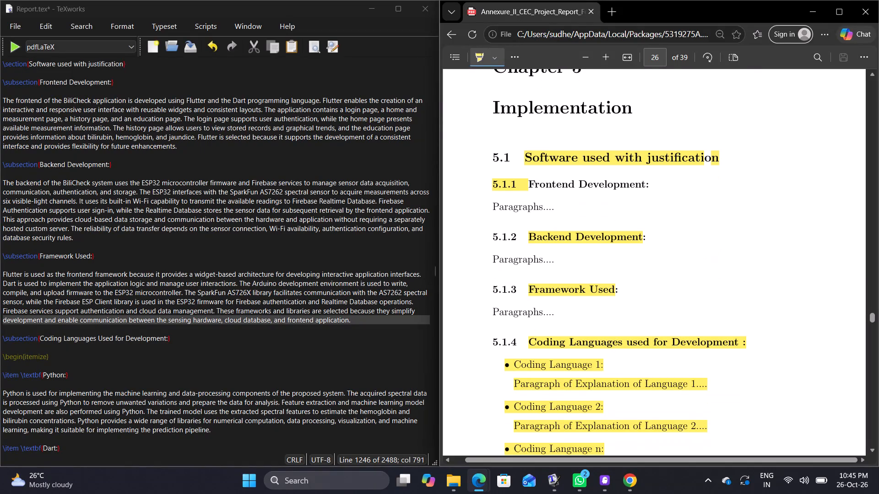
{"action": "scroll", "coordinate": [701, 307], "scroll_direction": "down", "scroll_amount": 3}
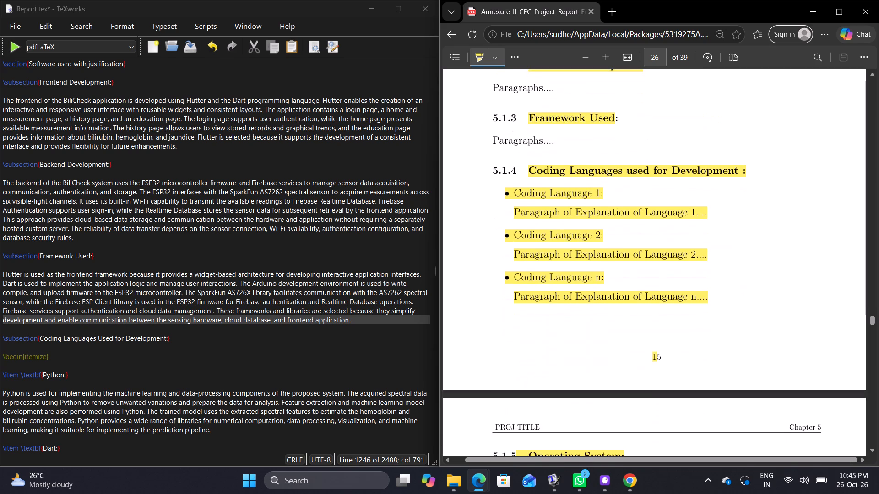
{"action": "scroll", "coordinate": [701, 307], "scroll_direction": "down", "scroll_amount": 2}
{"action": "scroll", "coordinate": [701, 307], "scroll_direction": "up", "scroll_amount": 1}
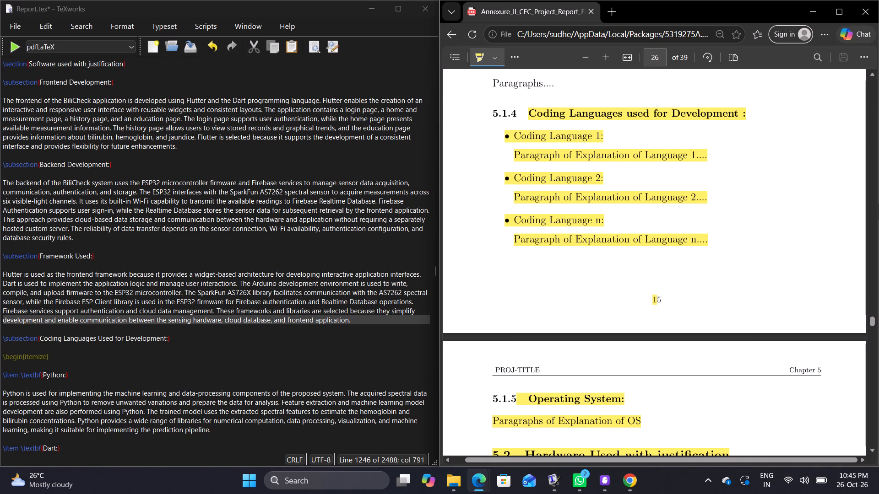
{"action": "scroll", "coordinate": [16, 344], "scroll_direction": "down", "scroll_amount": 1}
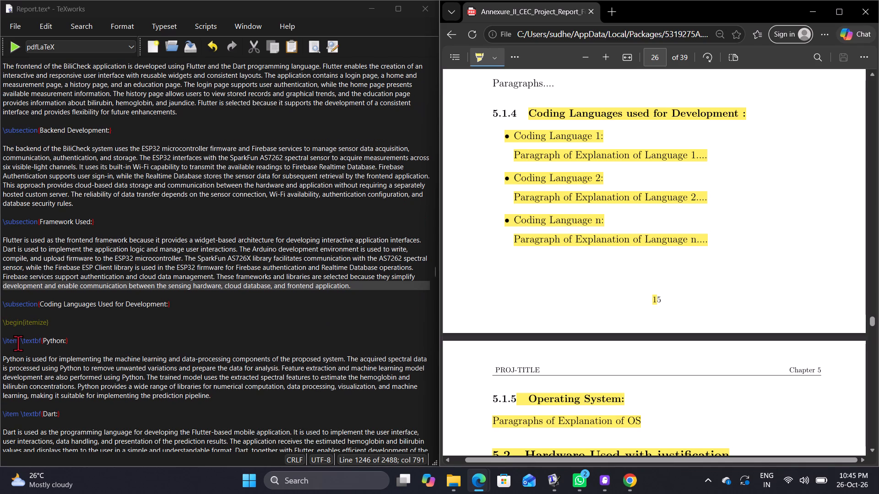
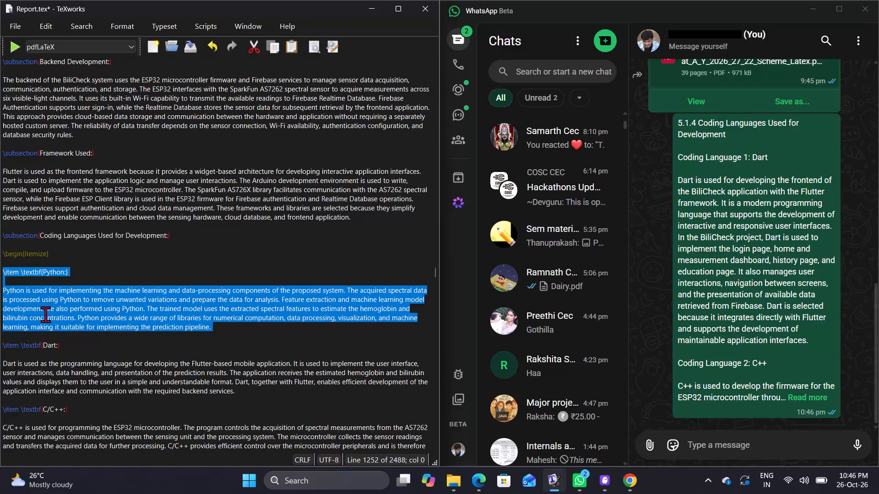
Delete the Python item and its paragraph, with the spare blank line, from the Coding Languages Used for Development list.
{"action": "key", "text": "BackSpace"}
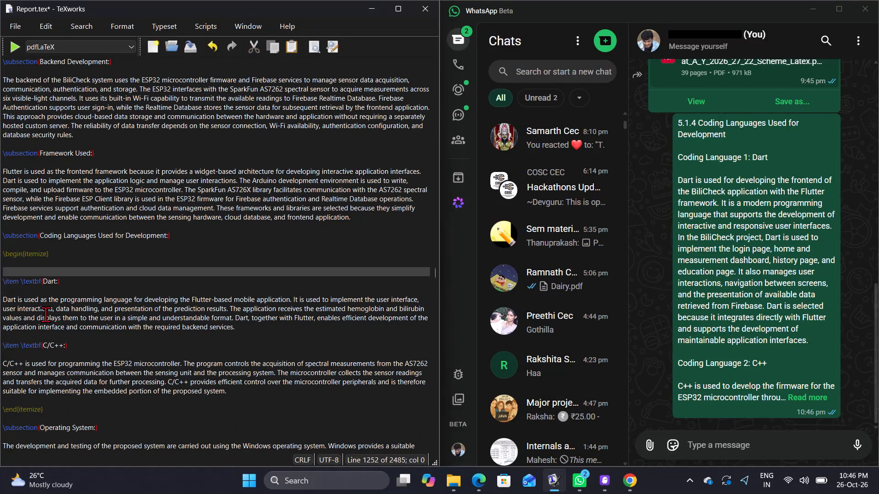
{"action": "key", "text": "BackSpace"}
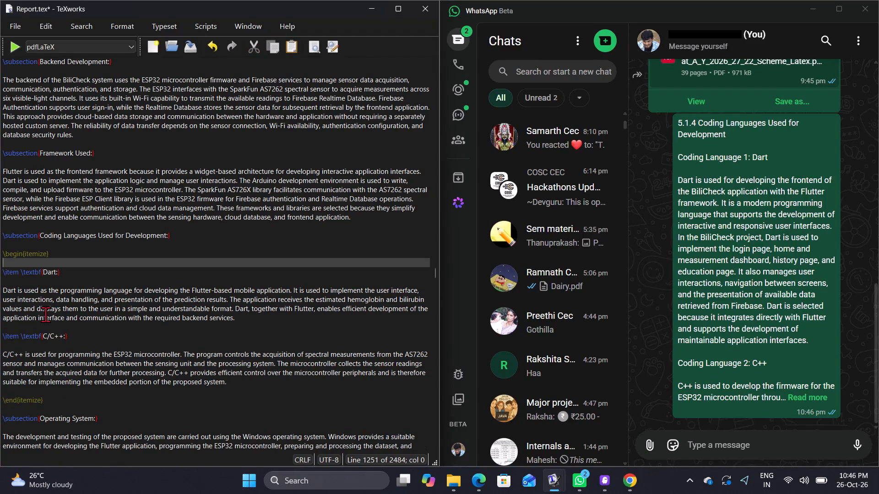
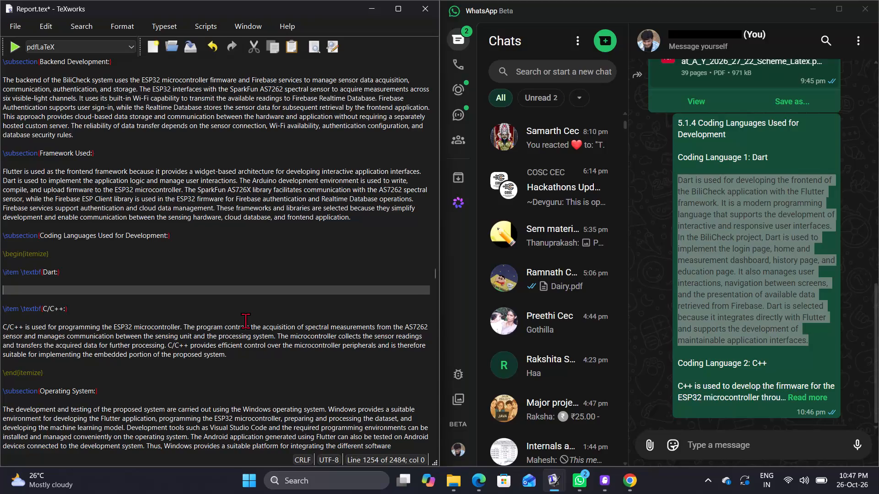
Paste the copied Dart description from the chat message under the Dart item in the Coding Languages Used for Development subsection.
{"action": "key", "text": "ctrl+v"}
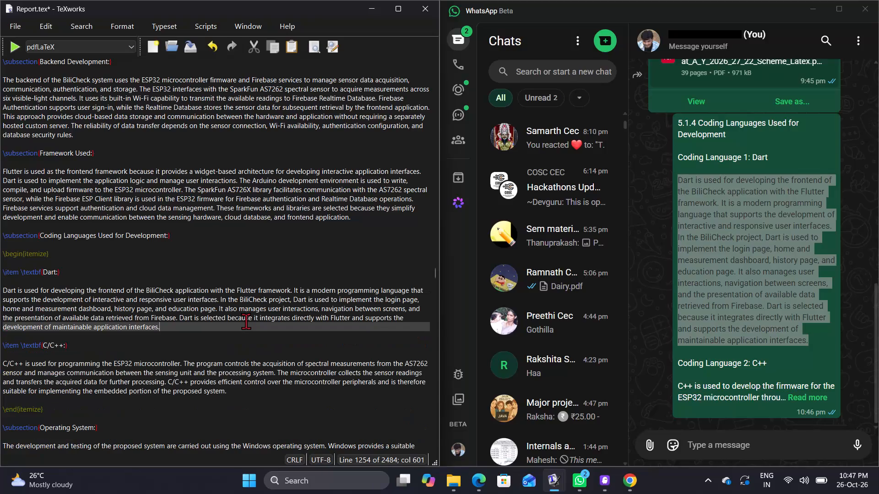
{"action": "scroll", "coordinate": [772, 295], "scroll_direction": "down", "scroll_amount": 2}
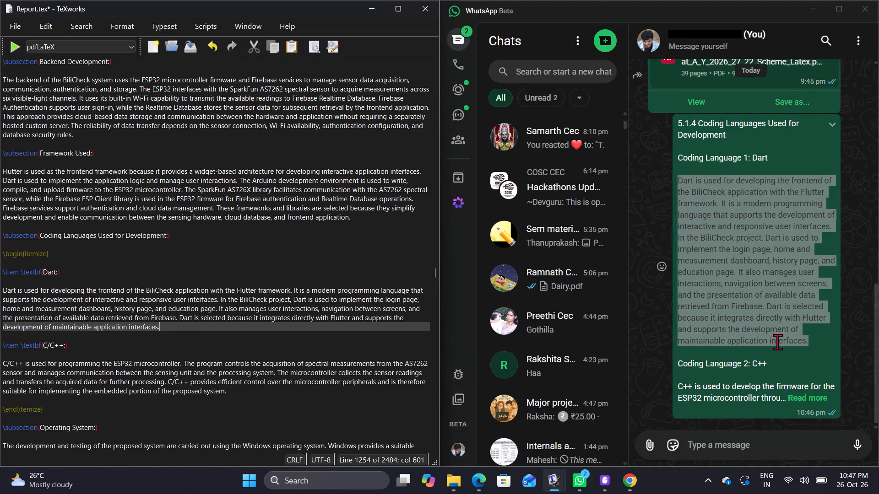
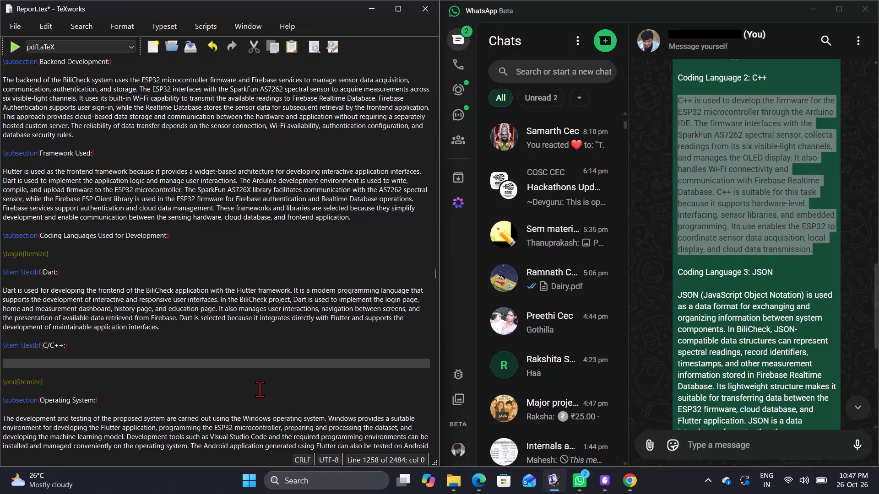
Fill the empty C/C++ item under Coding Languages Used for Development with the copied C++ firmware paragraph.
{"action": "key", "text": "ctrl+v"}
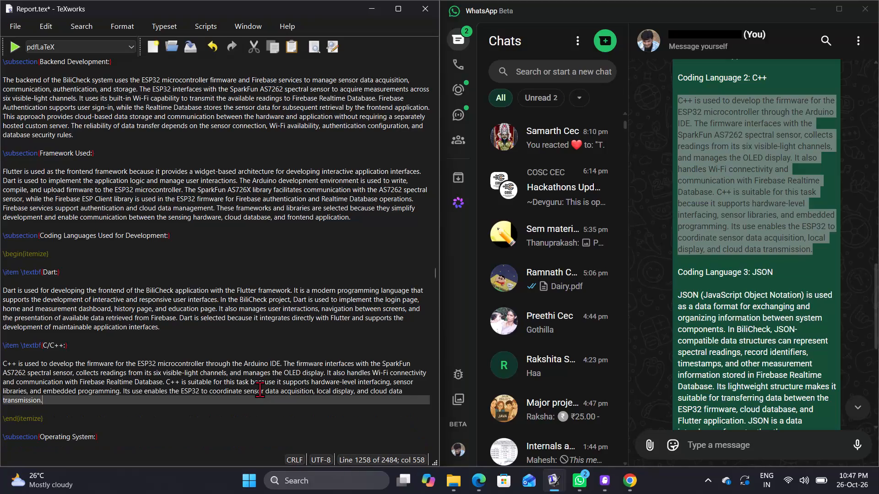
Shorten the C/C++ item heading in the coding languages list to "C++:".
{"action": "scroll", "coordinate": [228, 332], "scroll_direction": "down", "scroll_amount": 3}
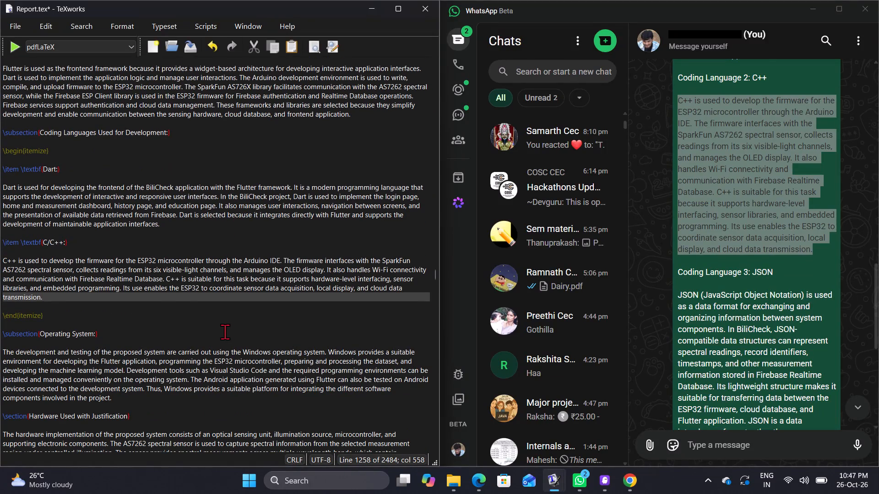
{"action": "left_click", "coordinate": [50, 242]}
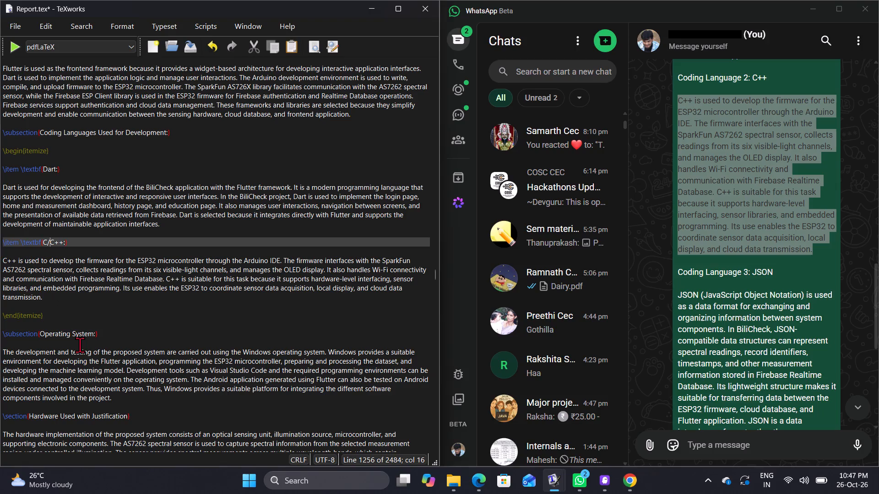
{"action": "key", "text": "BackSpace"}
{"action": "key", "text": "BackSpace"}
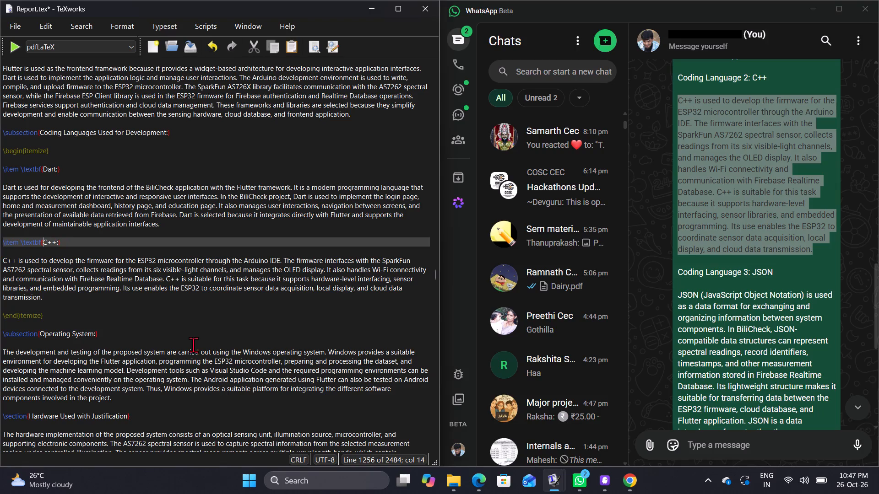
Duplicate the bold Dart item heading below the C++ paragraph, before the list's end, to start a third coding language item.
{"action": "scroll", "coordinate": [222, 342], "scroll_direction": "down", "scroll_amount": 1}
{"action": "scroll", "coordinate": [806, 338], "scroll_direction": "down", "scroll_amount": 2}
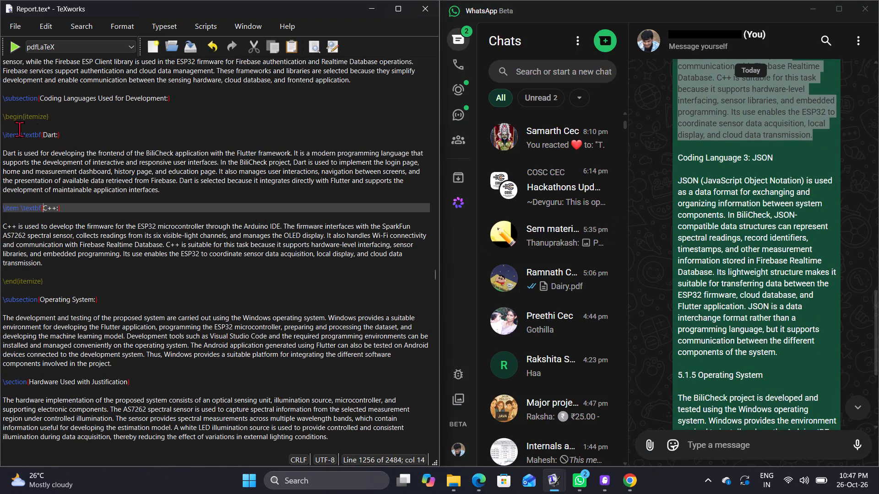
{"action": "left_click_drag", "start_coordinate": [3, 137], "coordinate": [58, 140]}
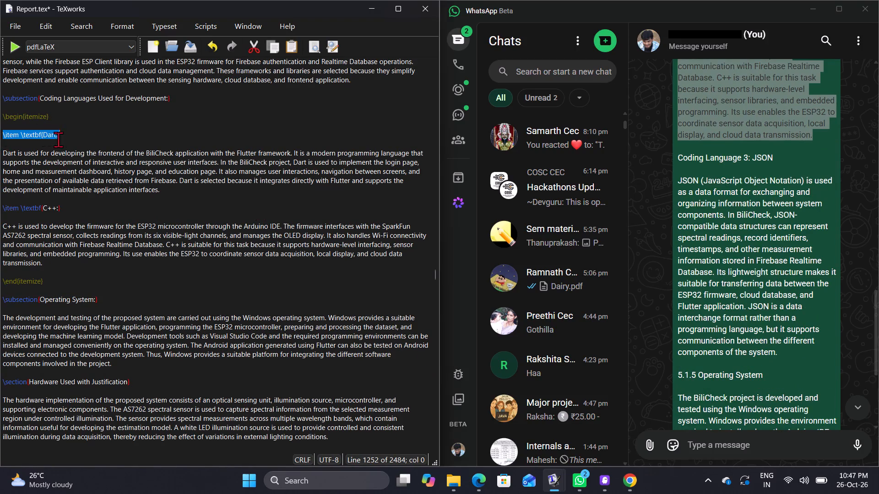
{"action": "left_click_drag", "start_coordinate": [58, 140], "coordinate": [77, 140]}
{"action": "key", "text": "ctrl+c"}
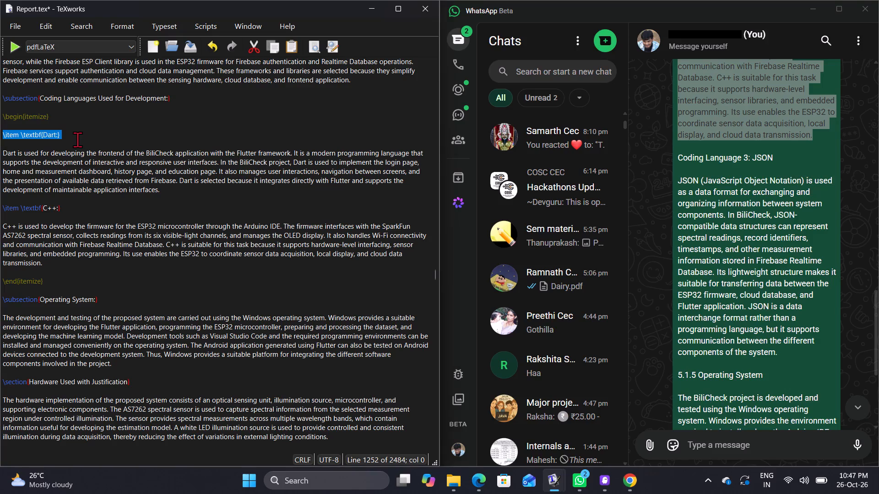
{"action": "left_click", "coordinate": [49, 271]}
{"action": "key", "text": "Return"}
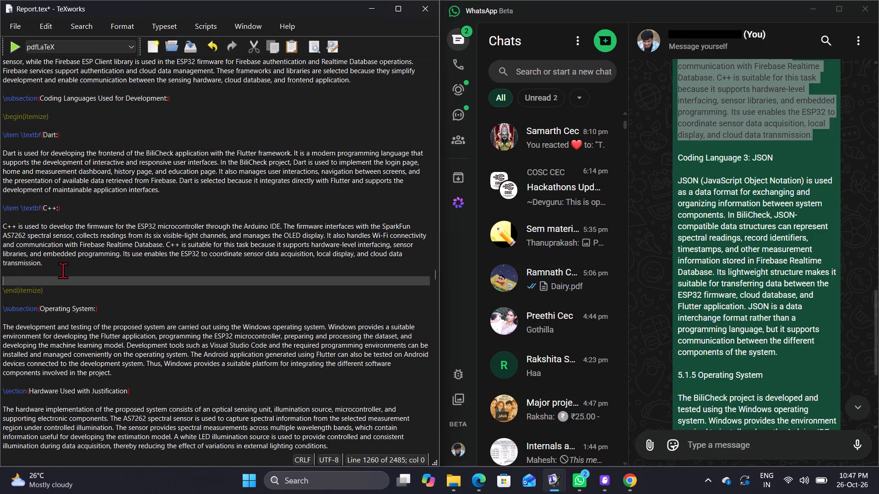
{"action": "key", "text": "ctrl+v"}
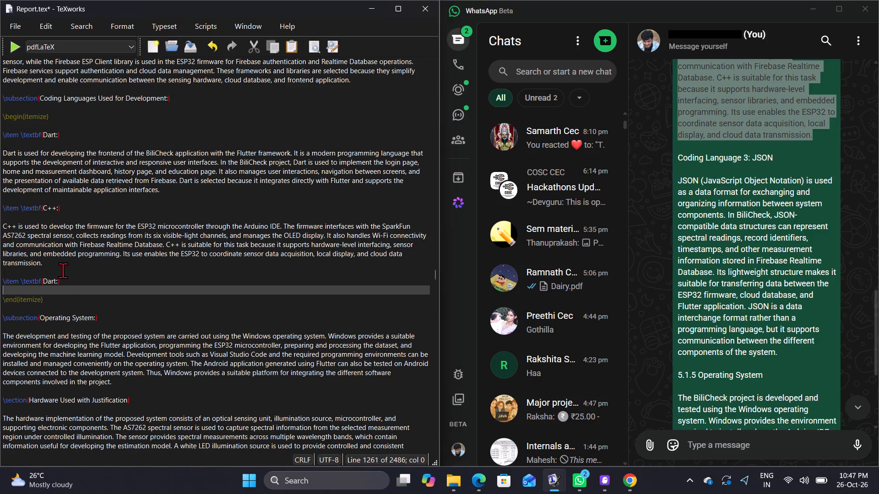
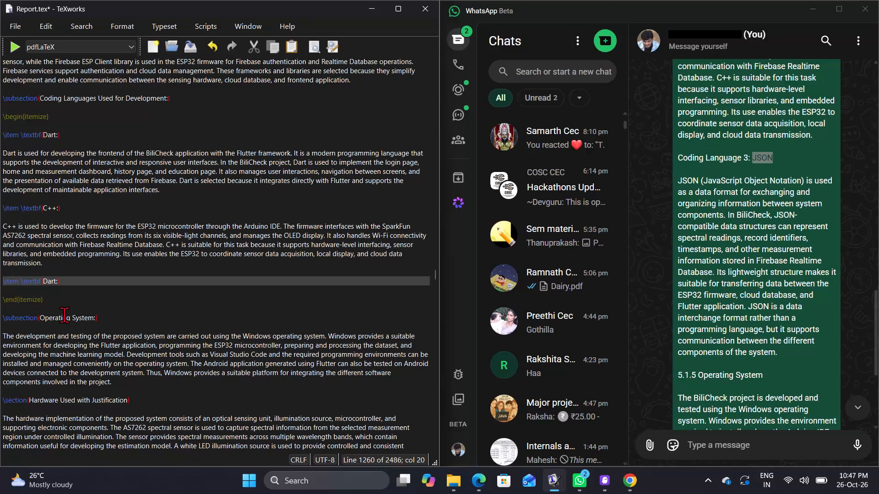
Replace the third coding language item's bold label with JSON, copied from the chat message.
{"action": "key", "text": "Left"}
{"action": "key", "text": "BackSpace"}
{"action": "key", "text": "BackSpace"}
{"action": "key", "text": "BackSpace"}
{"action": "key", "text": "BackSpace"}
{"action": "key", "text": "BackSpace"}
{"action": "key", "text": "ctrl+v"}
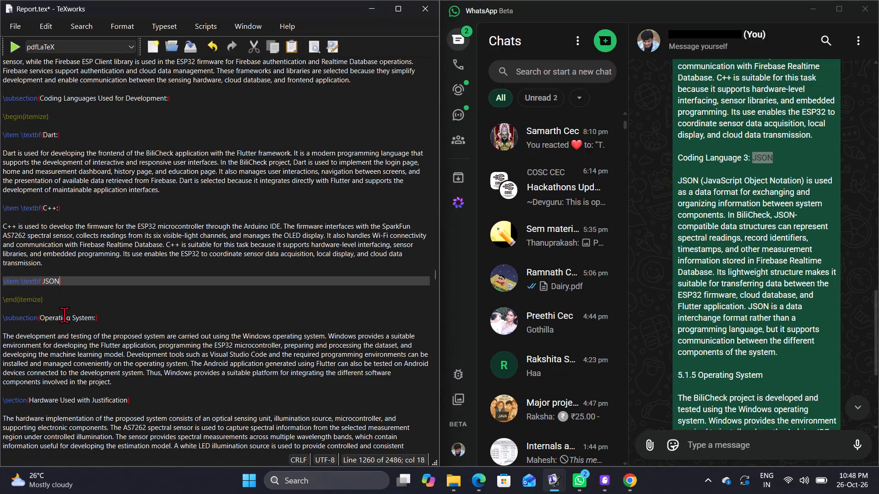
Start a new paragraph, separated by a blank line, beneath the JSON item in the coding languages list.
{"action": "left_click", "coordinate": [77, 282]}
{"action": "key", "text": "Return"}
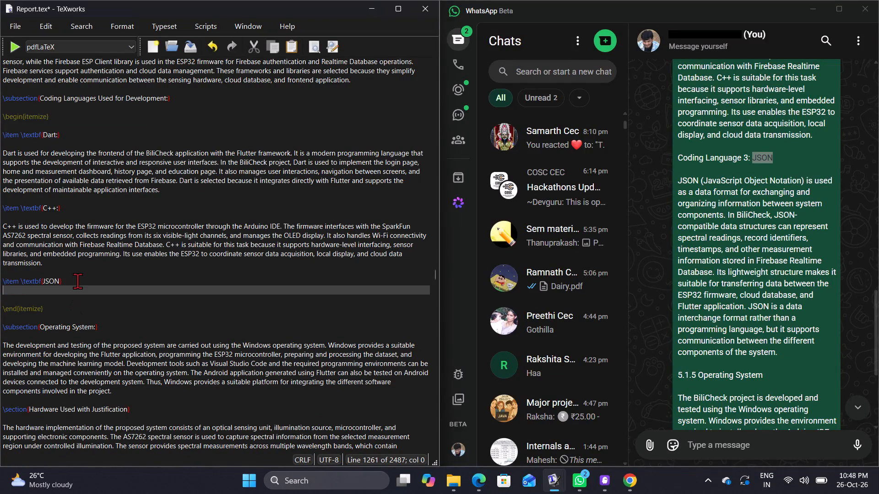
{"action": "key", "text": "Return"}
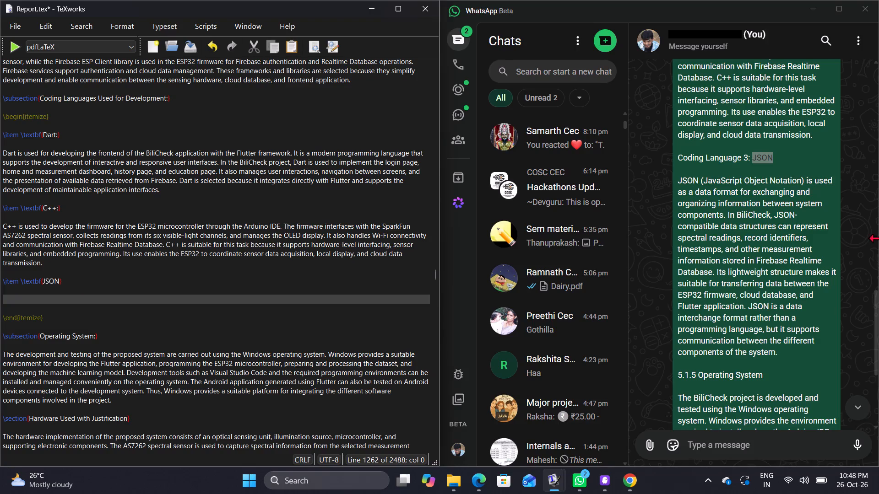
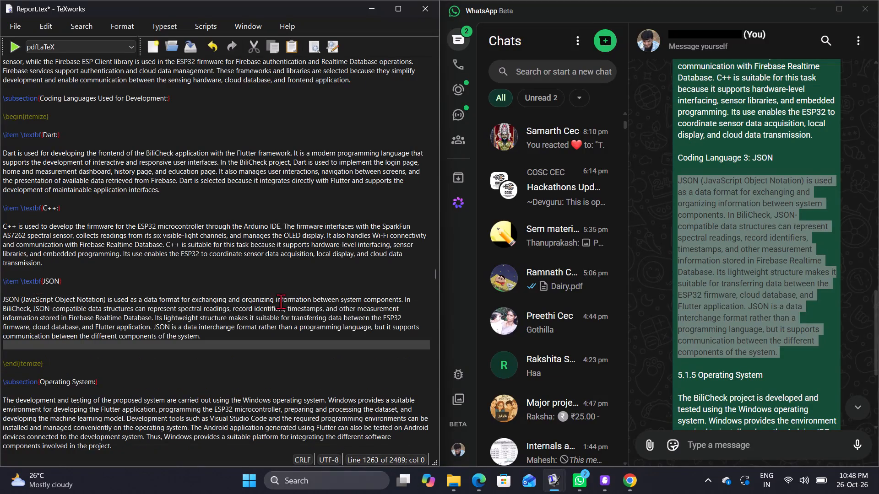
Replace the paragraph in the report's Operating System subsection with the 5.1.5 Operating System text from the chat message.
{"action": "scroll", "coordinate": [312, 302], "scroll_direction": "down", "scroll_amount": 1}
{"action": "scroll", "coordinate": [868, 303], "scroll_direction": "down", "scroll_amount": 2}
{"action": "scroll", "coordinate": [773, 328], "scroll_direction": "down", "scroll_amount": 1}
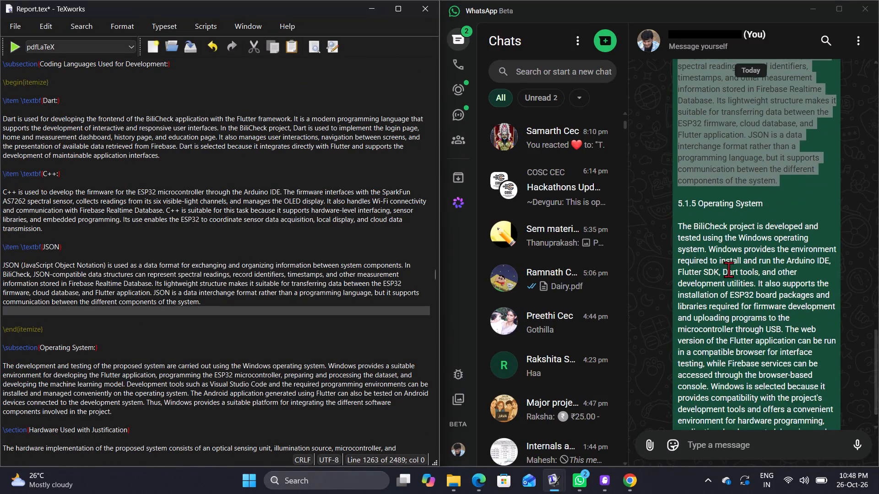
{"action": "scroll", "coordinate": [728, 269], "scroll_direction": "down", "scroll_amount": 4}
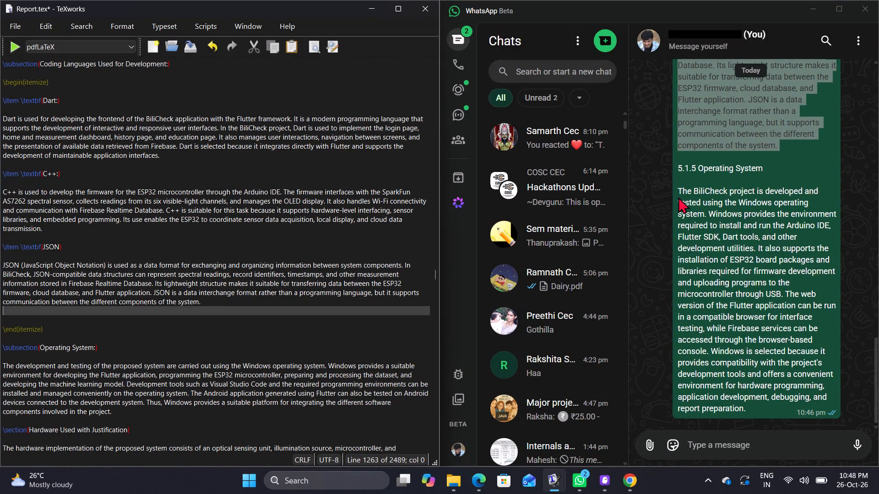
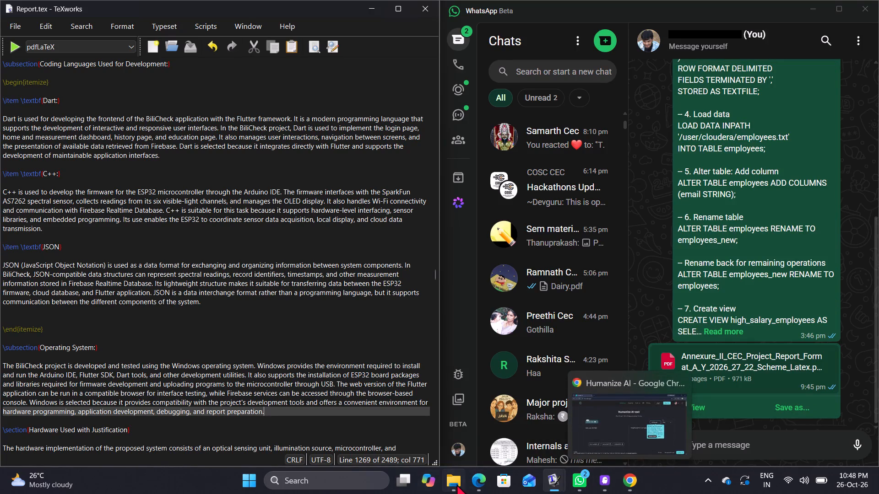
Switch to the Annexure II format PDF in Edge and examine Chapter 5's layout from Operating System through Hardware, Algorithms and Coding/pseudocodes.
{"action": "left_click", "coordinate": [455, 430]}
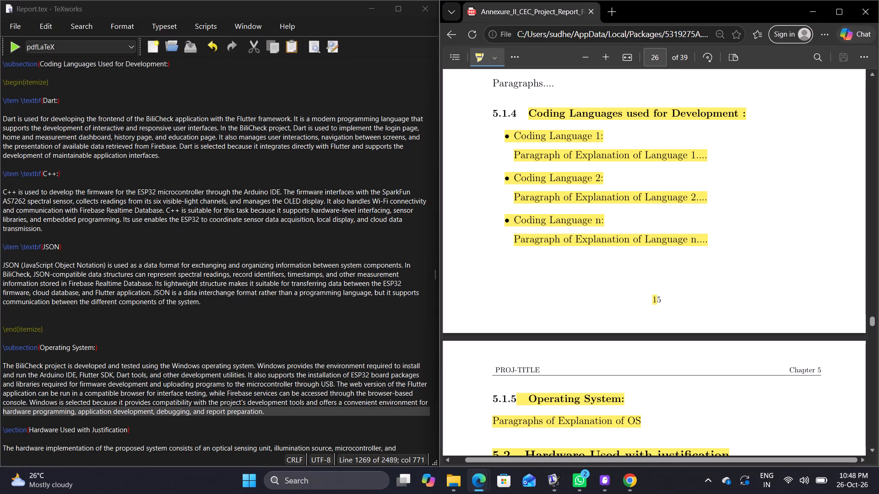
{"action": "scroll", "coordinate": [736, 376], "scroll_direction": "down", "scroll_amount": 1}
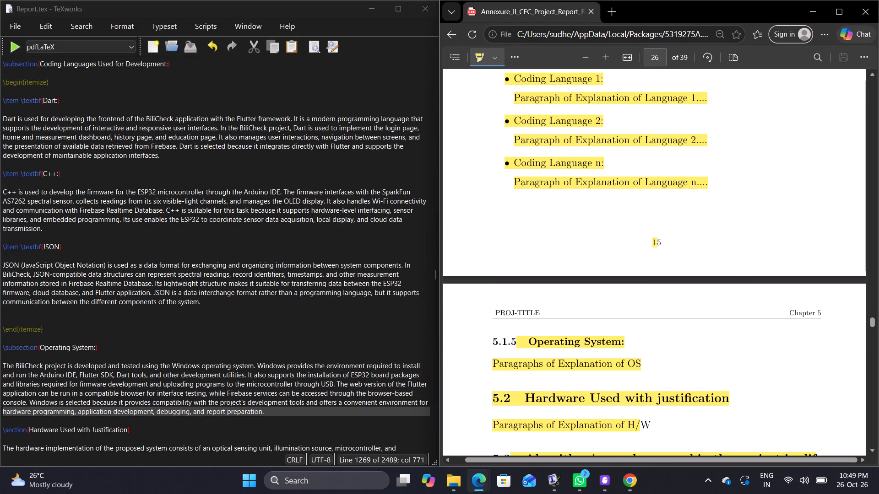
{"action": "scroll", "coordinate": [736, 376], "scroll_direction": "down", "scroll_amount": 2}
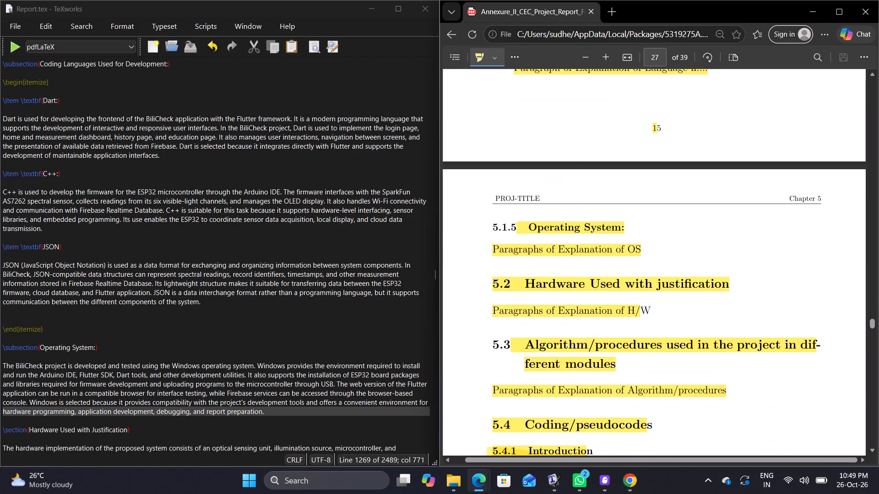
{"action": "scroll", "coordinate": [736, 376], "scroll_direction": "down", "scroll_amount": 4}
{"action": "scroll", "coordinate": [736, 376], "scroll_direction": "up", "scroll_amount": 1}
{"action": "scroll", "coordinate": [736, 376], "scroll_direction": "down", "scroll_amount": 1}
{"action": "scroll", "coordinate": [736, 376], "scroll_direction": "up", "scroll_amount": 1}
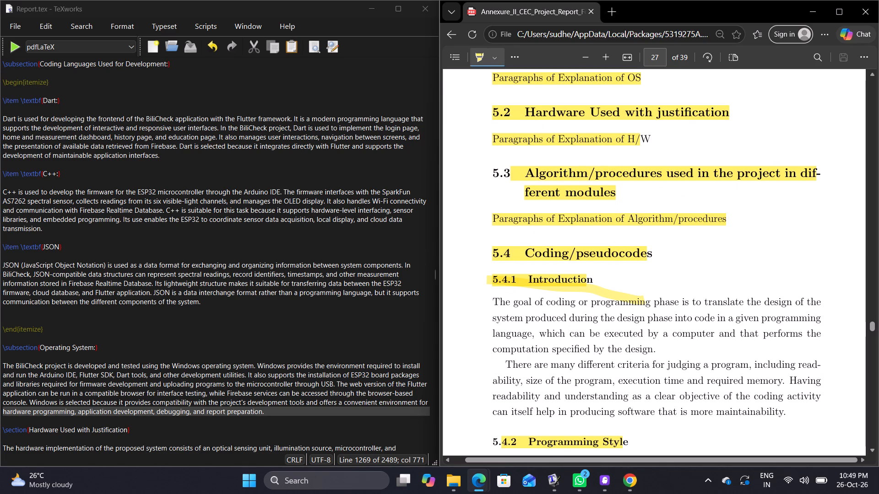
Review the format PDF's Chapter 5 requirements from section 5.2, Hardware Used with justification, through section 5.4, Coding/pseudocodes.
{"action": "scroll", "coordinate": [738, 376], "scroll_direction": "down", "scroll_amount": 1}
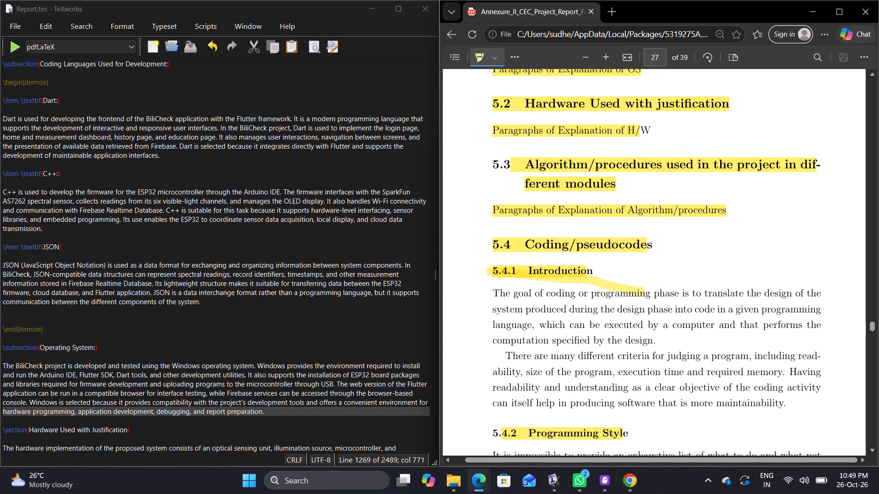
{"action": "scroll", "coordinate": [738, 376], "scroll_direction": "down", "scroll_amount": 3}
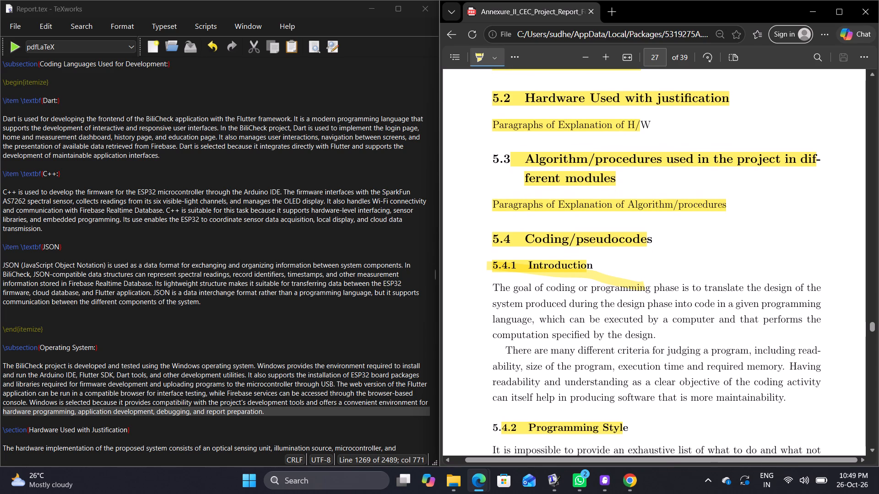
Review the report source's Hardware Used with Justification section, up to the start of the Algorithms/Procedures section, against the format PDF's section 5.2.
{"action": "scroll", "coordinate": [738, 376], "scroll_direction": "down", "scroll_amount": 1}
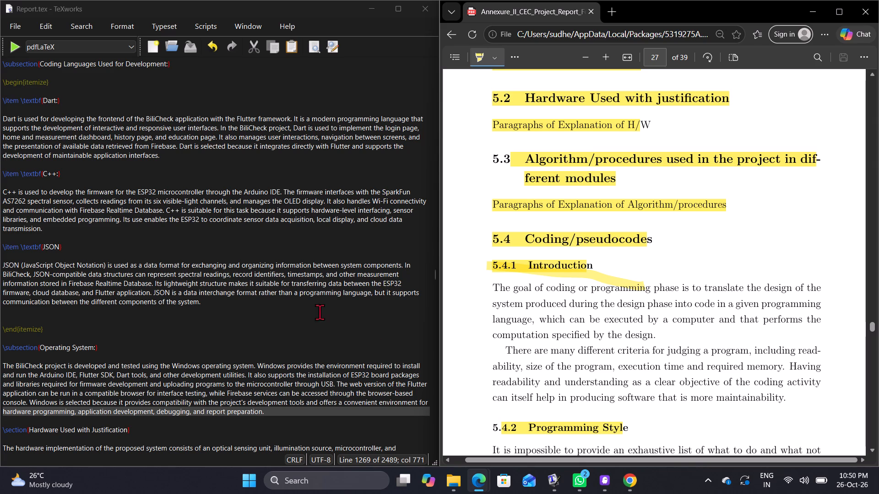
{"action": "scroll", "coordinate": [191, 295], "scroll_direction": "down", "scroll_amount": 4}
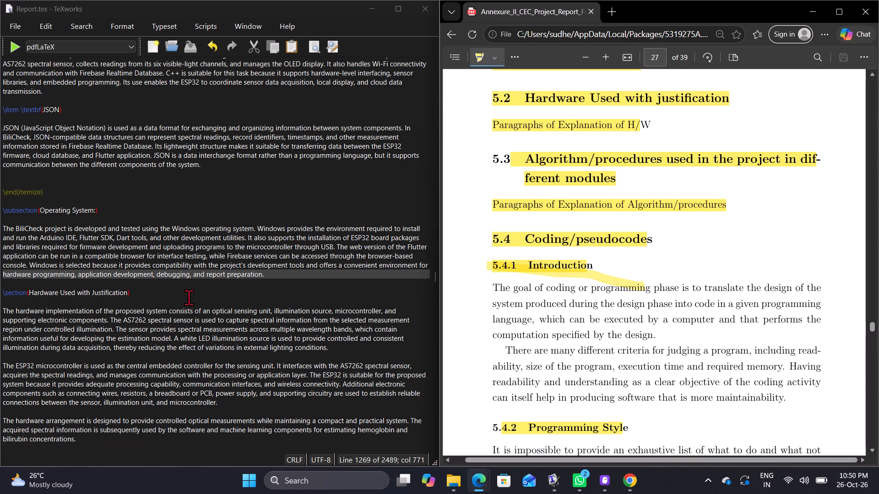
{"action": "scroll", "coordinate": [189, 297], "scroll_direction": "down", "scroll_amount": 2}
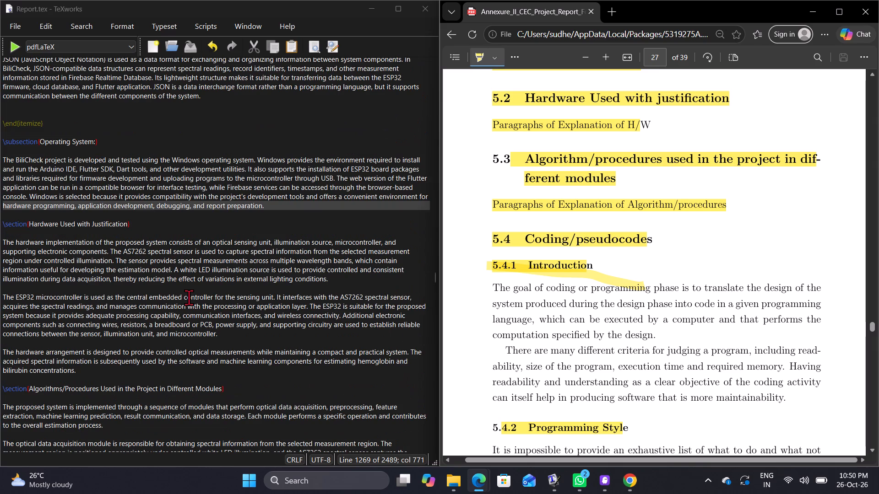
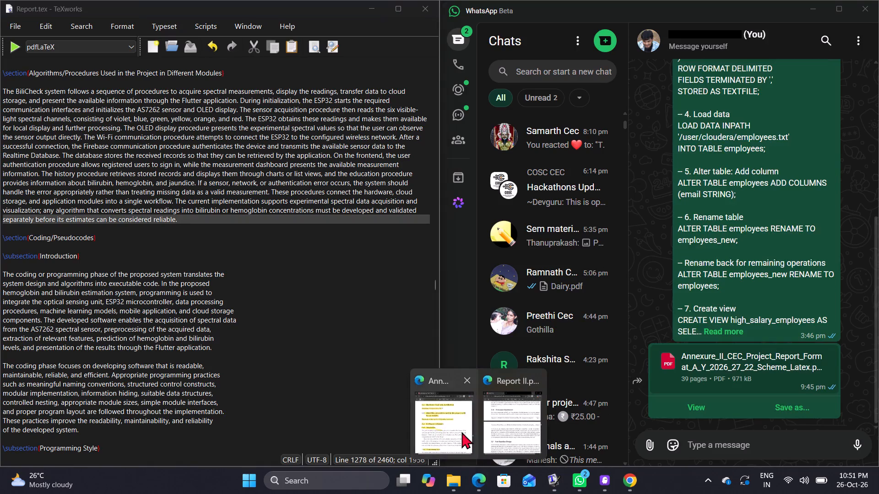
Switch to the Annexure II format PDF in Edge and check the Introduction and Programming Style requirements under section 5.4, Coding/pseudocodes.
{"action": "left_click", "coordinate": [461, 432]}
{"action": "scroll", "coordinate": [655, 363], "scroll_direction": "down", "scroll_amount": 2}
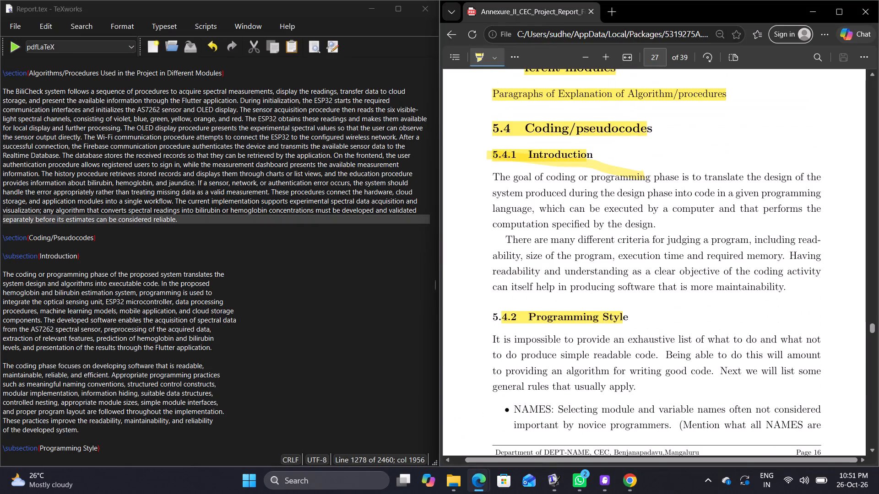
Review the format PDF's Programming Style rules in section 5.4.2, from NAMES through MODULE INTERFACE, and return to the start of section 5.4.
{"action": "scroll", "coordinate": [655, 363], "scroll_direction": "down", "scroll_amount": 2}
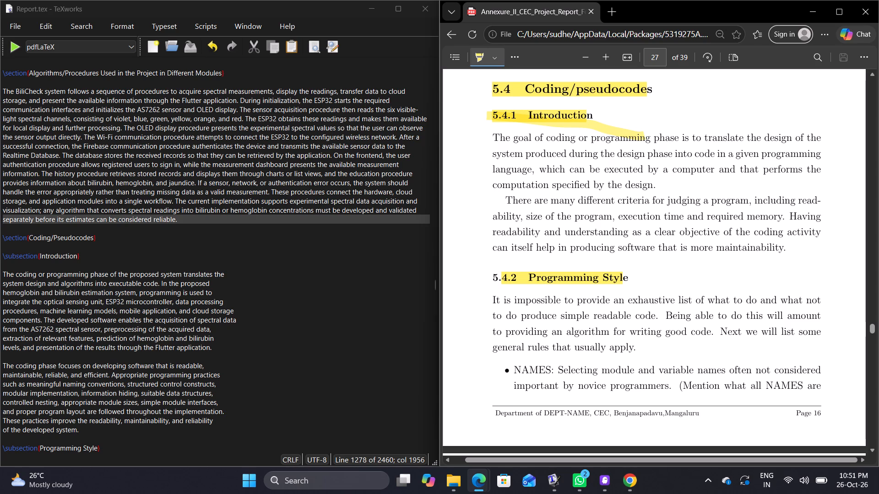
{"action": "scroll", "coordinate": [648, 360], "scroll_direction": "down", "scroll_amount": 5}
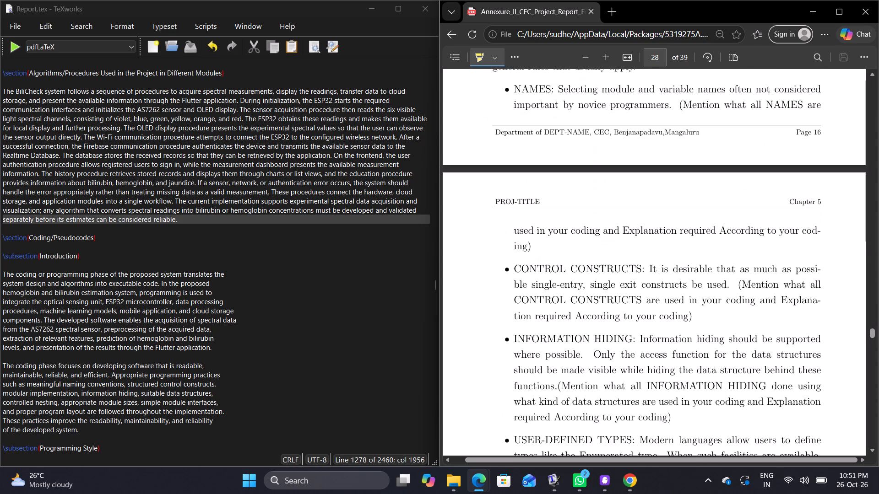
{"action": "scroll", "coordinate": [648, 359], "scroll_direction": "up", "scroll_amount": 1}
{"action": "scroll", "coordinate": [648, 359], "scroll_direction": "down", "scroll_amount": 8}
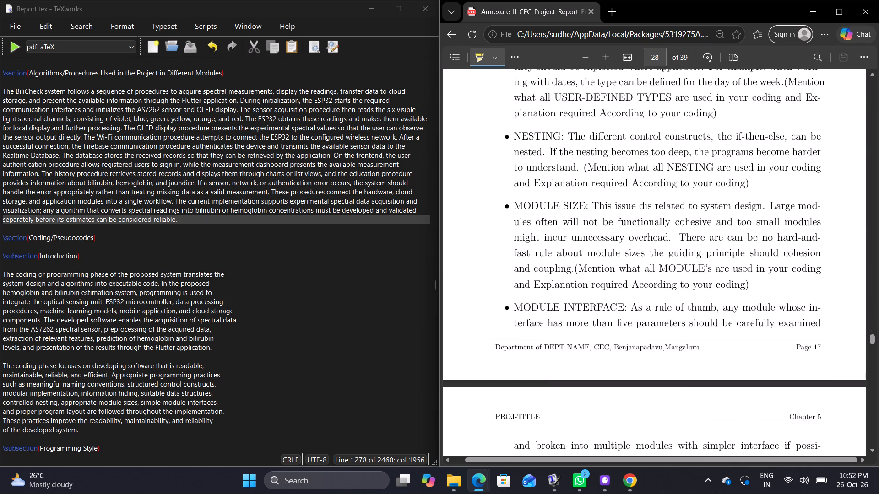
{"action": "scroll", "coordinate": [648, 359], "scroll_direction": "down", "scroll_amount": 2}
{"action": "scroll", "coordinate": [648, 359], "scroll_direction": "up", "scroll_amount": 7}
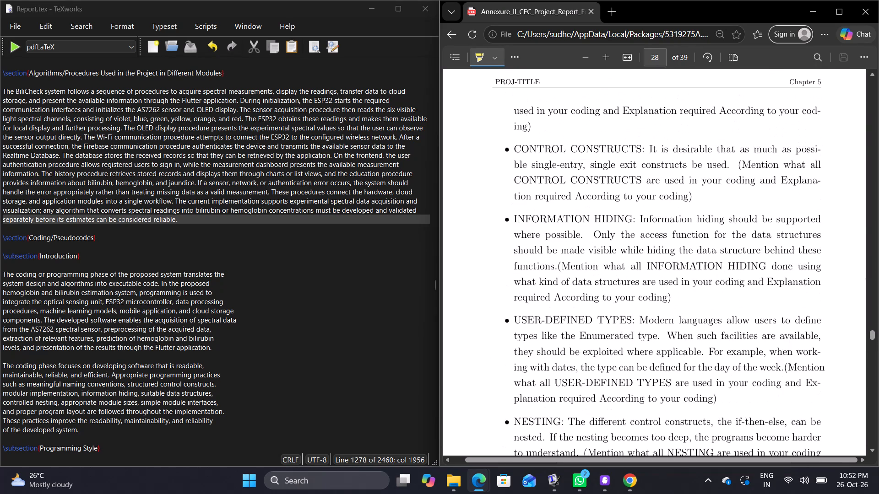
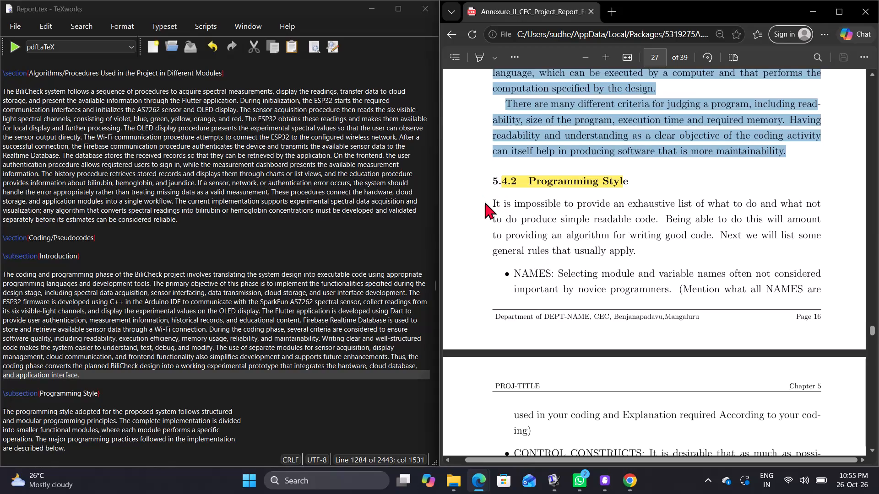
Copy the Programming Style text under section 5.4.2 of the format PDF, from the introductory paragraph through the NAMES bullet's lines on page 16.
{"action": "left_click_drag", "start_coordinate": [493, 200], "coordinate": [570, 225]}
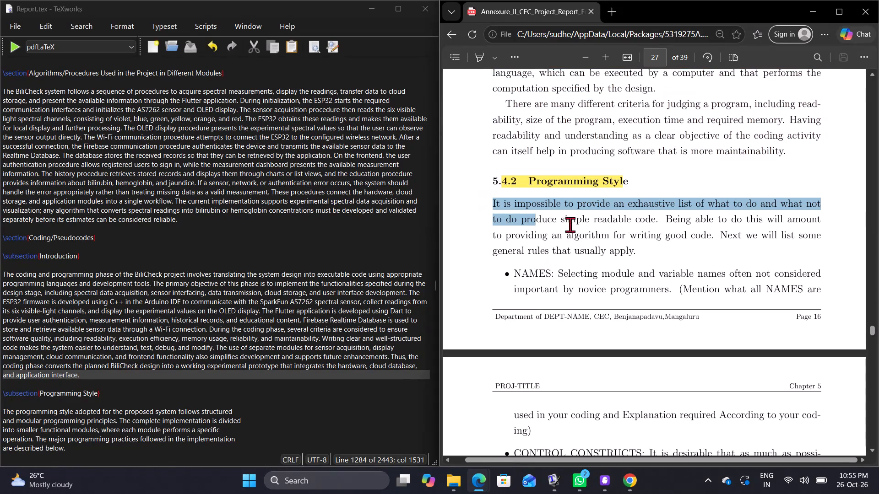
{"action": "left_click_drag", "start_coordinate": [570, 225], "coordinate": [836, 354]}
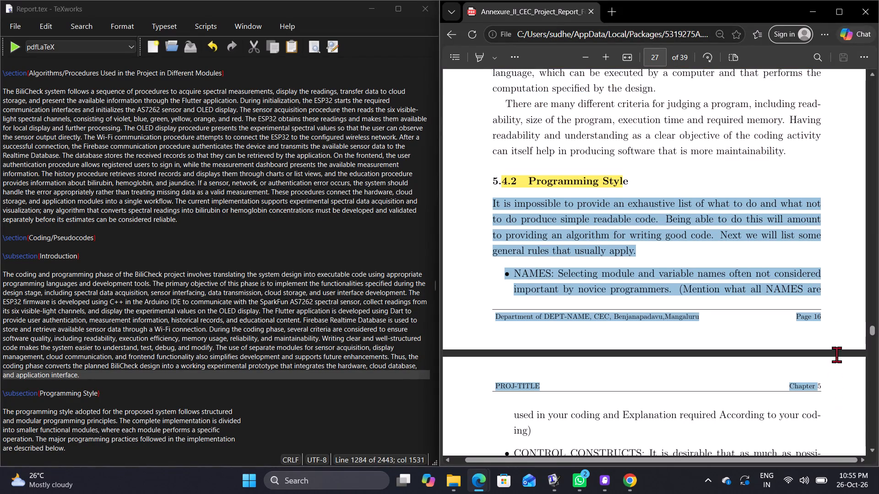
{"action": "left_click_drag", "start_coordinate": [836, 354], "coordinate": [825, 290]}
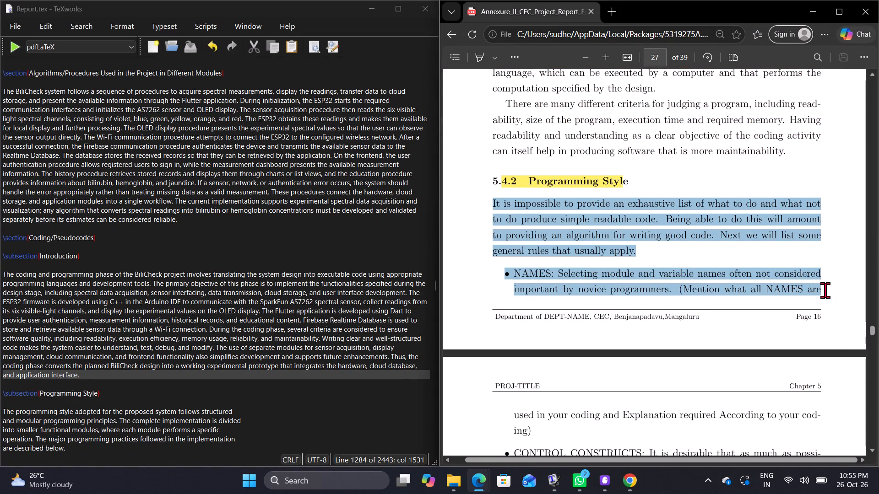
{"action": "left_click_drag", "start_coordinate": [825, 290], "coordinate": [824, 292]}
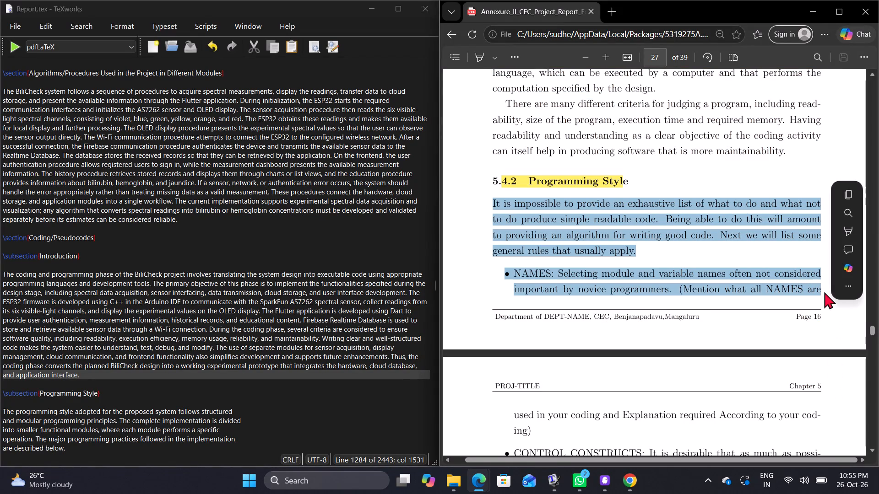
{"action": "key", "text": "ctrl+c"}
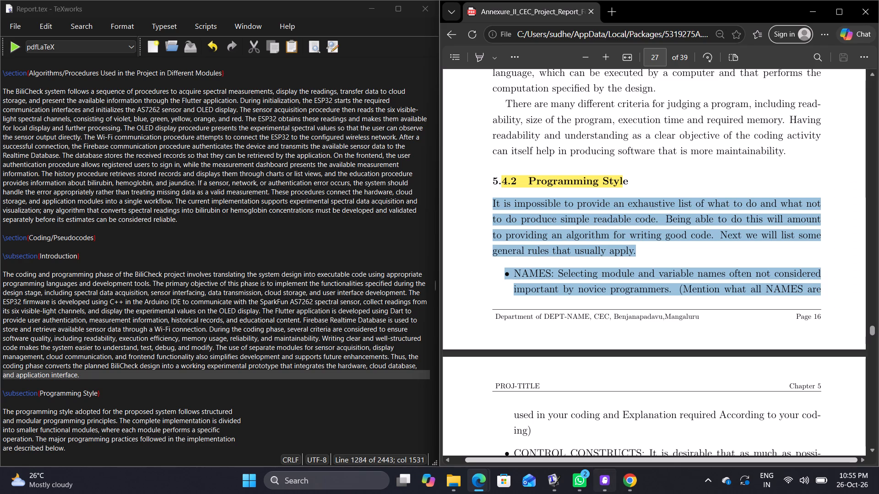
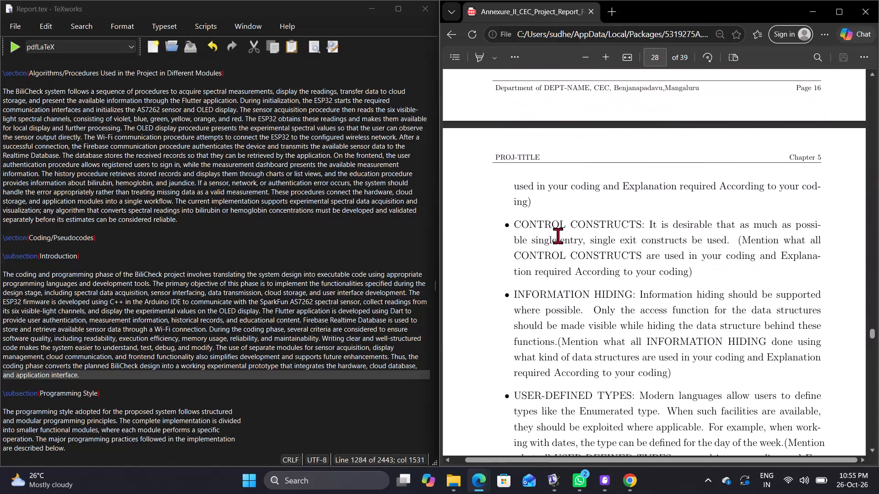
Copy the page 17 programming style guidelines from the PDF, from the continued first item through the MODULE INTERFACE line ending "carefully examined".
{"action": "left_click_drag", "start_coordinate": [516, 185], "coordinate": [651, 293]}
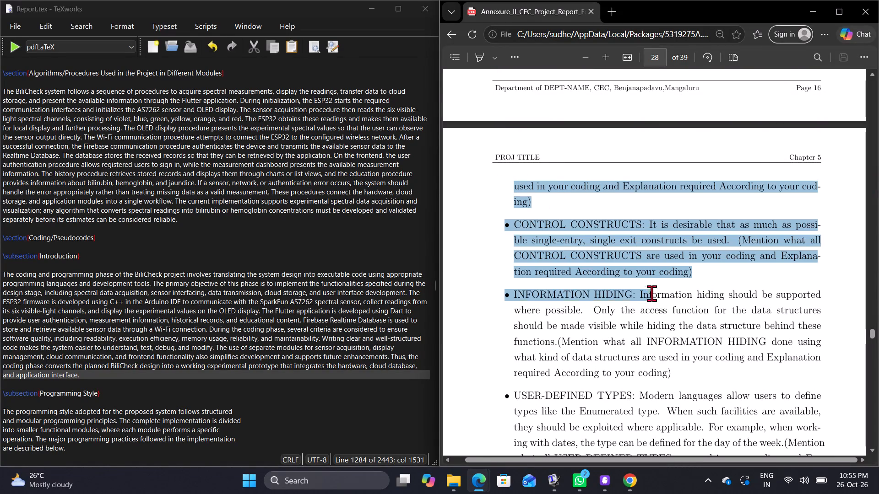
{"action": "left_click_drag", "start_coordinate": [651, 293], "coordinate": [660, 473]}
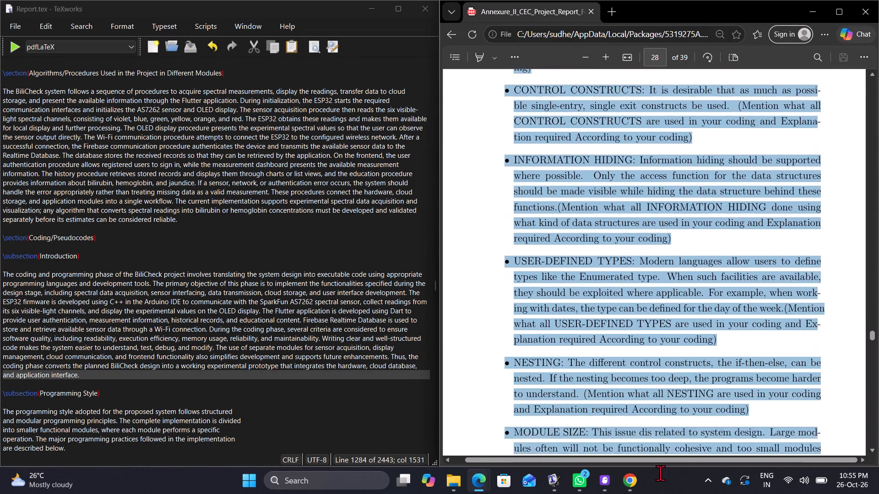
{"action": "left_click_drag", "start_coordinate": [660, 473], "coordinate": [683, 370]}
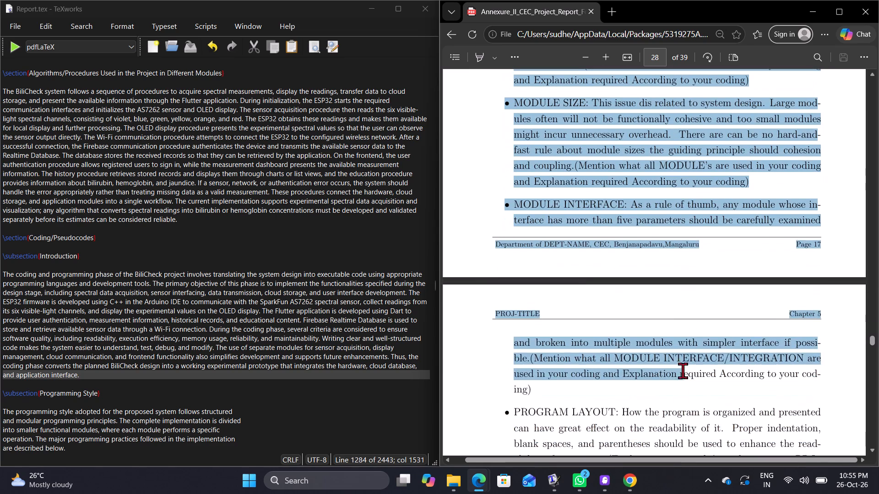
{"action": "left_click_drag", "start_coordinate": [683, 370], "coordinate": [863, 220]}
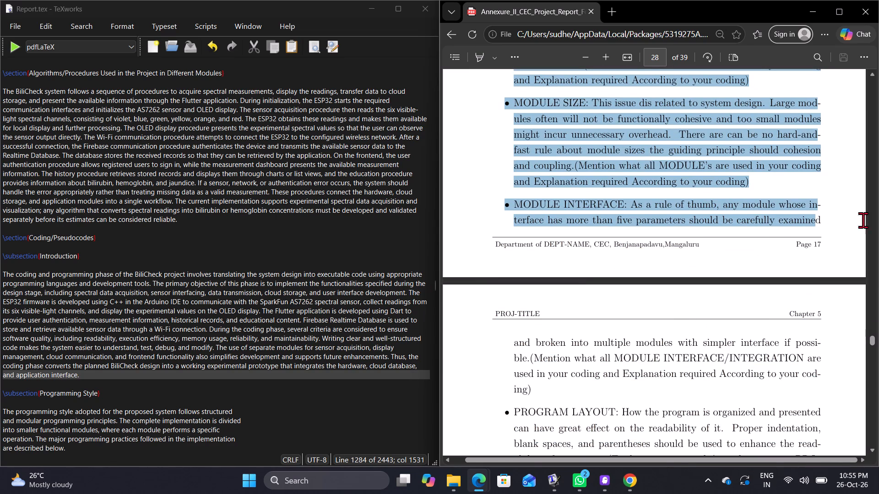
{"action": "left_click_drag", "start_coordinate": [863, 220], "coordinate": [830, 226]}
{"action": "left_click_drag", "start_coordinate": [830, 226], "coordinate": [822, 226]}
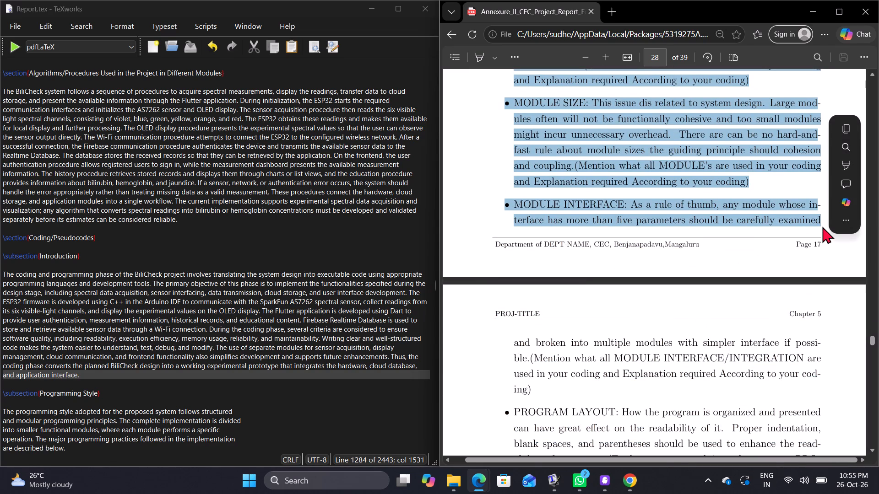
{"action": "key", "text": "ctrl+c"}
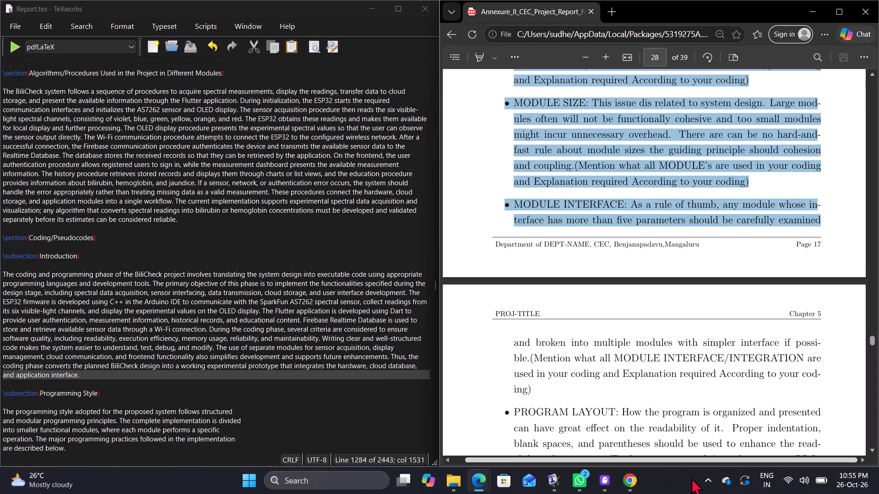
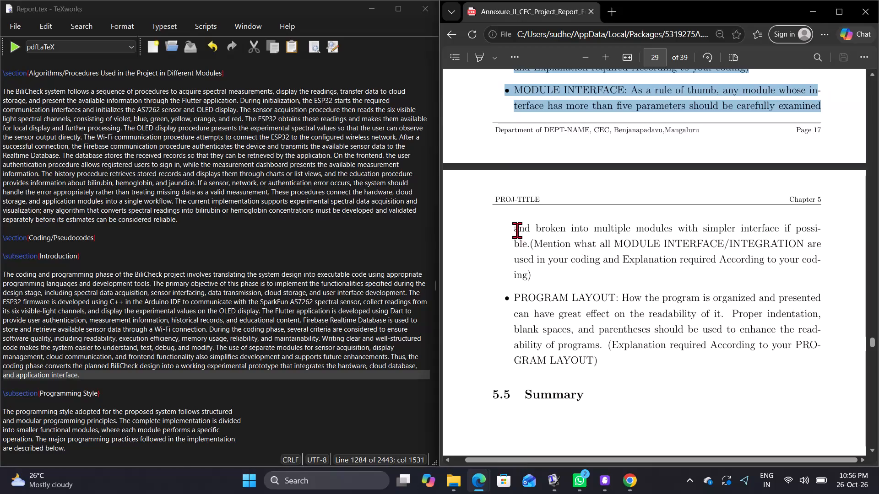
Copy the remaining programming style guidelines from the PDF, from "and broken into multiple modules" through the end of the PROGRAM LAYOUT item.
{"action": "left_click_drag", "start_coordinate": [517, 230], "coordinate": [617, 363]}
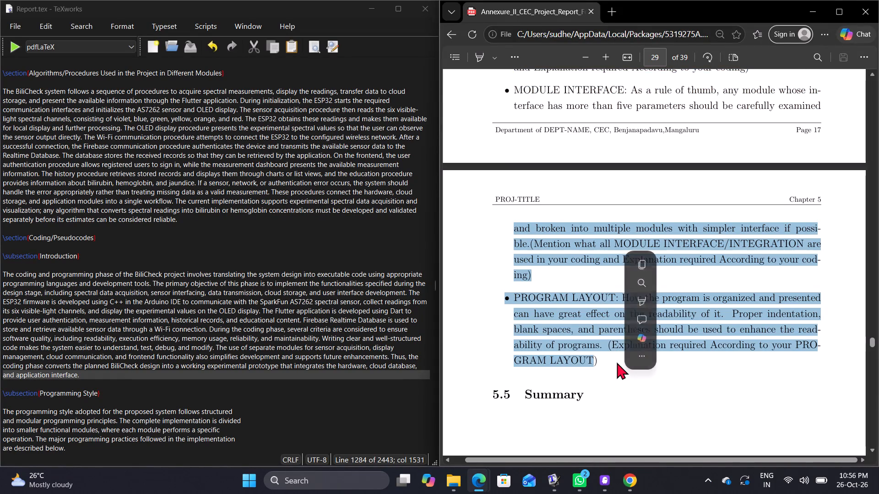
{"action": "key", "text": "ctrl+c"}
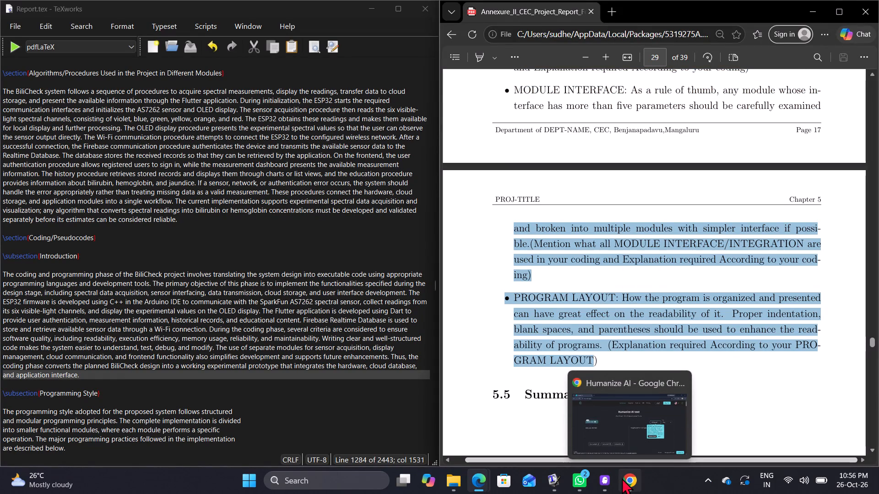
{"action": "left_click", "coordinate": [480, 473]}
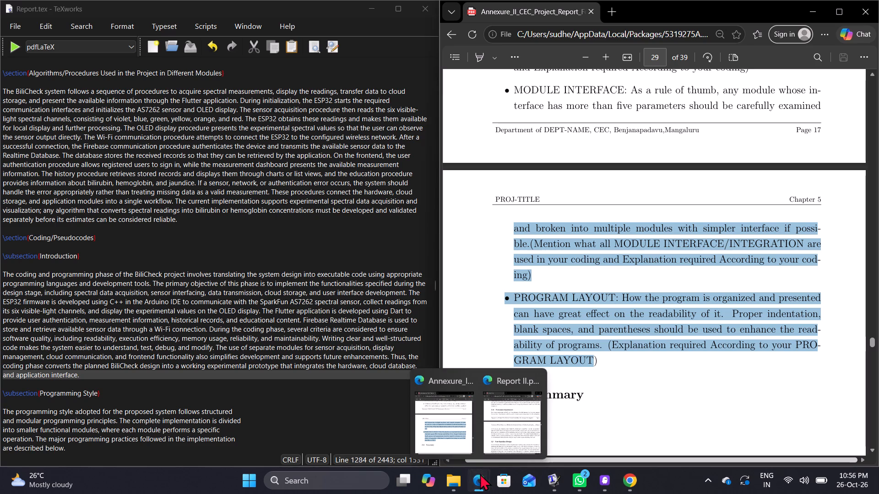
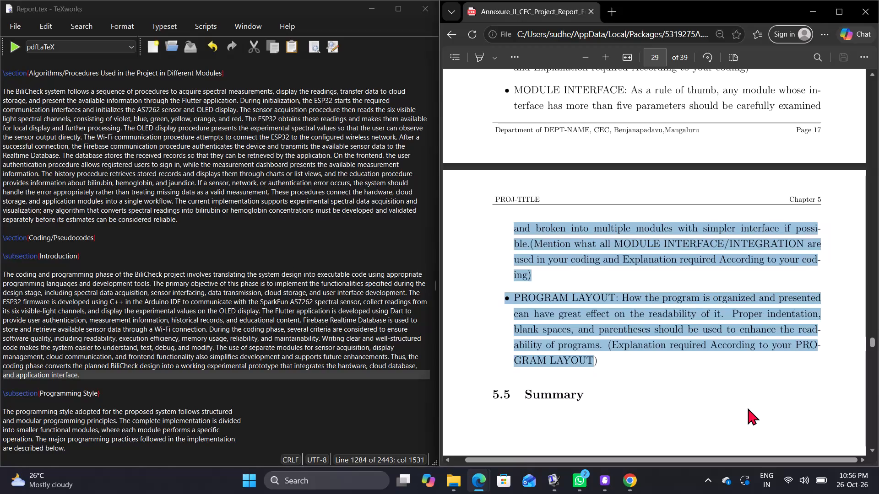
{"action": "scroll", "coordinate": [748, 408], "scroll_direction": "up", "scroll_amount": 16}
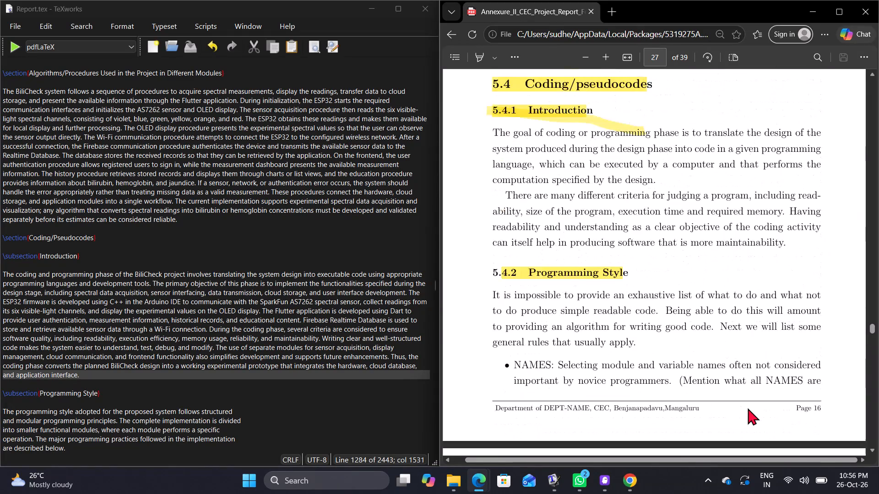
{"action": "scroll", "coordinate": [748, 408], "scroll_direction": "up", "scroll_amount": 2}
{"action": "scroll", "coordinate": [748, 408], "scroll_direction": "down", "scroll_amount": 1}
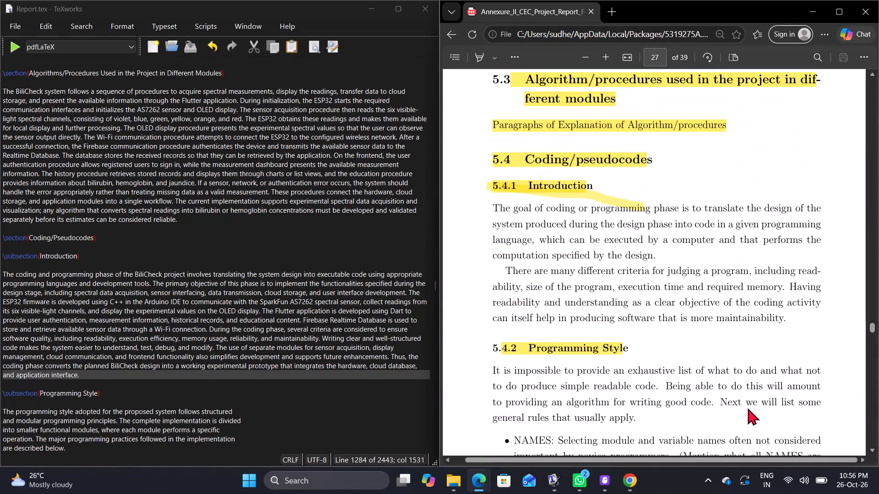
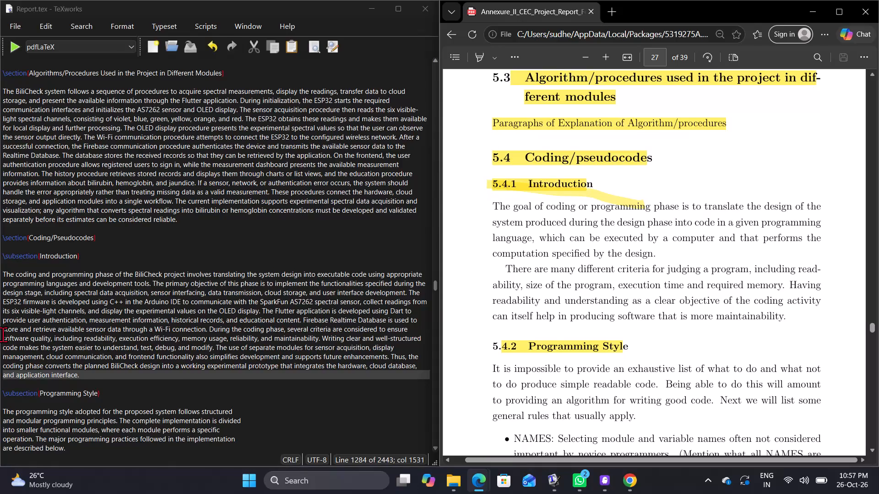
Examine the Programming Style subsection of the report source, including its introduction and the Names item.
{"action": "scroll", "coordinate": [81, 315], "scroll_direction": "down", "scroll_amount": 4}
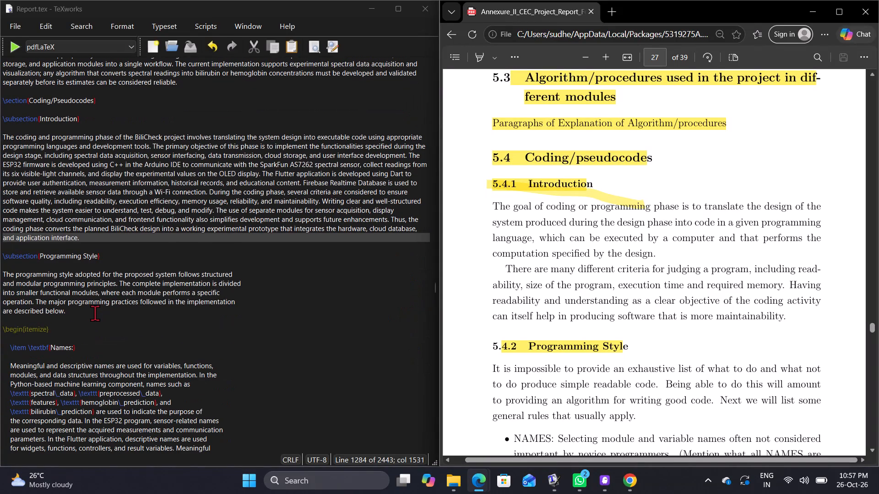
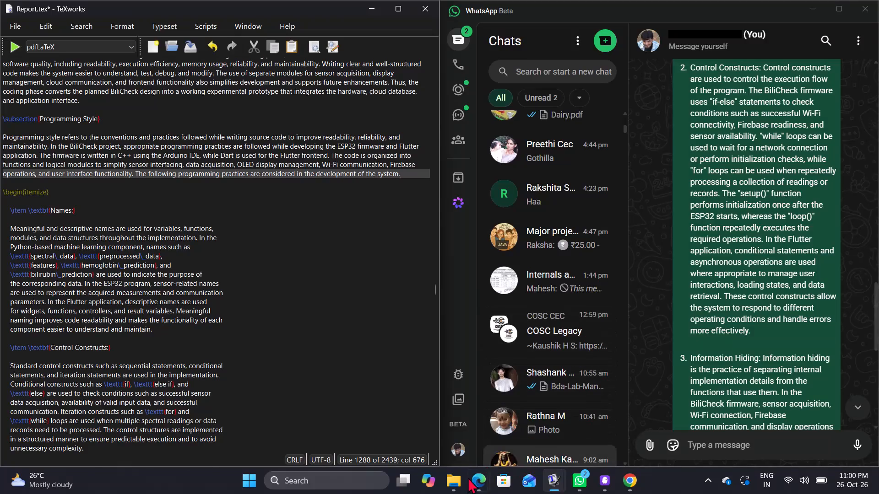
Switch to Report II.pdf in Edge and look through its pages from section 3.2.2, Performance Requirements, to section 4.4, Control Flow Diagram.
{"action": "left_click", "coordinate": [482, 481]}
{"action": "left_click", "coordinate": [515, 435]}
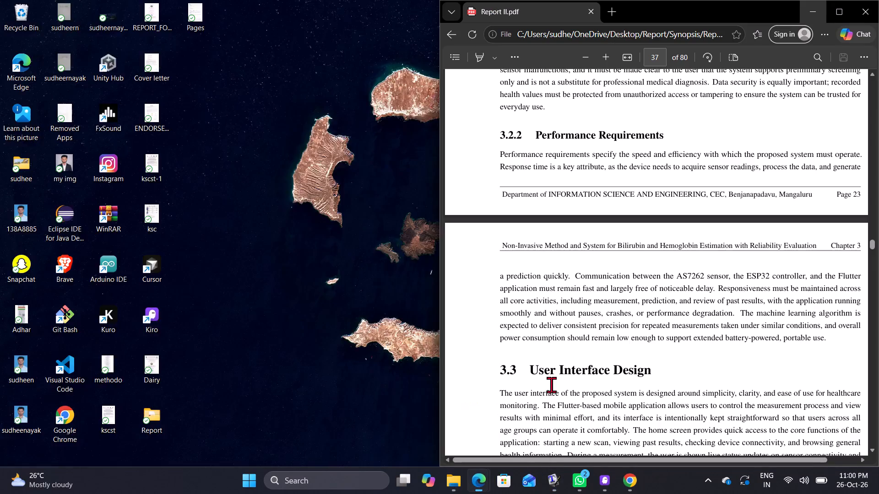
{"action": "scroll", "coordinate": [624, 320], "scroll_direction": "down", "scroll_amount": 4}
{"action": "scroll", "coordinate": [624, 320], "scroll_direction": "down", "scroll_amount": 20}
{"action": "scroll", "coordinate": [624, 320], "scroll_direction": "down", "scroll_amount": 4}
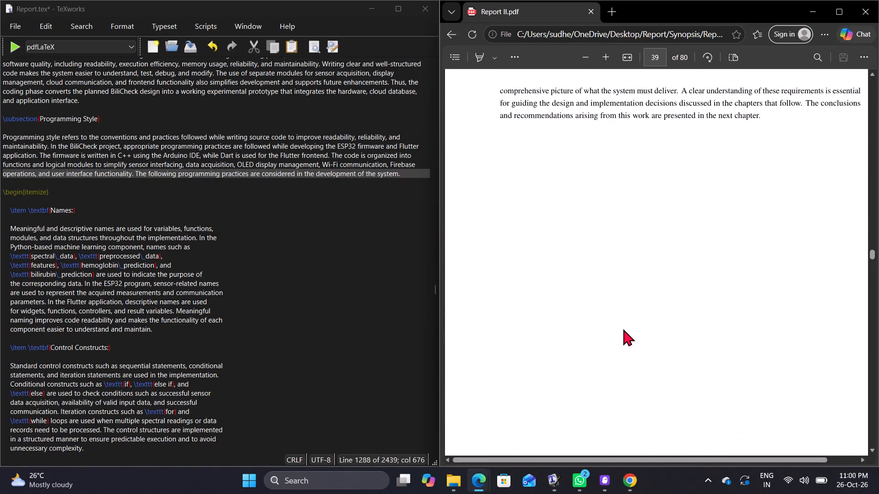
{"action": "scroll", "coordinate": [623, 329], "scroll_direction": "down", "scroll_amount": 14}
{"action": "scroll", "coordinate": [624, 326], "scroll_direction": "down", "scroll_amount": 20}
{"action": "scroll", "coordinate": [624, 326], "scroll_direction": "down", "scroll_amount": 2}
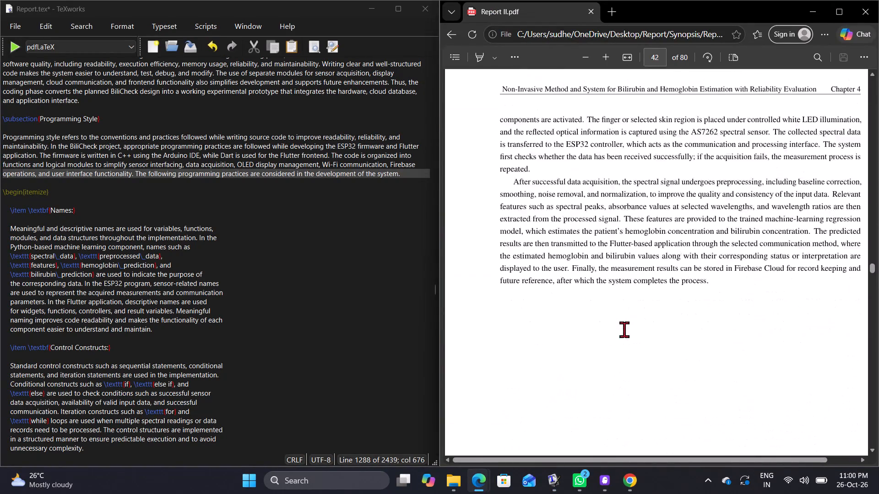
{"action": "scroll", "coordinate": [624, 329], "scroll_direction": "down", "scroll_amount": 20}
{"action": "scroll", "coordinate": [624, 329], "scroll_direction": "down", "scroll_amount": 18}
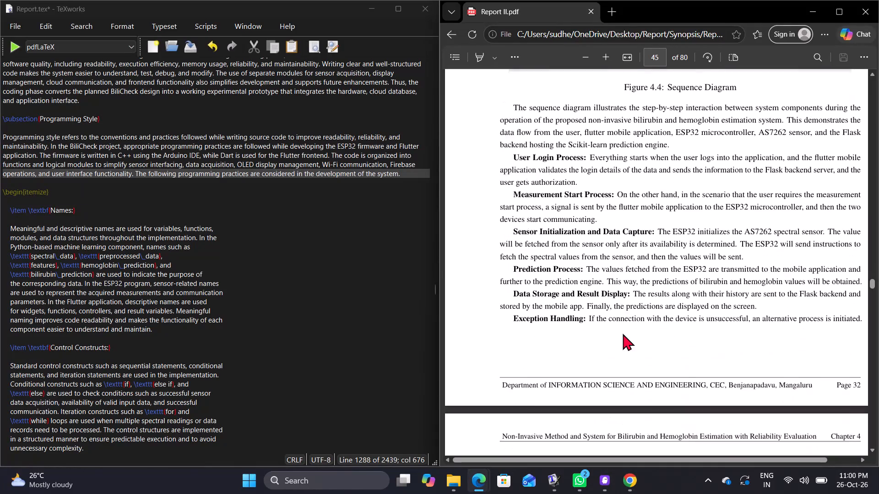
{"action": "scroll", "coordinate": [622, 342], "scroll_direction": "down", "scroll_amount": 13}
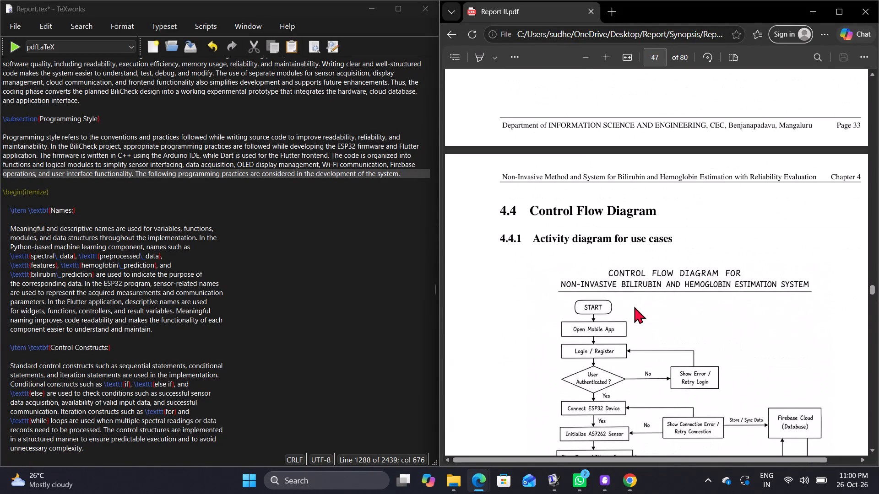
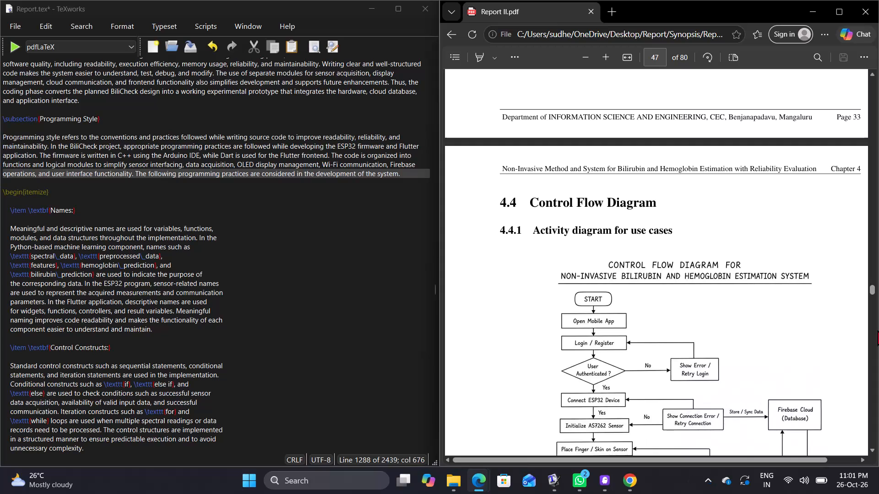
Look through Report II.pdf from the Control Flow Diagram through Chapter 5 Implementation to find section 5.4 Coding/Pseudocodes.
{"action": "scroll", "coordinate": [840, 285], "scroll_direction": "up", "scroll_amount": 4}
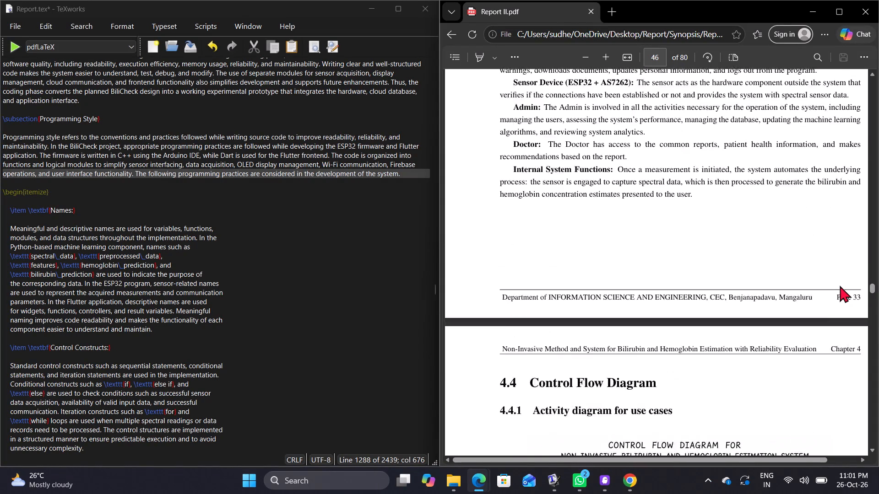
{"action": "scroll", "coordinate": [794, 289], "scroll_direction": "up", "scroll_amount": 3}
{"action": "scroll", "coordinate": [793, 291], "scroll_direction": "down", "scroll_amount": 20}
{"action": "scroll", "coordinate": [793, 291], "scroll_direction": "down", "scroll_amount": 1}
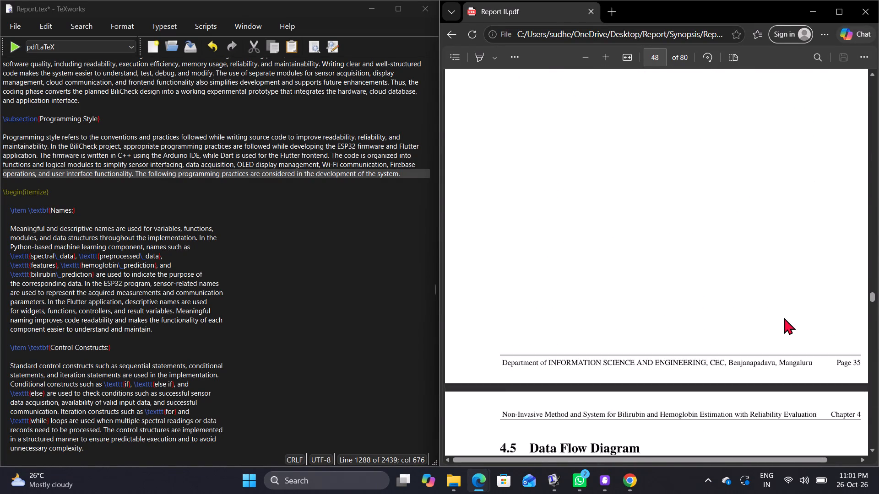
{"action": "scroll", "coordinate": [784, 317], "scroll_direction": "down", "scroll_amount": 20}
{"action": "scroll", "coordinate": [784, 317], "scroll_direction": "down", "scroll_amount": 16}
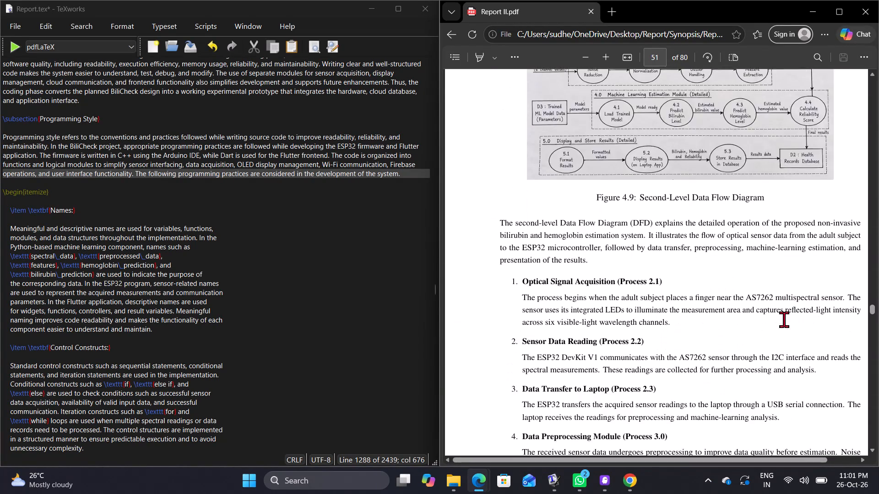
{"action": "scroll", "coordinate": [784, 319], "scroll_direction": "down", "scroll_amount": 18}
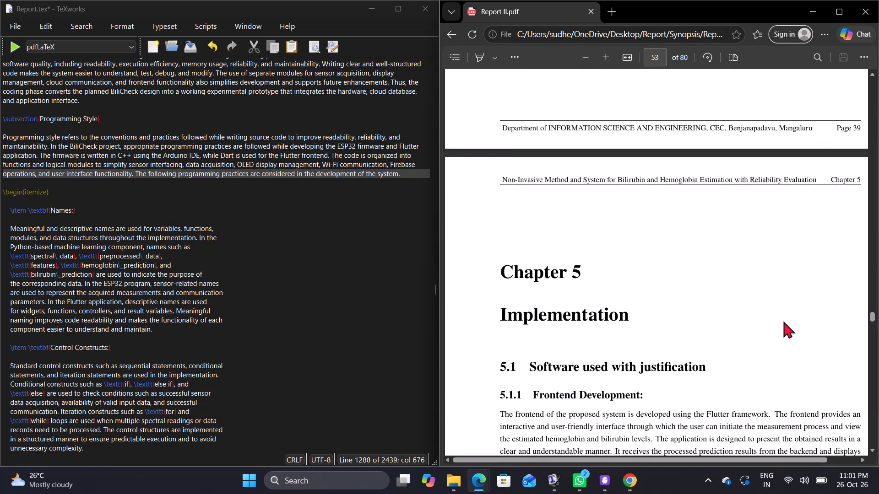
{"action": "scroll", "coordinate": [783, 321], "scroll_direction": "down", "scroll_amount": 3}
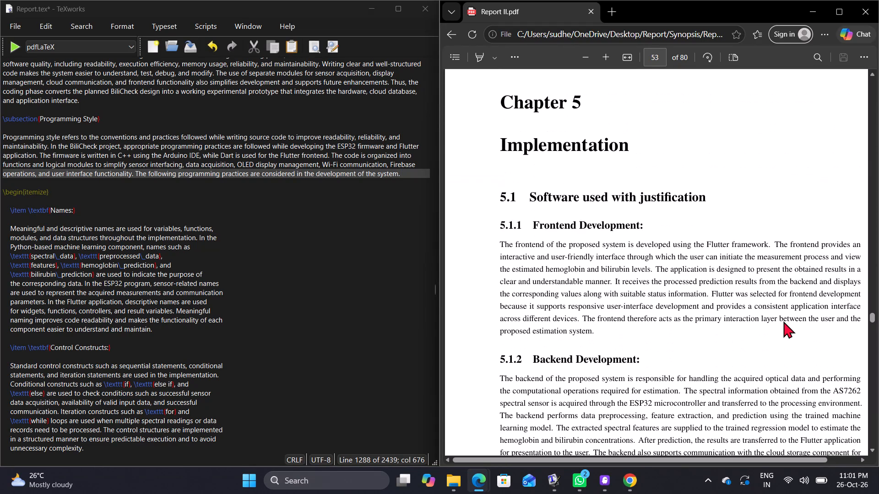
{"action": "scroll", "coordinate": [781, 325], "scroll_direction": "down", "scroll_amount": 19}
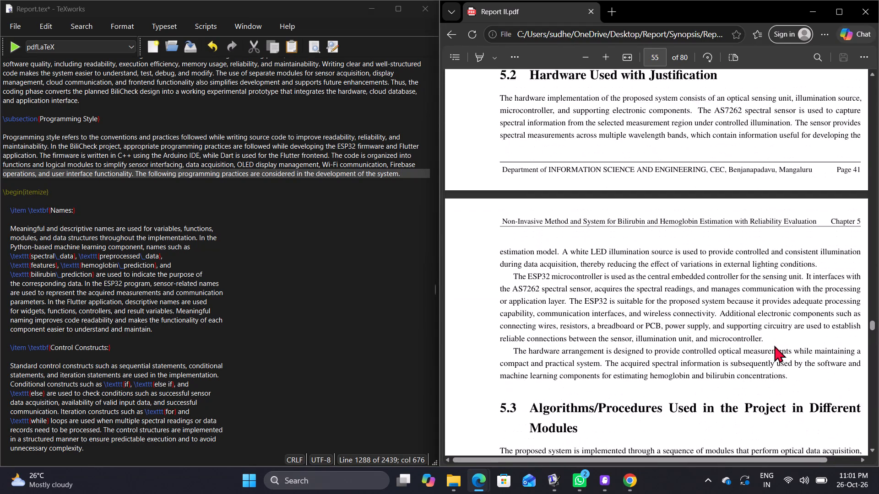
{"action": "scroll", "coordinate": [774, 345], "scroll_direction": "down", "scroll_amount": 16}
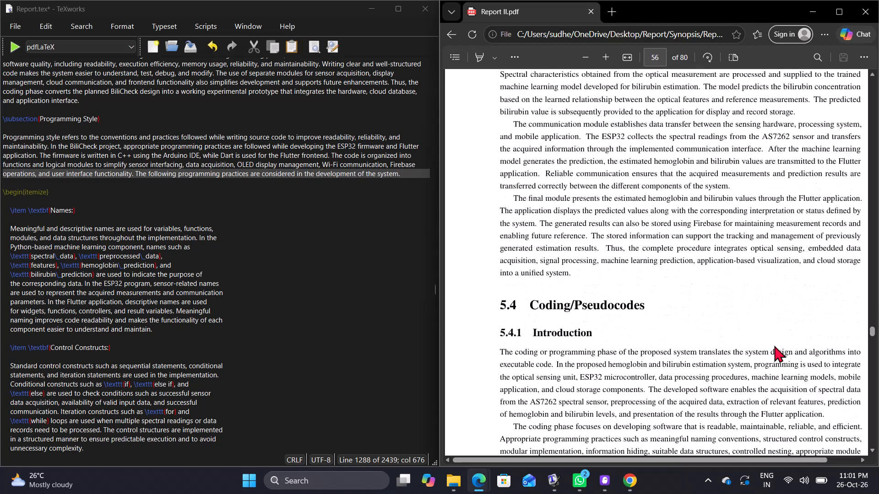
Examine the programming style items under section 5.4 Coding/Pseudocodes in Report II.pdf, from Names through Nesting.
{"action": "scroll", "coordinate": [774, 345], "scroll_direction": "down", "scroll_amount": 9}
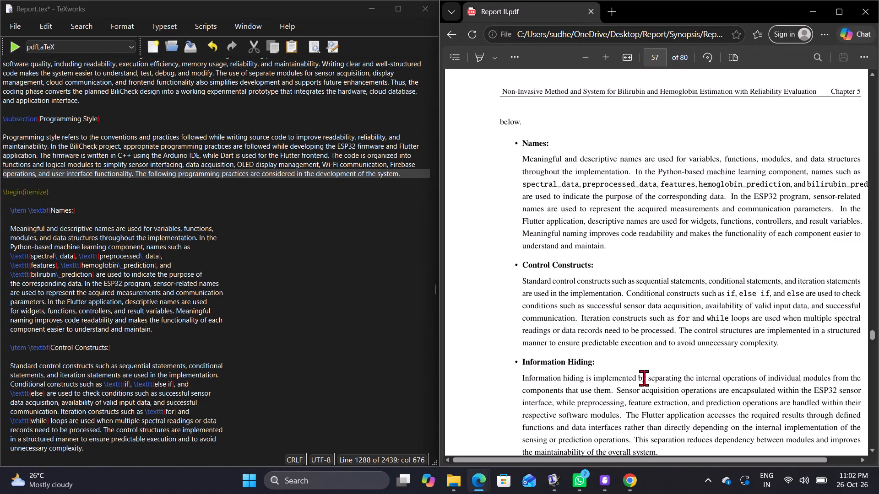
{"action": "scroll", "coordinate": [640, 377], "scroll_direction": "down", "scroll_amount": 4}
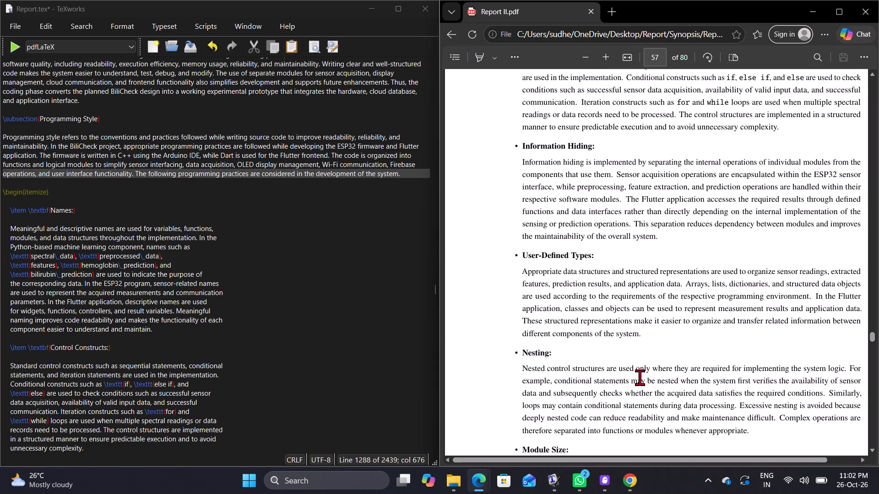
{"action": "scroll", "coordinate": [641, 376], "scroll_direction": "up", "scroll_amount": 4}
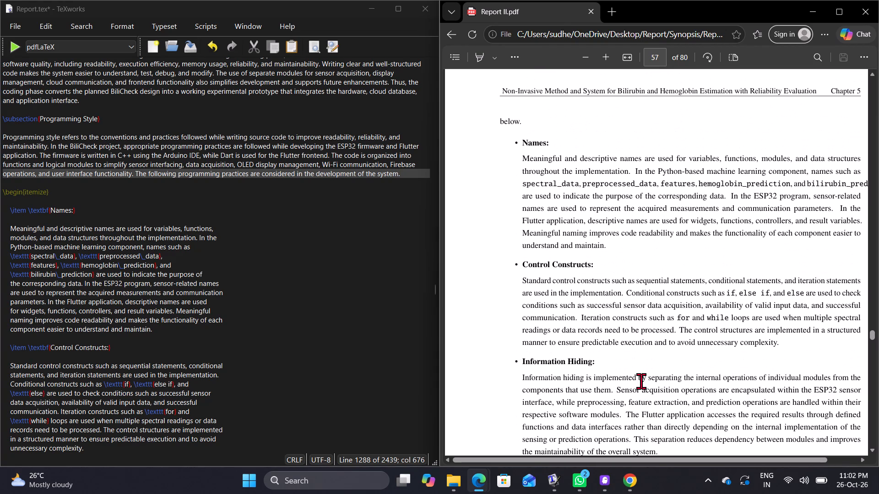
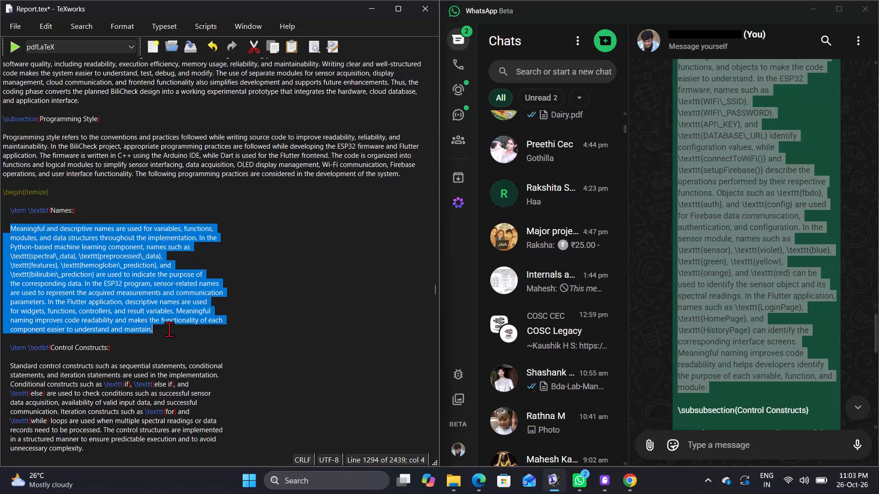
{"action": "key", "text": "BackSpace"}
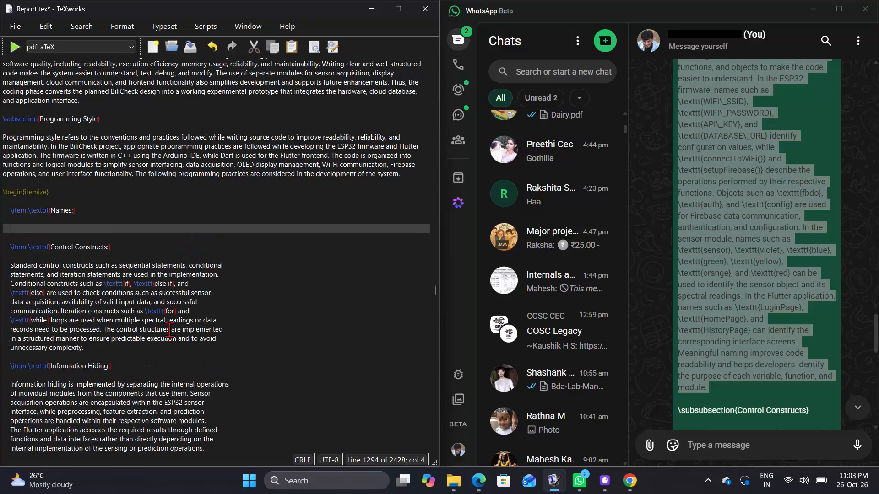
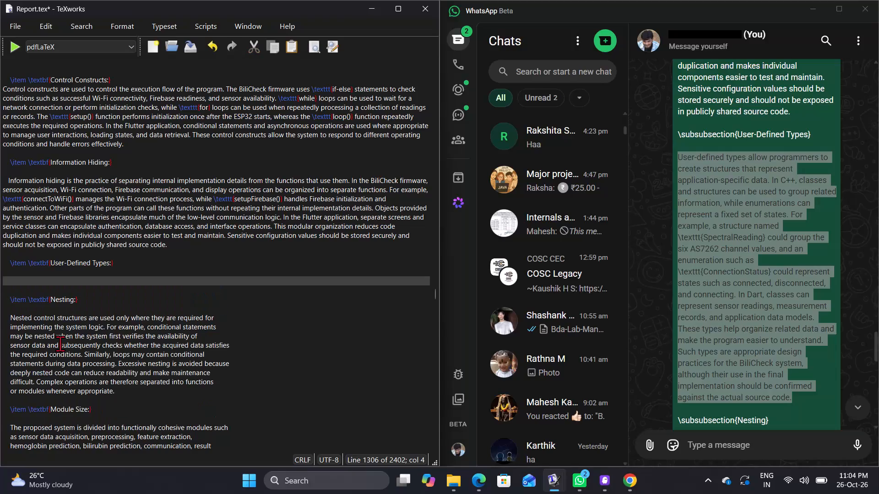
Paste the copied BiliCheck paragraph under the User-Defined Types item and trim its extra leading spaces, keeping one blank line below the heading.
{"action": "key", "text": "ctrl+v"}
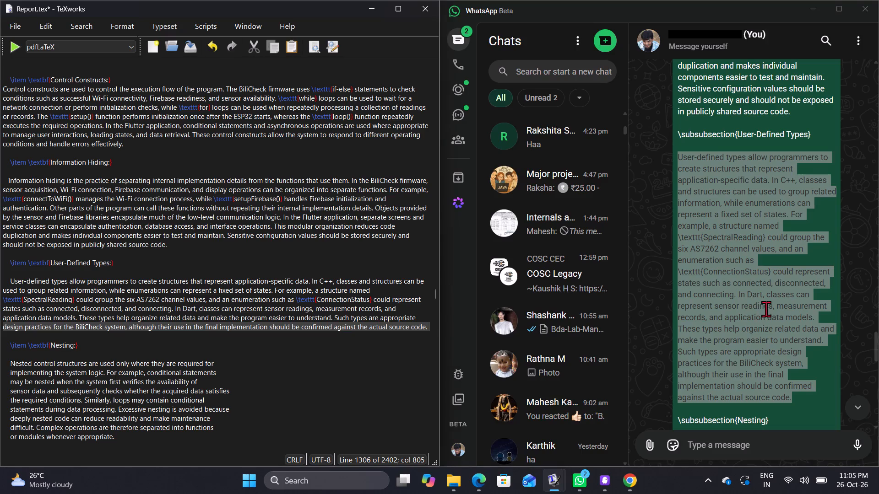
{"action": "left_click", "coordinate": [8, 283]}
{"action": "key", "text": "BackSpace"}
{"action": "key", "text": "BackSpace"}
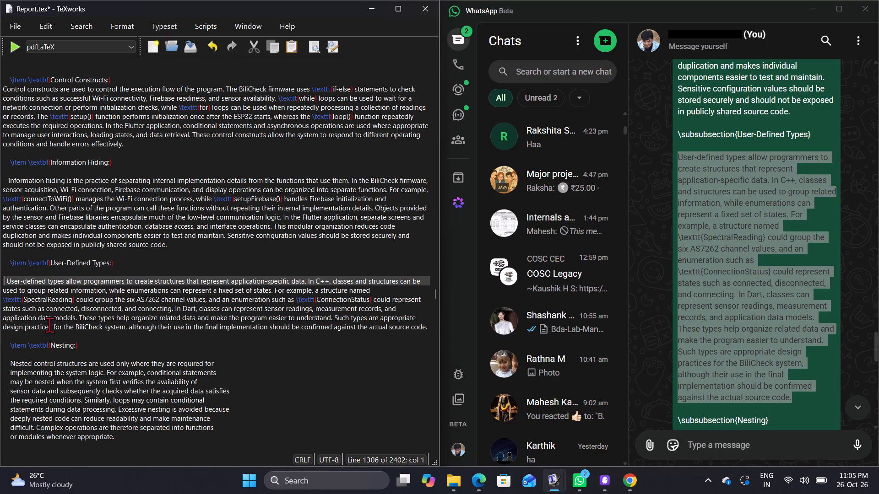
{"action": "key", "text": "BackSpace"}
{"action": "key", "text": "BackSpace"}
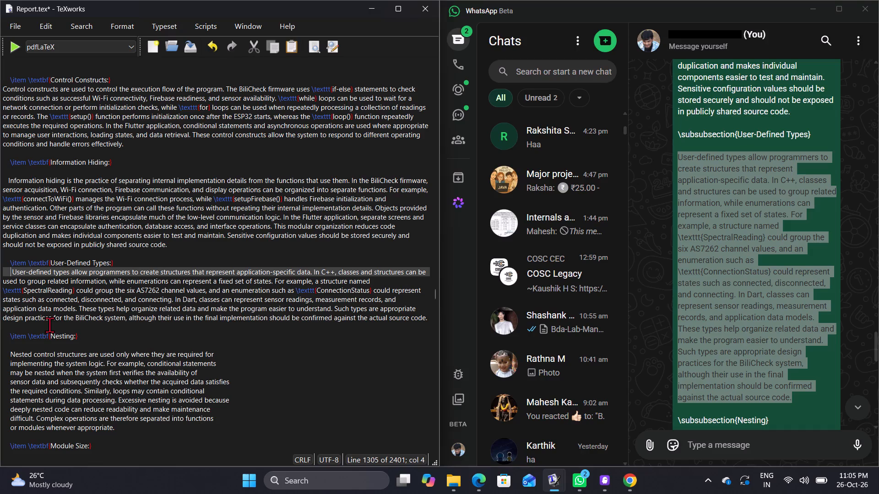
{"action": "key", "text": "Return"}
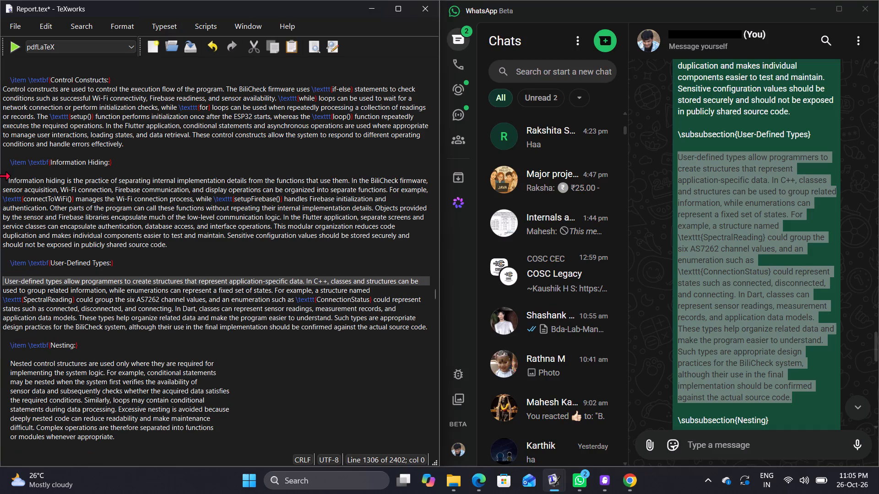
{"action": "left_click", "coordinate": [6, 182]}
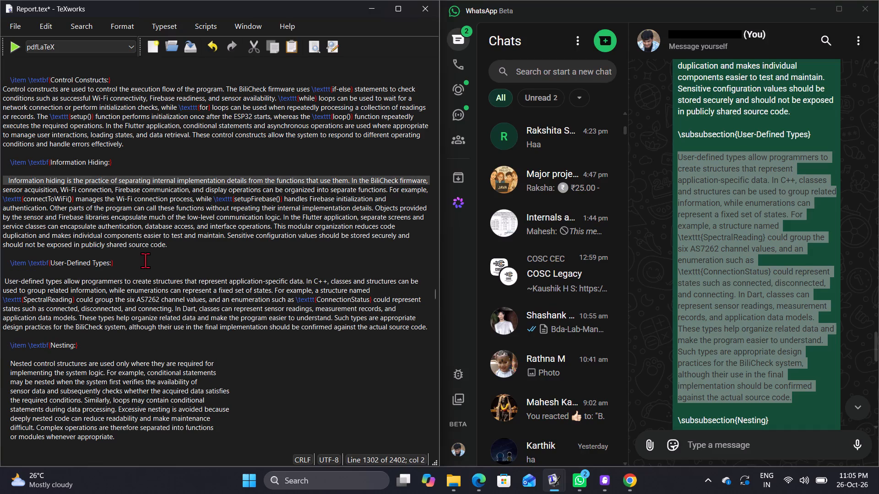
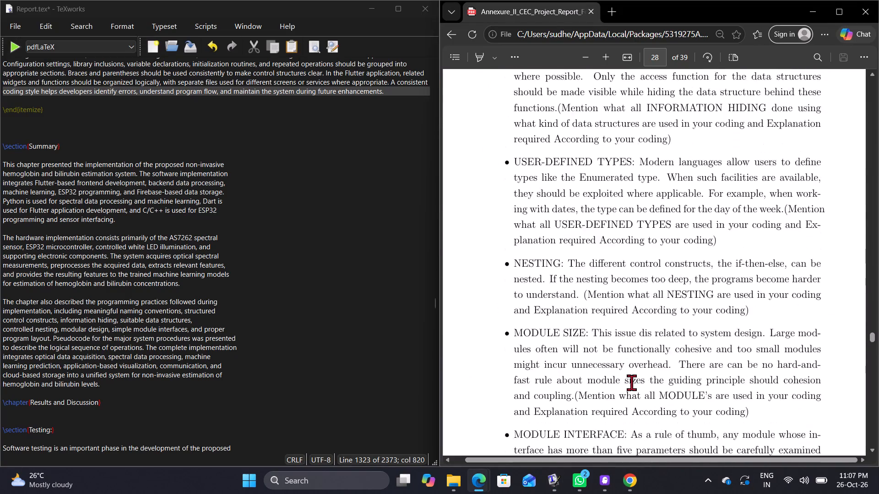
Read the Annexure II format from the end of the coding guidelines through section 5.5 Summary to the start of Chapter 6.
{"action": "scroll", "coordinate": [631, 382], "scroll_direction": "down", "scroll_amount": 6}
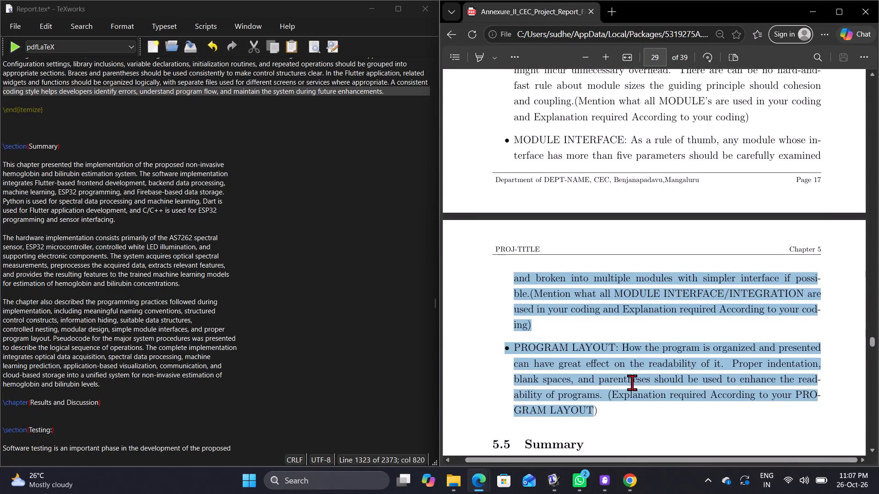
{"action": "scroll", "coordinate": [632, 382], "scroll_direction": "down", "scroll_amount": 9}
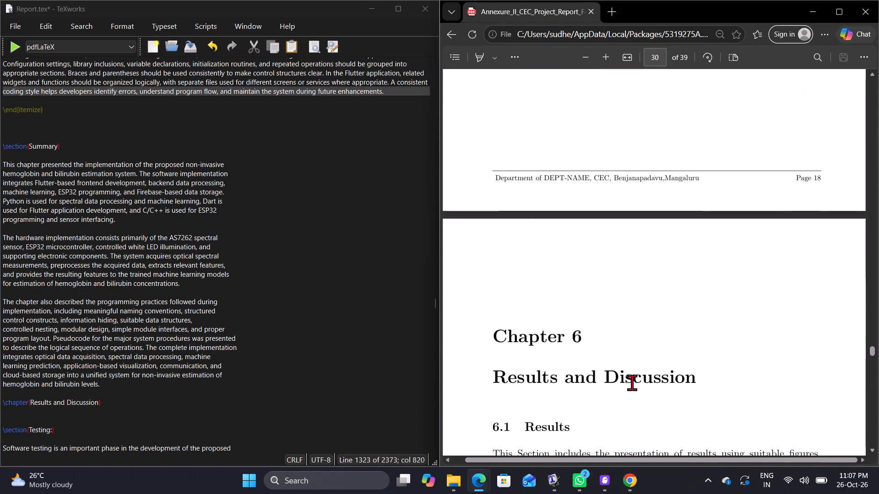
{"action": "scroll", "coordinate": [632, 382], "scroll_direction": "up", "scroll_amount": 4}
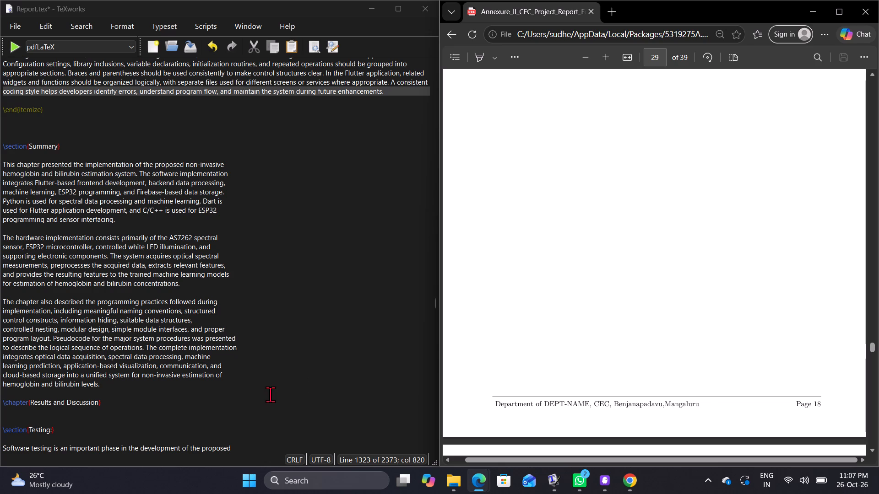
{"action": "scroll", "coordinate": [502, 332], "scroll_direction": "up", "scroll_amount": 2}
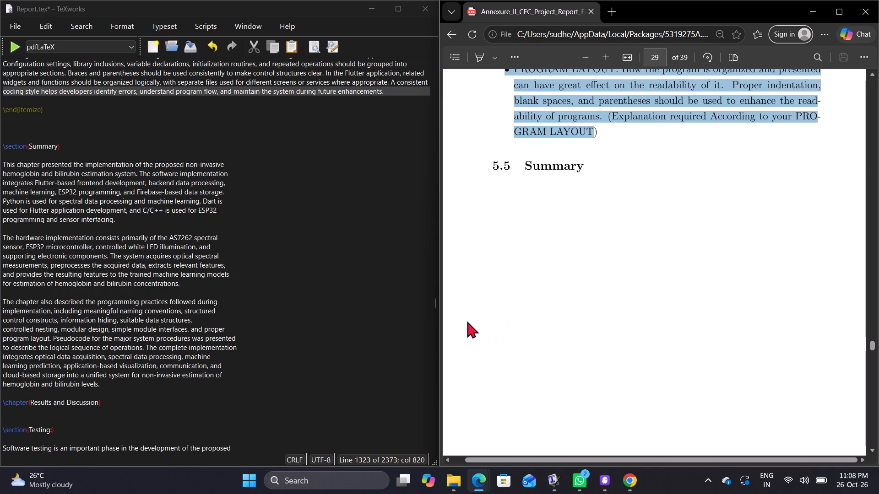
Save the Report.tex source file.
{"action": "left_click", "coordinate": [271, 253]}
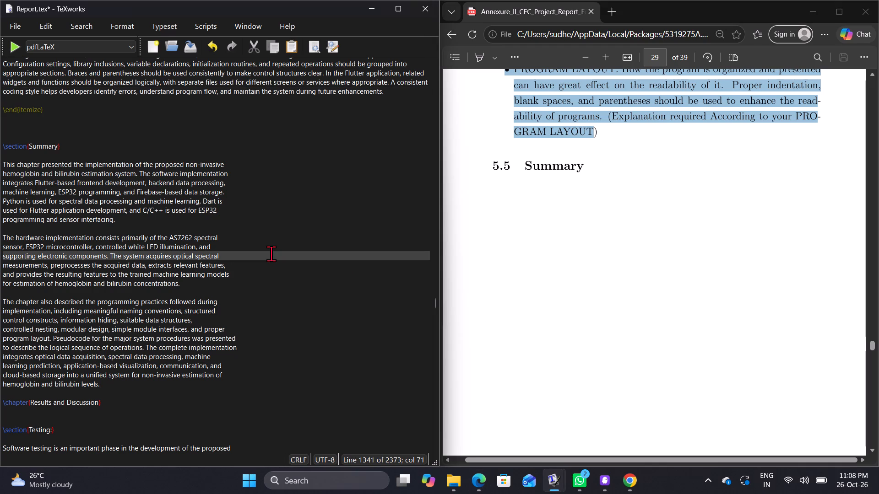
{"action": "key", "text": "ctrl+s"}
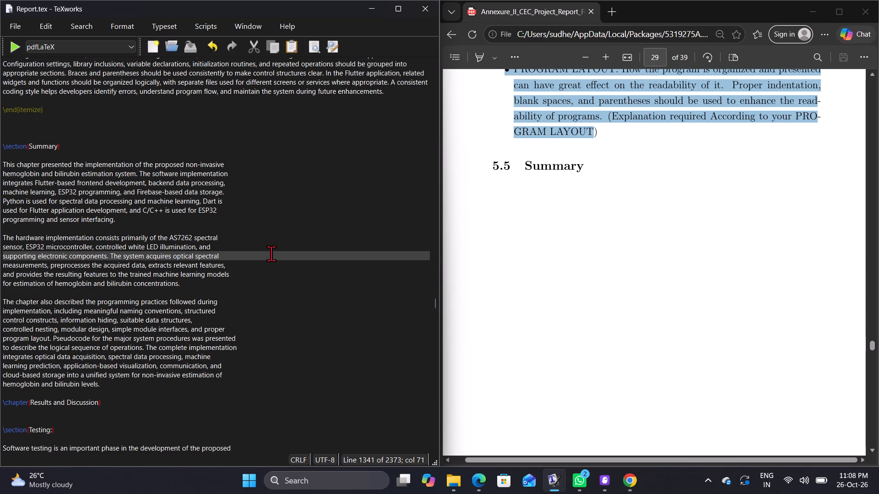
Examine the Annexure II format of Chapter 6 Results and Discussion, covering section 6.1 Results, its sample figures and the start of 6.2 Testing.
{"action": "scroll", "coordinate": [570, 226], "scroll_direction": "down", "scroll_amount": 5}
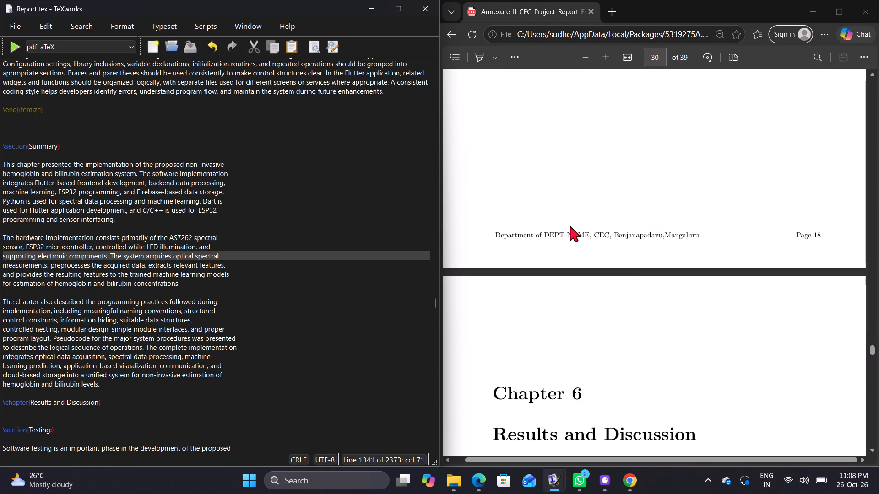
{"action": "scroll", "coordinate": [570, 223], "scroll_direction": "down", "scroll_amount": 3}
{"action": "scroll", "coordinate": [571, 222], "scroll_direction": "up", "scroll_amount": 5}
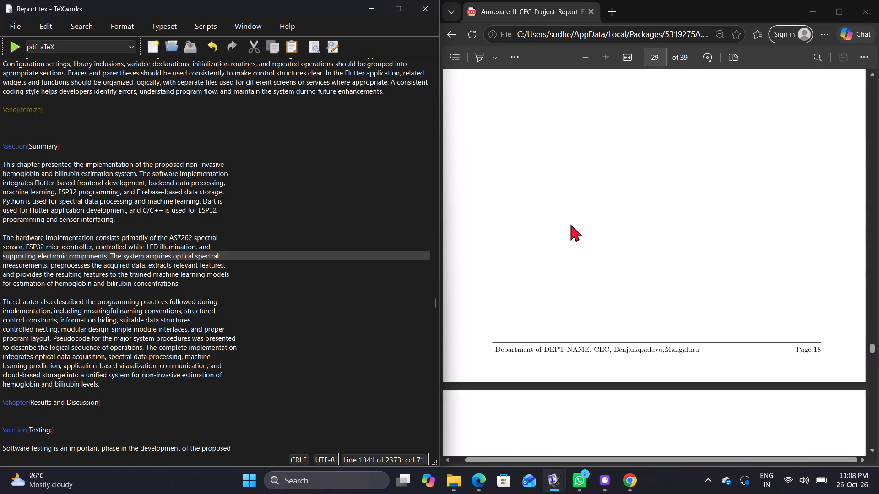
{"action": "scroll", "coordinate": [570, 224], "scroll_direction": "up", "scroll_amount": 3}
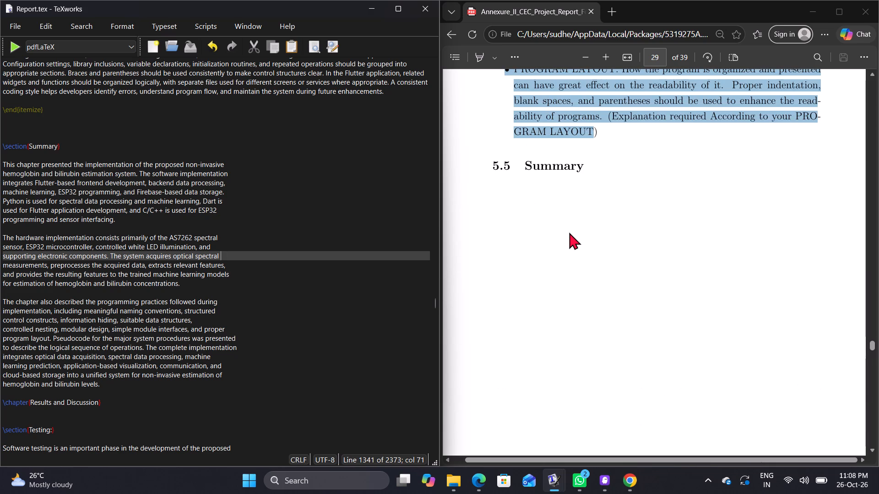
{"action": "scroll", "coordinate": [563, 228], "scroll_direction": "down", "scroll_amount": 7}
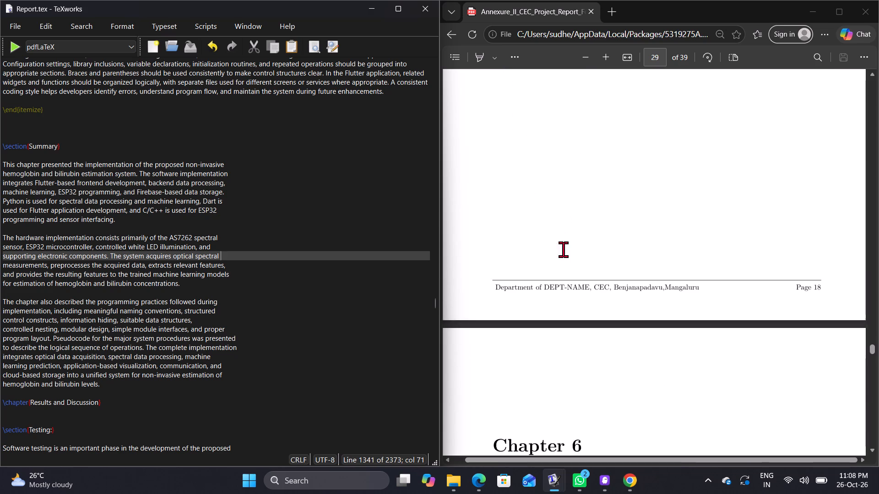
{"action": "scroll", "coordinate": [563, 249], "scroll_direction": "down", "scroll_amount": 1}
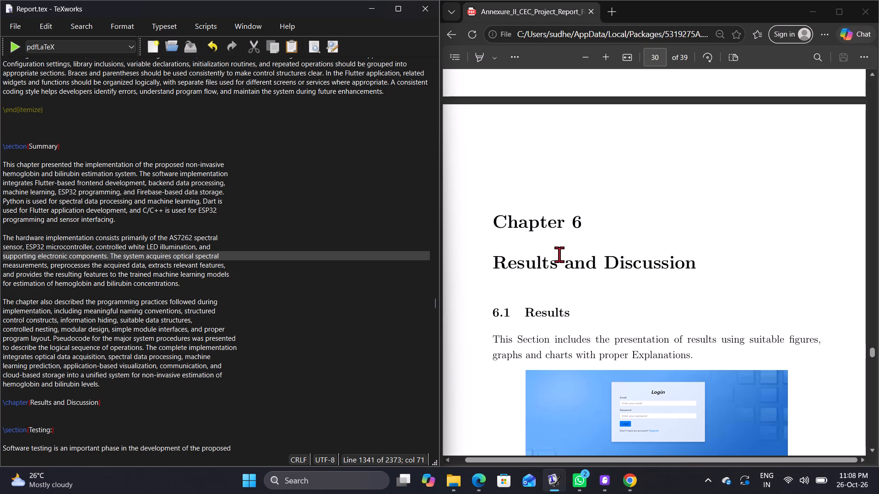
{"action": "scroll", "coordinate": [565, 263], "scroll_direction": "down", "scroll_amount": 5}
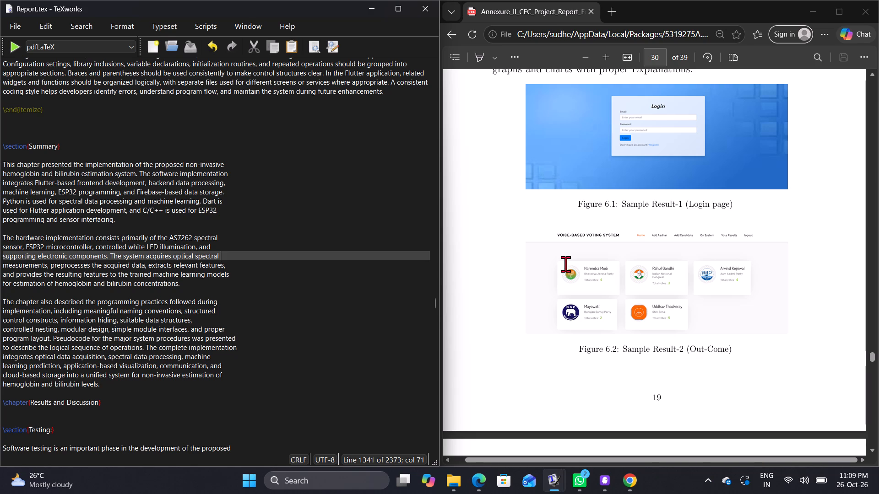
{"action": "scroll", "coordinate": [565, 264], "scroll_direction": "down", "scroll_amount": 2}
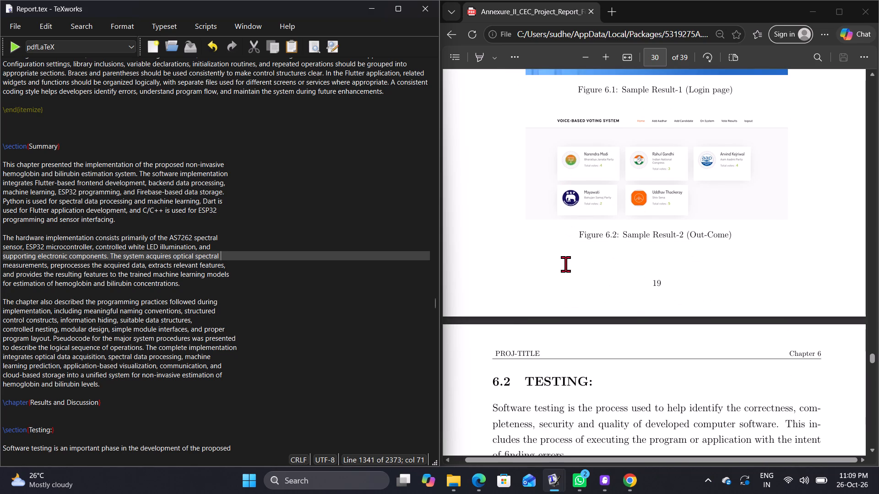
{"action": "scroll", "coordinate": [565, 265], "scroll_direction": "up", "scroll_amount": 2}
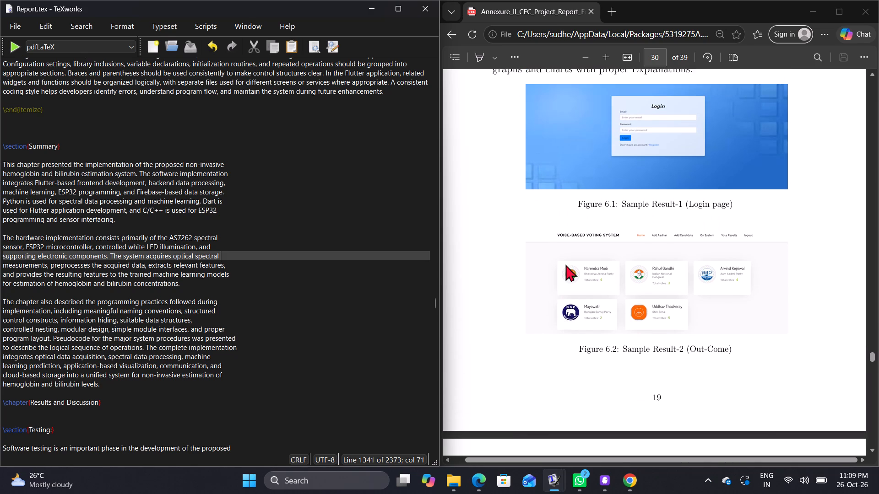
{"action": "scroll", "coordinate": [567, 265], "scroll_direction": "up", "scroll_amount": 3}
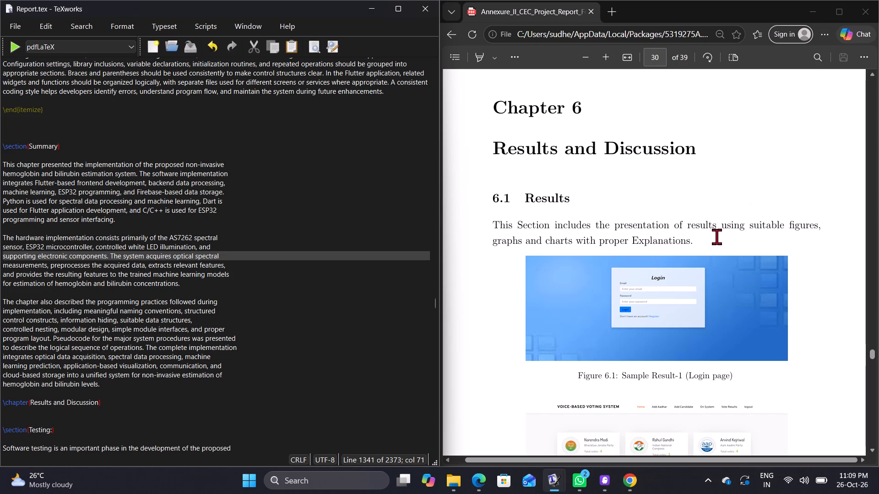
{"action": "scroll", "coordinate": [716, 236], "scroll_direction": "down", "scroll_amount": 5}
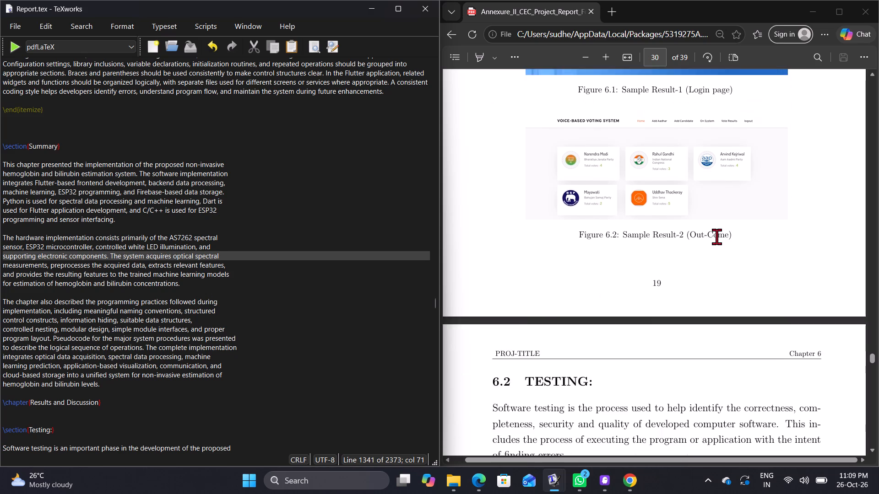
{"action": "scroll", "coordinate": [716, 236], "scroll_direction": "down", "scroll_amount": 2}
{"action": "scroll", "coordinate": [716, 237], "scroll_direction": "up", "scroll_amount": 7}
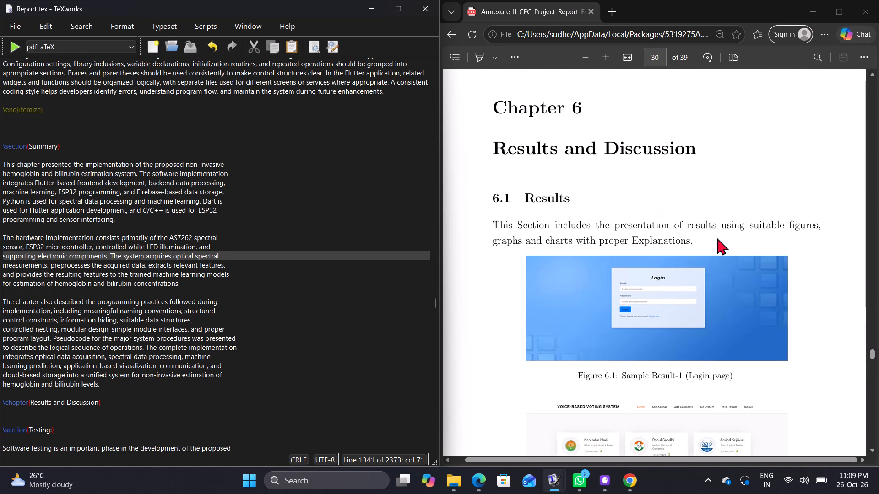
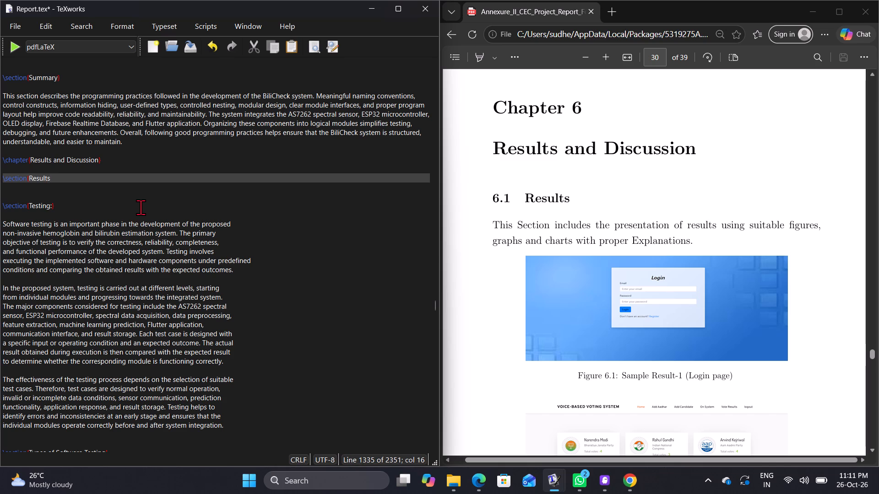
{"action": "key", "text": "shift+braceright"}
{"action": "key", "text": "Return"}
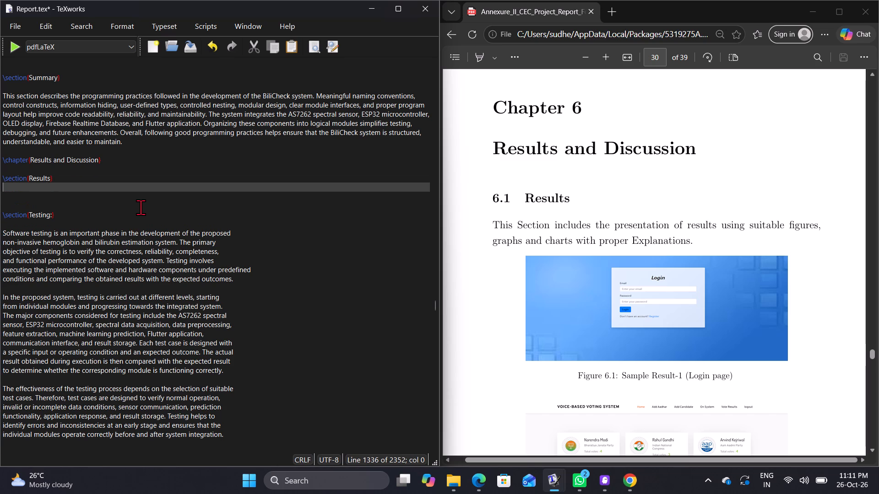
Paste the copied figure block beneath the Results section heading, leaving a blank line between them.
{"action": "key", "text": "Return"}
{"action": "key", "text": "ctrl+v"}
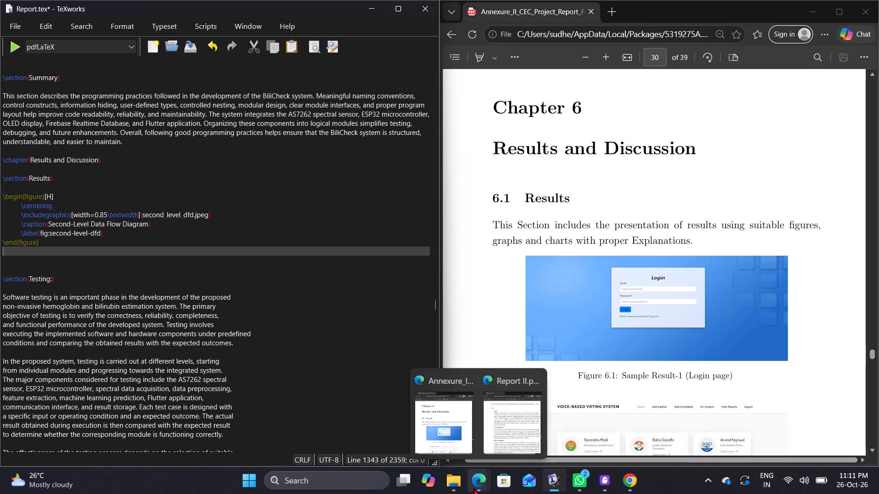
Replace the pasted figure's caption with "Login Page".
{"action": "left_click", "coordinate": [147, 223]}
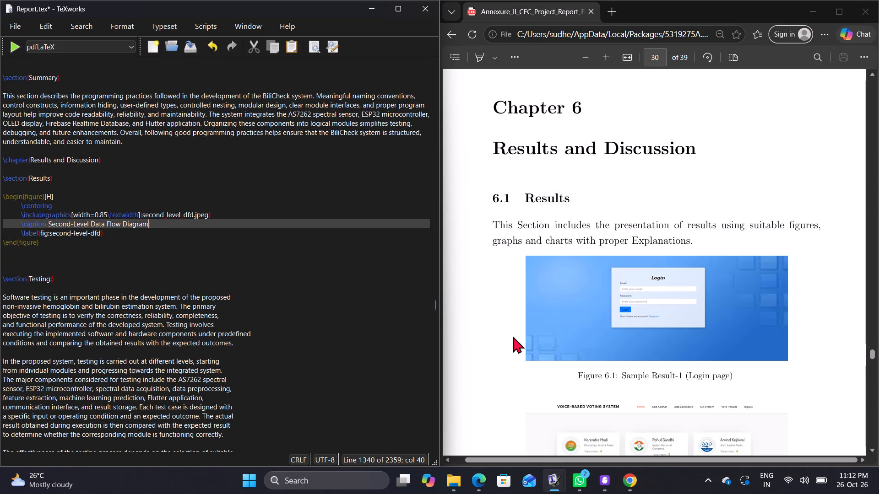
{"action": "key", "text": "BackSpace"}
{"action": "key", "text": "BackSpace"}
{"action": "key", "text": "BackSpace"}
{"action": "key", "text": "BackSpace"}
{"action": "key", "text": "BackSpace"}
{"action": "key", "text": "BackSpace"}
{"action": "key", "text": "BackSpace"}
{"action": "key", "text": "BackSpace"}
{"action": "key", "text": "BackSpace"}
{"action": "key", "text": "BackSpace"}
{"action": "key", "text": "BackSpace"}
{"action": "key", "text": "BackSpace"}
{"action": "key", "text": "BackSpace"}
{"action": "key", "text": "BackSpace"}
{"action": "key", "text": "BackSpace"}
{"action": "key", "text": "BackSpace"}
{"action": "key", "text": "BackSpace"}
{"action": "key", "text": "BackSpace"}
{"action": "key", "text": "BackSpace"}
{"action": "key", "text": "BackSpace"}
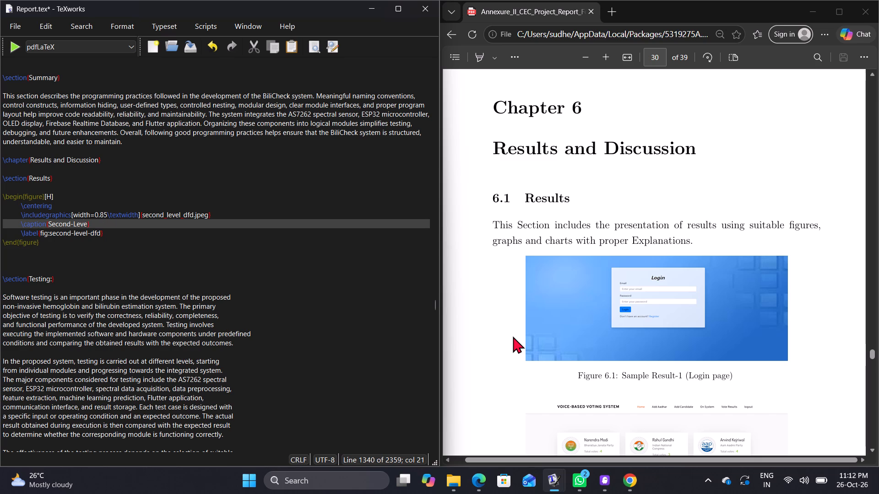
{"action": "key", "text": "BackSpace"}
{"action": "key", "text": "BackSpace"}
{"action": "key", "text": "BackSpace"}
{"action": "key", "text": "BackSpace"}
{"action": "key", "text": "BackSpace"}
{"action": "key", "text": "BackSpace"}
{"action": "key", "text": "BackSpace"}
{"action": "key", "text": "BackSpace"}
{"action": "key", "text": "BackSpace"}
{"action": "key", "text": "BackSpace"}
{"action": "key", "text": "shift+s"}
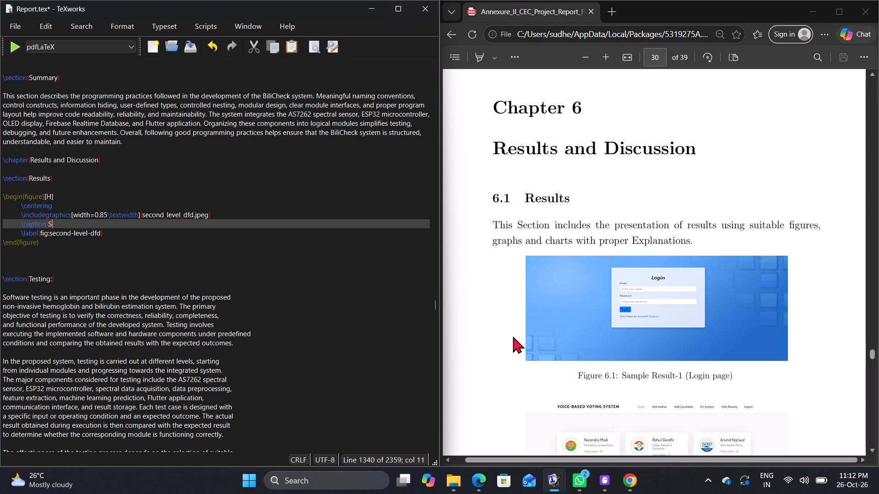
{"action": "key", "text": "BackSpace"}
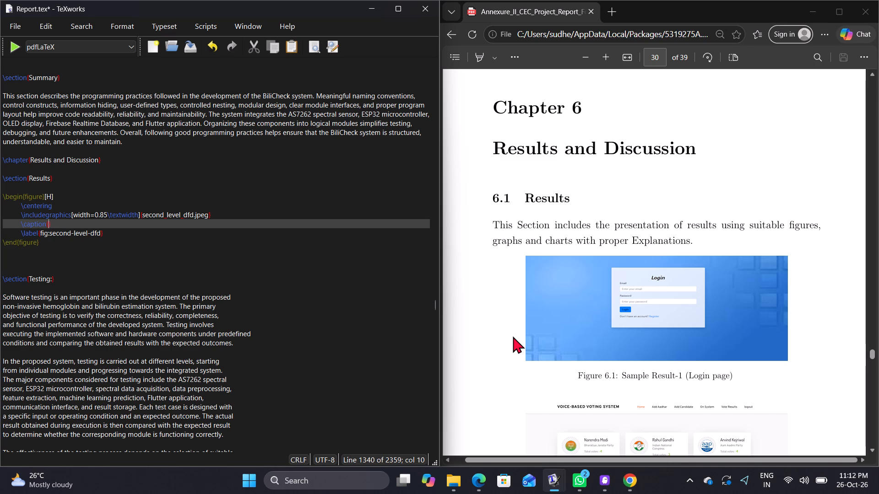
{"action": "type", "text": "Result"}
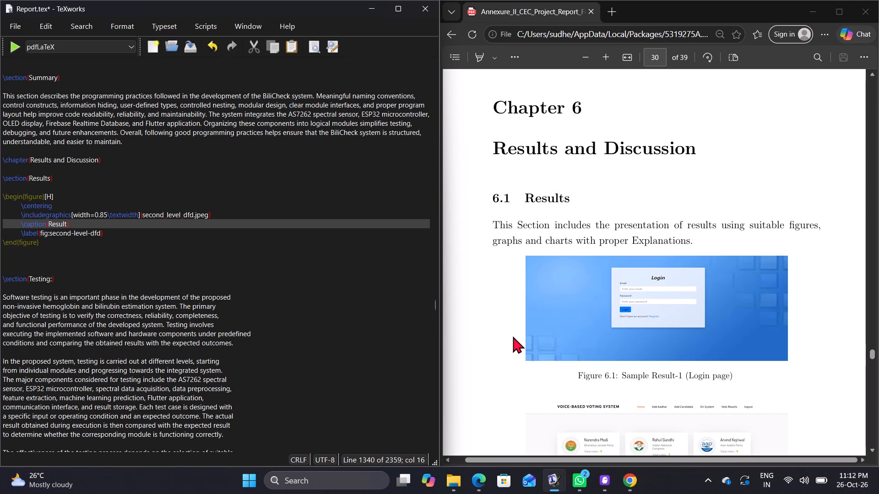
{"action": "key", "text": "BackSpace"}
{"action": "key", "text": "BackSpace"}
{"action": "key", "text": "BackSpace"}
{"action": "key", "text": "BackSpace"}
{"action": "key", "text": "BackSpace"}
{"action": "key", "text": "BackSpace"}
Enter "Login Page" as the caption of the pasted figure in the Results section.
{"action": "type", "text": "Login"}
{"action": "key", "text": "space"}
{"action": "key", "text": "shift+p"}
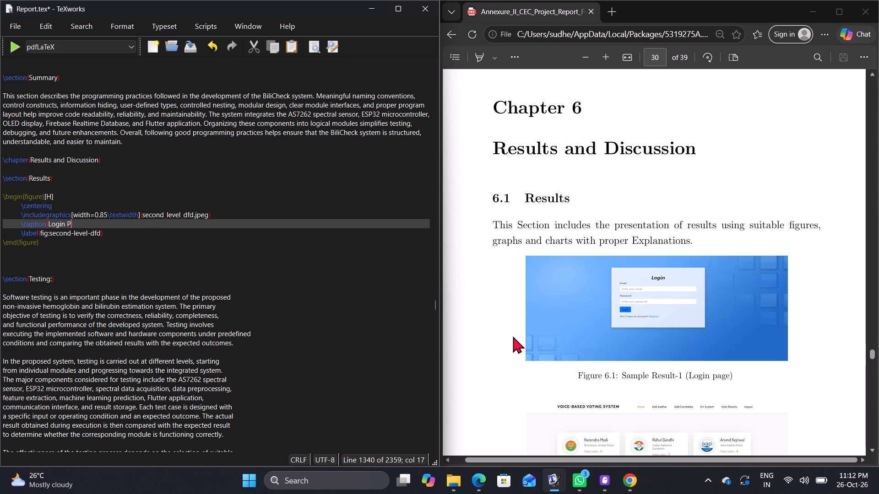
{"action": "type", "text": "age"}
Change the pasted figure's label to "fig:login page".
{"action": "scroll", "coordinate": [658, 407], "scroll_direction": "down", "scroll_amount": 2}
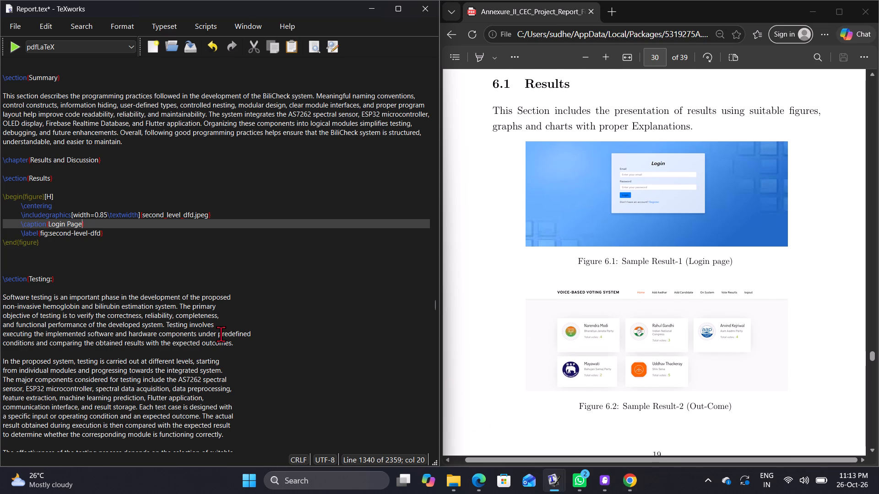
{"action": "left_click", "coordinate": [101, 234]}
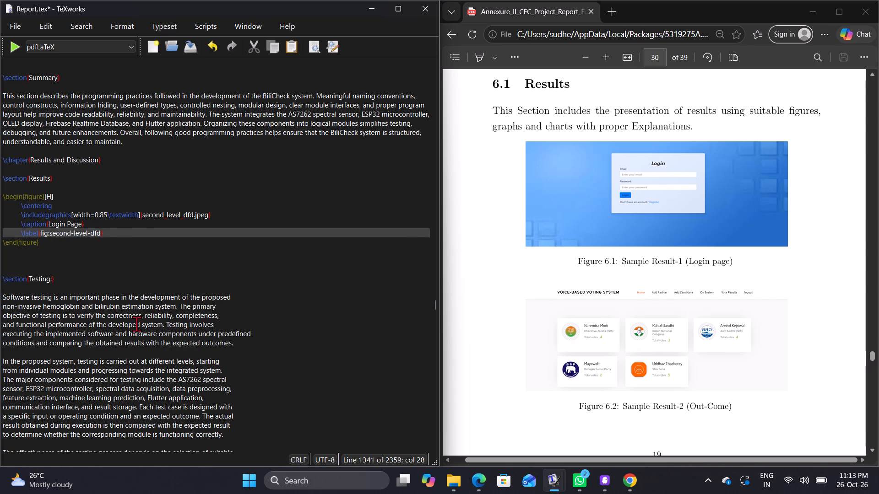
{"action": "key", "text": "BackSpace"}
{"action": "key", "text": "BackSpace"}
{"action": "key", "text": "BackSpace"}
{"action": "key", "text": "BackSpace"}
{"action": "key", "text": "BackSpace"}
{"action": "key", "text": "BackSpace"}
{"action": "key", "text": "BackSpace"}
{"action": "key", "text": "BackSpace"}
{"action": "key", "text": "BackSpace"}
{"action": "key", "text": "BackSpace"}
{"action": "key", "text": "BackSpace"}
{"action": "key", "text": "BackSpace"}
{"action": "key", "text": "BackSpace"}
{"action": "key", "text": "BackSpace"}
{"action": "key", "text": "BackSpace"}
{"action": "key", "text": "BackSpace"}
{"action": "type", "text": "login p"}
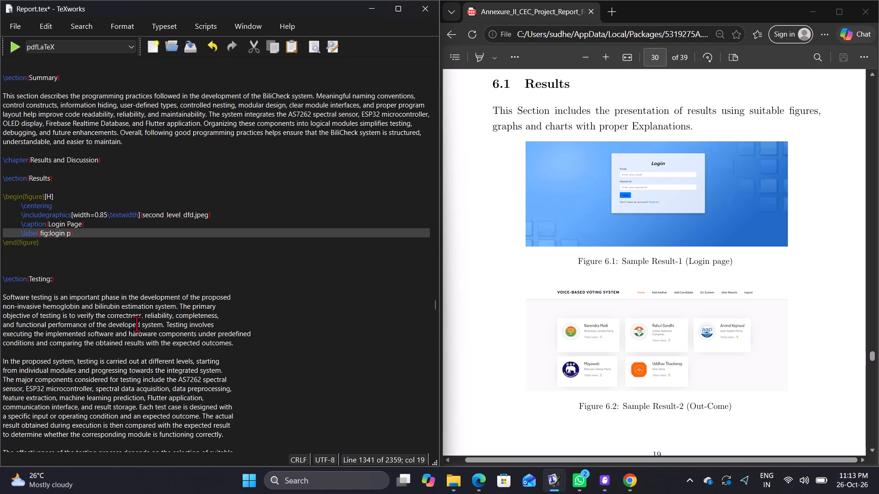
{"action": "type", "text": "age"}
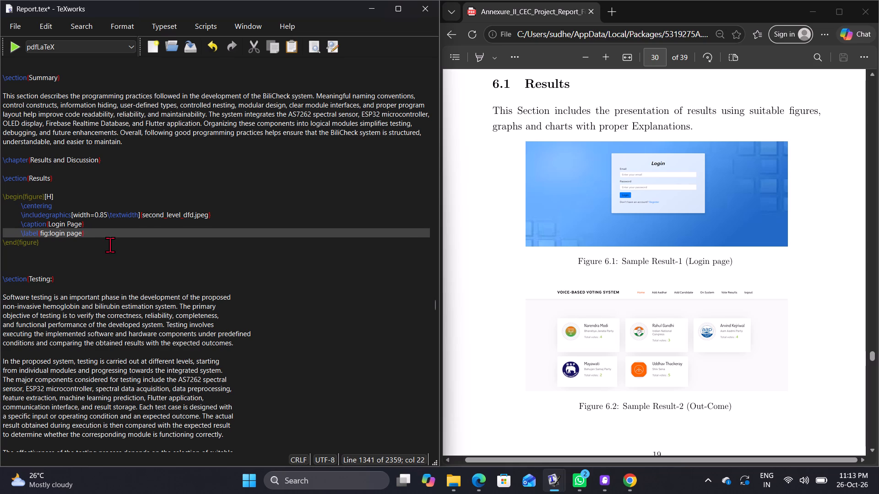
In File Explorer, open the Screenshots folder under Pictures and examine the four 2026-10-26 BiliCheck app screenshots.
{"action": "left_click", "coordinate": [446, 473]}
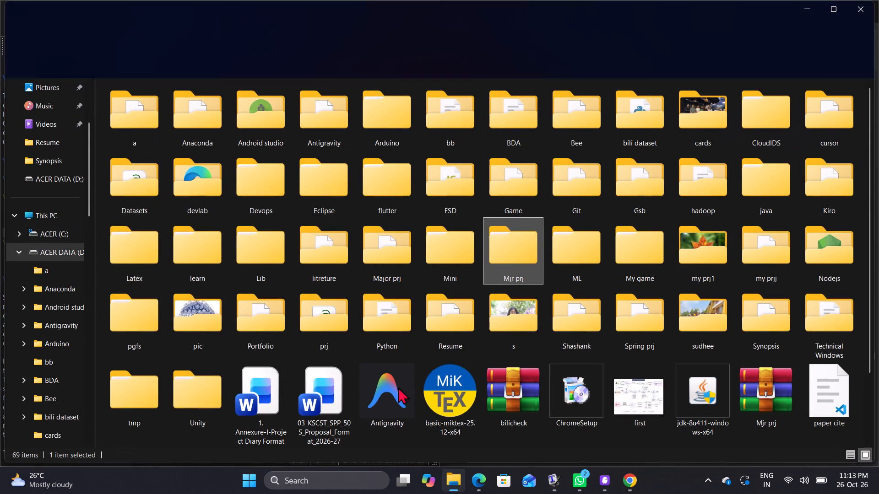
{"action": "scroll", "coordinate": [95, 160], "scroll_direction": "up", "scroll_amount": 2}
{"action": "scroll", "coordinate": [54, 181], "scroll_direction": "up", "scroll_amount": 1}
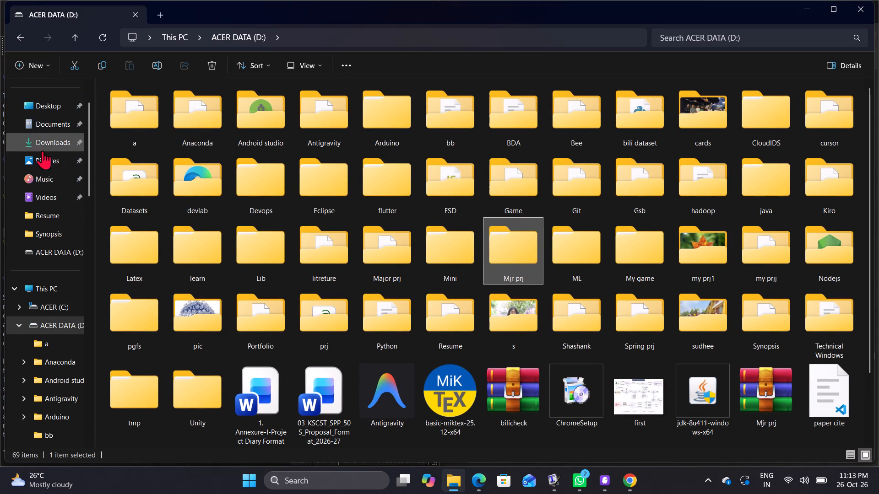
{"action": "left_click", "coordinate": [51, 163]}
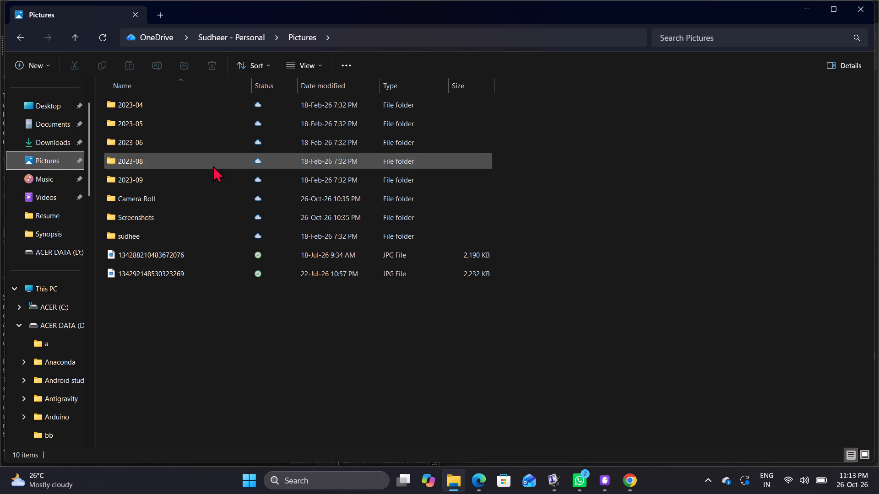
{"action": "double_click", "coordinate": [205, 210]}
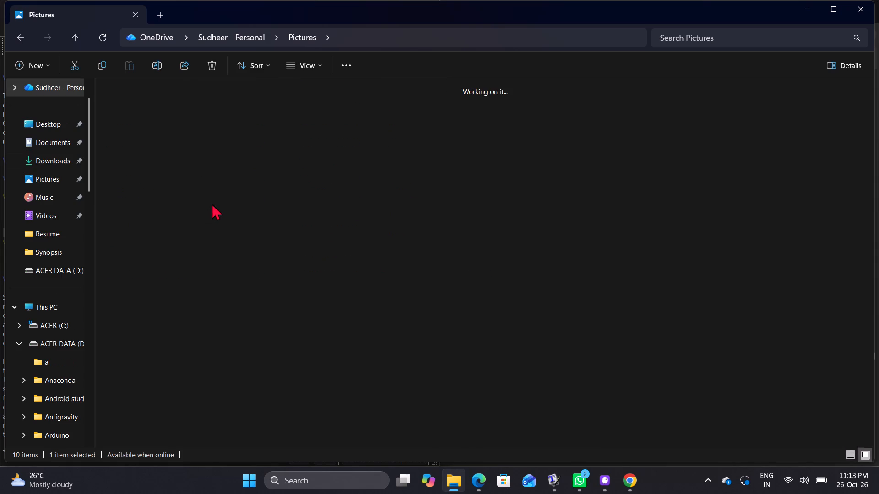
{"action": "scroll", "coordinate": [183, 158], "scroll_direction": "down", "scroll_amount": 20}
{"action": "scroll", "coordinate": [183, 158], "scroll_direction": "down", "scroll_amount": 8}
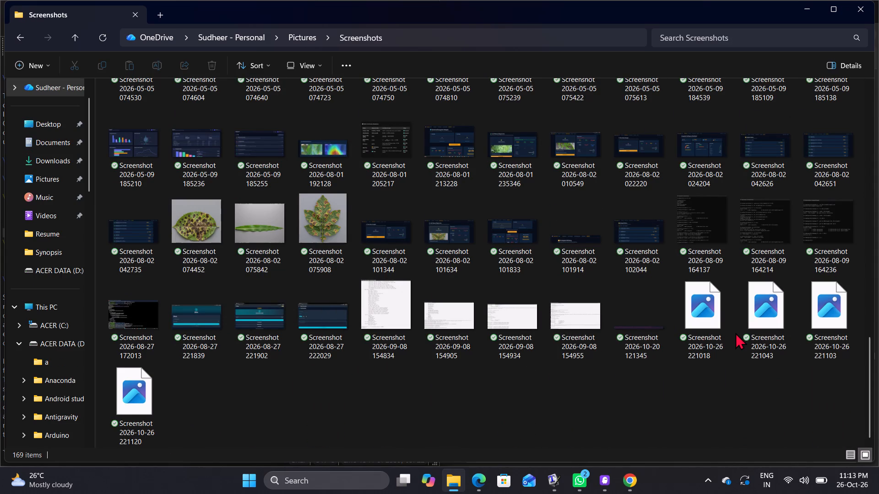
{"action": "double_click", "coordinate": [719, 333]}
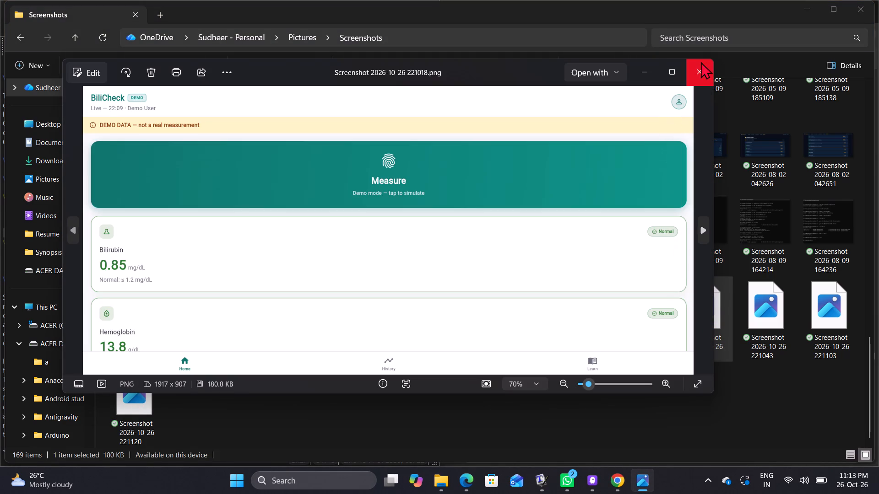
{"action": "left_click", "coordinate": [702, 62]}
{"action": "double_click", "coordinate": [770, 298]}
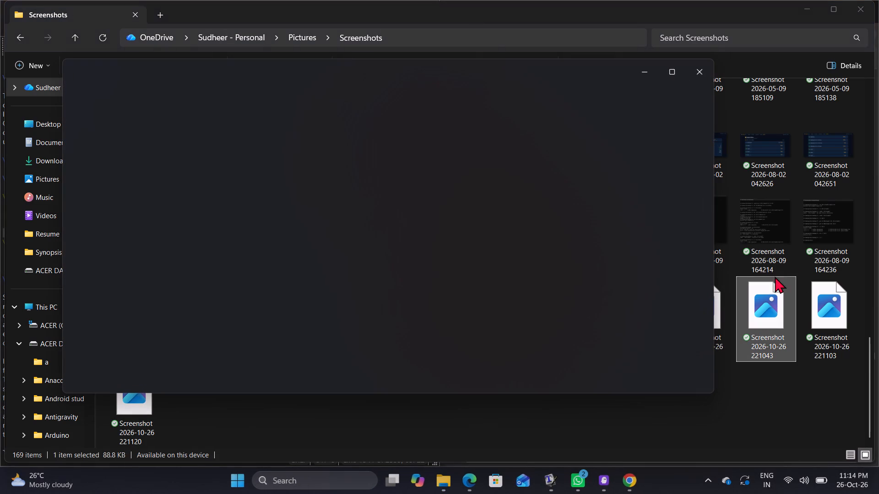
{"action": "left_click", "coordinate": [692, 75]}
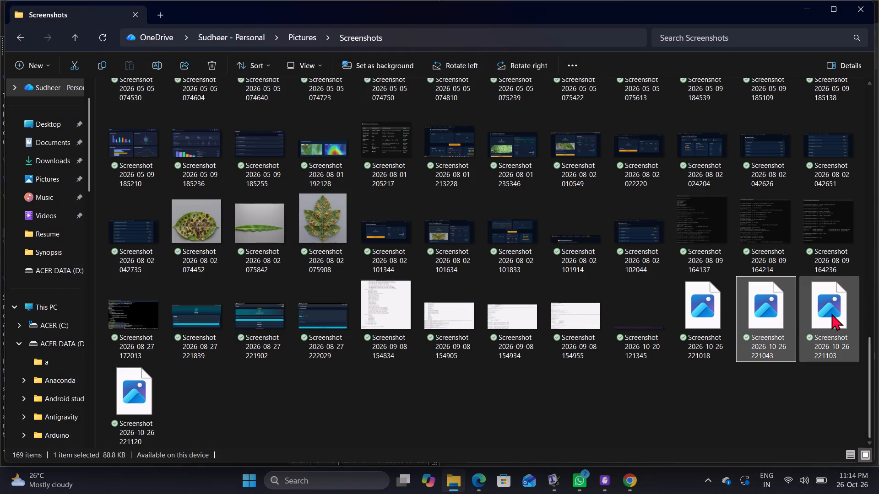
{"action": "double_click", "coordinate": [831, 313]}
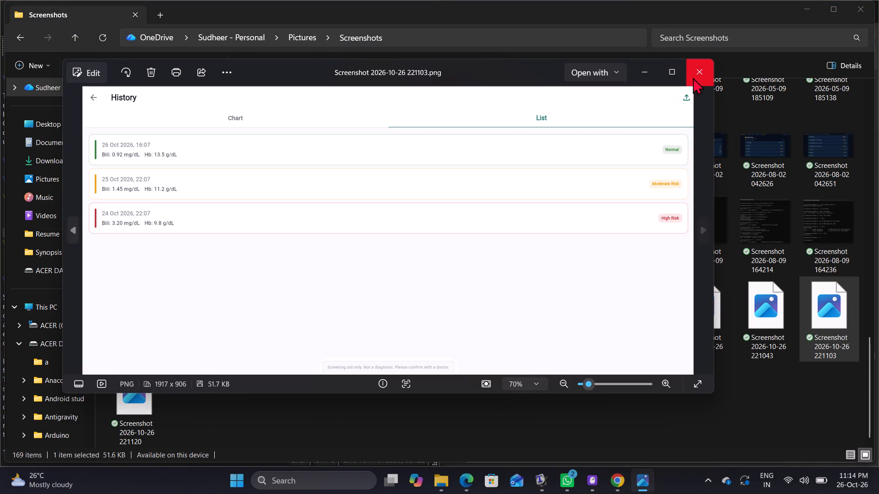
{"action": "left_click", "coordinate": [693, 77]}
{"action": "double_click", "coordinate": [127, 412]}
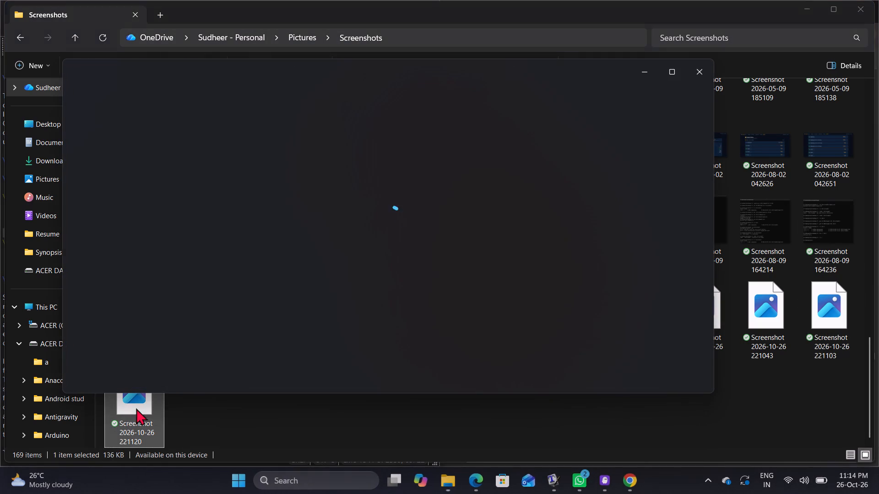
{"action": "left_click", "coordinate": [702, 76]}
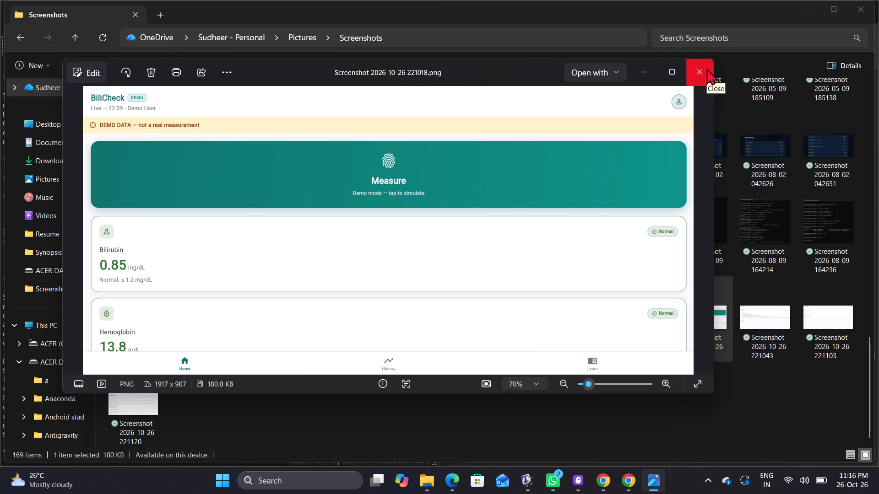
{"action": "left_click", "coordinate": [706, 68]}
{"action": "double_click", "coordinate": [754, 311]}
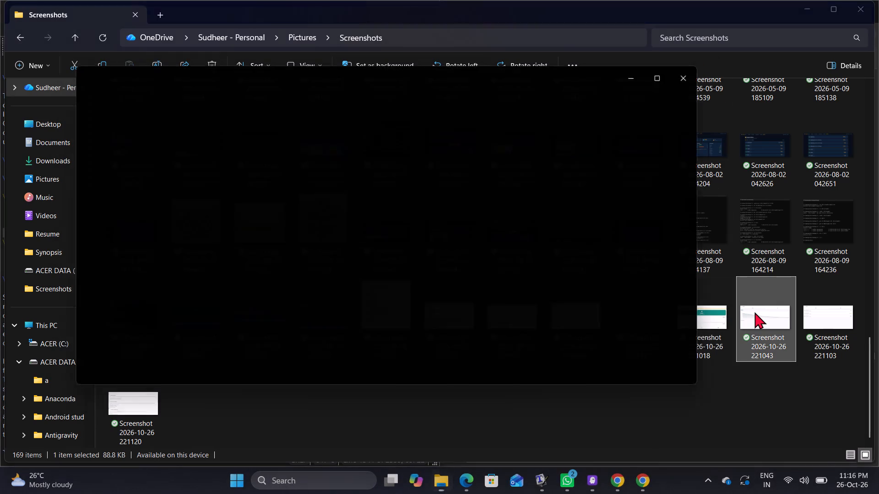
{"action": "left_click", "coordinate": [700, 81]}
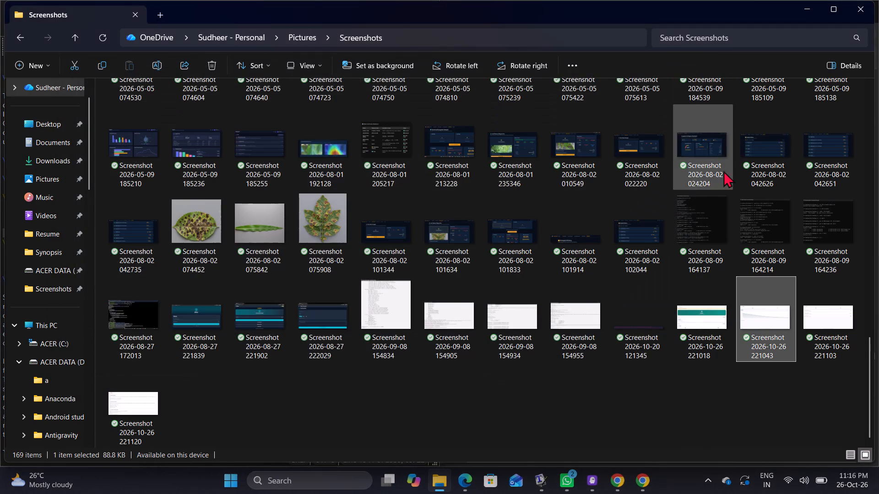
{"action": "left_click", "coordinate": [706, 354]}
{"action": "right_click", "coordinate": [706, 353]}
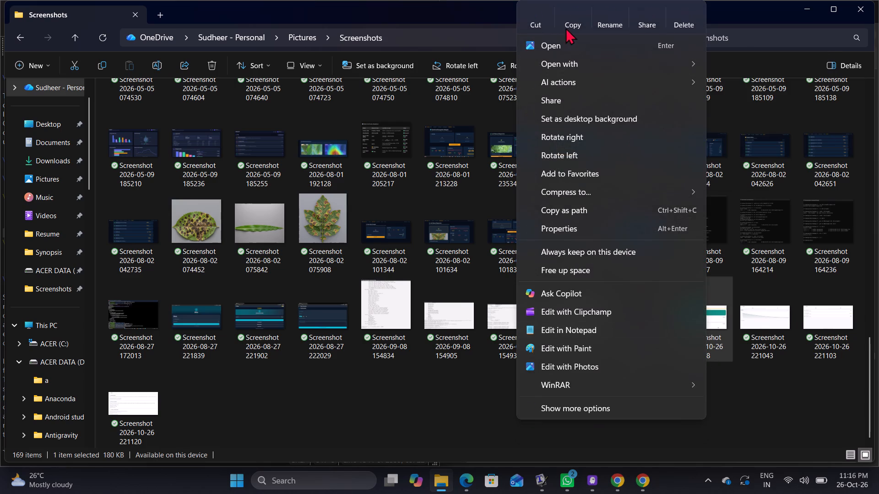
{"action": "left_click", "coordinate": [604, 18]}
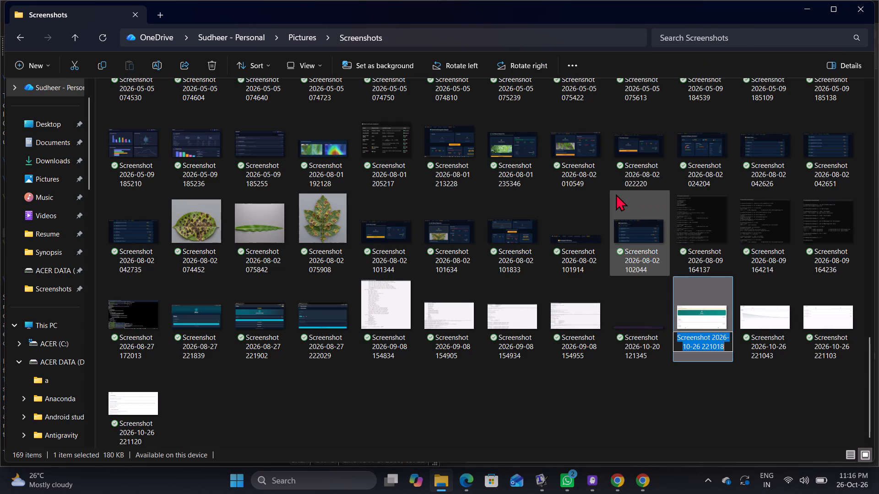
{"action": "type", "text": "home"}
{"action": "key", "text": "Return"}
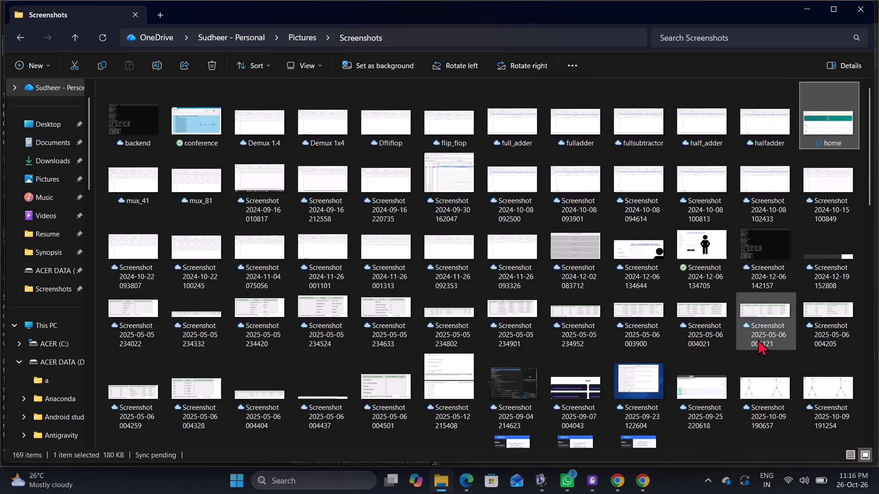
{"action": "scroll", "coordinate": [758, 338], "scroll_direction": "down", "scroll_amount": 11}
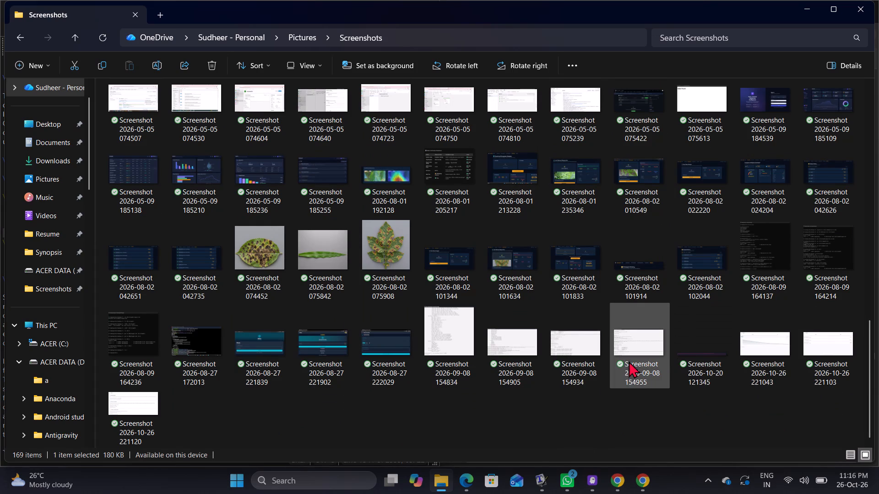
{"action": "left_click", "coordinate": [630, 357]}
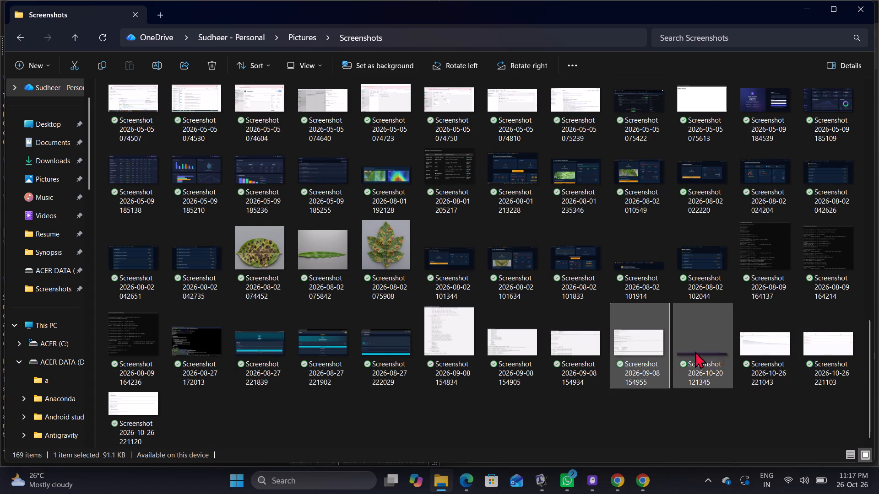
{"action": "double_click", "coordinate": [645, 352]}
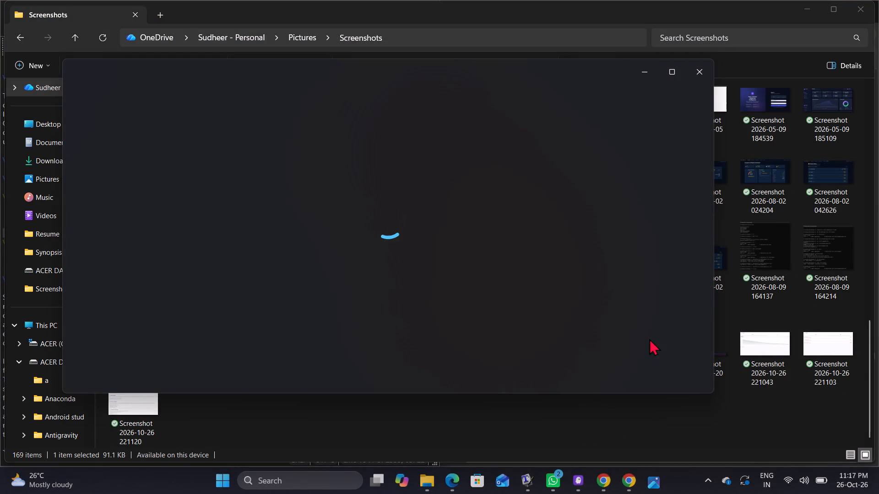
{"action": "left_click", "coordinate": [695, 68]}
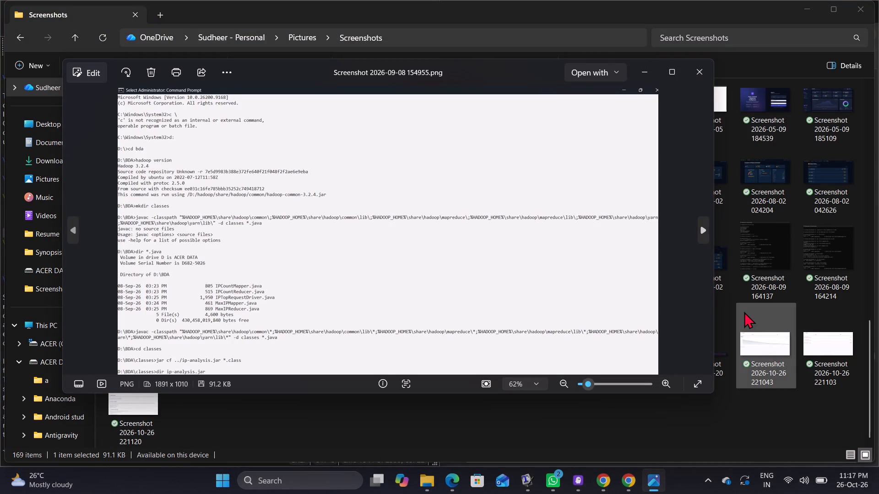
{"action": "left_click", "coordinate": [705, 73]}
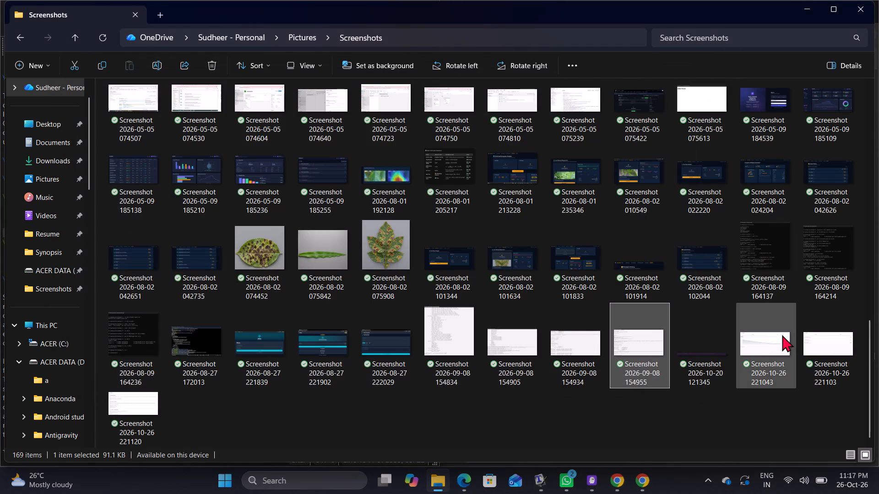
{"action": "double_click", "coordinate": [783, 347]}
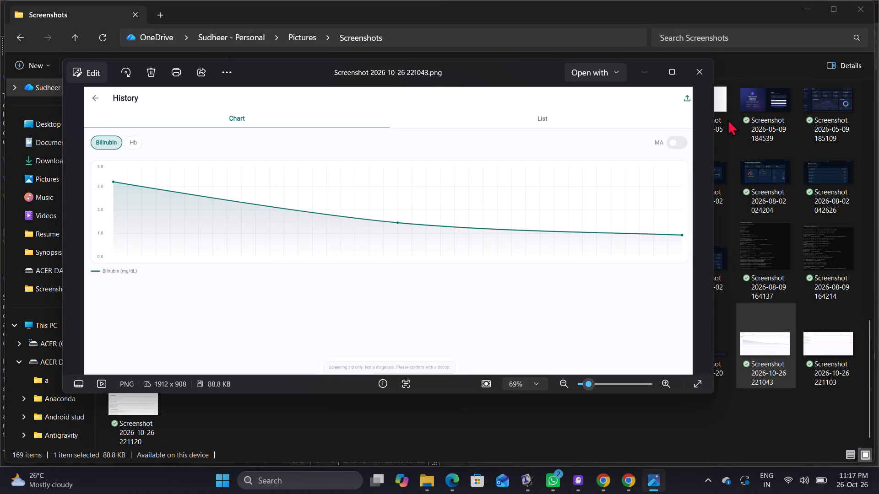
{"action": "left_click", "coordinate": [699, 70]}
{"action": "double_click", "coordinate": [840, 358]}
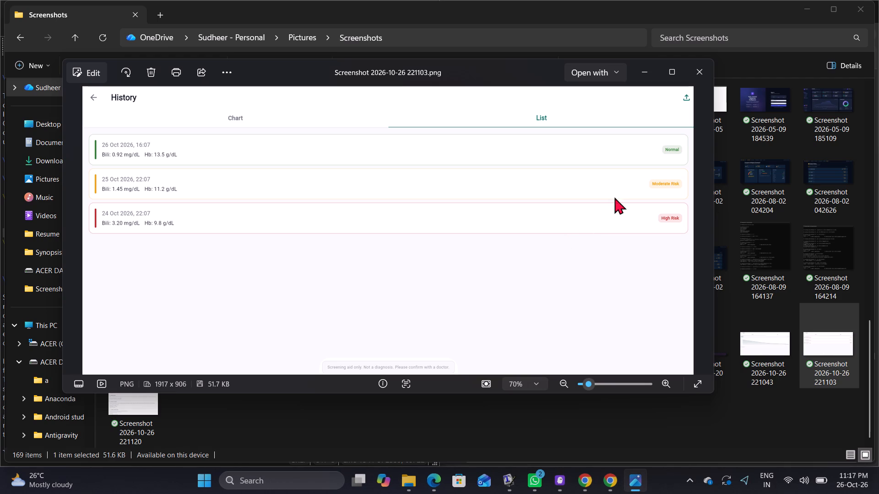
{"action": "left_click", "coordinate": [707, 71]}
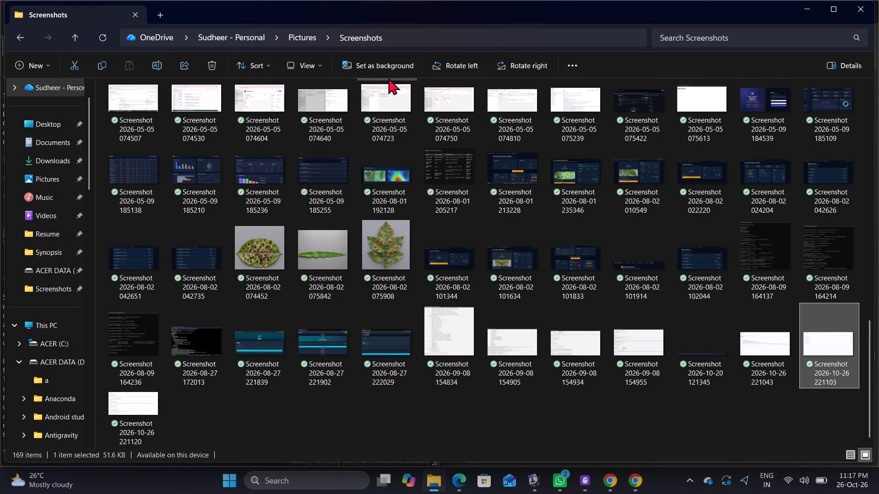
{"action": "left_click", "coordinate": [165, 64]}
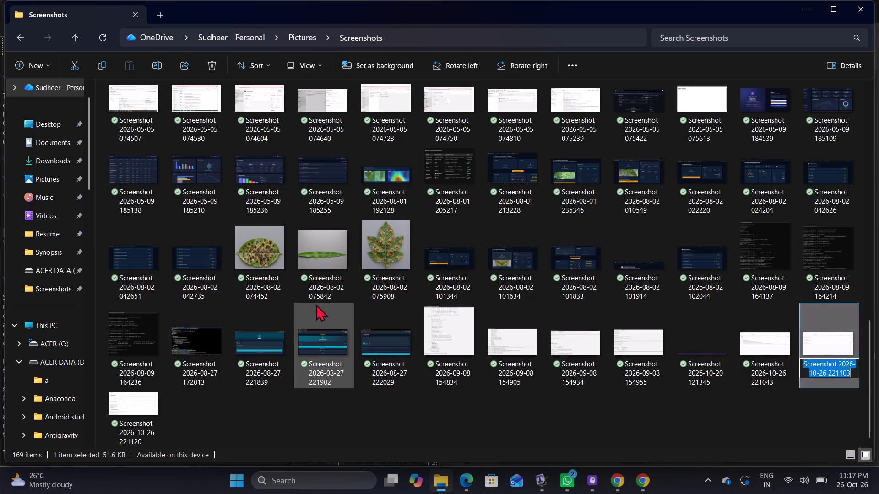
{"action": "type", "text": "list"}
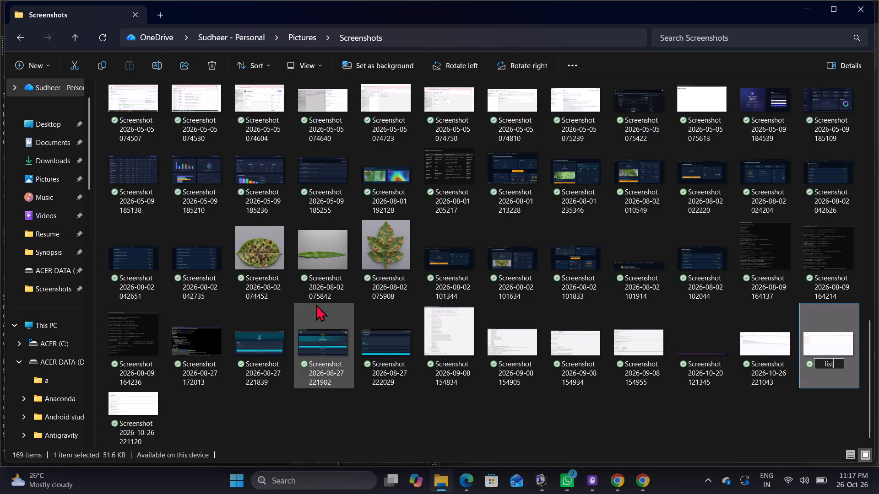
{"action": "key", "text": "Return"}
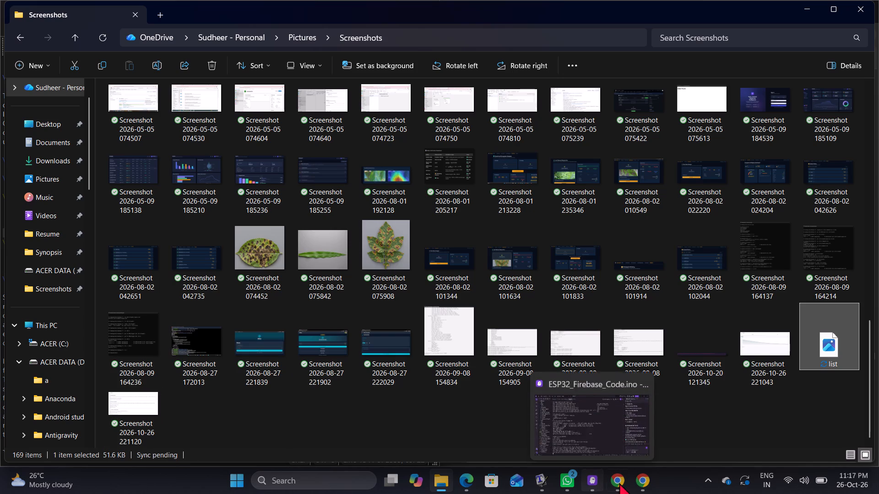
Switch to the BiliCheck Chrome window, allow its notifications, and capture a screenshot of the login page without the browser bars.
{"action": "left_click", "coordinate": [641, 480]}
{"action": "left_click", "coordinate": [178, 113]}
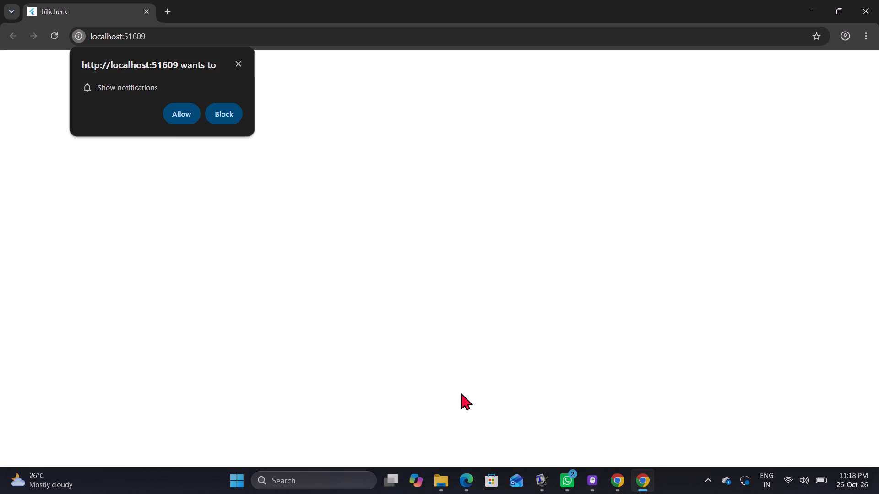
{"action": "left_click", "coordinate": [186, 117]}
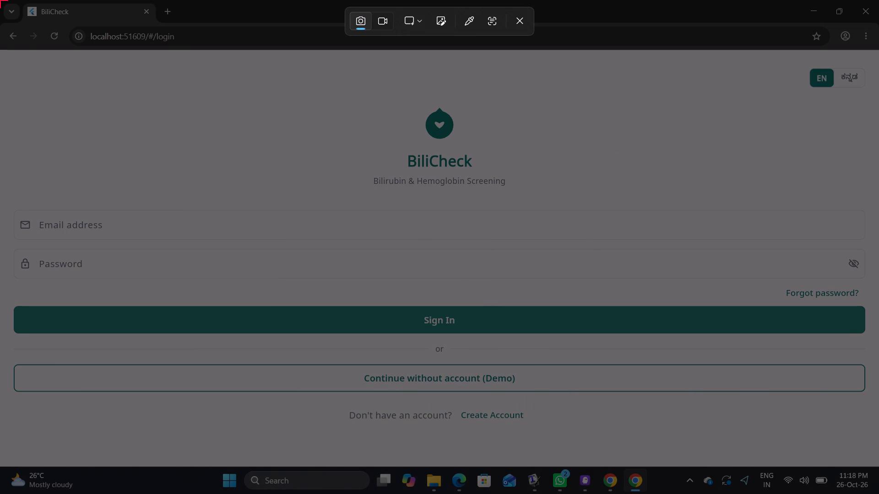
{"action": "left_click", "coordinate": [2, 53]}
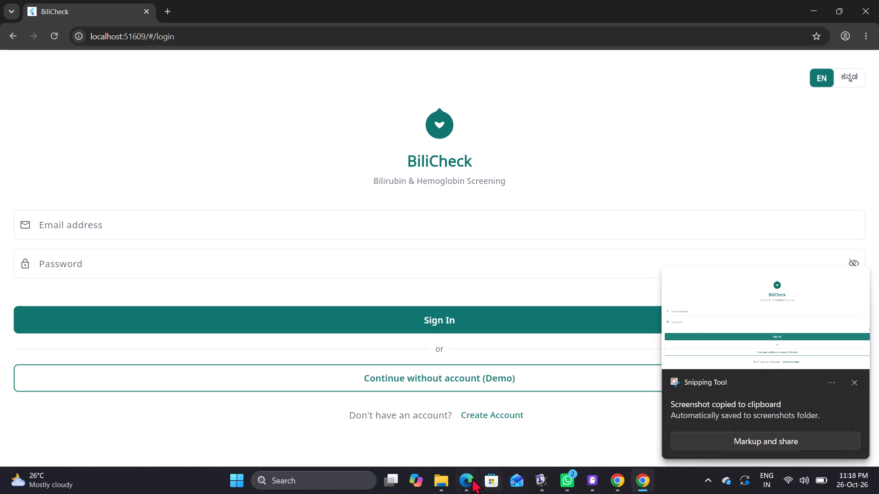
{"action": "left_click", "coordinate": [443, 477]}
{"action": "scroll", "coordinate": [496, 412], "scroll_direction": "down", "scroll_amount": 12}
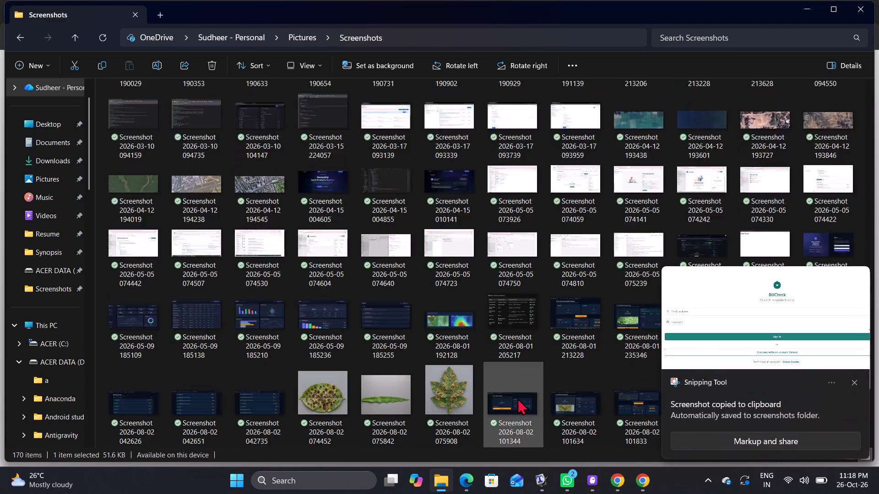
{"action": "scroll", "coordinate": [517, 398], "scroll_direction": "down", "scroll_amount": 8}
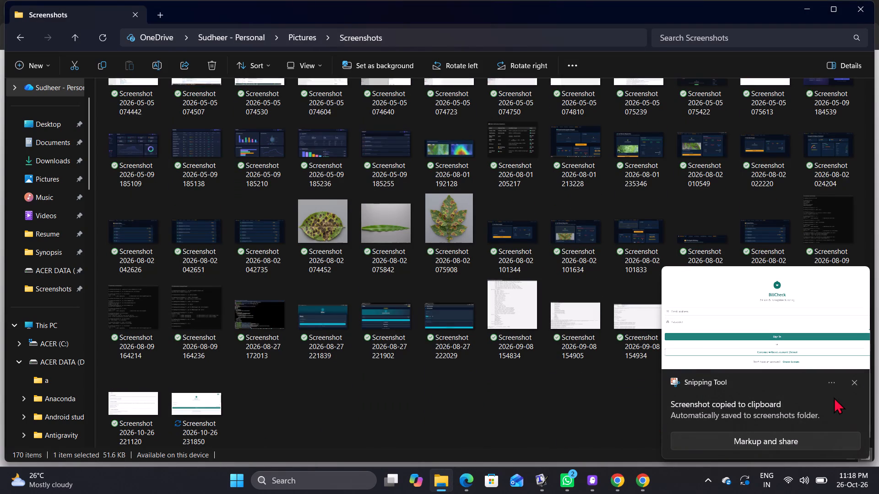
{"action": "left_click", "coordinate": [856, 382]}
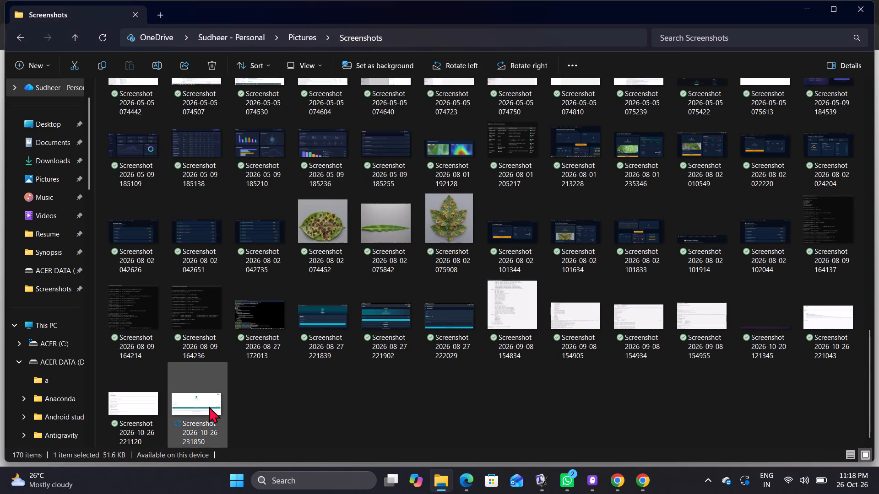
{"action": "left_click", "coordinate": [205, 407]}
{"action": "left_click", "coordinate": [154, 60]}
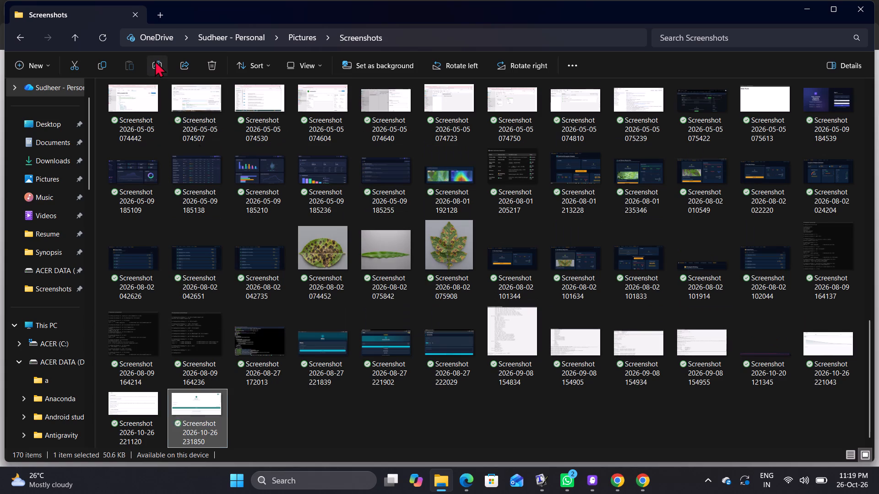
{"action": "type", "text": "login"}
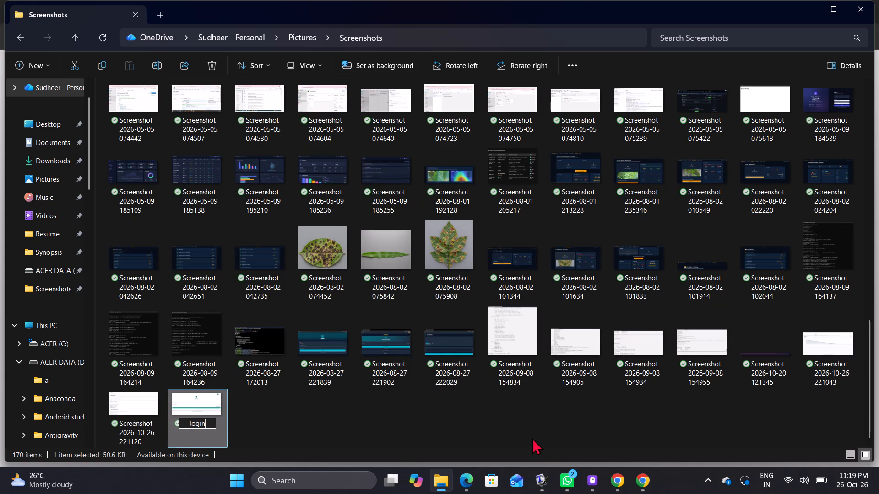
{"action": "key", "text": "Return"}
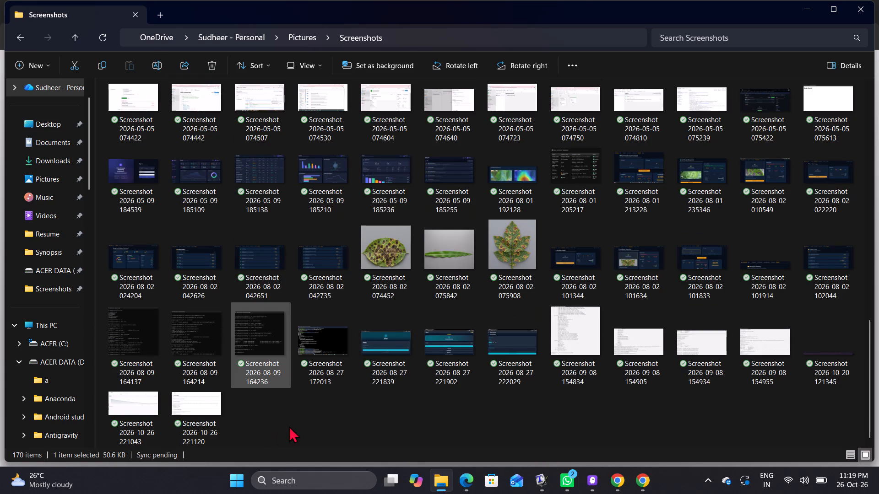
Copy the login screenshot from the Screenshots folder into the Synopsis folder on ACER DATA (D:).
{"action": "scroll", "coordinate": [794, 414], "scroll_direction": "up", "scroll_amount": 11}
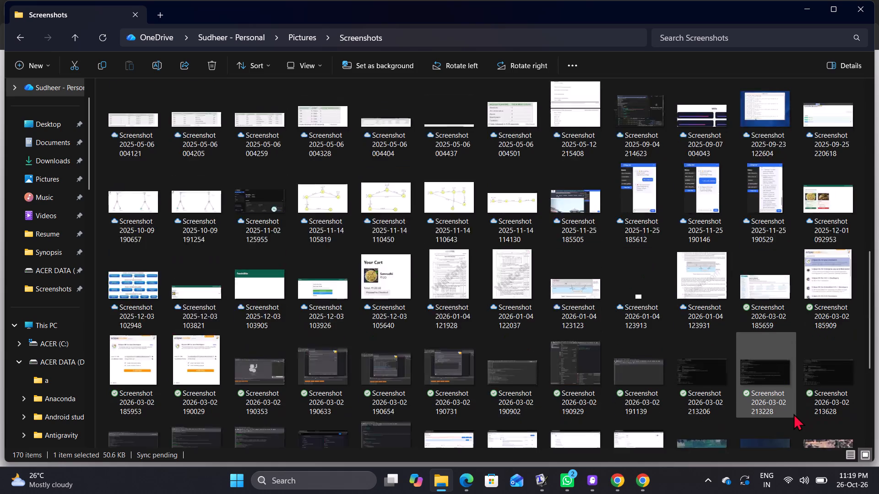
{"action": "scroll", "coordinate": [793, 413], "scroll_direction": "up", "scroll_amount": 17}
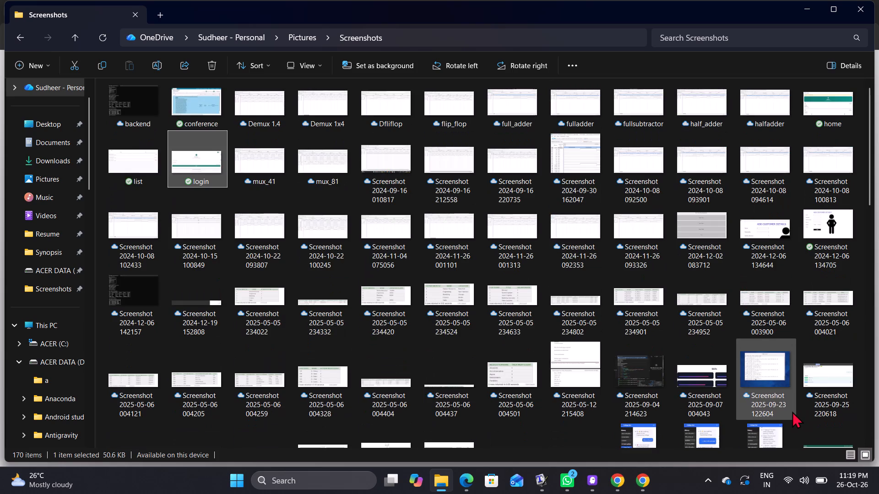
{"action": "left_click", "coordinate": [195, 164]}
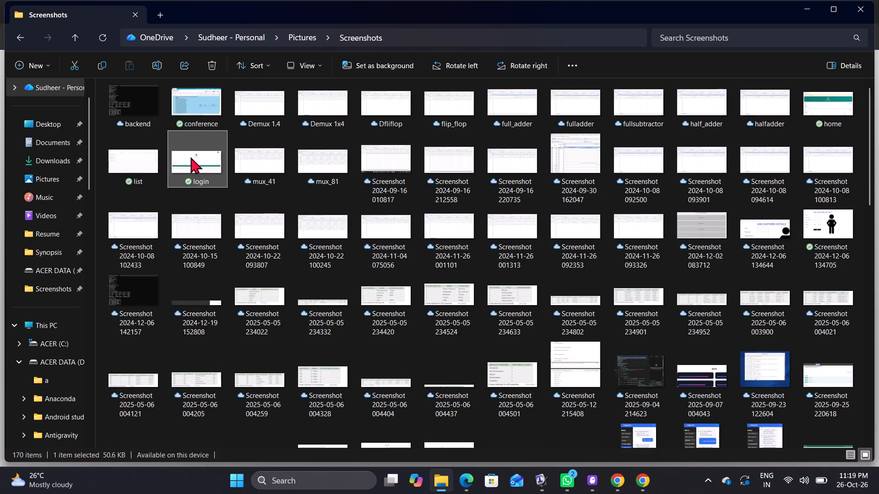
{"action": "left_click", "coordinate": [109, 63]}
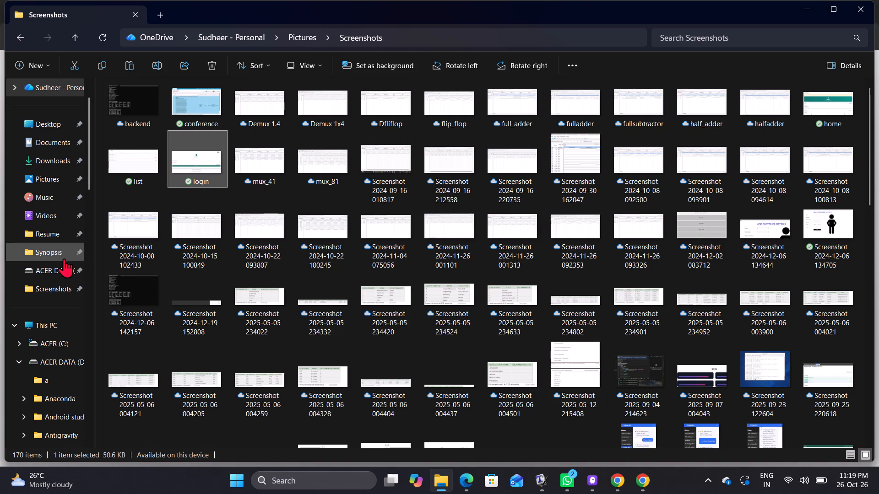
{"action": "left_click", "coordinate": [64, 257]}
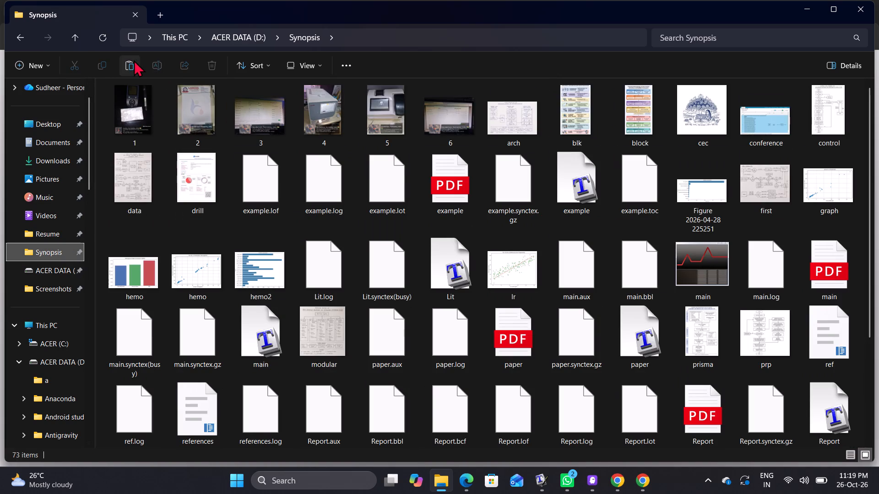
{"action": "left_click", "coordinate": [134, 60]}
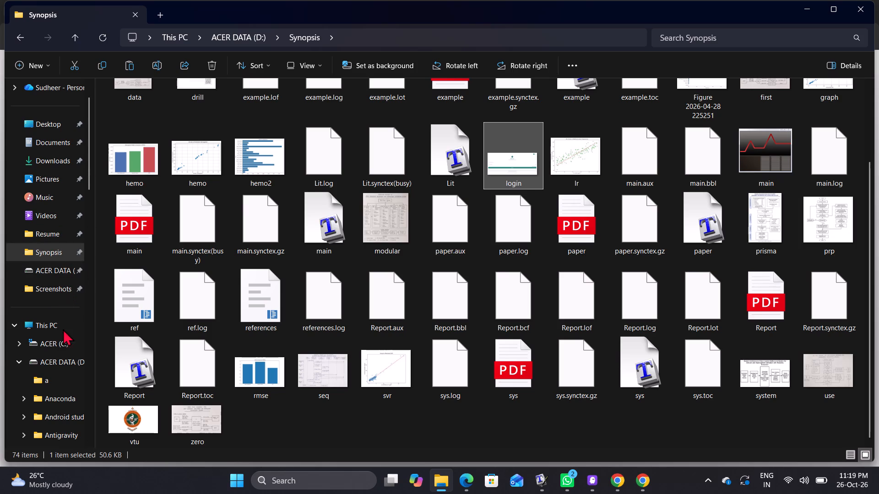
Return to the Screenshots folder inside Pictures and copy the home and list screenshots into the Synopsis folder.
{"action": "left_click", "coordinate": [71, 182]}
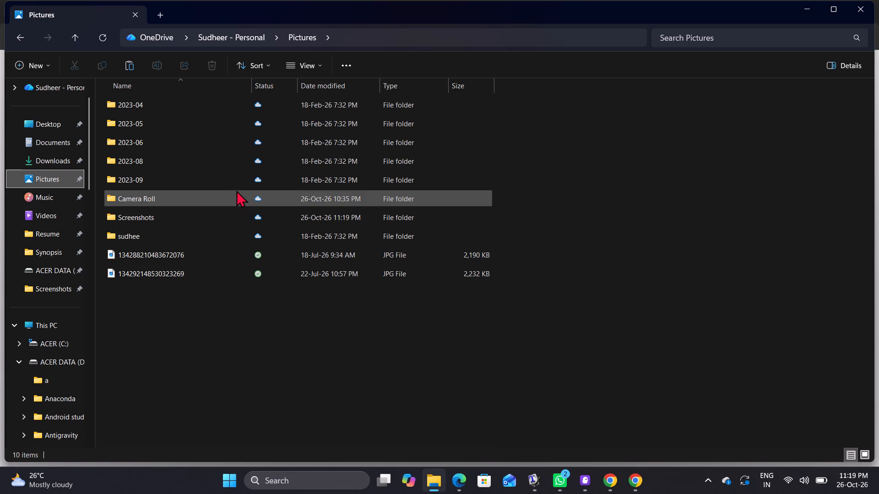
{"action": "double_click", "coordinate": [177, 215]}
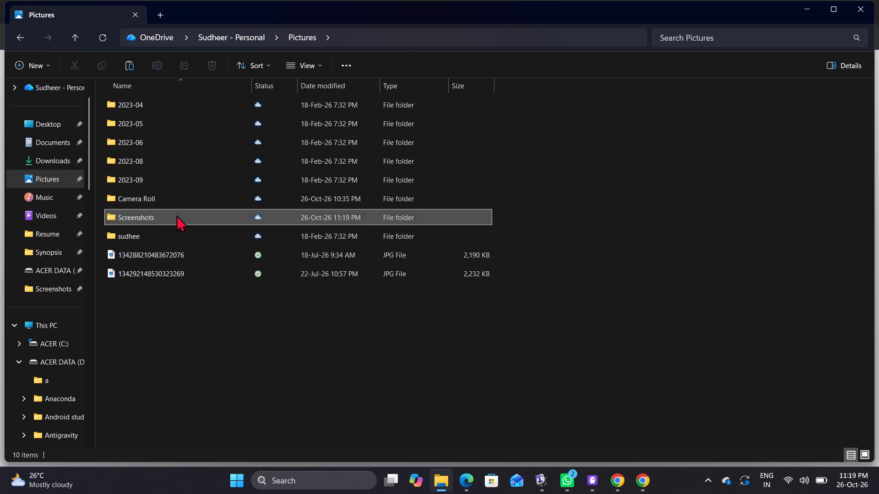
{"action": "left_click", "coordinate": [148, 199]}
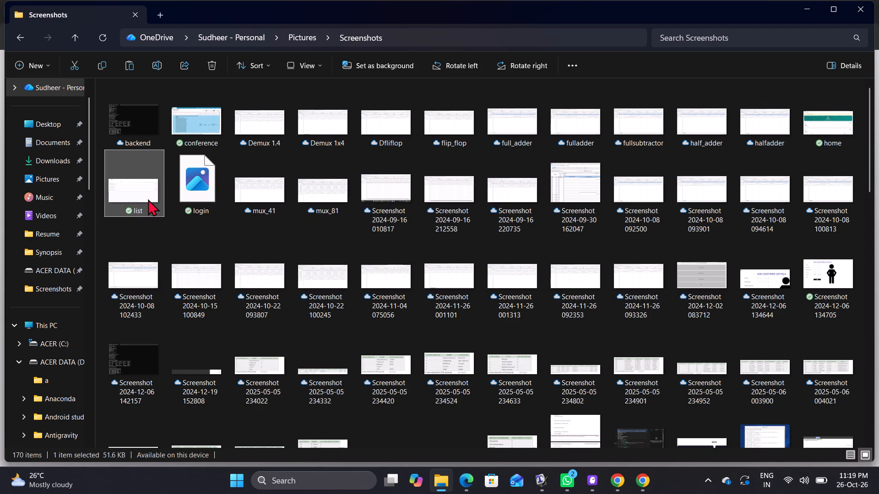
{"action": "left_click", "coordinate": [148, 199], "text": "ctrl"}
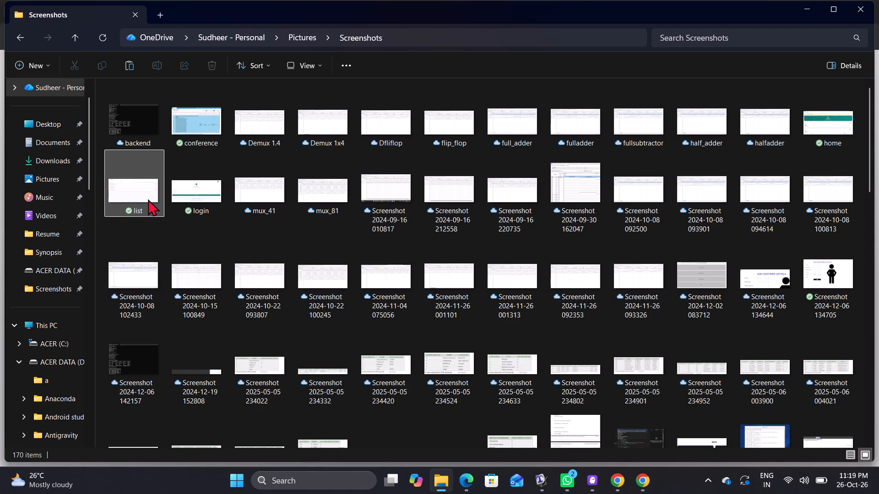
{"action": "left_click", "coordinate": [830, 136], "text": "ctrl"}
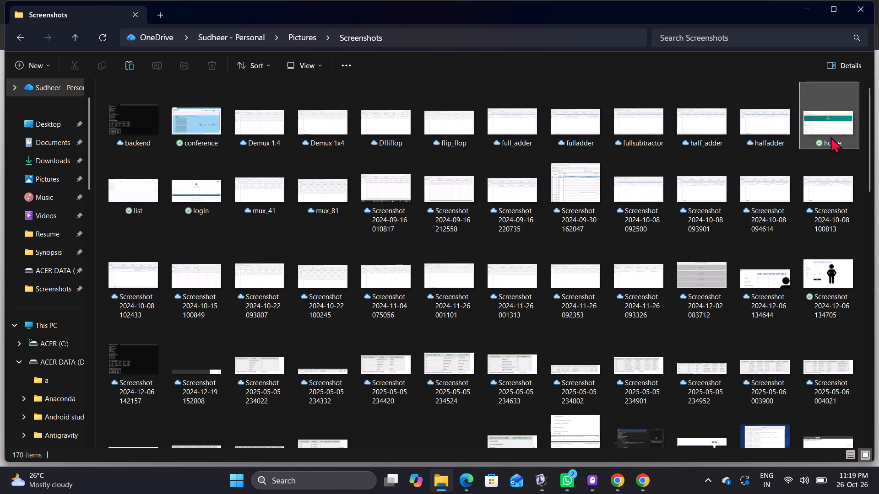
{"action": "left_click", "coordinate": [155, 170], "text": "ctrl"}
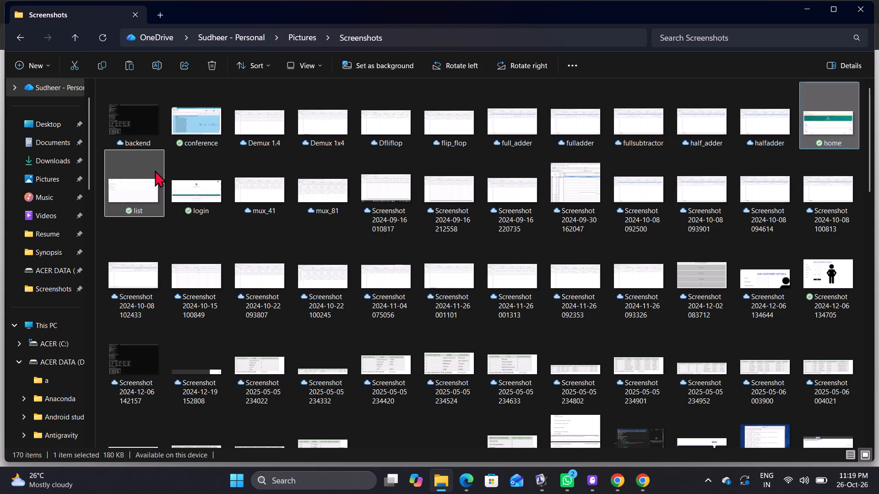
{"action": "left_click", "coordinate": [98, 65]}
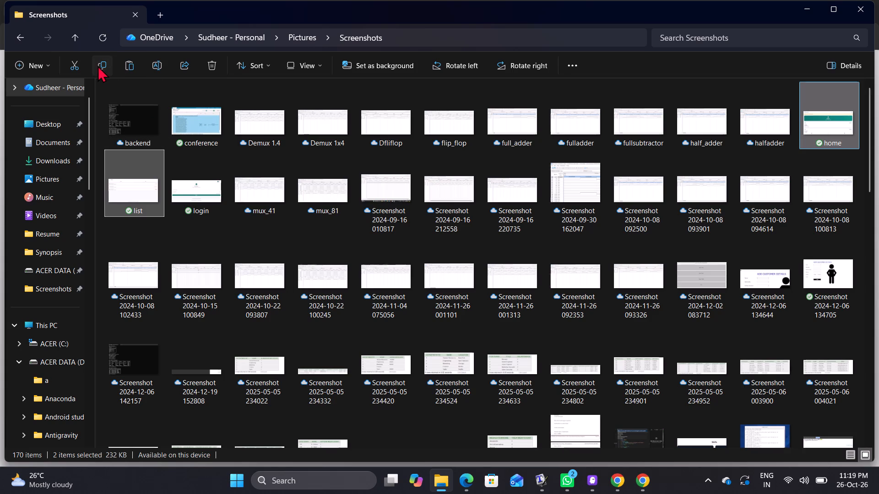
{"action": "left_click", "coordinate": [59, 252]}
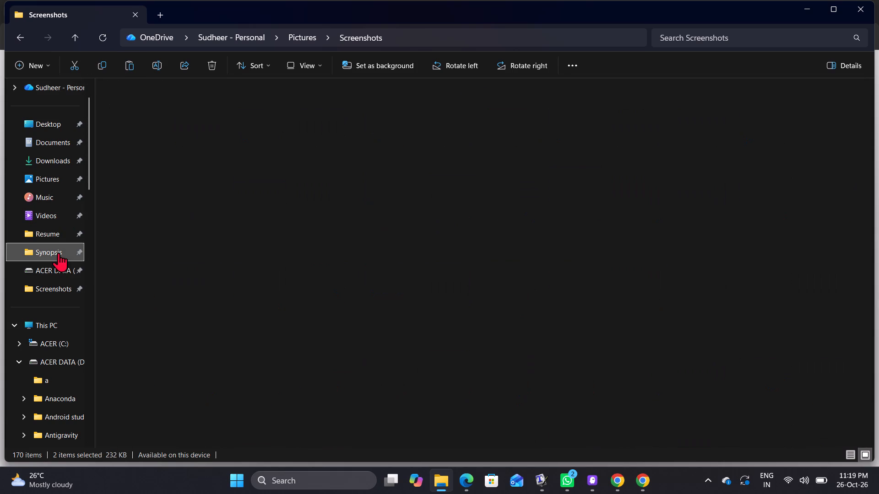
{"action": "left_click", "coordinate": [134, 61]}
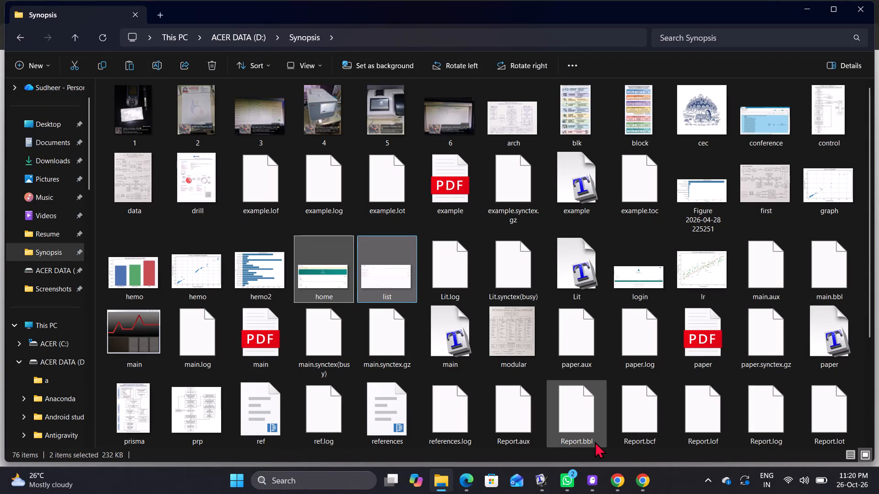
Select the login image in the Synopsis folder and bring up its available file actions.
{"action": "left_click", "coordinate": [644, 272]}
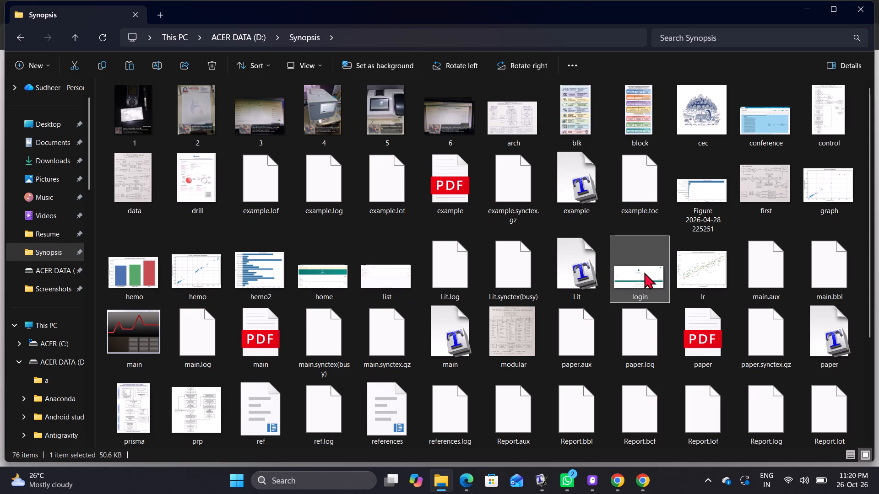
{"action": "right_click", "coordinate": [645, 272]}
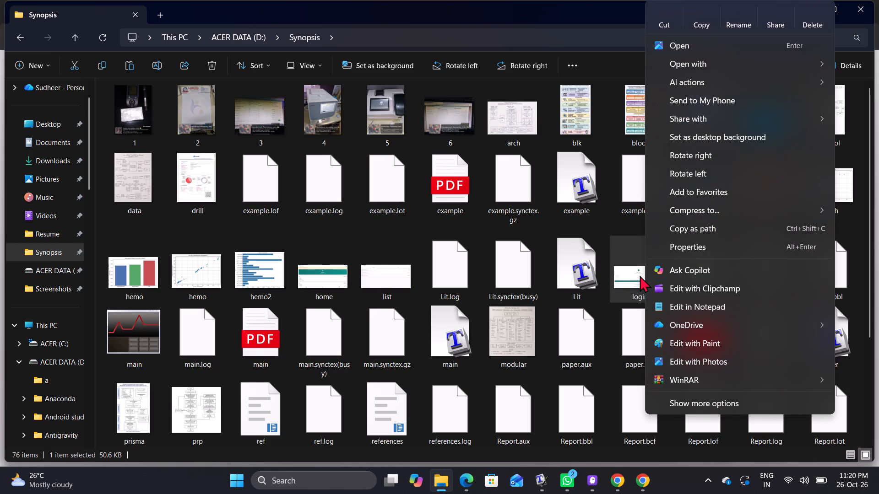
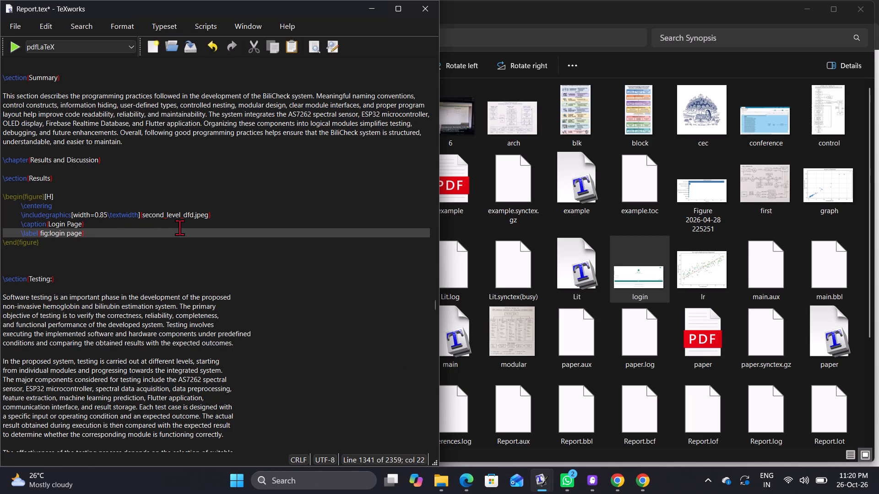
Clear the image file name second_level_dfd.jpeg from the Login Page figure's includegraphics line in the Results section.
{"action": "left_click", "coordinate": [209, 216]}
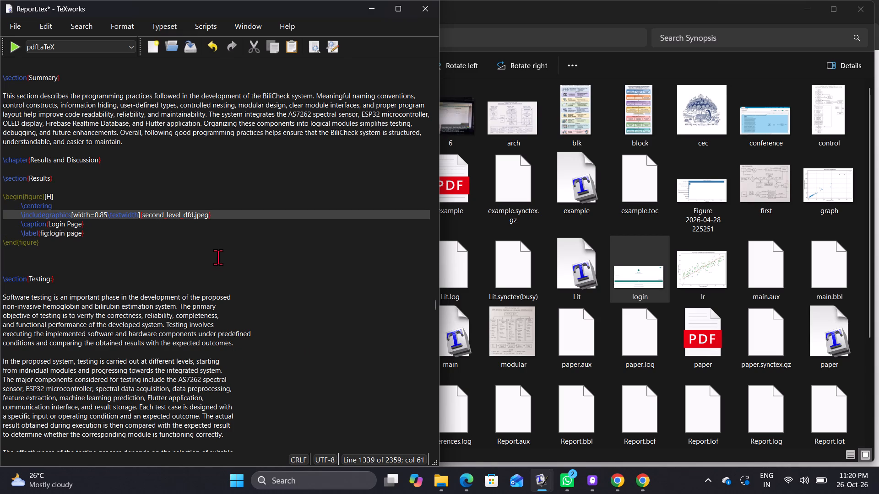
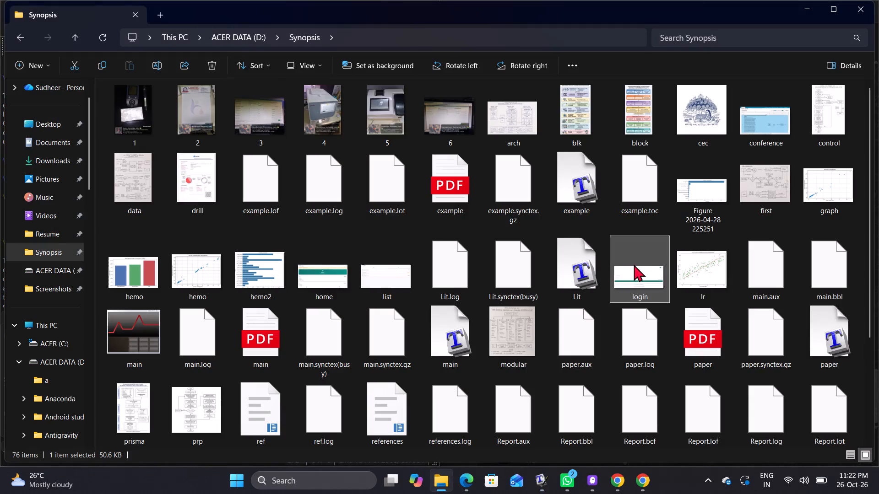
{"action": "left_click", "coordinate": [634, 264], "text": "ctrl"}
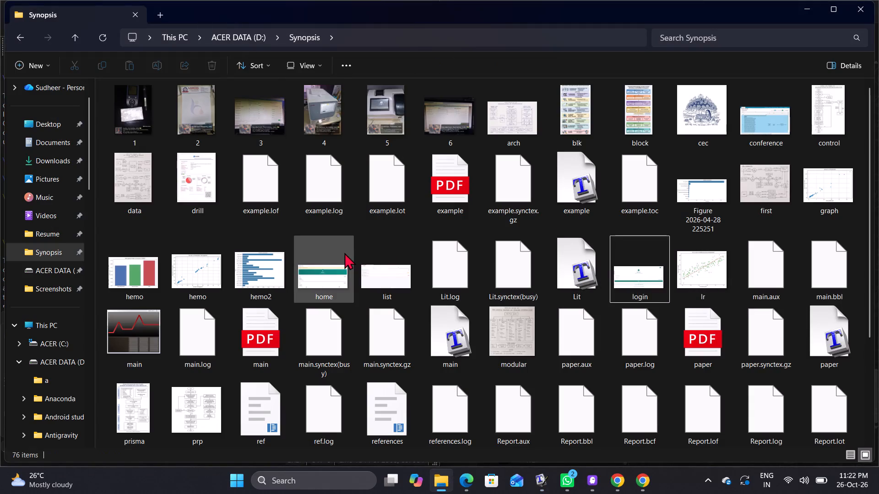
{"action": "left_click", "coordinate": [343, 253], "text": "ctrl"}
{"action": "left_click", "coordinate": [381, 263], "text": "ctrl"}
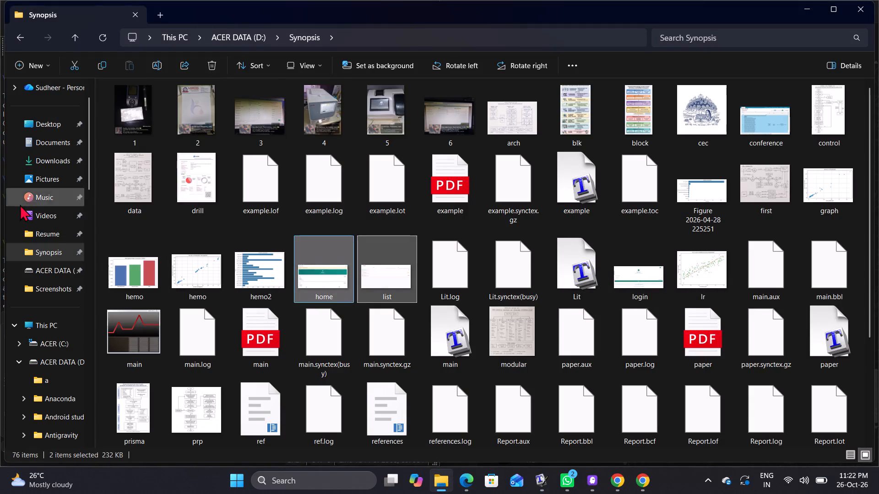
{"action": "left_click", "coordinate": [69, 123]}
{"action": "double_click", "coordinate": [125, 104]}
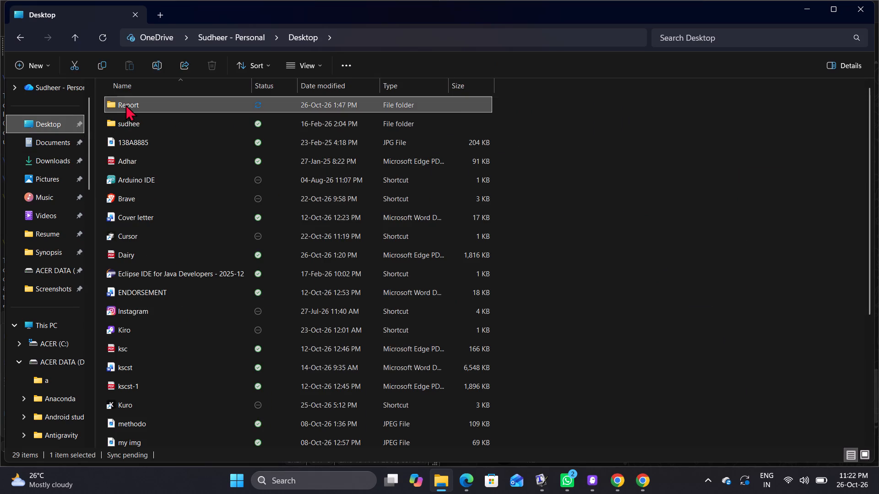
{"action": "double_click", "coordinate": [149, 107]}
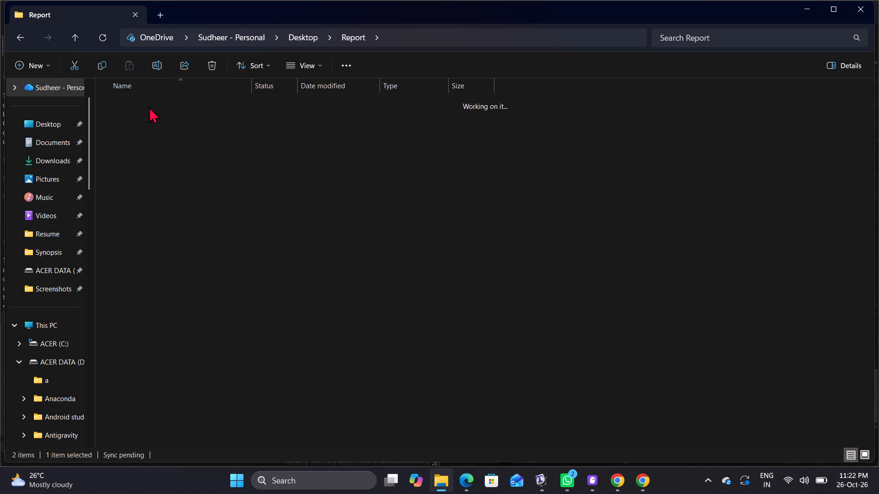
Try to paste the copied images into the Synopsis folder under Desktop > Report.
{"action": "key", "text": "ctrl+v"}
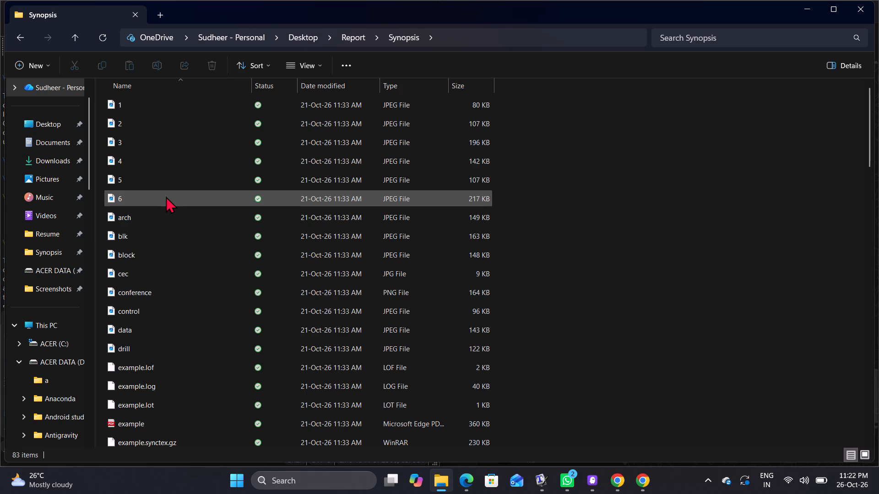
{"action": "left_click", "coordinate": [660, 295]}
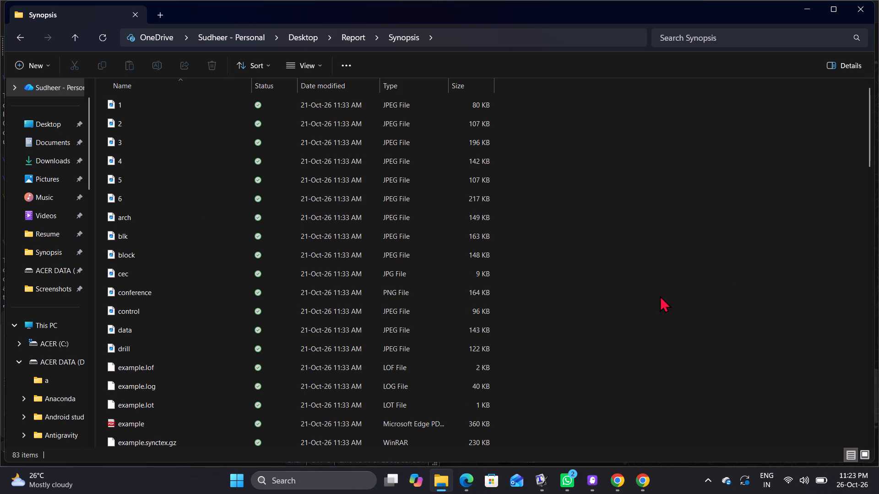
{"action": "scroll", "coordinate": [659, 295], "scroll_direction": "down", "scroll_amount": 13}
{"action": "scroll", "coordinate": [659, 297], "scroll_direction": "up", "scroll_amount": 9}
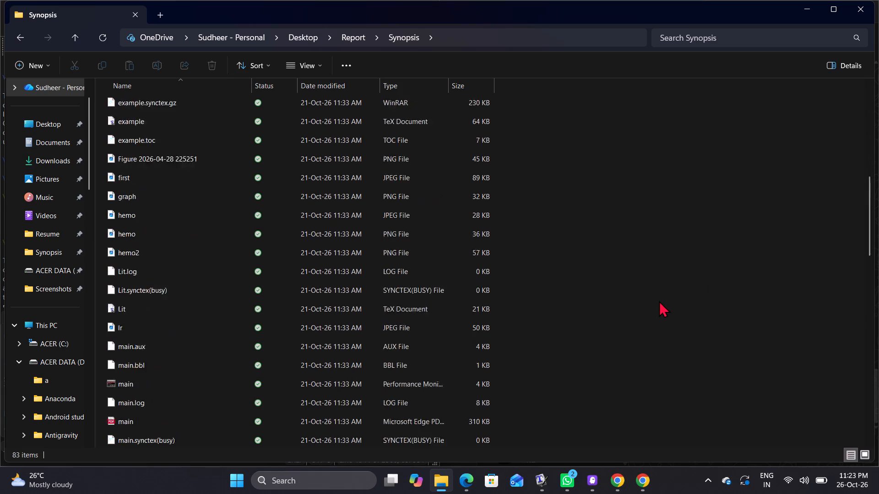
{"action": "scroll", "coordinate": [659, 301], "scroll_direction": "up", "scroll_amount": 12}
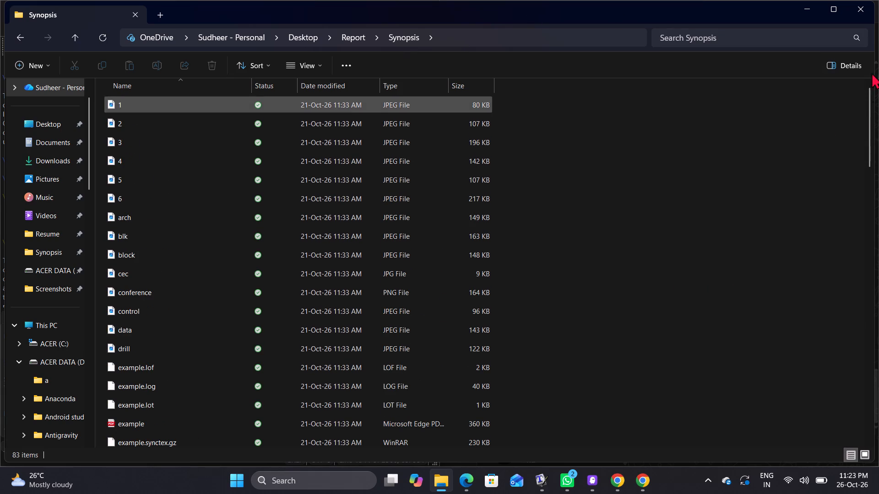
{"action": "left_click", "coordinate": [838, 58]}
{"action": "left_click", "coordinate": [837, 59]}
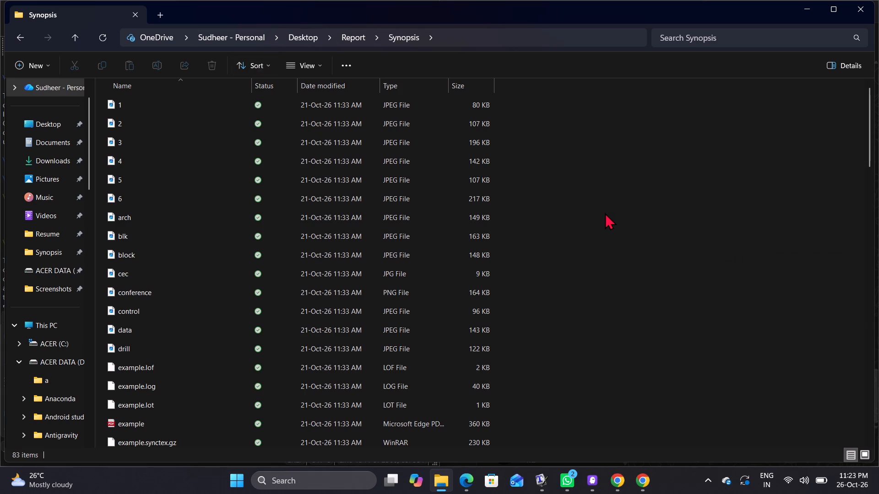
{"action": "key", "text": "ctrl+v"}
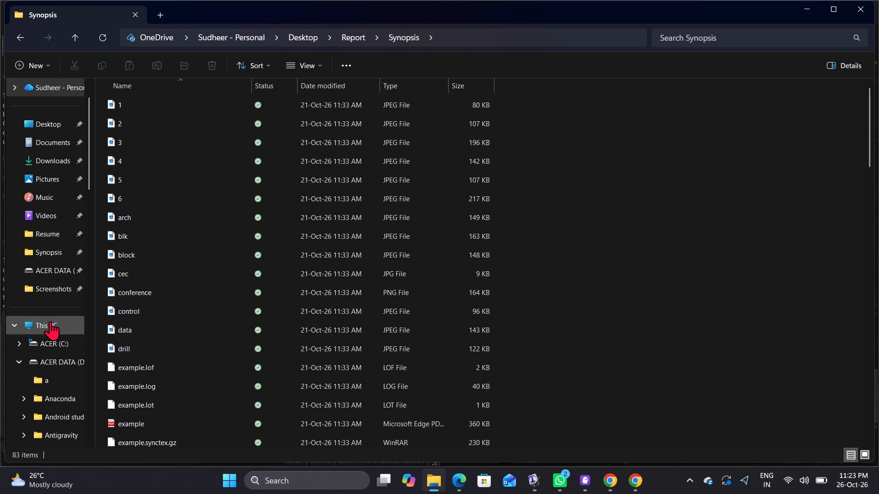
Copy the home, list and login images from the Synopsis folder on ACER DATA (D:) into Desktop > Report > Synopsis.
{"action": "left_click", "coordinate": [62, 252]}
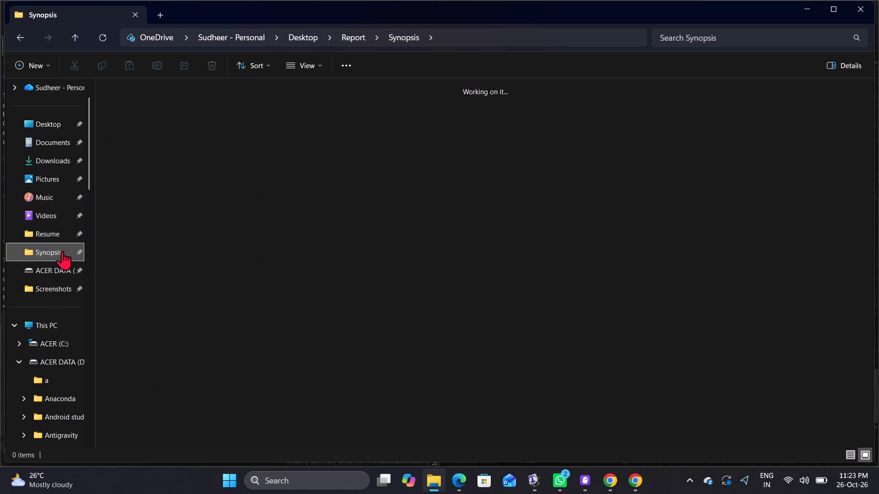
{"action": "left_click", "coordinate": [323, 275], "text": "ctrl"}
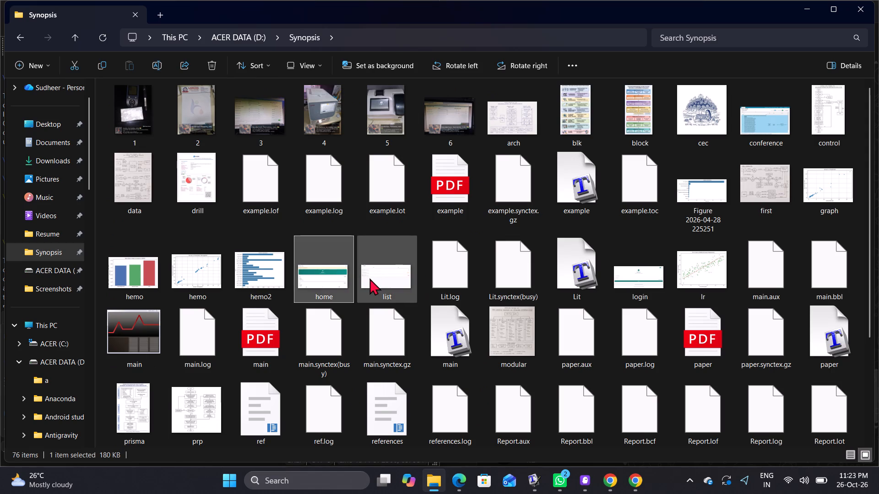
{"action": "left_click", "coordinate": [375, 286], "text": "ctrl"}
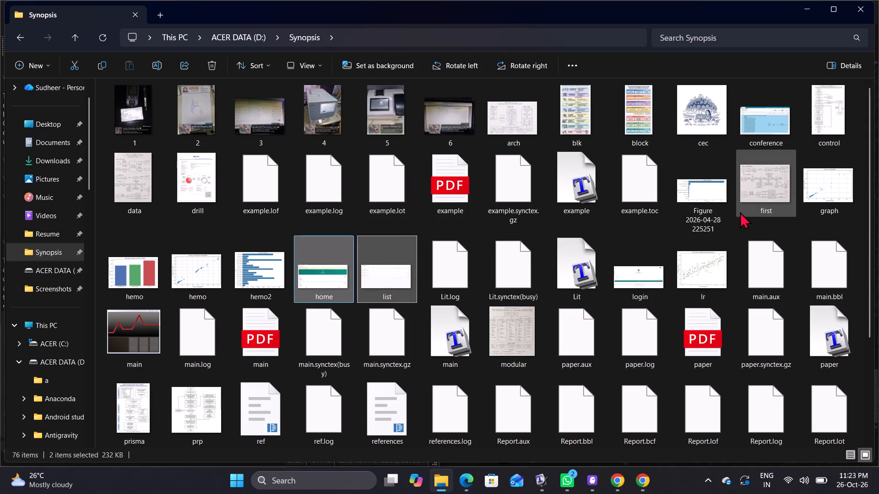
{"action": "left_click", "coordinate": [640, 257], "text": "ctrl"}
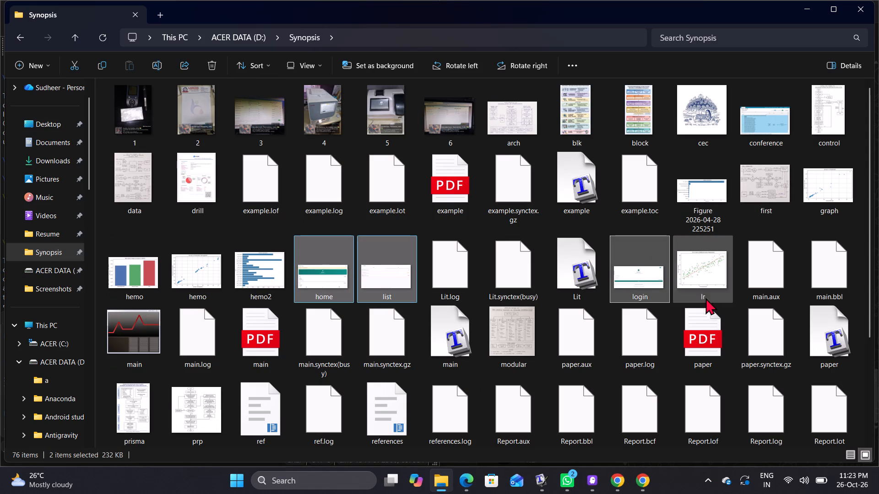
{"action": "left_click", "coordinate": [96, 64]}
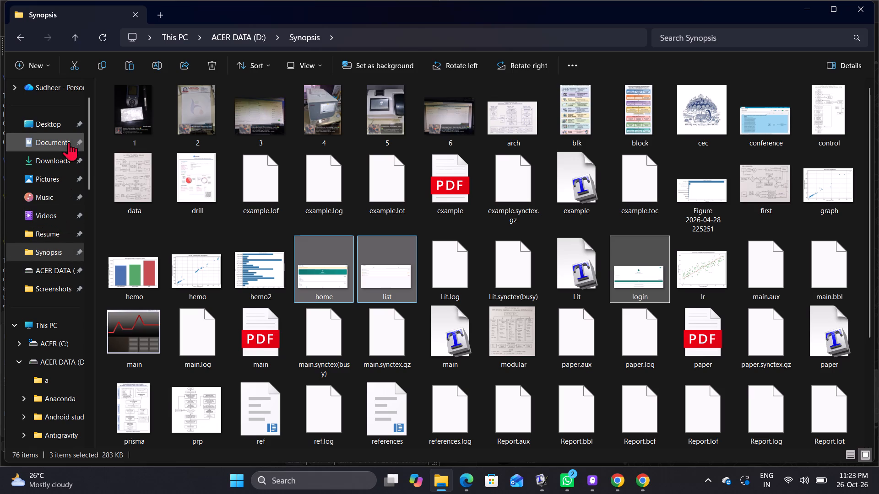
{"action": "left_click", "coordinate": [65, 123]}
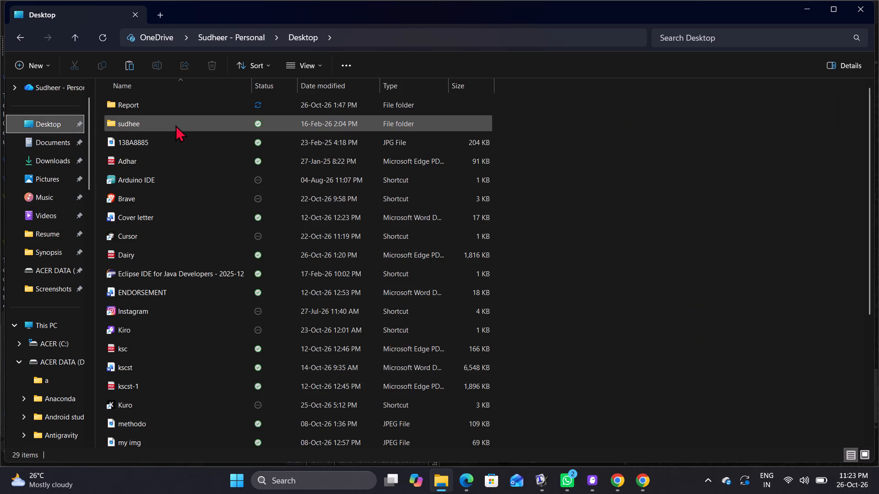
{"action": "double_click", "coordinate": [173, 110]}
{"action": "double_click", "coordinate": [173, 109]}
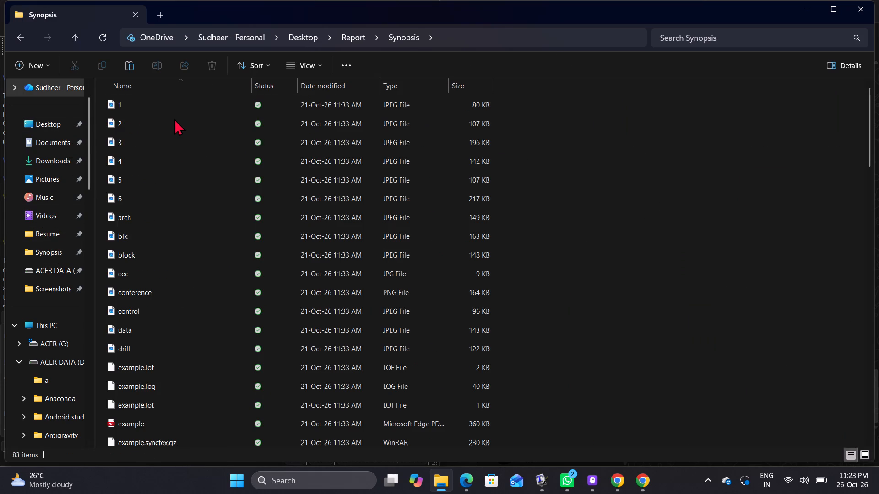
{"action": "left_click", "coordinate": [133, 64]}
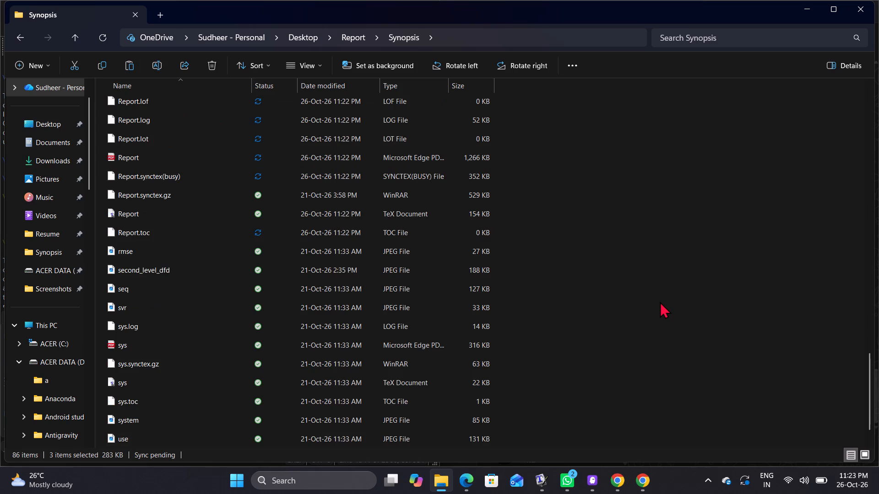
{"action": "scroll", "coordinate": [660, 301], "scroll_direction": "up", "scroll_amount": 6}
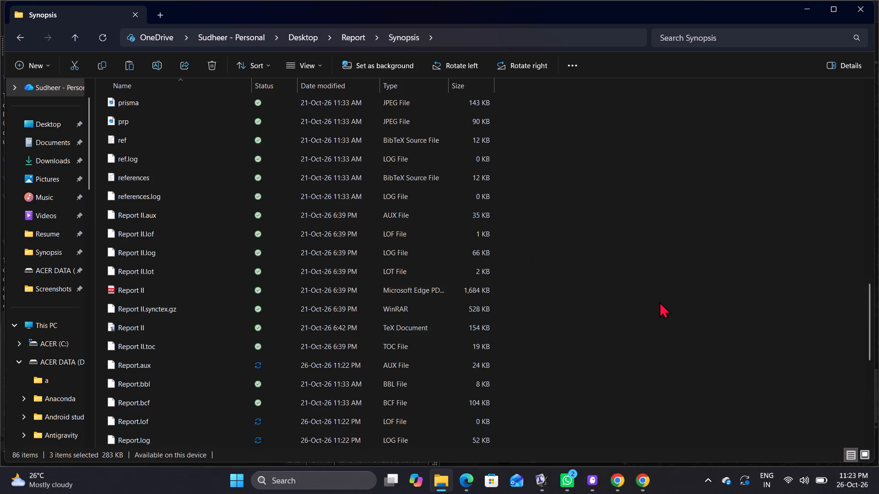
{"action": "scroll", "coordinate": [657, 310], "scroll_direction": "down", "scroll_amount": 7}
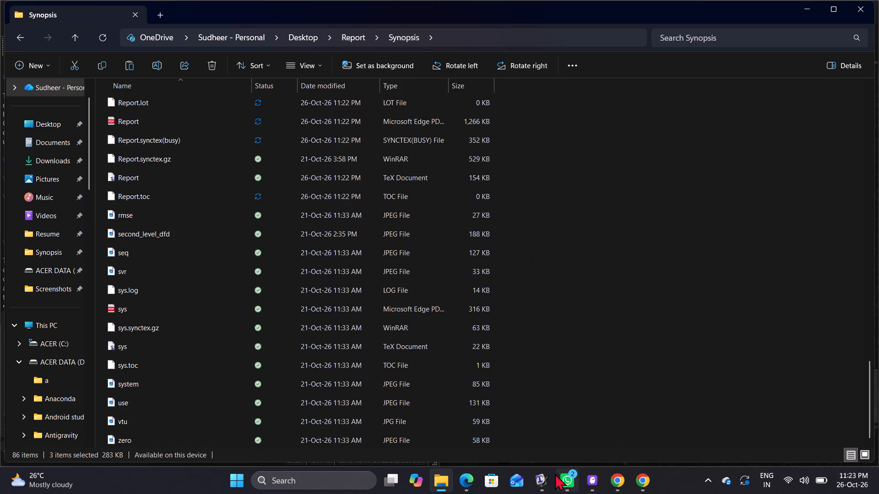
Switch to Report.tex in TeXworks, stop the halted typesetting run and rerun pdfLaTeX.
{"action": "left_click", "coordinate": [550, 475]}
{"action": "left_click", "coordinate": [552, 432]}
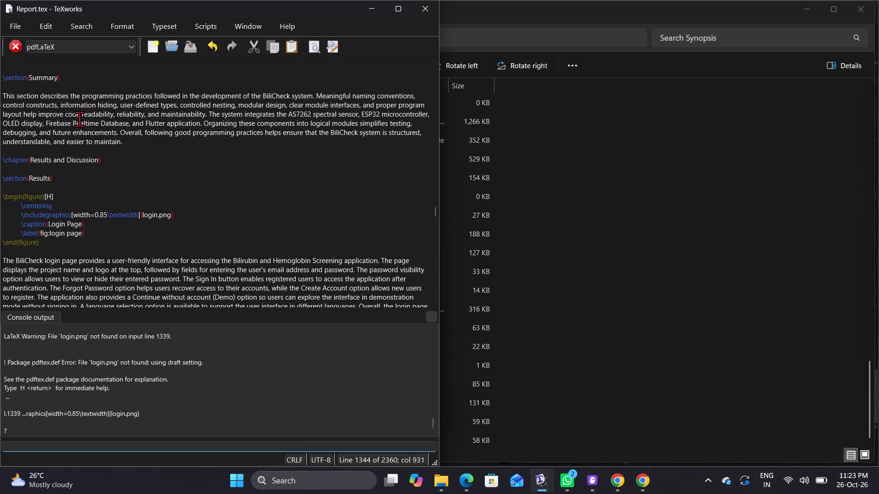
{"action": "left_click", "coordinate": [22, 48]}
{"action": "left_click", "coordinate": [21, 48]}
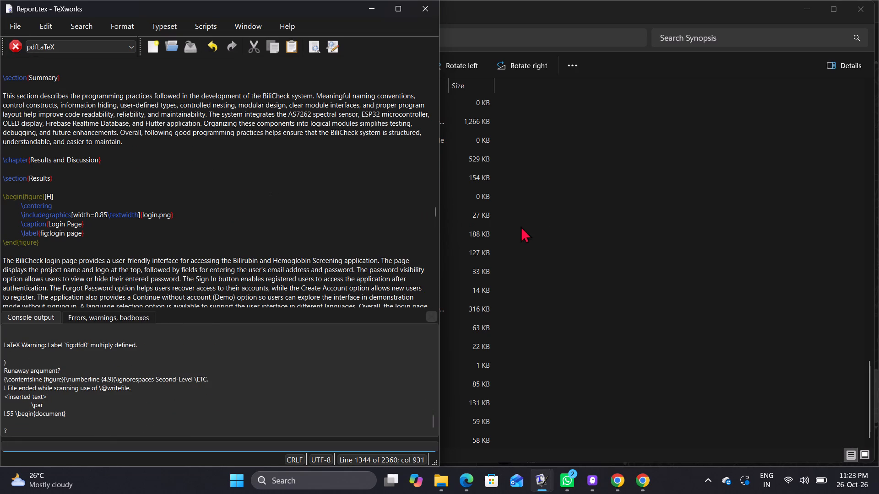
Switch to File Explorer and delete Report.aux from the Desktop > Report > Synopsis folder.
{"action": "left_click", "coordinate": [581, 226]}
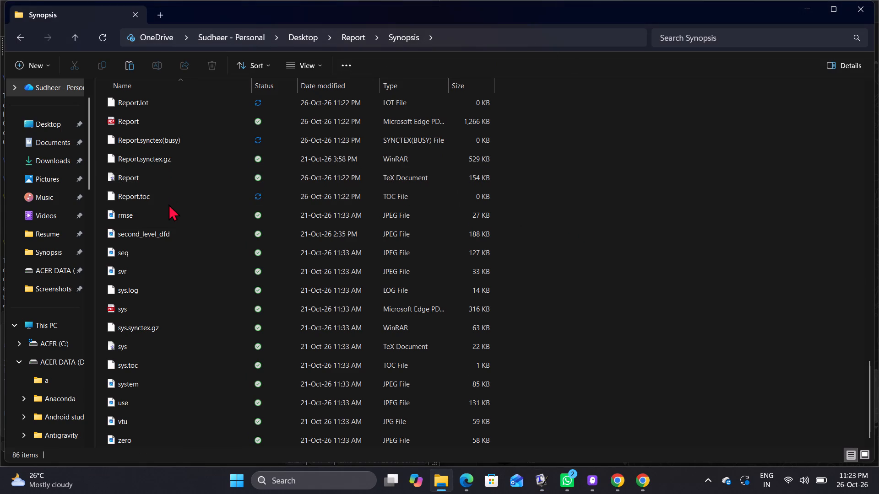
{"action": "scroll", "coordinate": [168, 204], "scroll_direction": "up", "scroll_amount": 2}
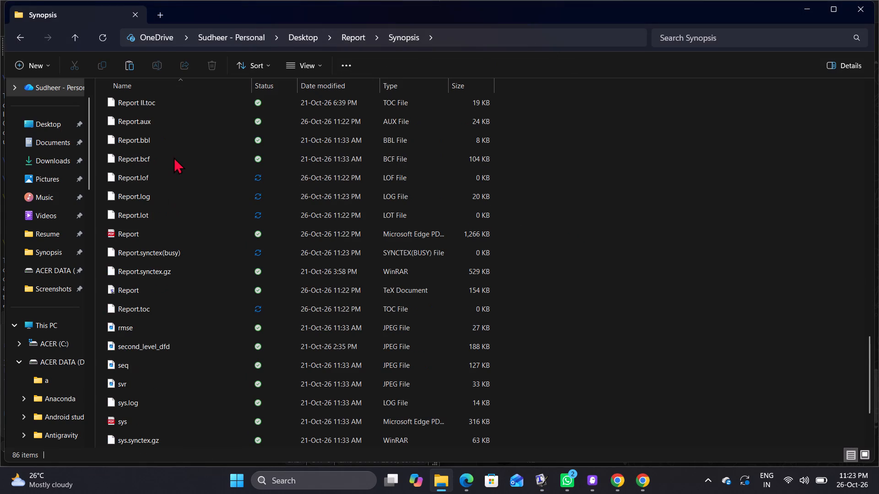
{"action": "left_click", "coordinate": [174, 119]}
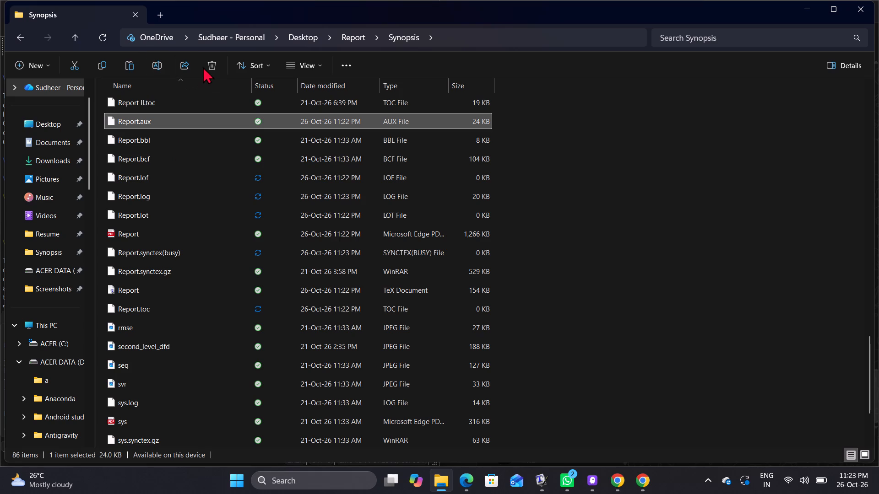
{"action": "left_click", "coordinate": [207, 65]}
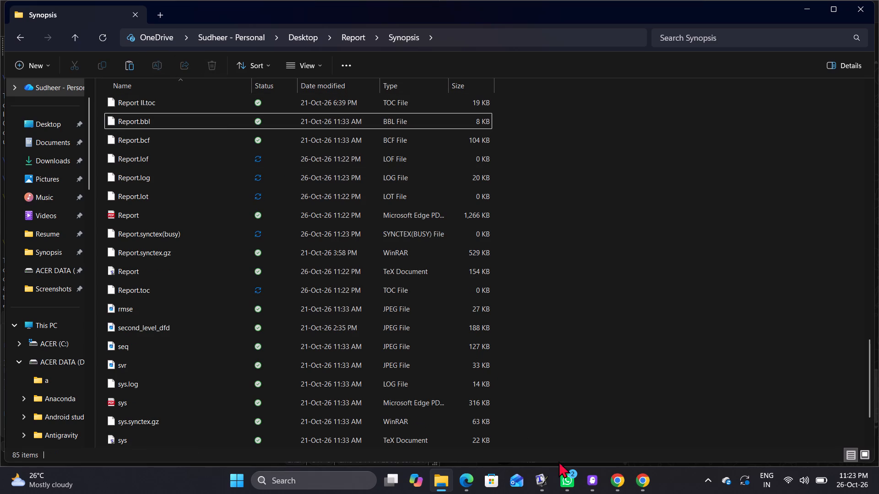
Return to Report.tex in TeXworks, stop the halted run and delete all auxiliary files offered for removal, from Report II.aux to paper.aux.
{"action": "left_click", "coordinate": [536, 477]}
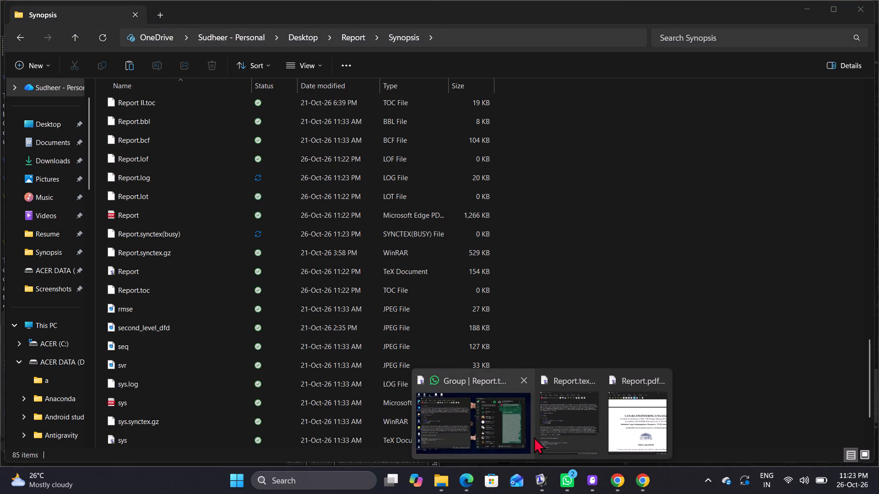
{"action": "left_click", "coordinate": [569, 429]}
{"action": "left_click", "coordinate": [13, 50]}
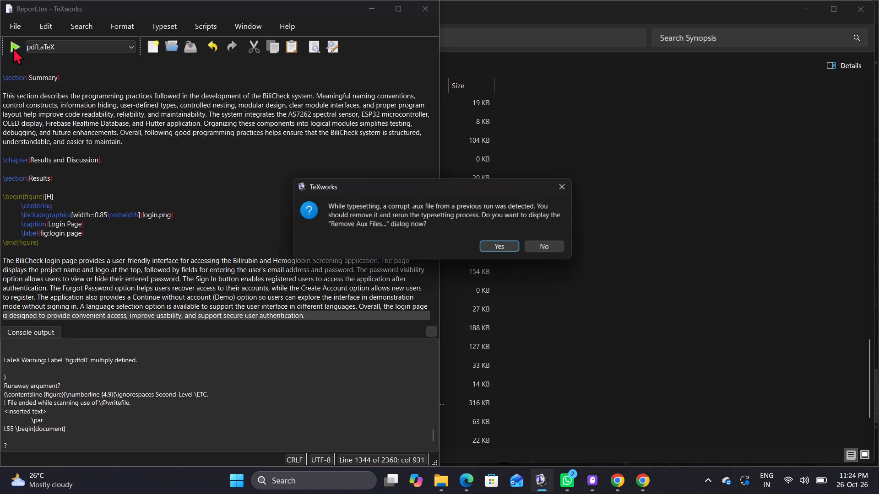
{"action": "left_click", "coordinate": [13, 48]}
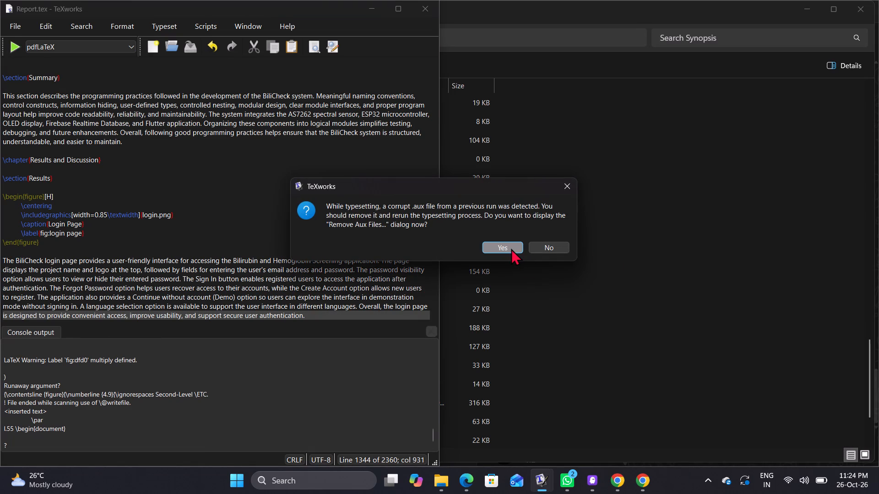
{"action": "left_click", "coordinate": [512, 243]}
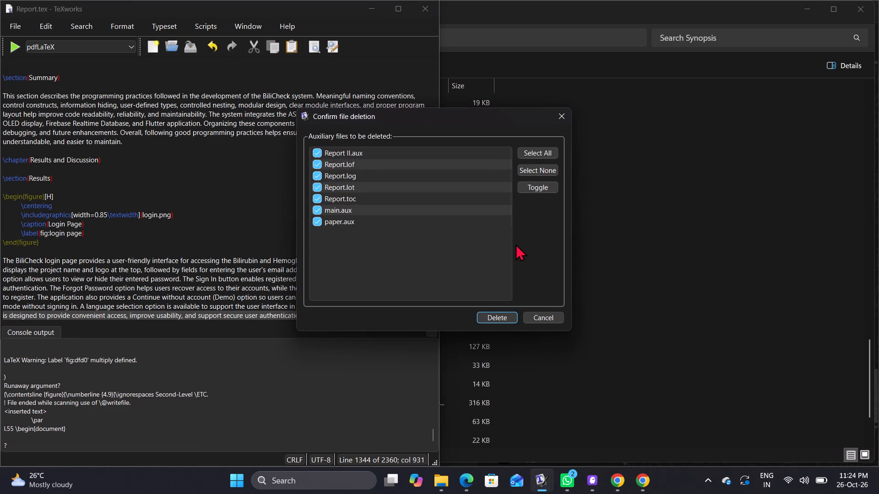
{"action": "left_click", "coordinate": [505, 314]}
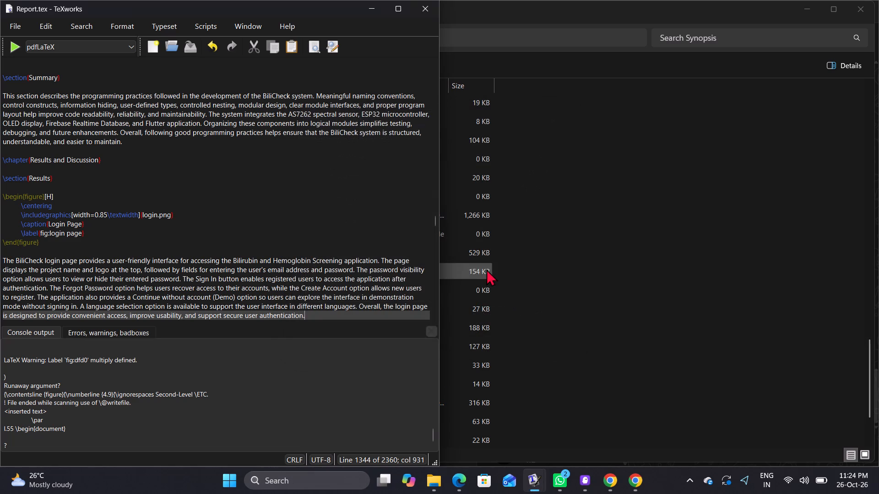
Typeset Report.tex with pdfLaTeX.
{"action": "left_click", "coordinate": [15, 53]}
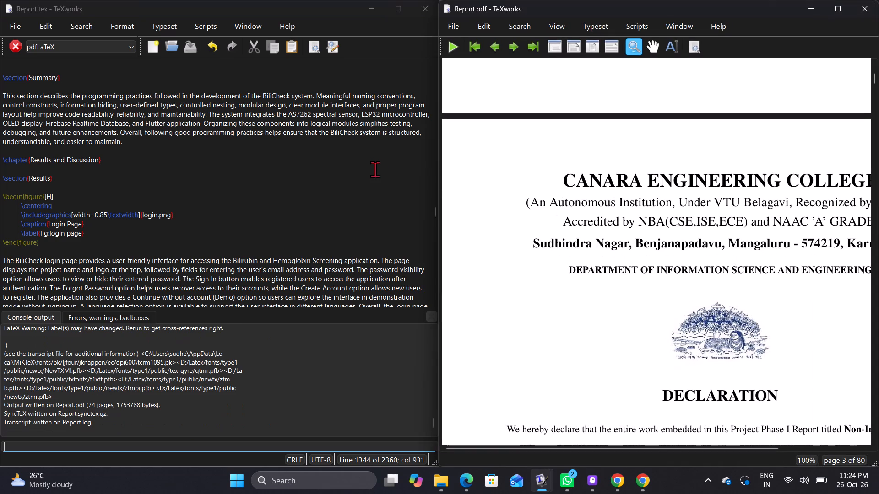
Look through the newly typeset Report.pdf from the declaration page to Chapter 6, Results and Discussion.
{"action": "scroll", "coordinate": [688, 199], "scroll_direction": "down", "scroll_amount": 20}
{"action": "scroll", "coordinate": [688, 199], "scroll_direction": "down", "scroll_amount": 1}
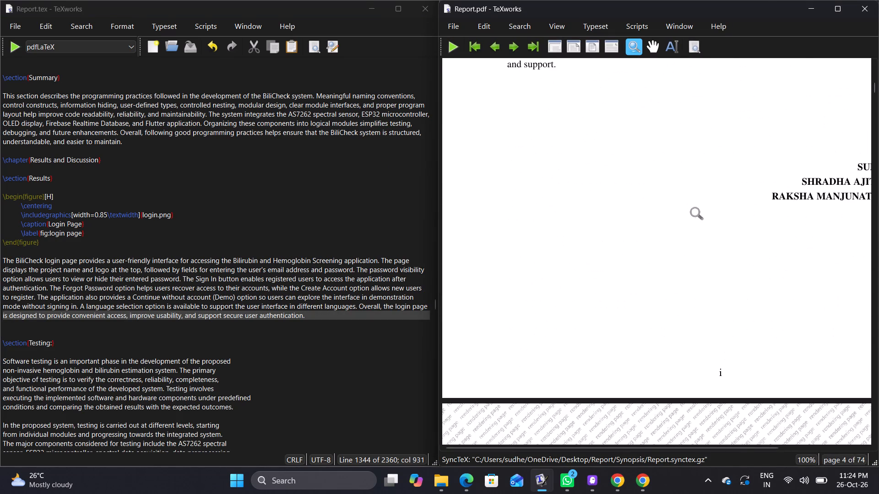
{"action": "scroll", "coordinate": [695, 212], "scroll_direction": "down", "scroll_amount": 17}
{"action": "scroll", "coordinate": [700, 173], "scroll_direction": "down", "scroll_amount": 8}
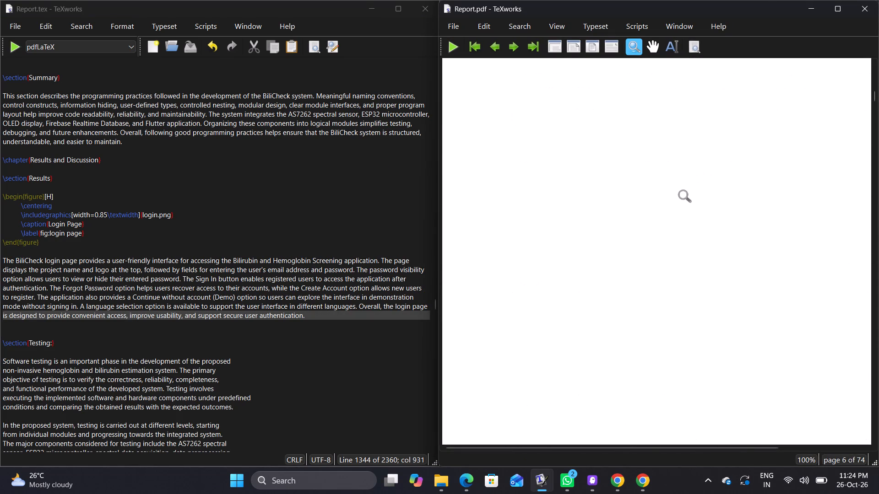
{"action": "scroll", "coordinate": [683, 195], "scroll_direction": "down", "scroll_amount": 16}
{"action": "scroll", "coordinate": [670, 249], "scroll_direction": "down", "scroll_amount": 7, "text": "ctrl"}
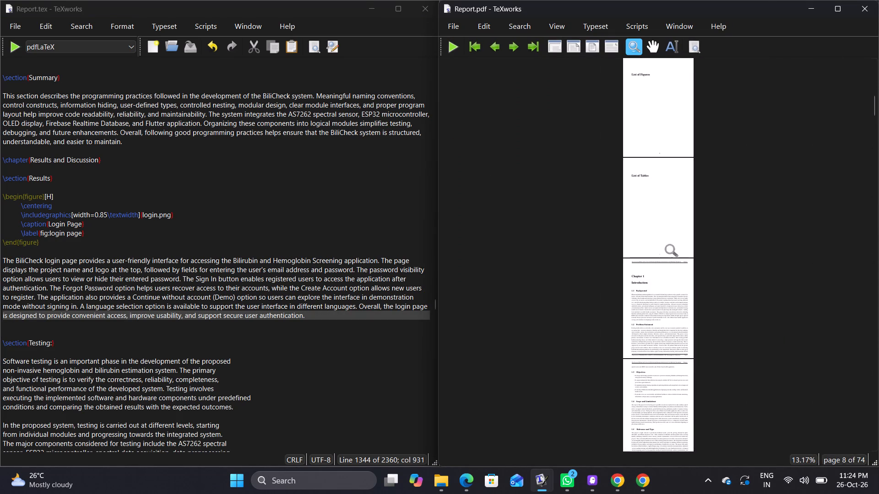
{"action": "scroll", "coordinate": [670, 249], "scroll_direction": "down", "scroll_amount": 20}
{"action": "scroll", "coordinate": [670, 249], "scroll_direction": "down", "scroll_amount": 4}
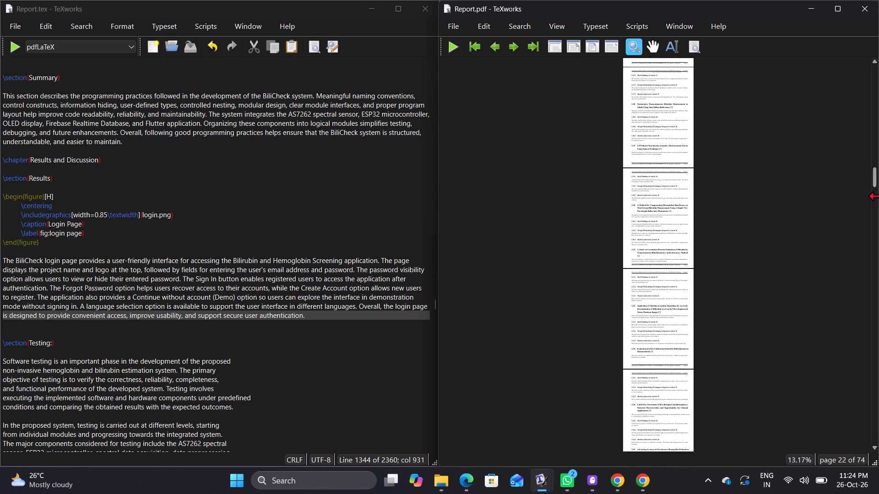
{"action": "left_click_drag", "start_coordinate": [871, 183], "coordinate": [876, 183]}
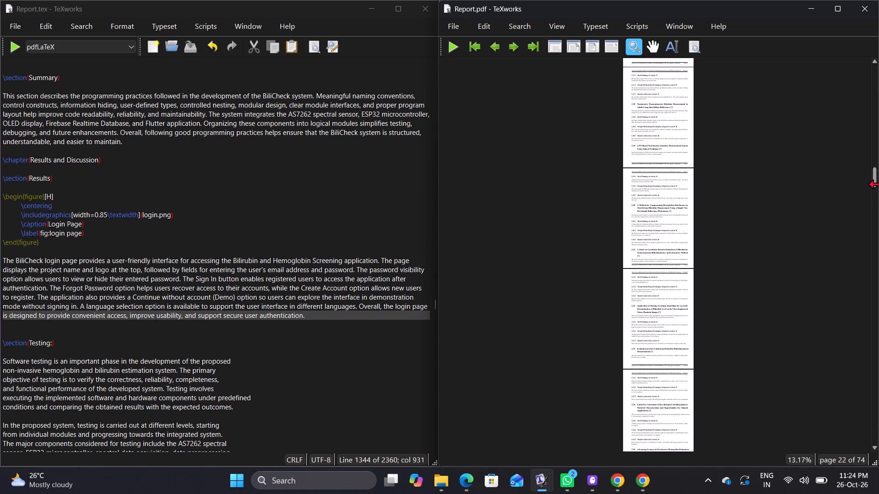
{"action": "left_click_drag", "start_coordinate": [876, 184], "coordinate": [874, 279]}
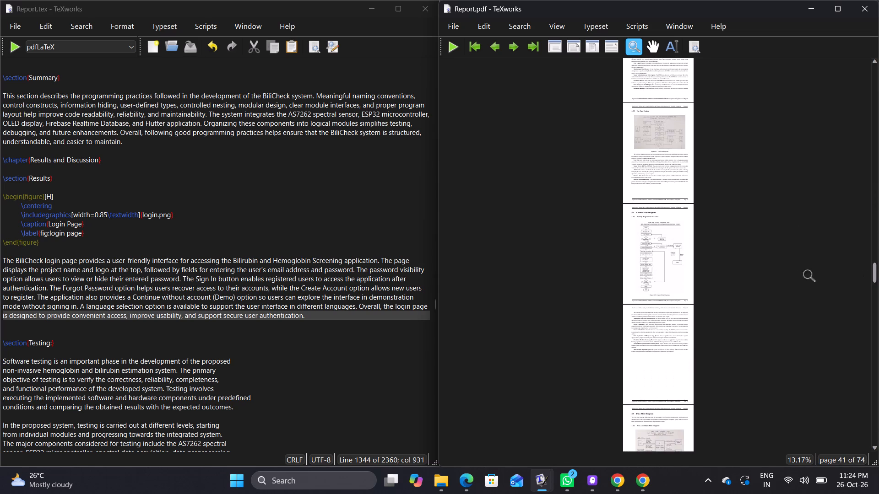
{"action": "scroll", "coordinate": [657, 280], "scroll_direction": "up", "scroll_amount": 3}
{"action": "scroll", "coordinate": [658, 279], "scroll_direction": "up", "scroll_amount": 1, "text": "ctrl"}
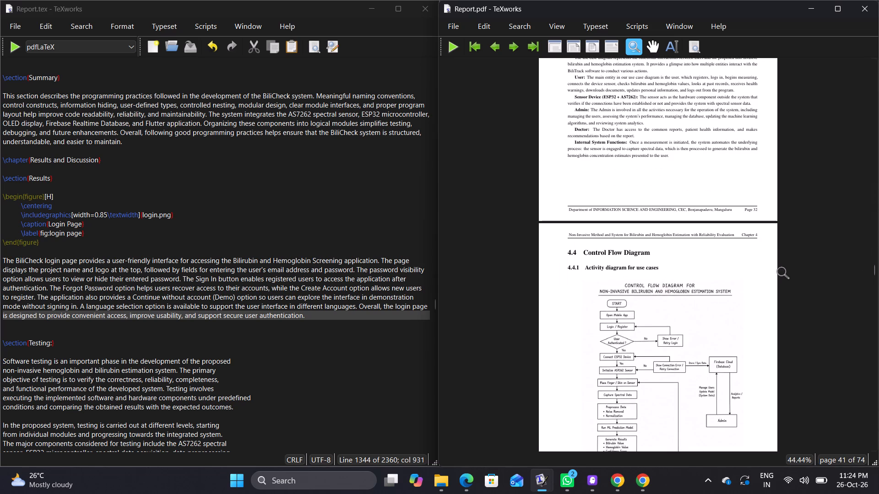
{"action": "scroll", "coordinate": [780, 278], "scroll_direction": "down", "scroll_amount": 20}
{"action": "scroll", "coordinate": [780, 278], "scroll_direction": "down", "scroll_amount": 17}
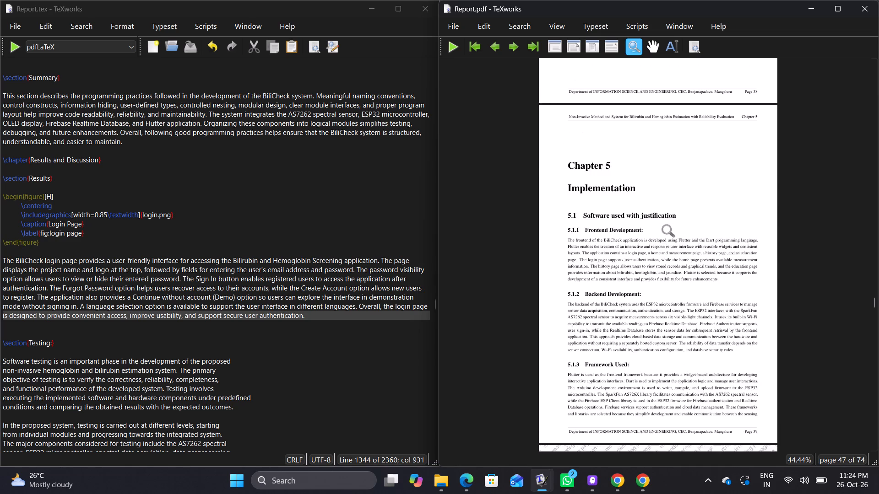
{"action": "scroll", "coordinate": [667, 230], "scroll_direction": "down", "scroll_amount": 20}
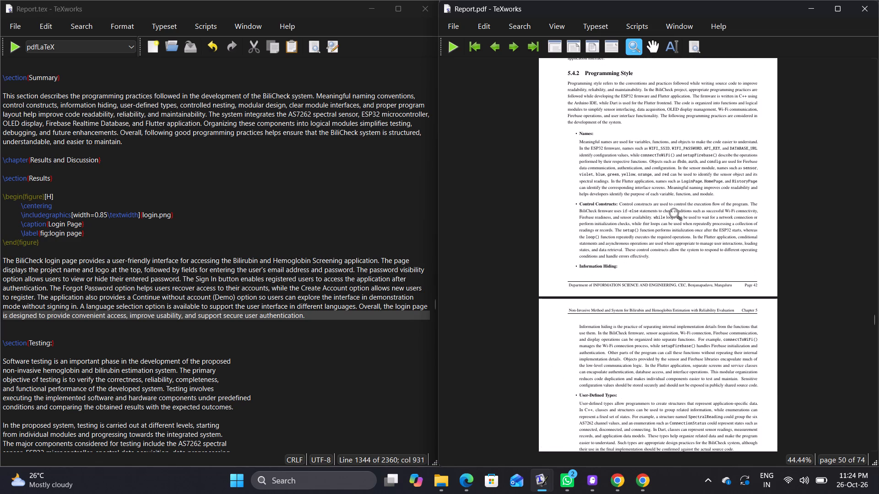
{"action": "scroll", "coordinate": [657, 231], "scroll_direction": "down", "scroll_amount": 18}
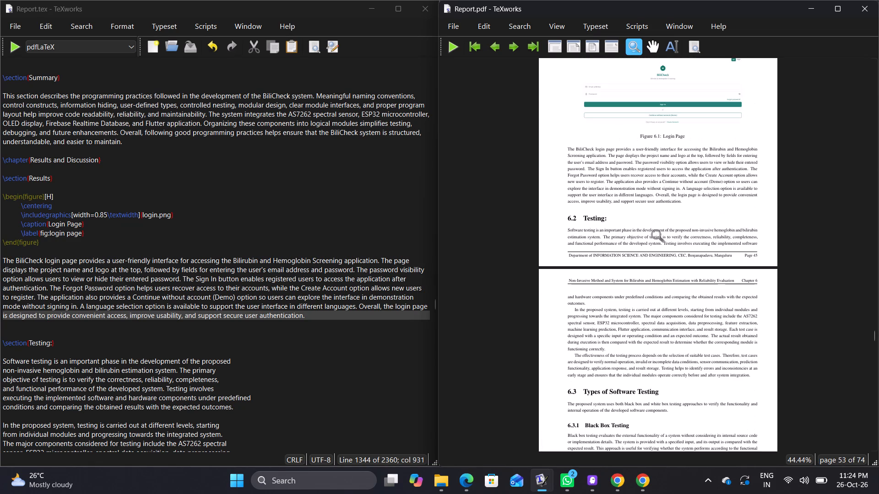
Examine the Login Page figure, its description and the page layout around section 6.1 Results in Report.pdf.
{"action": "scroll", "coordinate": [656, 235], "scroll_direction": "up", "scroll_amount": 2}
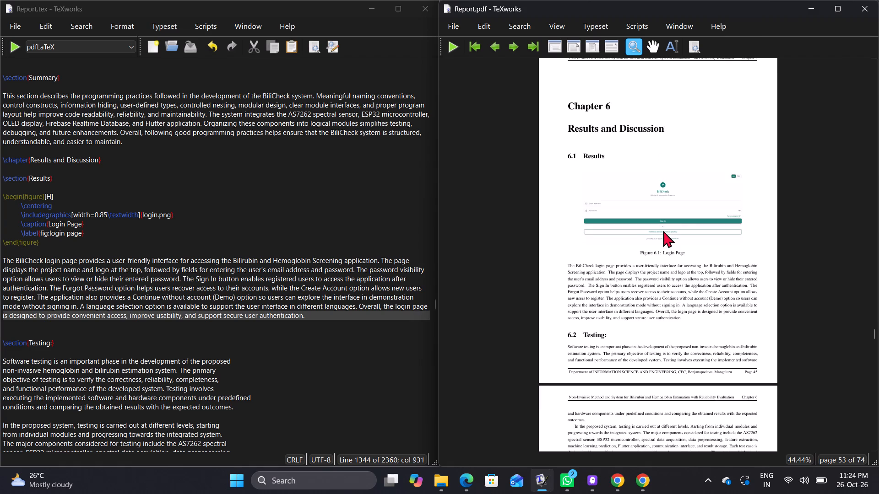
{"action": "scroll", "coordinate": [663, 231], "scroll_direction": "up", "scroll_amount": 2, "text": "ctrl"}
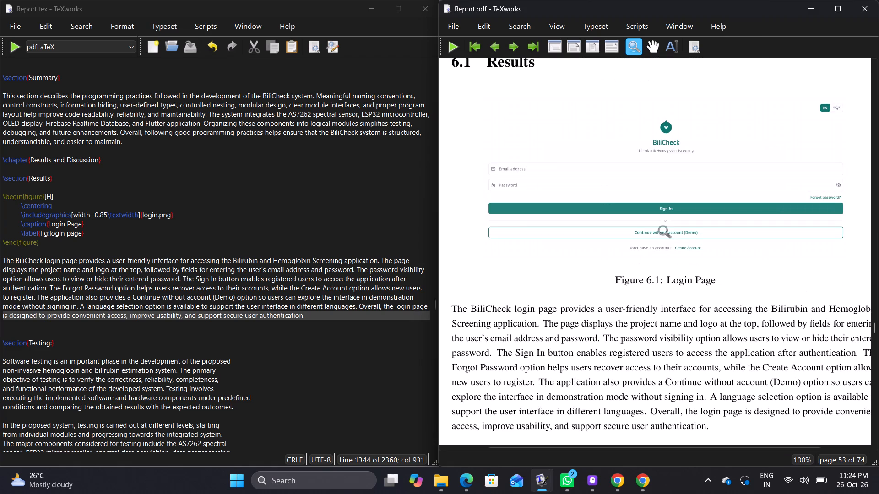
{"action": "scroll", "coordinate": [663, 231], "scroll_direction": "down", "scroll_amount": 3}
{"action": "scroll", "coordinate": [663, 231], "scroll_direction": "up", "scroll_amount": 3}
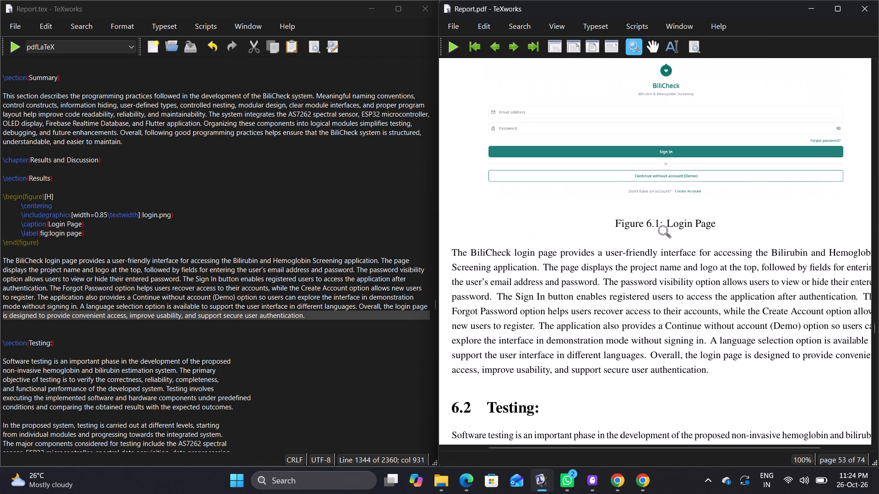
{"action": "scroll", "coordinate": [663, 231], "scroll_direction": "up", "scroll_amount": 3}
{"action": "scroll", "coordinate": [662, 231], "scroll_direction": "down", "scroll_amount": 2}
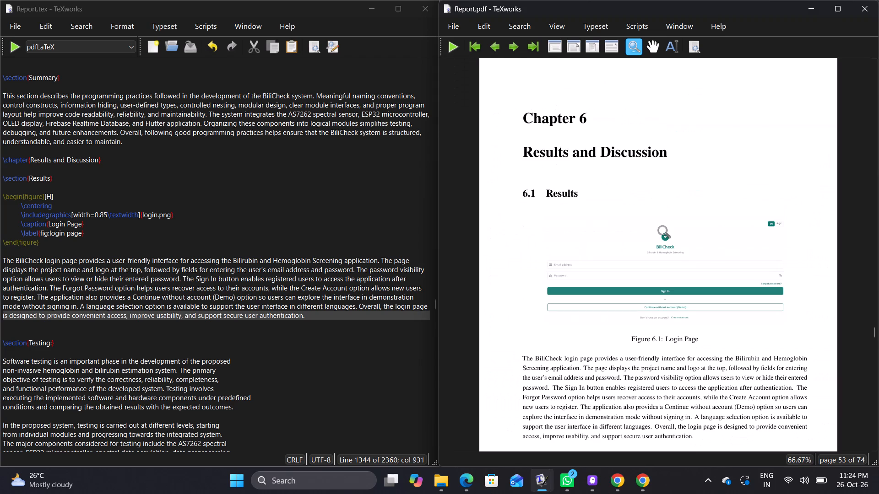
{"action": "scroll", "coordinate": [662, 231], "scroll_direction": "down", "scroll_amount": 2}
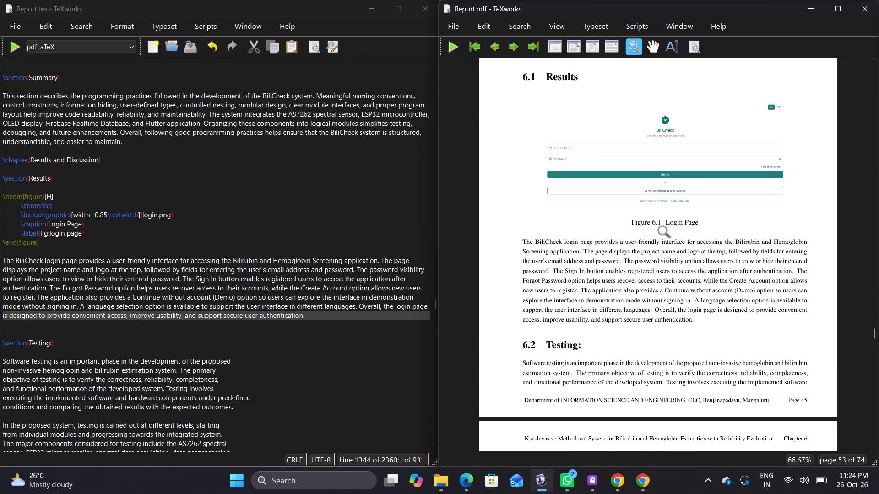
{"action": "scroll", "coordinate": [662, 231], "scroll_direction": "up", "scroll_amount": 5}
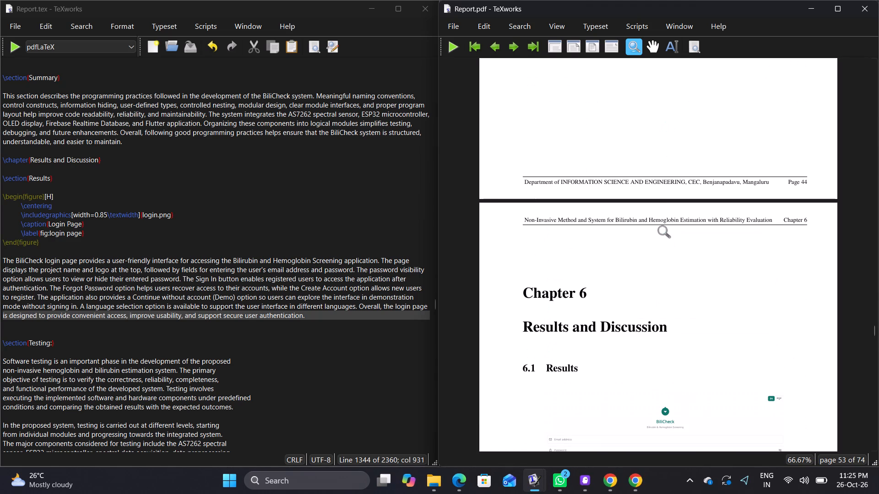
{"action": "scroll", "coordinate": [659, 211], "scroll_direction": "down", "scroll_amount": 6}
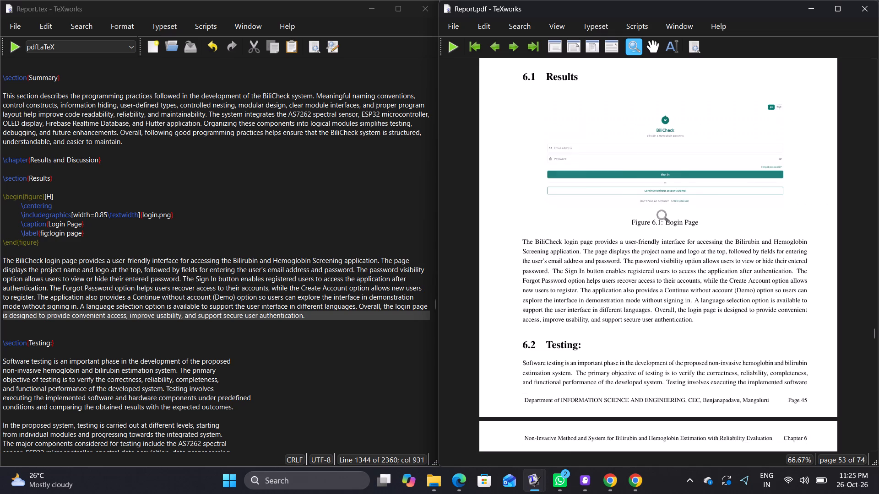
{"action": "scroll", "coordinate": [662, 215], "scroll_direction": "down", "scroll_amount": 3}
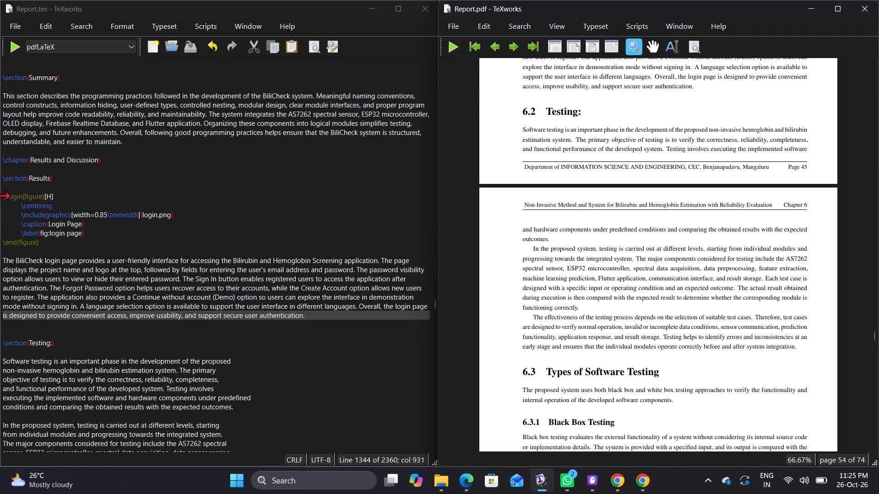
{"action": "scroll", "coordinate": [804, 252], "scroll_direction": "up", "scroll_amount": 2}
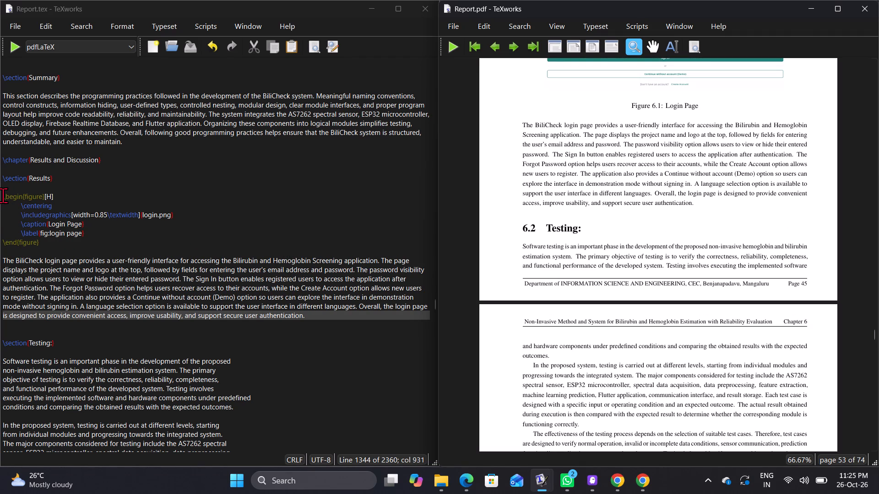
Copy the complete login.png figure block in Report.tex and paste it on a new line before the Testing section.
{"action": "left_click_drag", "start_coordinate": [4, 195], "coordinate": [78, 238]}
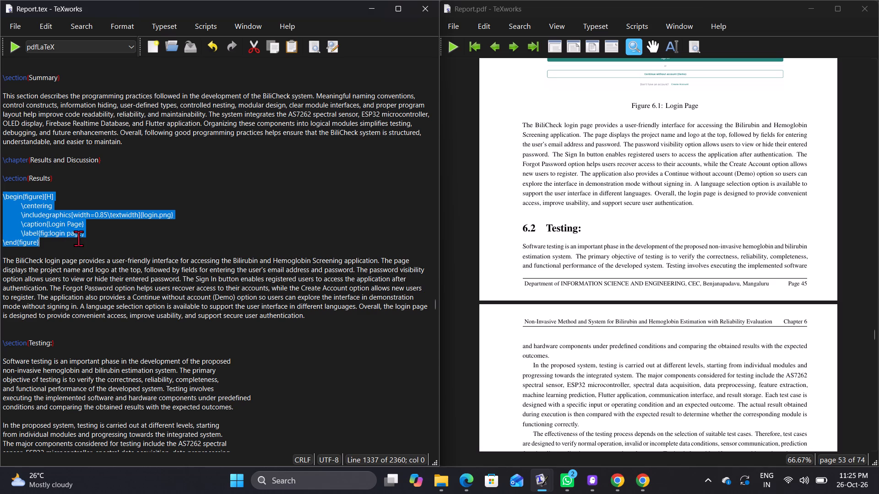
{"action": "left_click_drag", "start_coordinate": [78, 238], "coordinate": [101, 238]}
{"action": "key", "text": "ctrl+c"}
{"action": "left_click", "coordinate": [32, 332]}
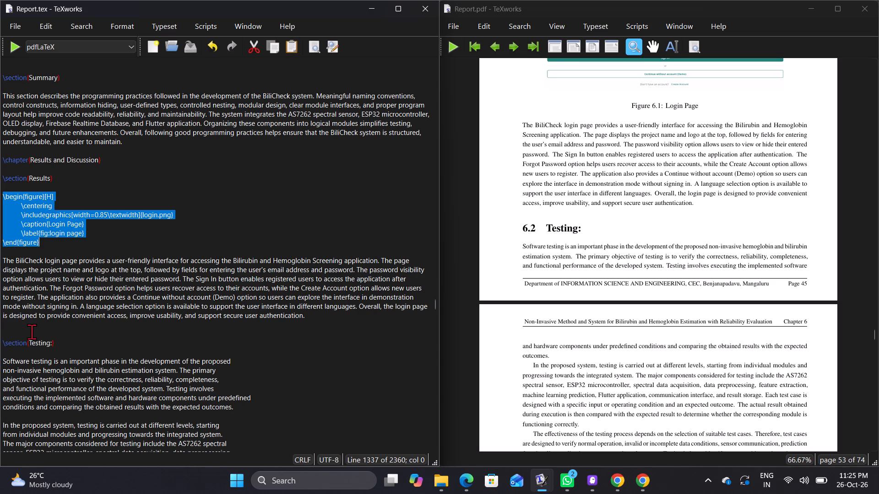
{"action": "key", "text": "Return"}
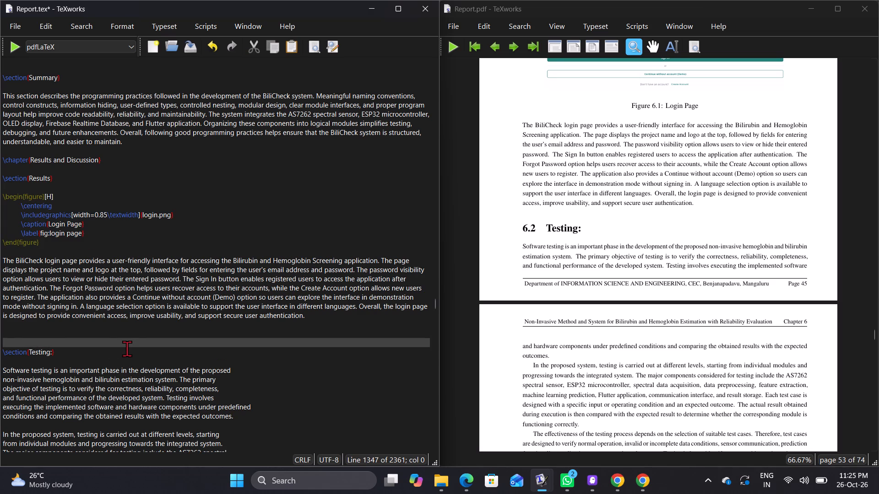
{"action": "key", "text": "Return"}
{"action": "key", "text": "Up"}
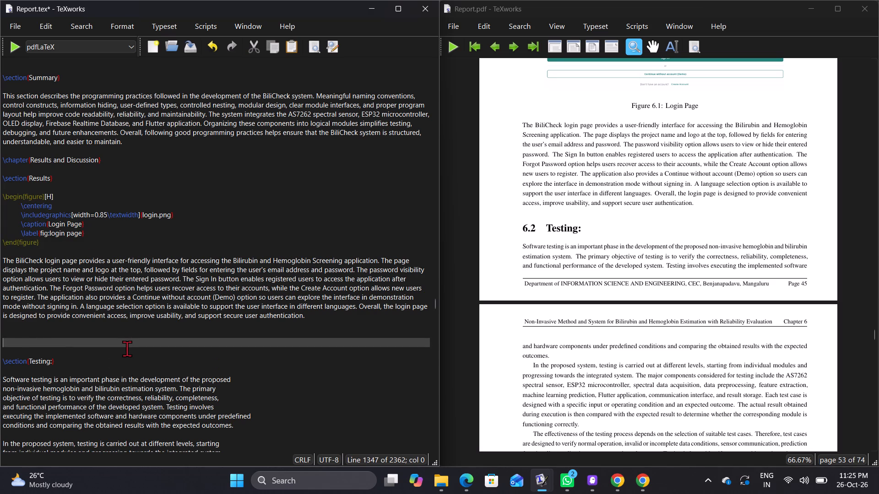
{"action": "key", "text": "ctrl+v"}
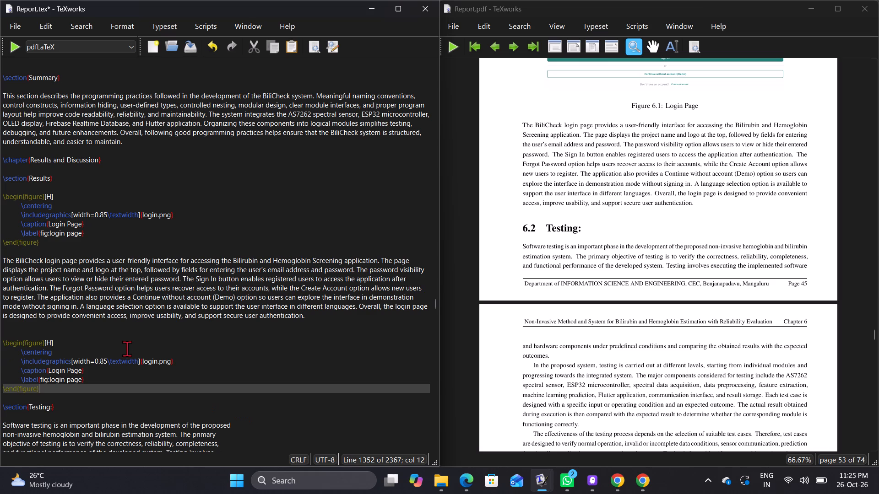
Change the caption of the copied figure block above the Testing section to "Home Page".
{"action": "scroll", "coordinate": [709, 253], "scroll_direction": "up", "scroll_amount": 2}
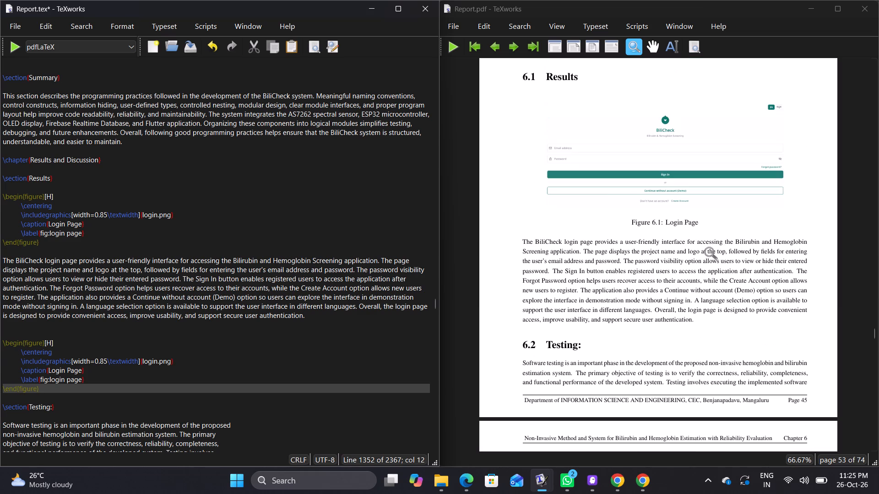
{"action": "scroll", "coordinate": [709, 252], "scroll_direction": "up", "scroll_amount": 1}
{"action": "scroll", "coordinate": [693, 311], "scroll_direction": "down", "scroll_amount": 3}
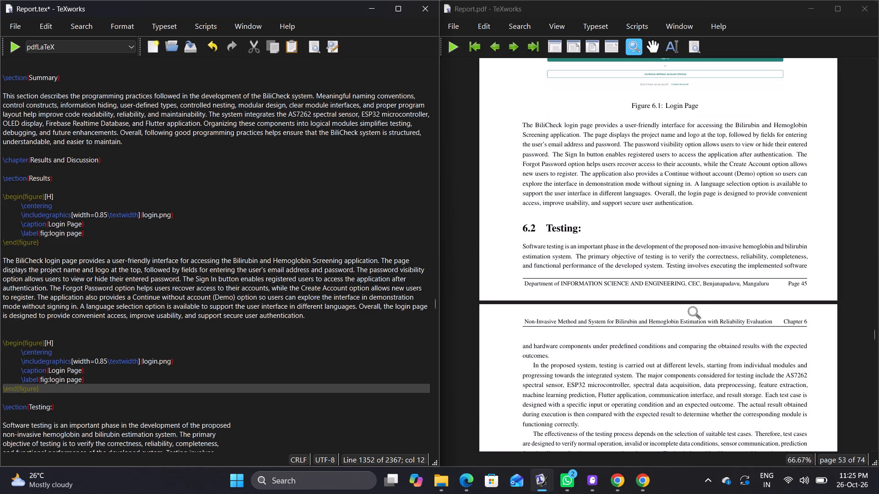
{"action": "scroll", "coordinate": [693, 311], "scroll_direction": "up", "scroll_amount": 3}
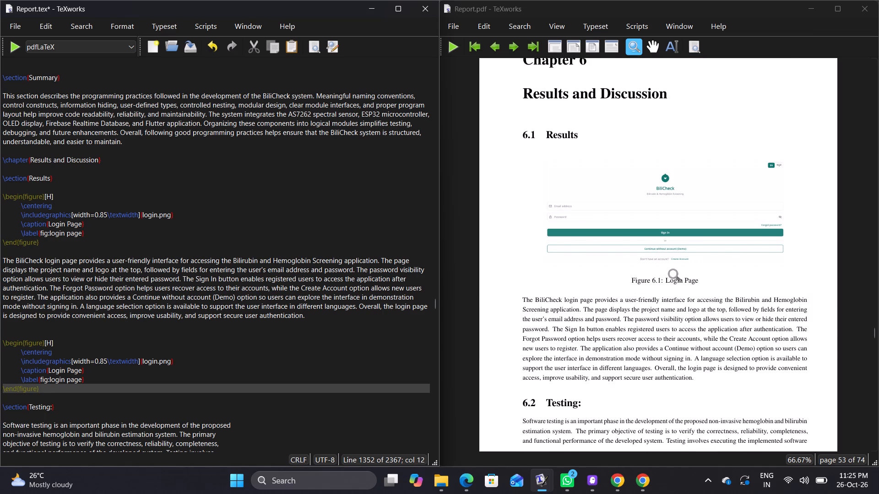
{"action": "scroll", "coordinate": [673, 274], "scroll_direction": "down", "scroll_amount": 4}
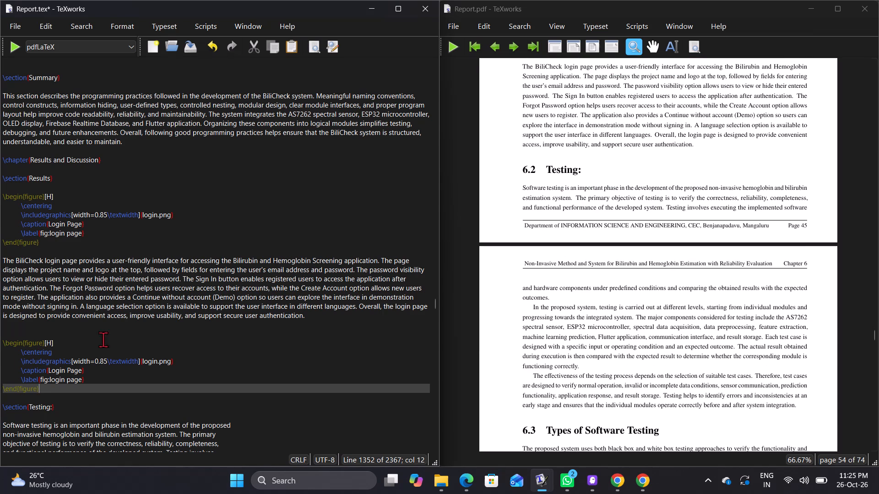
{"action": "left_click", "coordinate": [84, 370]}
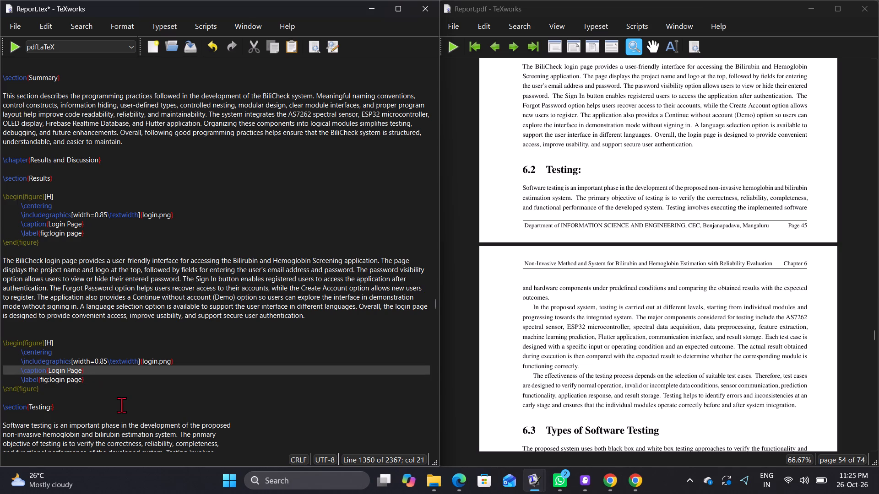
{"action": "key", "text": "Left"}
{"action": "key", "text": "BackSpace"}
{"action": "key", "text": "BackSpace"}
{"action": "key", "text": "BackSpace"}
{"action": "key", "text": "BackSpace"}
{"action": "key", "text": "BackSpace"}
{"action": "key", "text": "BackSpace"}
{"action": "key", "text": "BackSpace"}
{"action": "key", "text": "BackSpace"}
{"action": "key", "text": "BackSpace"}
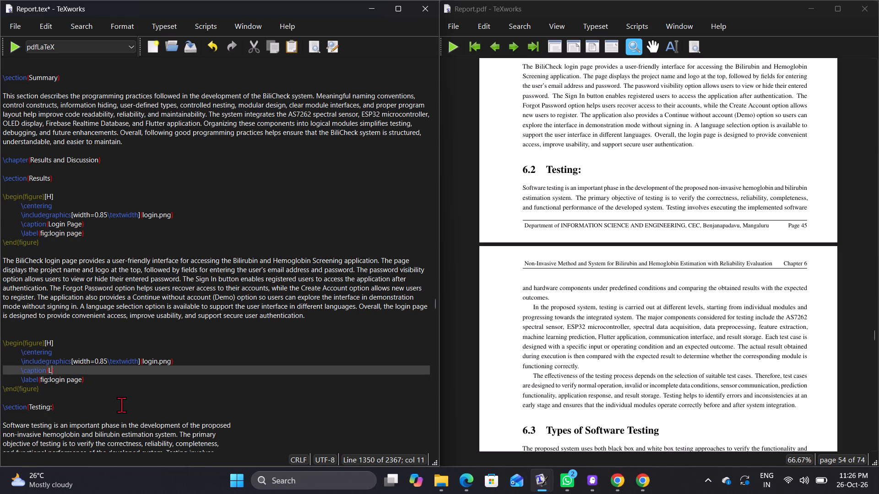
{"action": "key", "text": "BackSpace"}
{"action": "key", "text": "shift+h"}
{"action": "type", "text": "ome"}
{"action": "key", "text": "space"}
{"action": "type", "text": "Page"}
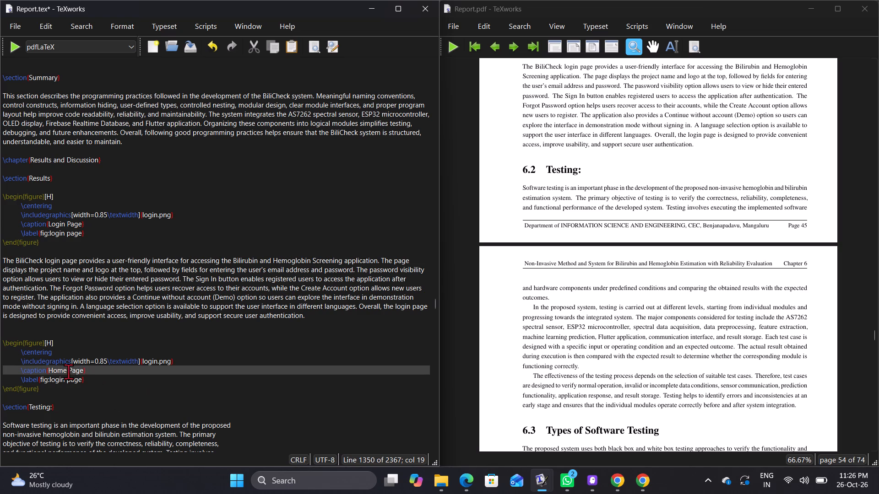
Change the label of the Home Page figure block in Report.tex to "fig:home page".
{"action": "left_click", "coordinate": [81, 378]}
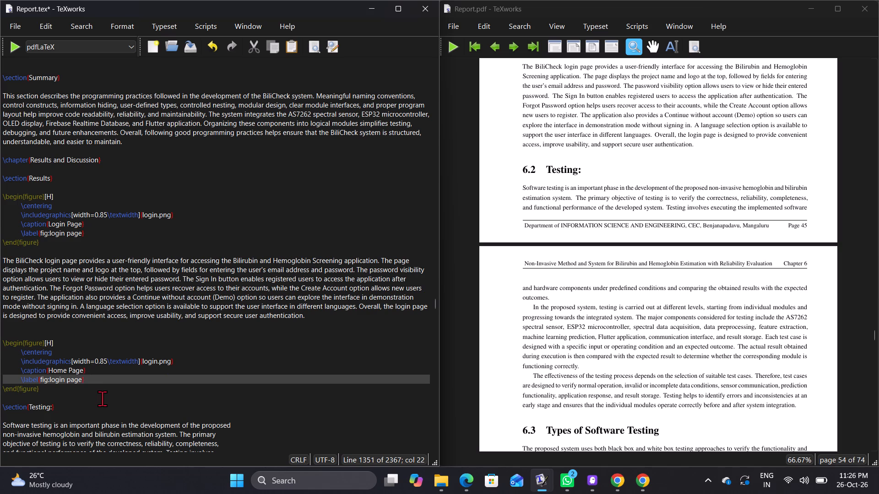
{"action": "key", "text": "BackSpace"}
{"action": "key", "text": "BackSpace"}
{"action": "key", "text": "BackSpace"}
{"action": "key", "text": "BackSpace"}
{"action": "key", "text": "BackSpace"}
{"action": "key", "text": "BackSpace"}
{"action": "key", "text": "BackSpace"}
{"action": "key", "text": "BackSpace"}
{"action": "key", "text": "BackSpace"}
{"action": "key", "text": "BackSpace"}
{"action": "type", "text": "ho"}
{"action": "type", "text": "me"}
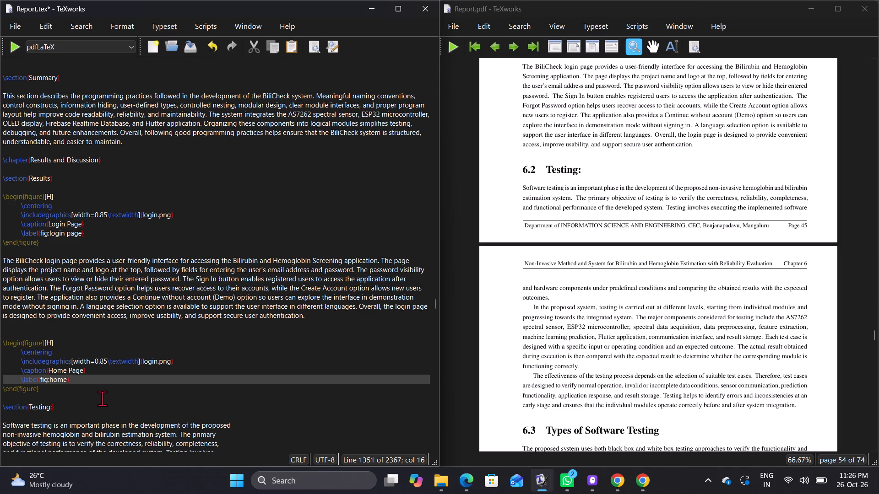
{"action": "key", "text": "space"}
{"action": "type", "text": "page"}
Find the home image in the Synopsis folder on drive D in File Explorer, view it and close it.
{"action": "left_click", "coordinate": [448, 475]}
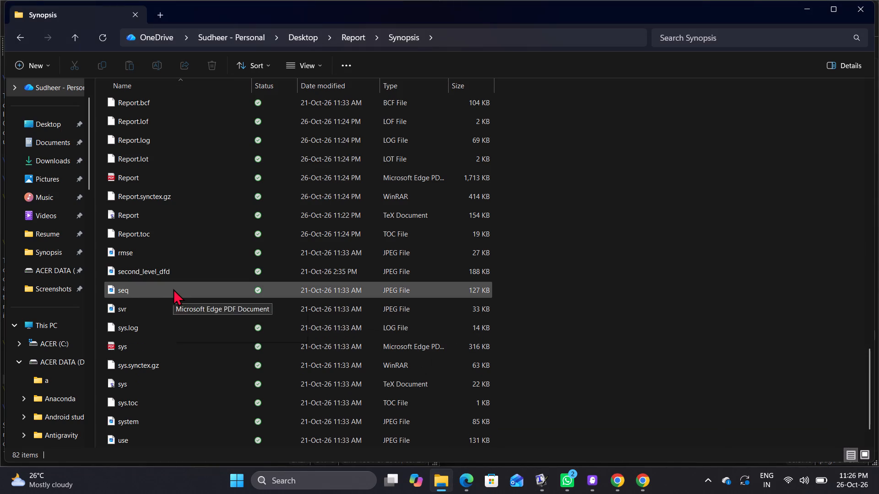
{"action": "scroll", "coordinate": [173, 289], "scroll_direction": "up", "scroll_amount": 16}
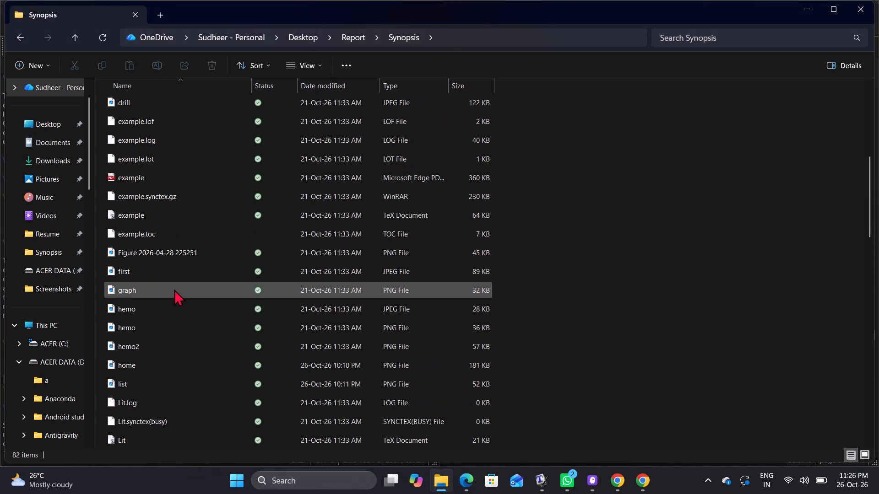
{"action": "left_click", "coordinate": [55, 251]}
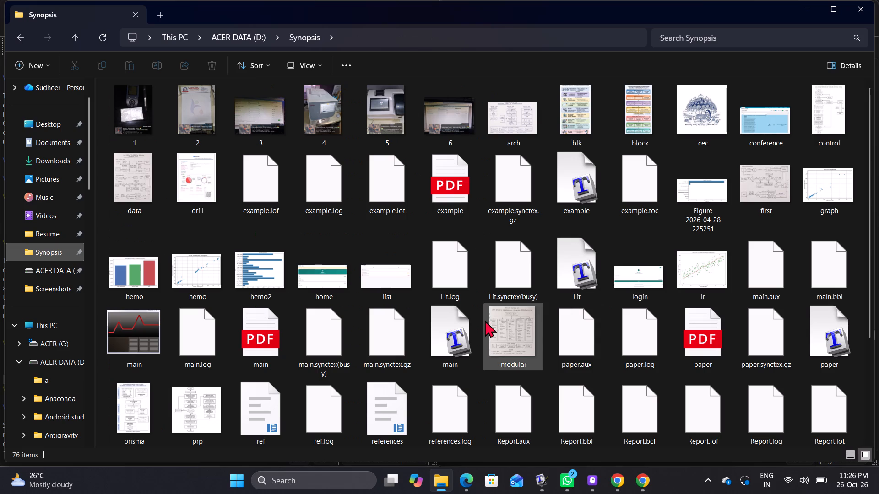
{"action": "triple_click", "coordinate": [336, 290]}
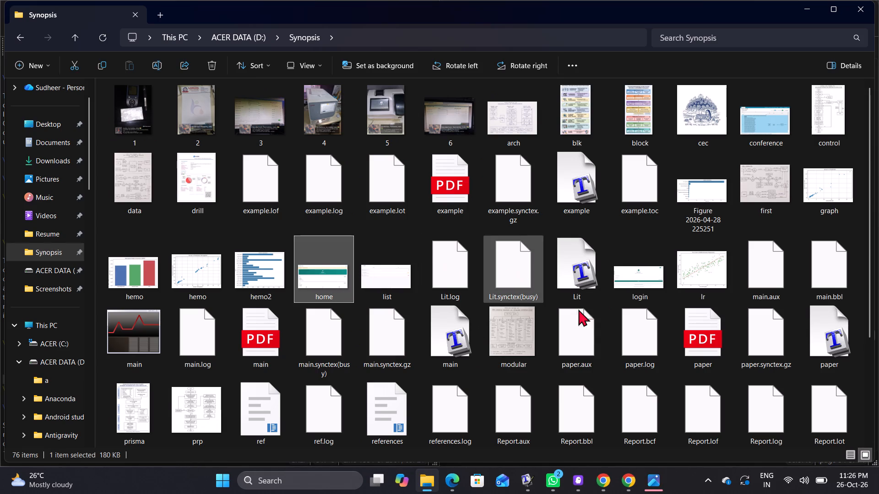
{"action": "left_click", "coordinate": [661, 482]}
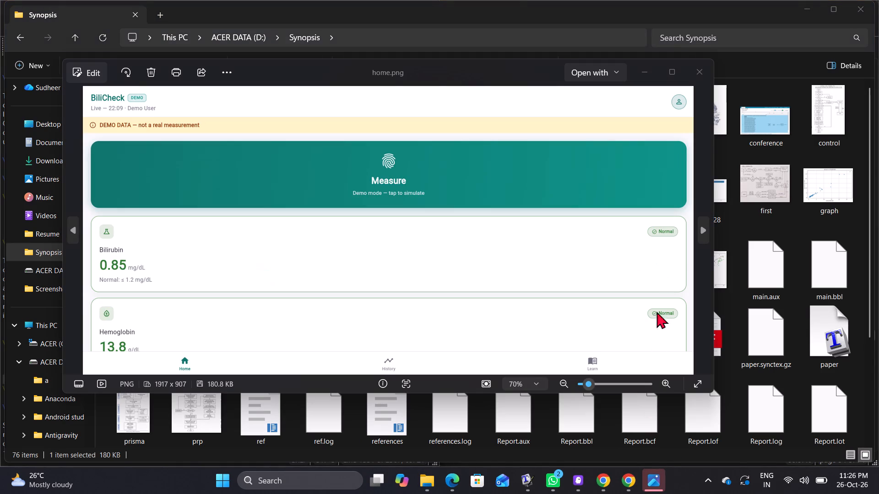
{"action": "left_click", "coordinate": [692, 59]}
{"action": "left_click", "coordinate": [700, 76]}
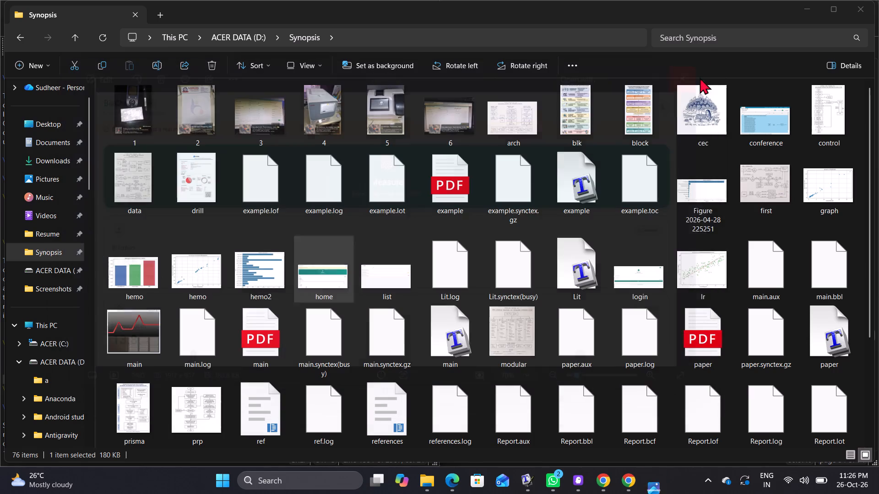
Back in TeXworks, change the Home Page figure's image file to home.png and save Report.tex.
{"action": "left_click", "coordinate": [548, 485]}
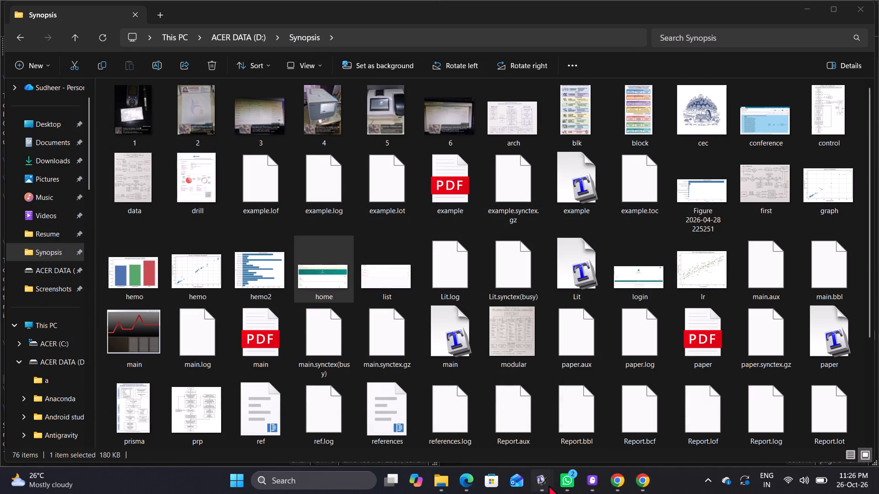
{"action": "left_click", "coordinate": [547, 435]}
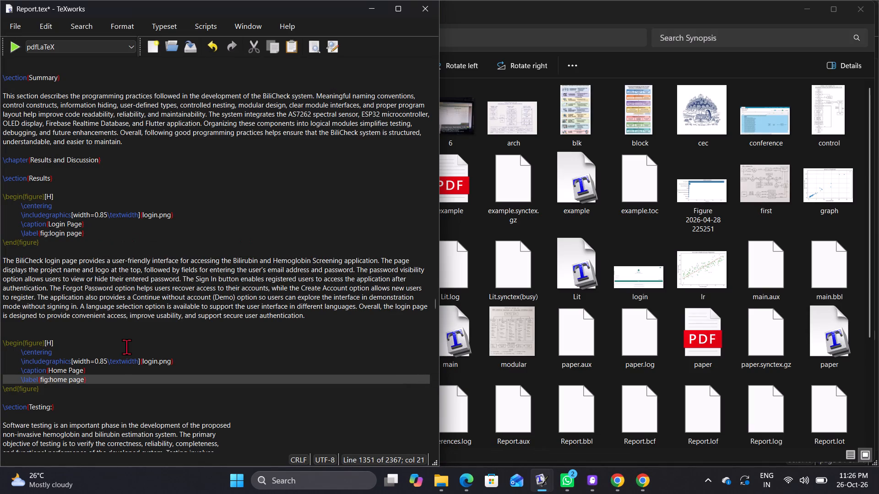
{"action": "left_click", "coordinate": [157, 365]}
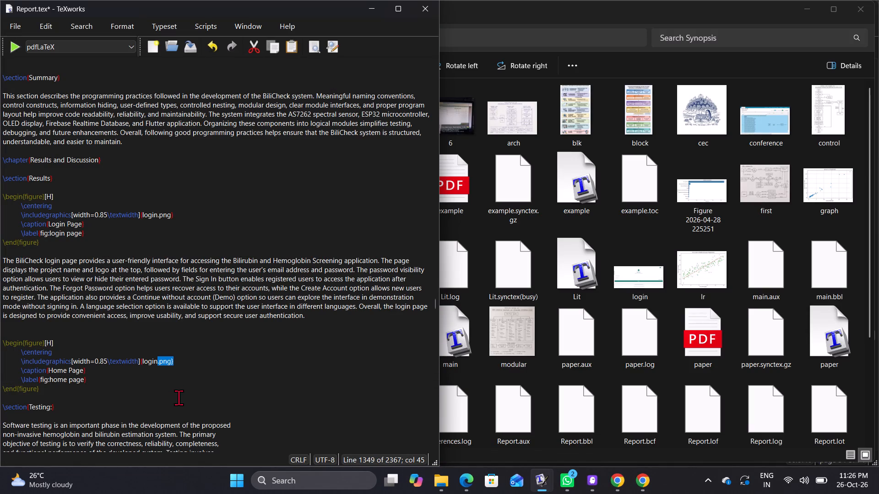
{"action": "key", "text": "Left"}
{"action": "key", "text": "Left"}
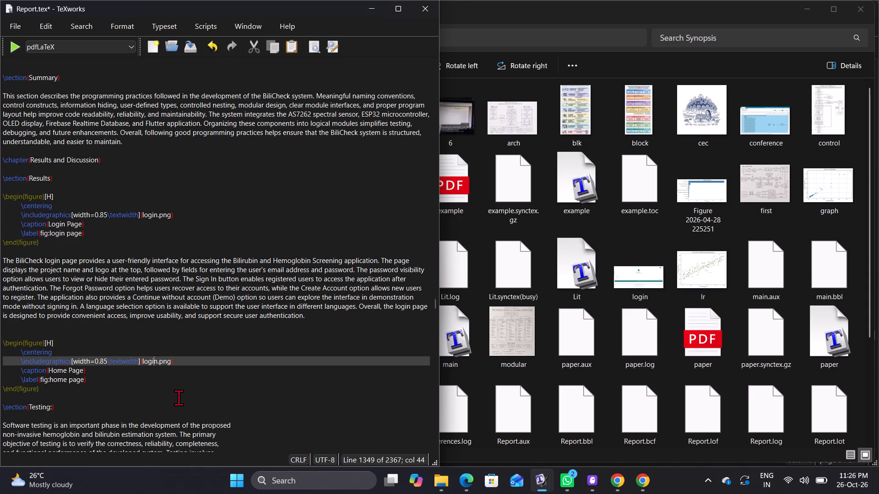
{"action": "key", "text": "Right"}
{"action": "key", "text": "BackSpace"}
{"action": "key", "text": "BackSpace"}
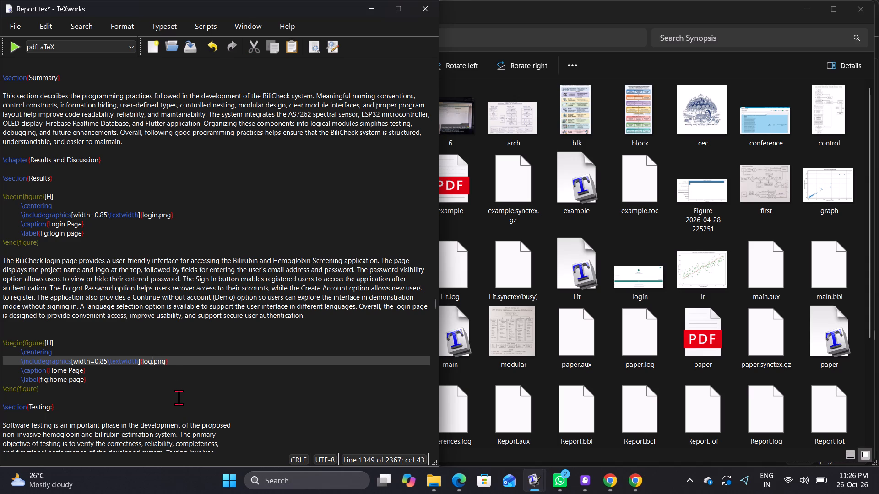
{"action": "key", "text": "BackSpace"}
{"action": "key", "text": "BackSpace"}
{"action": "key", "text": "BackSpace"}
{"action": "type", "text": "home"}
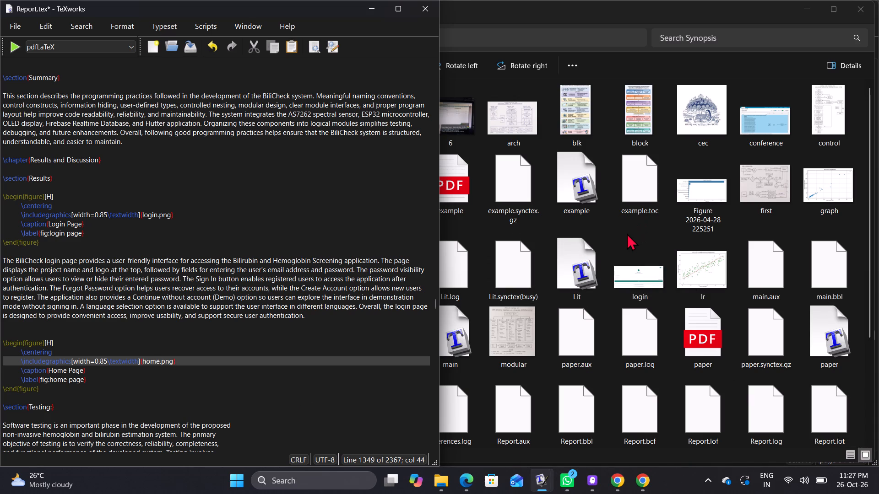
{"action": "key", "text": "ctrl+s"}
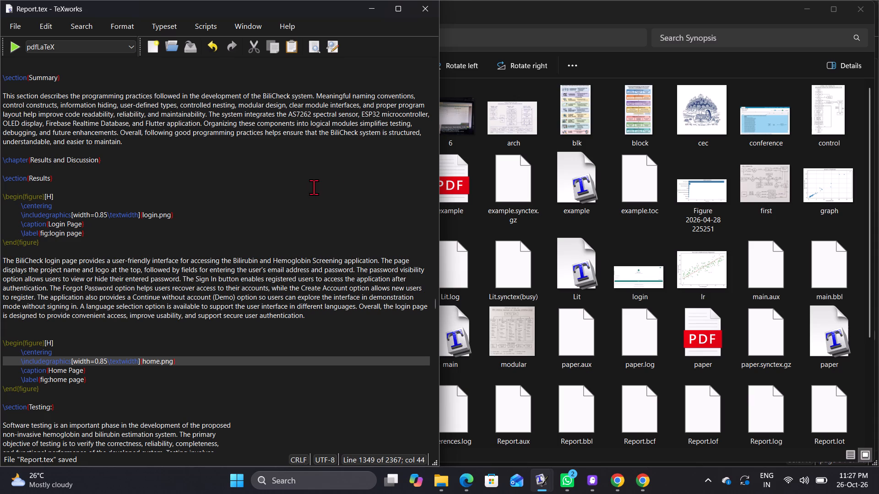
Open home.png from the Synopsis folder in File Explorer to view the BiliCheck home page screenshot.
{"action": "left_click", "coordinate": [481, 225]}
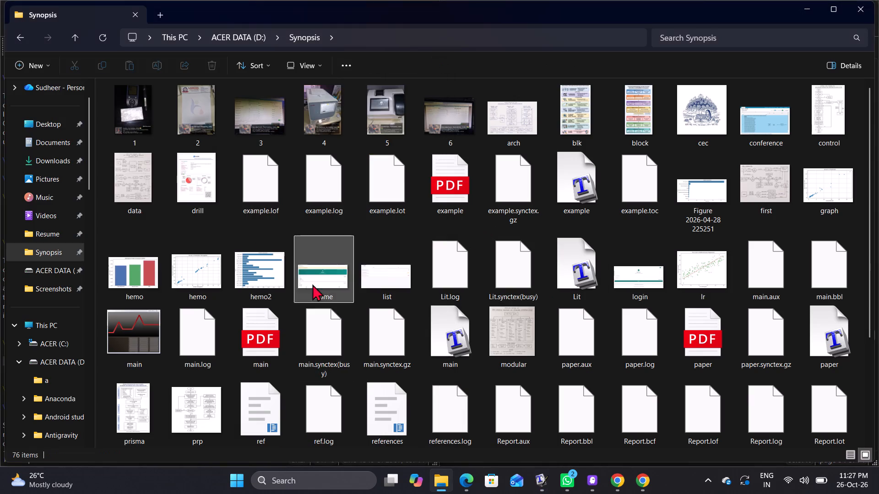
{"action": "double_click", "coordinate": [322, 276]}
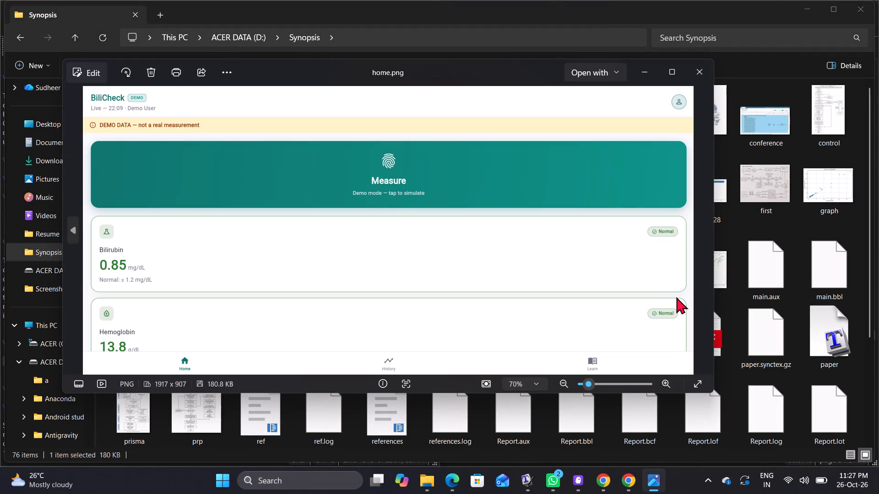
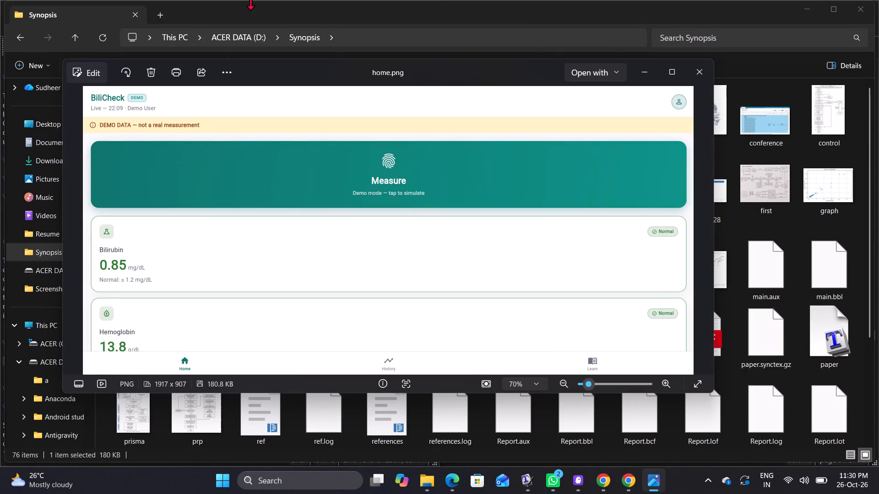
Close the home.png preview and switch back to the Report.tex source in TeXworks.
{"action": "left_click", "coordinate": [699, 77]}
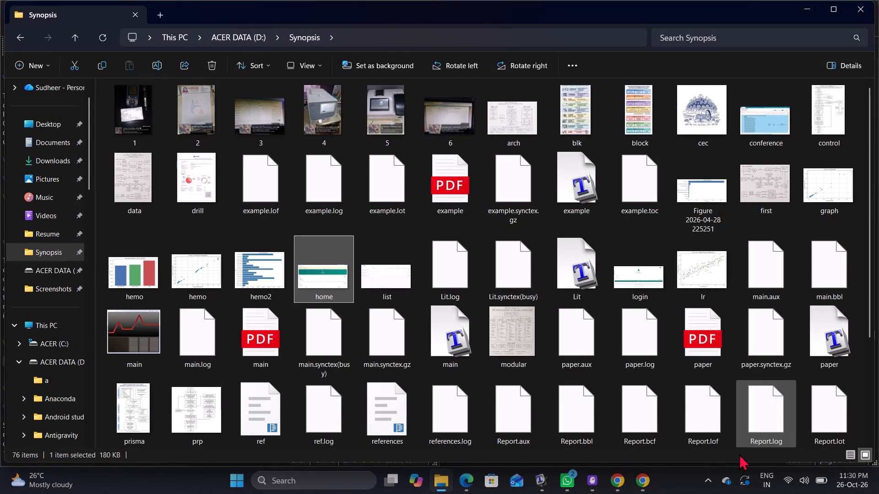
{"action": "left_click", "coordinate": [542, 480]}
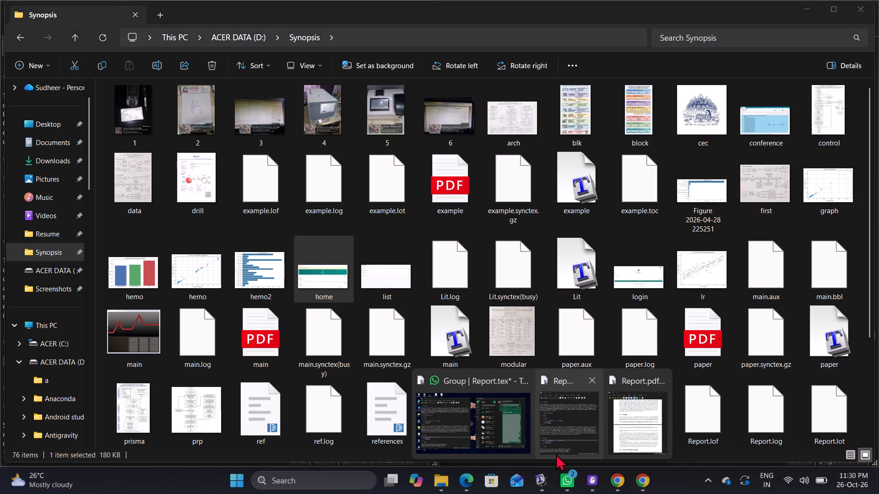
{"action": "left_click", "coordinate": [558, 452]}
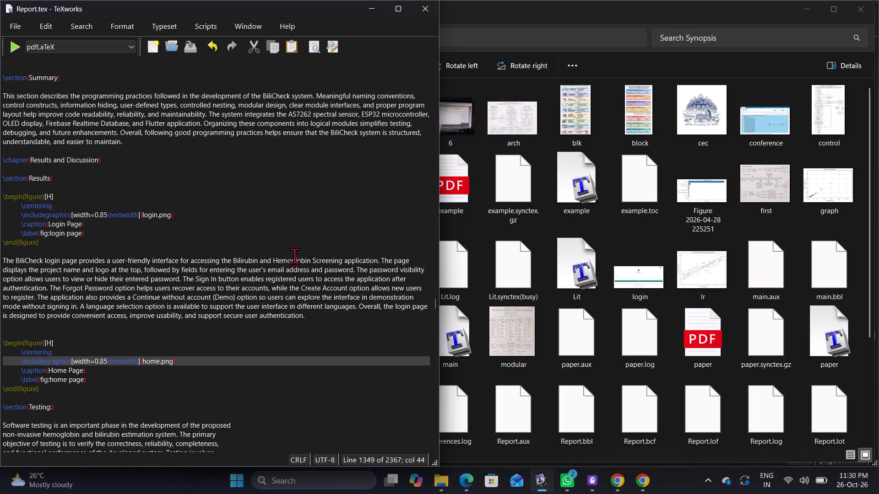
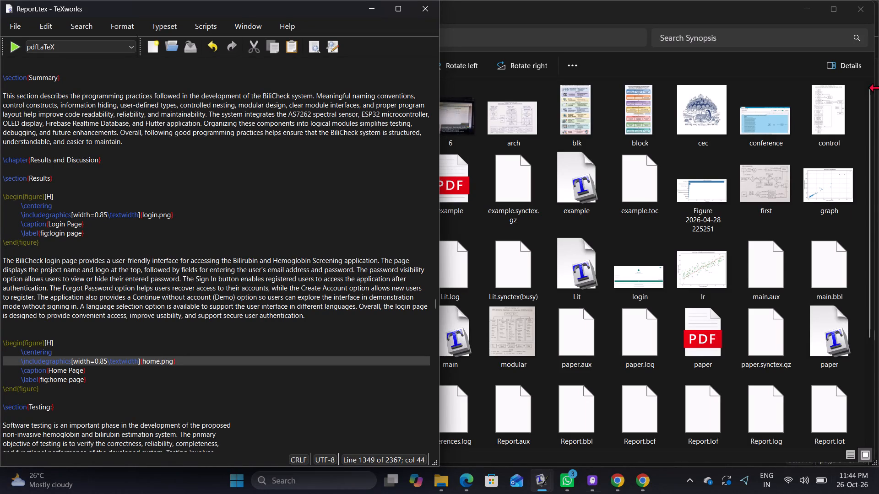
Add blank lines below the Home Page figure, before the Testing section, and place the cursor there for its description.
{"action": "left_click", "coordinate": [106, 399]}
{"action": "key", "text": "Return"}
{"action": "key", "text": "Return"}
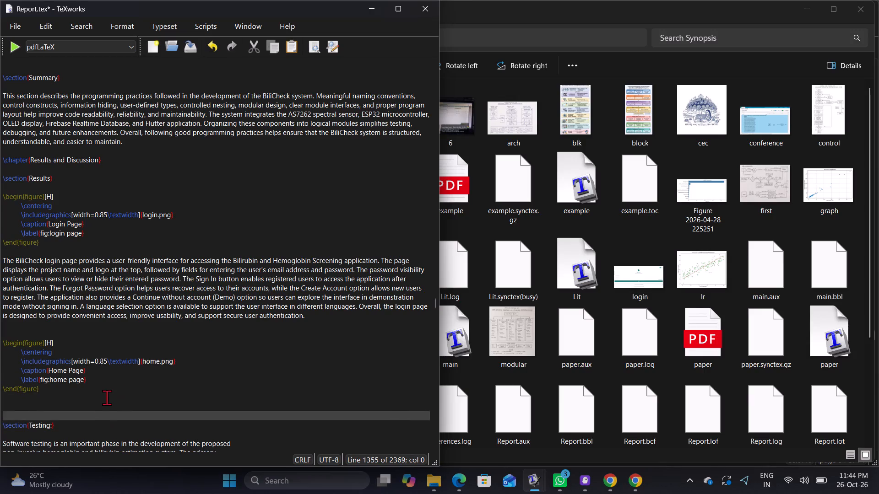
{"action": "key", "text": "Up"}
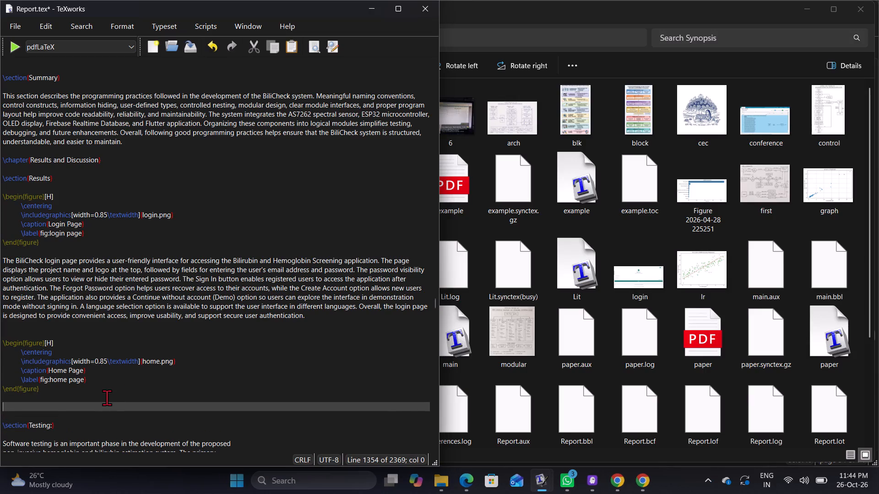
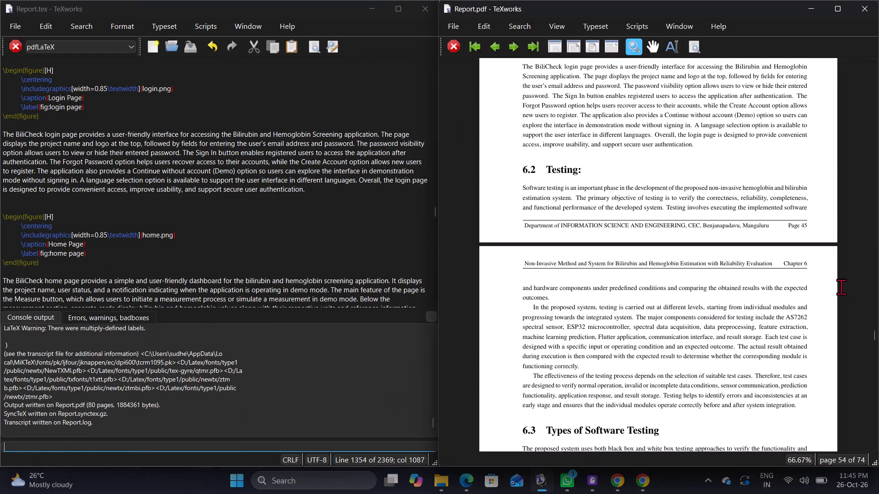
Check the Login Page and Home Page figures in the Chapter 6 Results section of the rebuilt PDF.
{"action": "scroll", "coordinate": [629, 337], "scroll_direction": "up", "scroll_amount": 2}
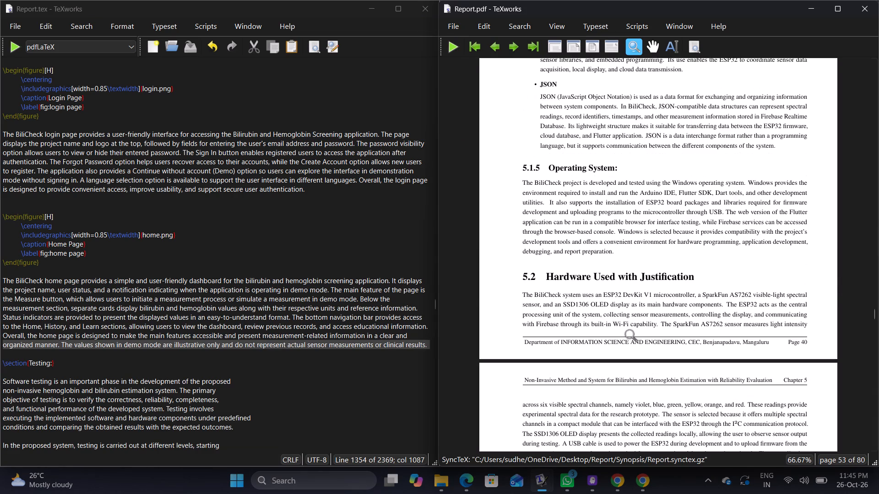
{"action": "scroll", "coordinate": [629, 334], "scroll_direction": "down", "scroll_amount": 15}
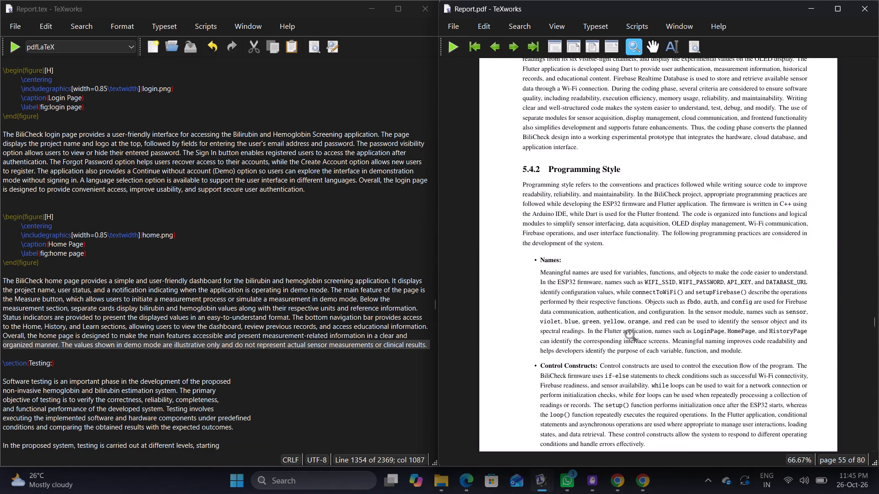
{"action": "scroll", "coordinate": [629, 334], "scroll_direction": "down", "scroll_amount": 15}
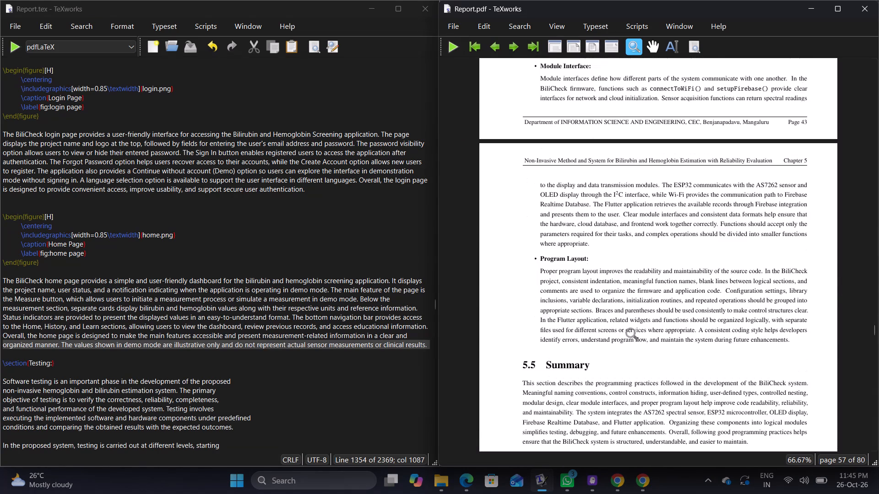
{"action": "scroll", "coordinate": [630, 333], "scroll_direction": "down", "scroll_amount": 11}
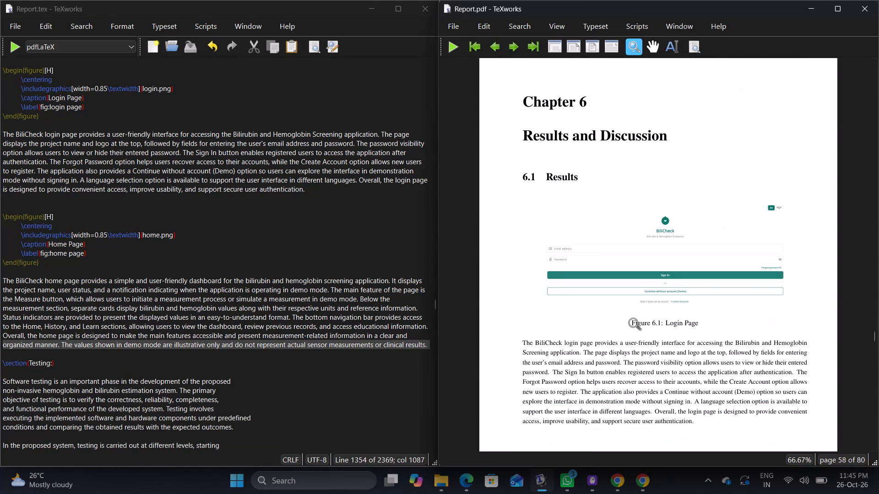
{"action": "scroll", "coordinate": [633, 323], "scroll_direction": "down", "scroll_amount": 5}
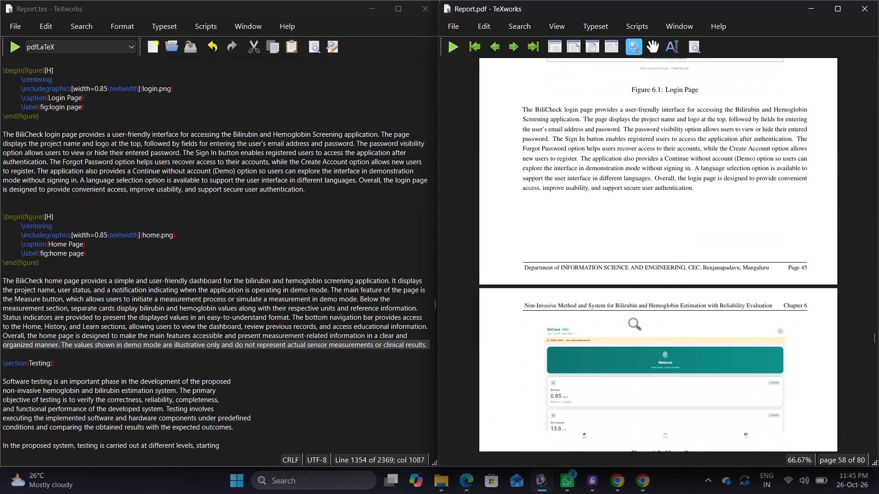
Duplicate the Home Page figure block below the home page description, just before the Testing section in Report.tex.
{"action": "scroll", "coordinate": [633, 323], "scroll_direction": "up", "scroll_amount": 2}
{"action": "scroll", "coordinate": [633, 323], "scroll_direction": "down", "scroll_amount": 4}
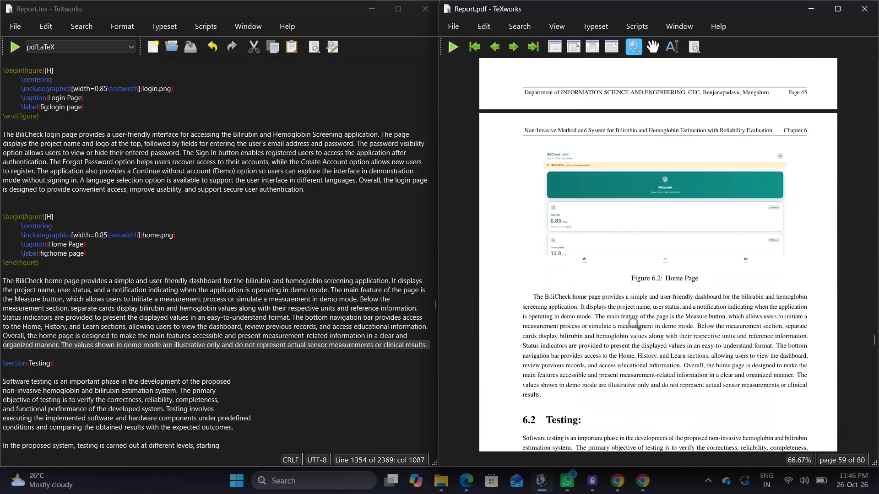
{"action": "scroll", "coordinate": [633, 323], "scroll_direction": "down", "scroll_amount": 3}
{"action": "scroll", "coordinate": [633, 323], "scroll_direction": "up", "scroll_amount": 2}
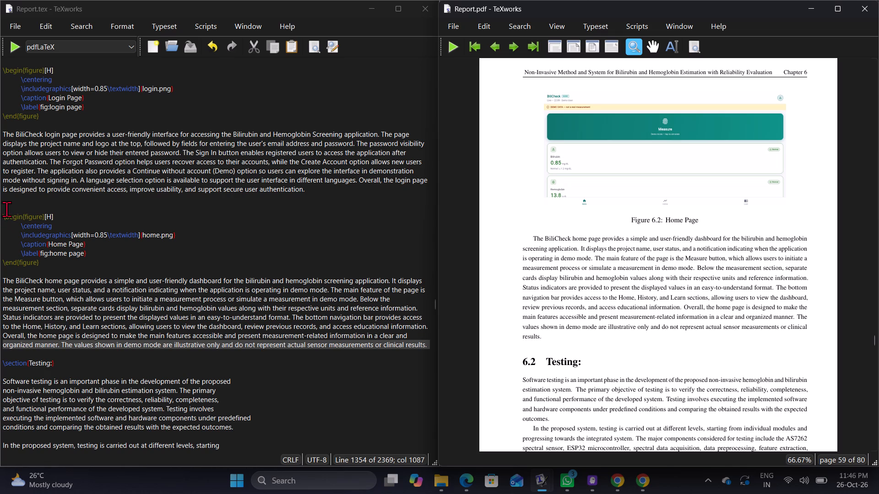
{"action": "left_click_drag", "start_coordinate": [3, 211], "coordinate": [70, 255]}
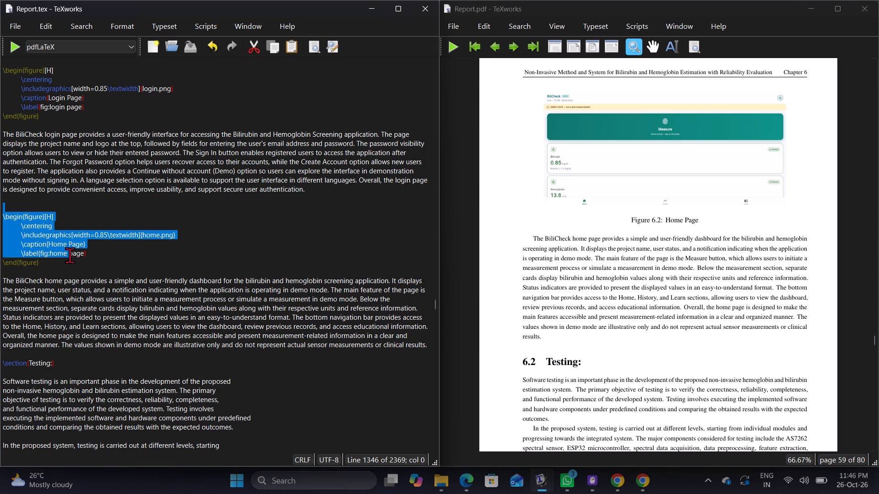
{"action": "left_click_drag", "start_coordinate": [70, 255], "coordinate": [71, 260]}
{"action": "key", "text": "ctrl+c"}
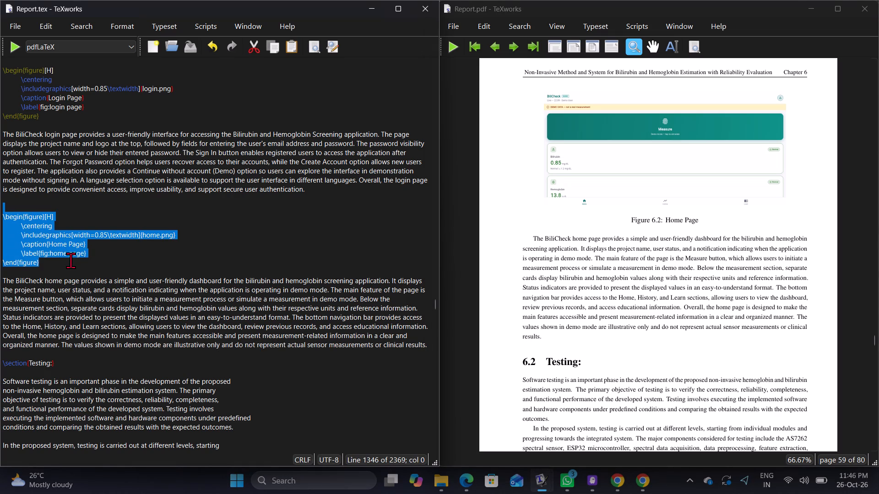
{"action": "scroll", "coordinate": [67, 274], "scroll_direction": "down", "scroll_amount": 3}
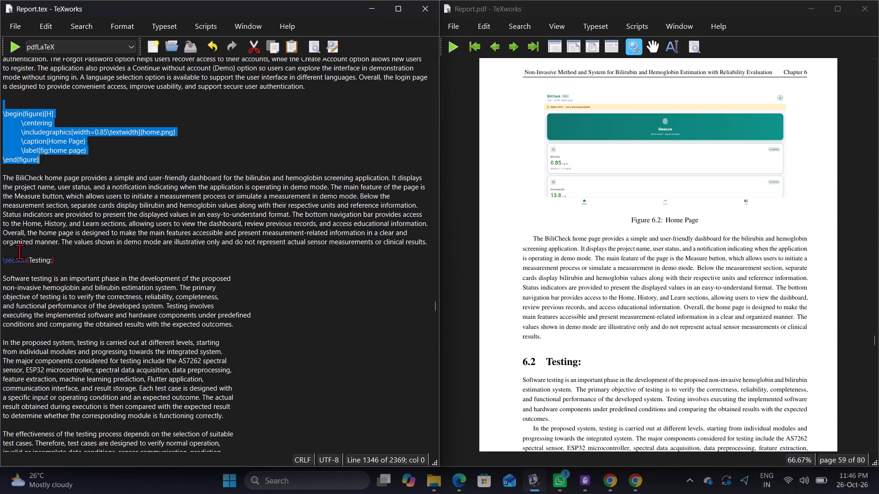
{"action": "left_click", "coordinate": [20, 251]}
{"action": "key", "text": "Return"}
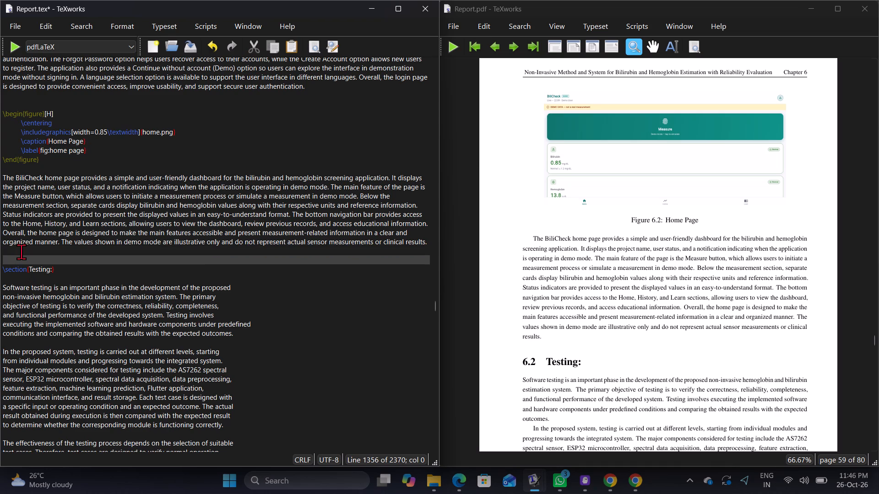
{"action": "key", "text": "Return"}
{"action": "key", "text": "Up"}
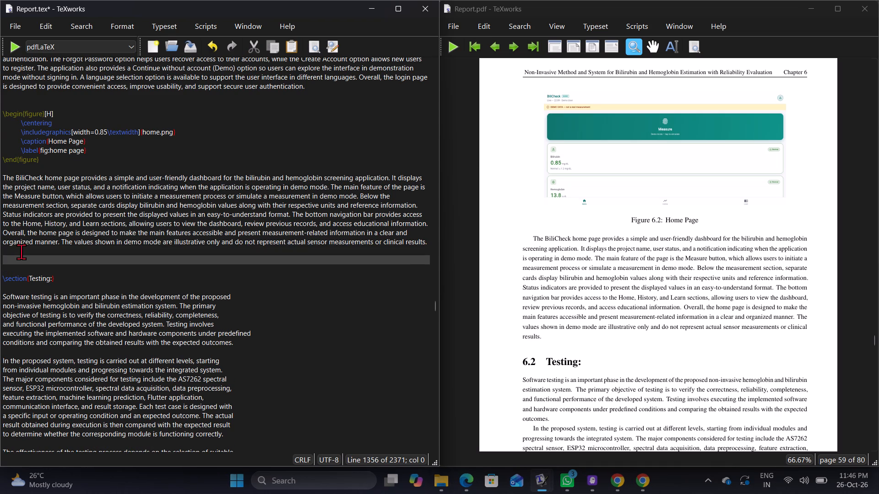
{"action": "key", "text": "ctrl+v"}
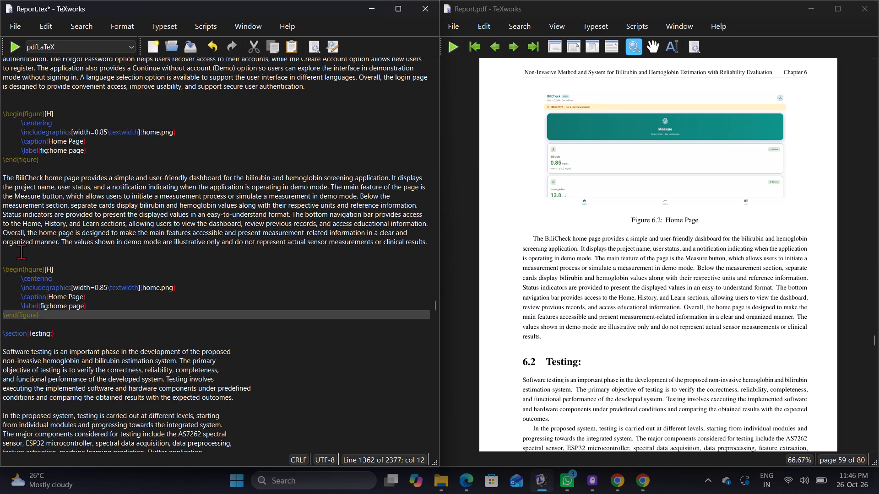
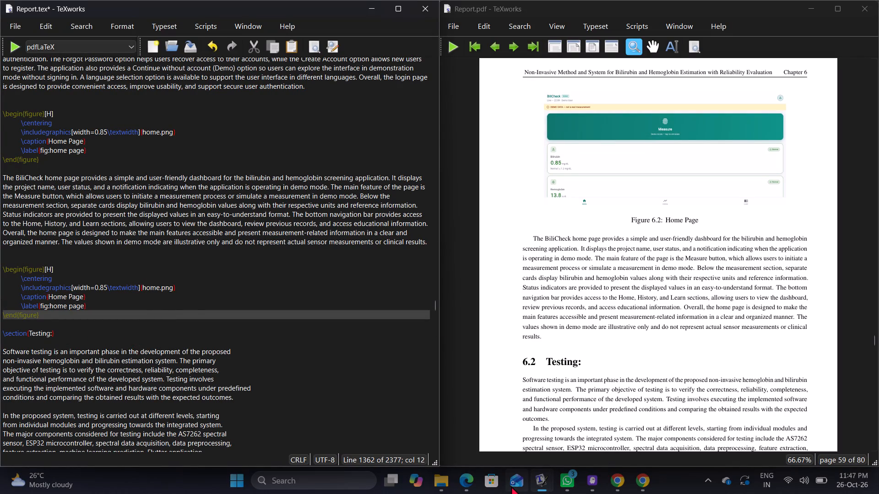
Change the image file in the duplicated figure block above the Testing section to list.png, checking the Synopsis folder for the name.
{"action": "left_click", "coordinate": [449, 486]}
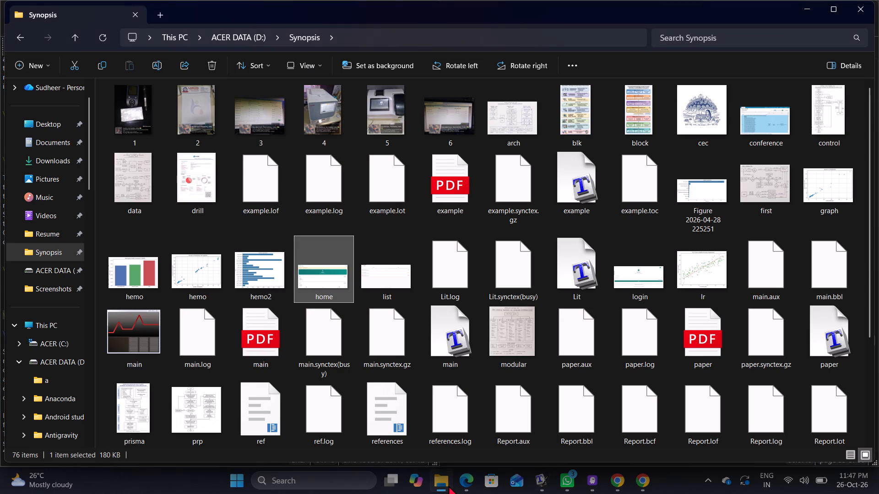
{"action": "left_click", "coordinate": [448, 485]}
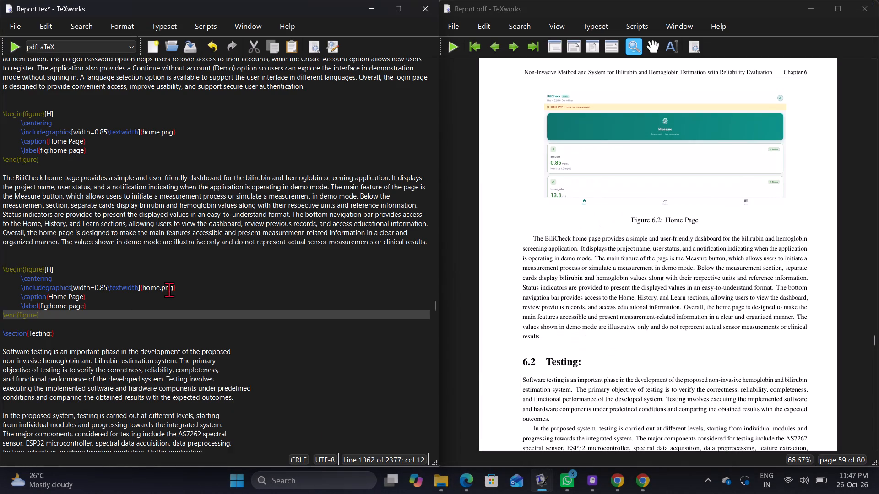
{"action": "left_click", "coordinate": [159, 293]}
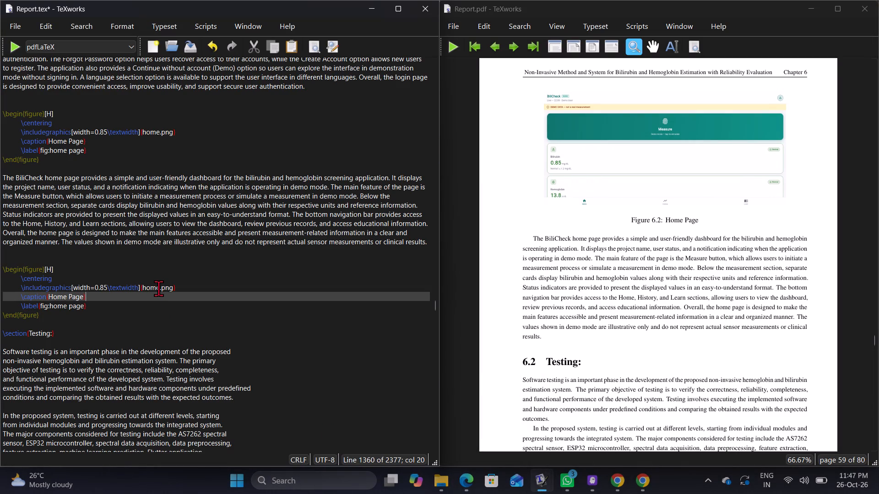
{"action": "left_click", "coordinate": [158, 288]}
{"action": "key", "text": "BackSpace"}
{"action": "key", "text": "BackSpace"}
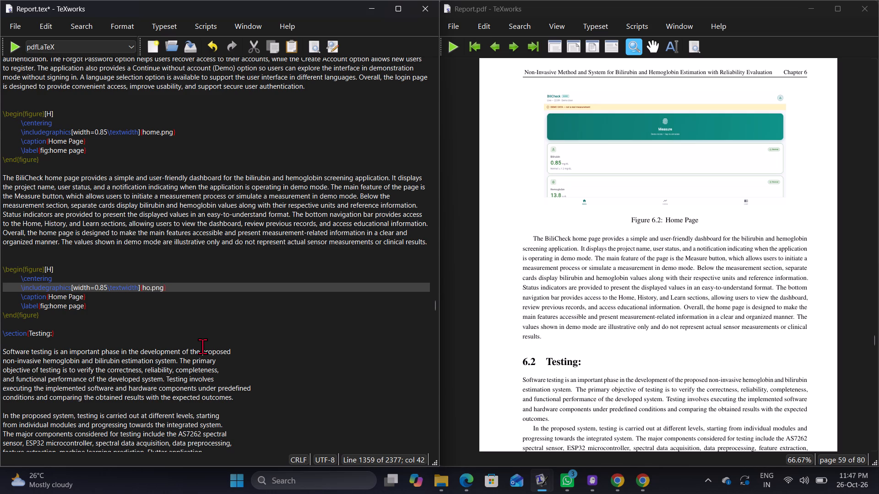
{"action": "key", "text": "BackSpace"}
{"action": "key", "text": "BackSpace"}
{"action": "type", "text": "li"}
{"action": "type", "text": "st"}
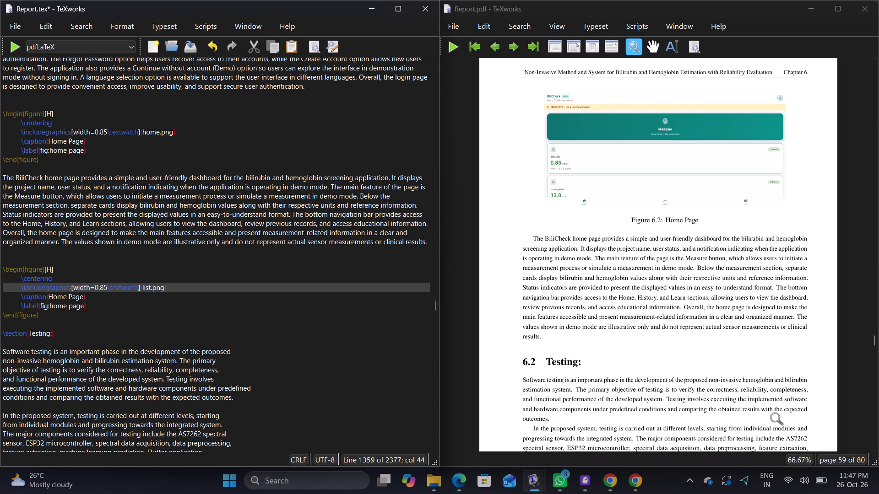
Change the caption of the list.png figure to "List Page".
{"action": "left_click", "coordinate": [65, 298]}
{"action": "key", "text": "BackSpace"}
{"action": "key", "text": "BackSpace"}
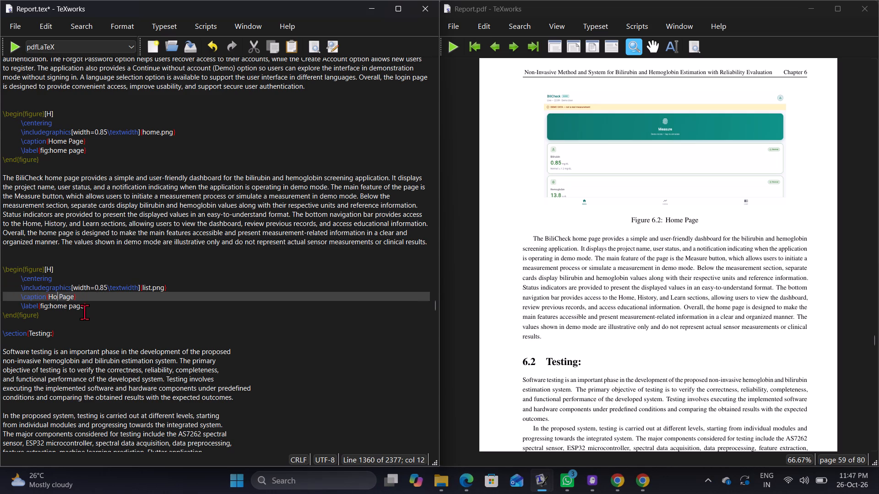
{"action": "key", "text": "BackSpace"}
{"action": "key", "text": "BackSpace"}
{"action": "type", "text": "List"}
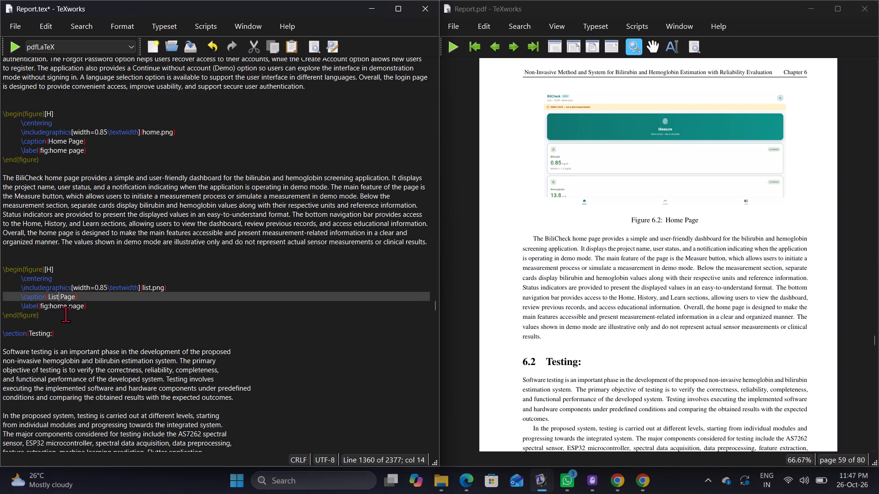
Change the label of the list.png figure to "fig:list page".
{"action": "left_click", "coordinate": [71, 311]}
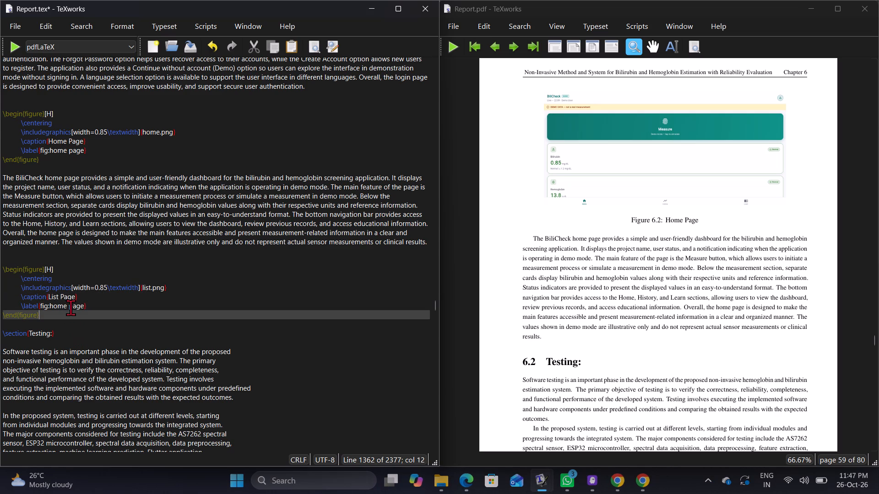
{"action": "left_click", "coordinate": [69, 304]}
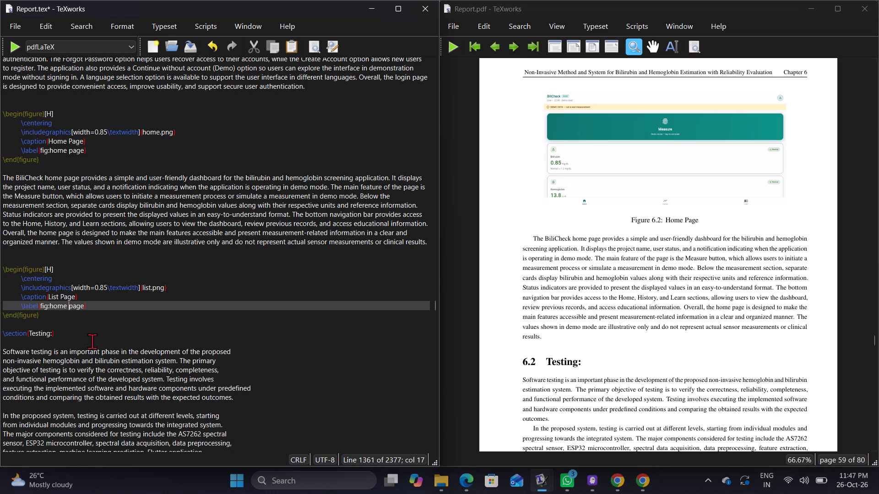
{"action": "key", "text": "Left"}
{"action": "key", "text": "BackSpace"}
{"action": "key", "text": "BackSpace"}
{"action": "key", "text": "BackSpace"}
{"action": "key", "text": "BackSpace"}
{"action": "key", "text": "BackSpace"}
{"action": "key", "text": "ctrl+z"}
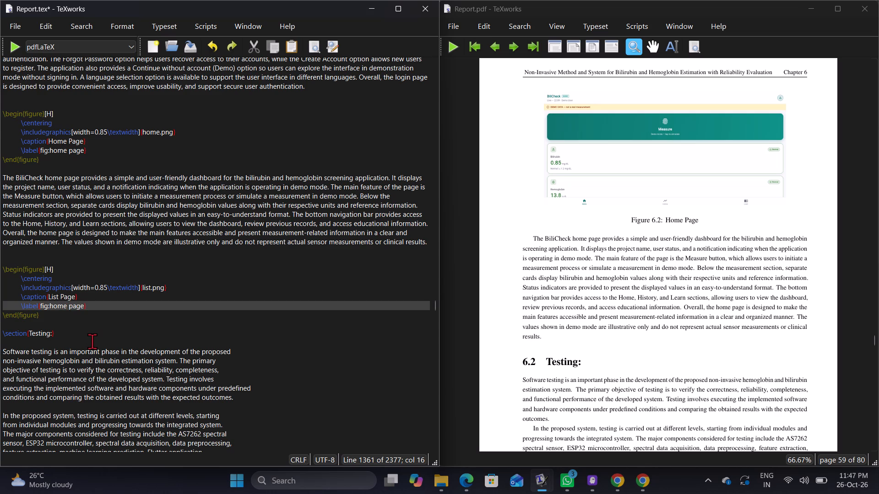
{"action": "key", "text": "BackSpace"}
{"action": "key", "text": "BackSpace"}
{"action": "key", "text": "BackSpace"}
{"action": "key", "text": "BackSpace"}
{"action": "type", "text": "li"}
{"action": "type", "text": "st"}
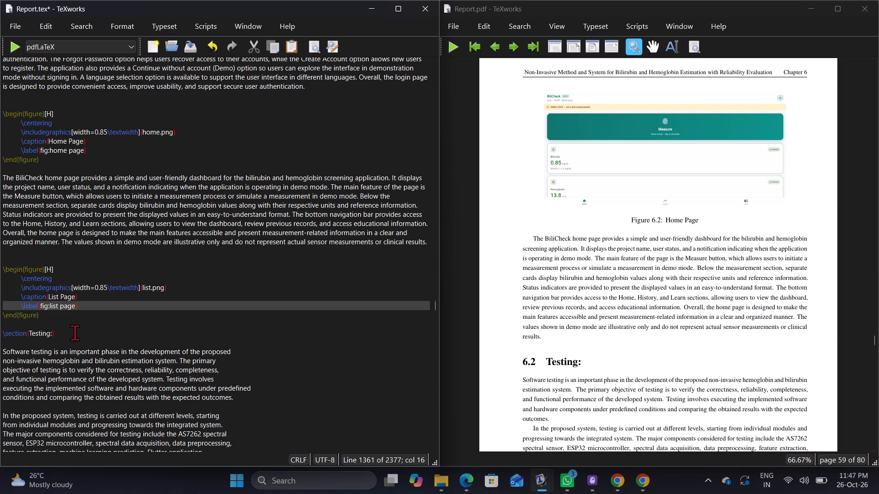
Insert two blank lines between the List Page figure block and the Testing section heading.
{"action": "left_click", "coordinate": [63, 327]}
{"action": "key", "text": "Return"}
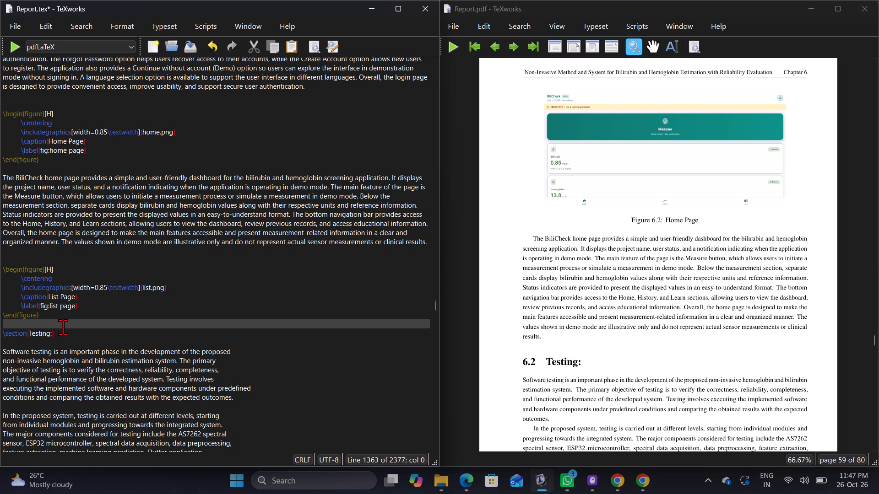
{"action": "key", "text": "Return"}
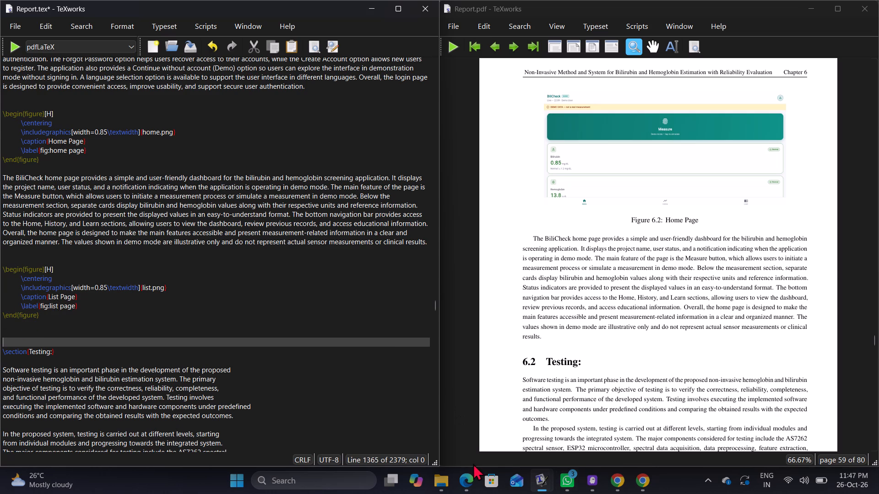
Switch to File Explorer and open the list image from the Synopsis folder to examine the screenshot.
{"action": "left_click", "coordinate": [450, 479]}
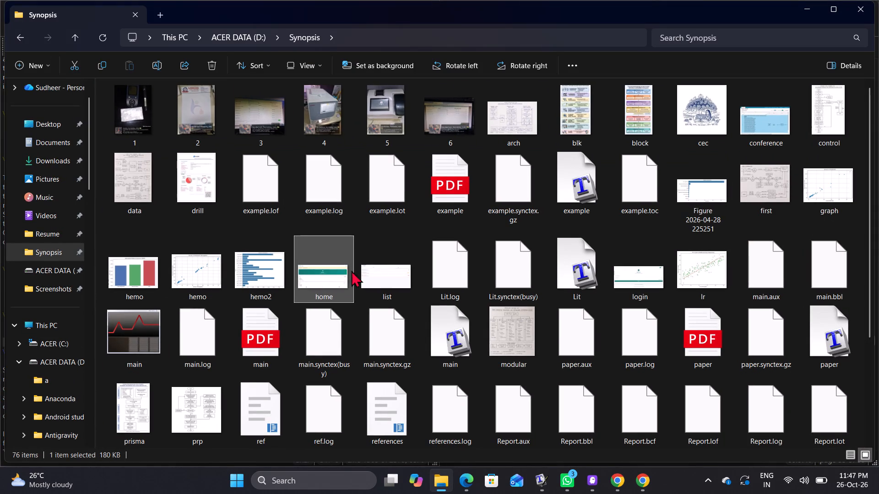
{"action": "double_click", "coordinate": [379, 272]}
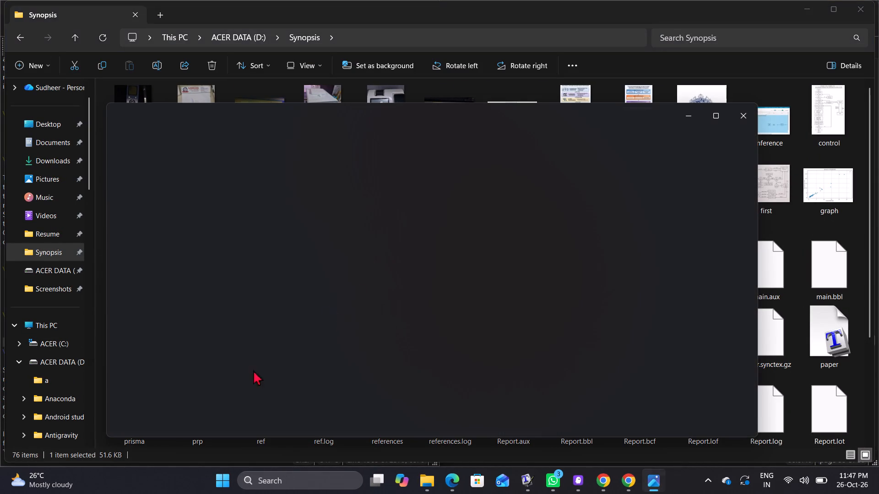
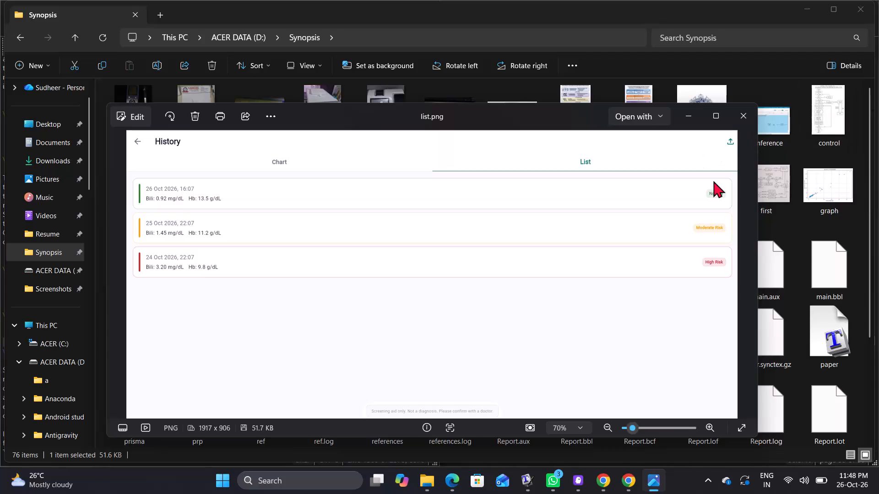
Switch back to Report.tex in TeXworks and change the list.png figure's caption to "History Page".
{"action": "left_click", "coordinate": [540, 484]}
{"action": "left_click", "coordinate": [536, 440]}
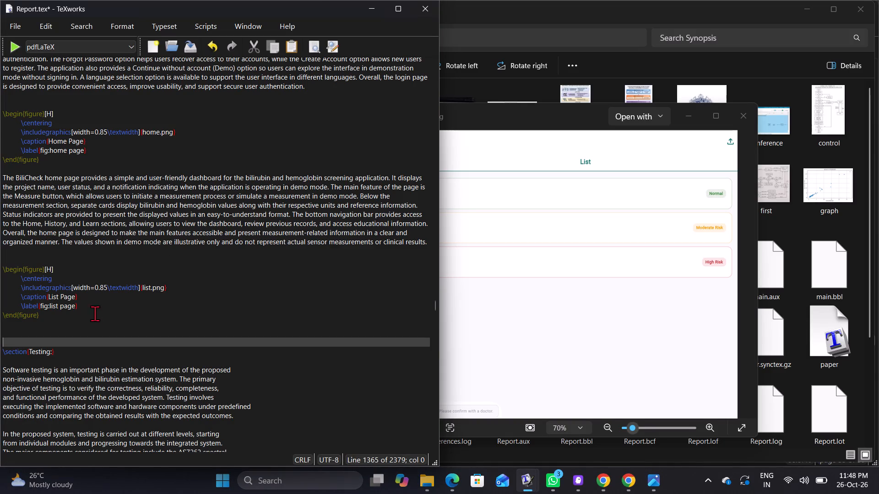
{"action": "left_click", "coordinate": [152, 287]}
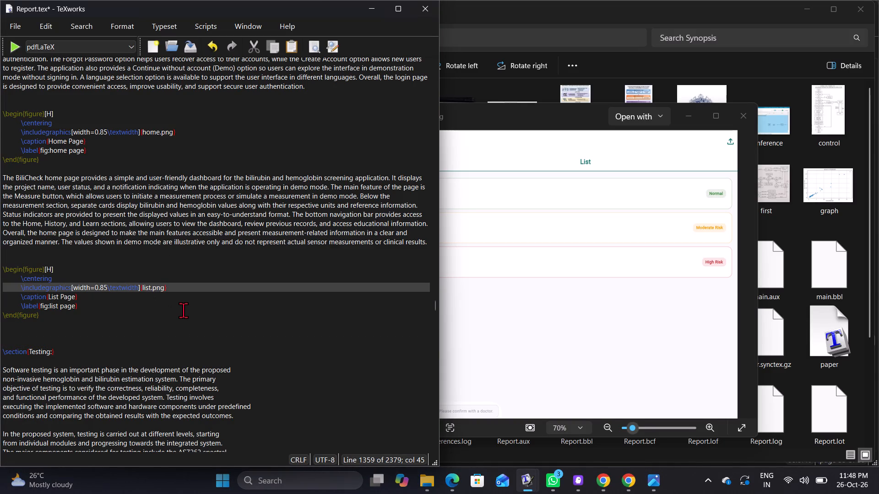
{"action": "left_click", "coordinate": [59, 297]}
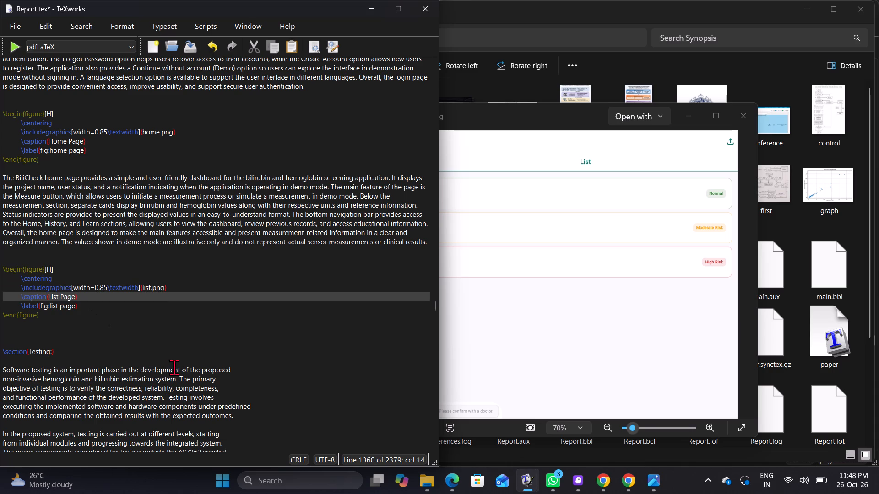
{"action": "key", "text": "BackSpace"}
{"action": "key", "text": "BackSpace"}
{"action": "key", "text": "BackSpace"}
{"action": "key", "text": "BackSpace"}
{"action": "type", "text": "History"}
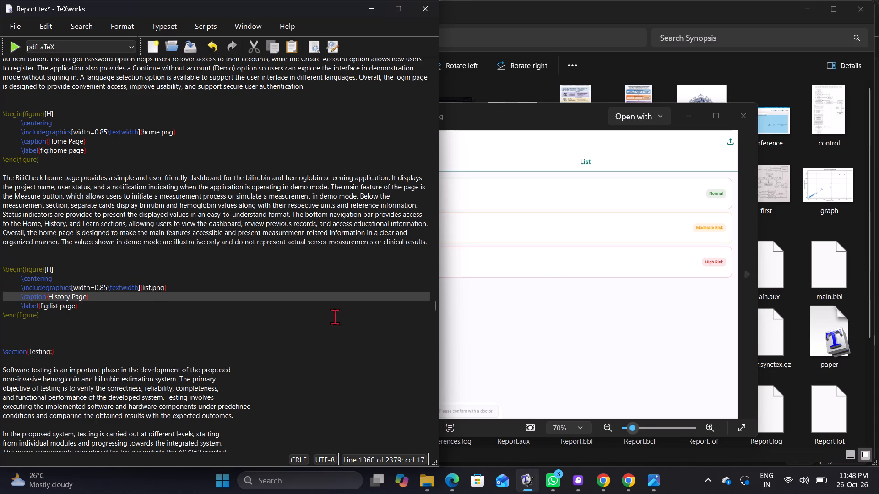
Change the label of the list.png figure to "fig:history page".
{"action": "left_click", "coordinate": [59, 306]}
{"action": "key", "text": "BackSpace"}
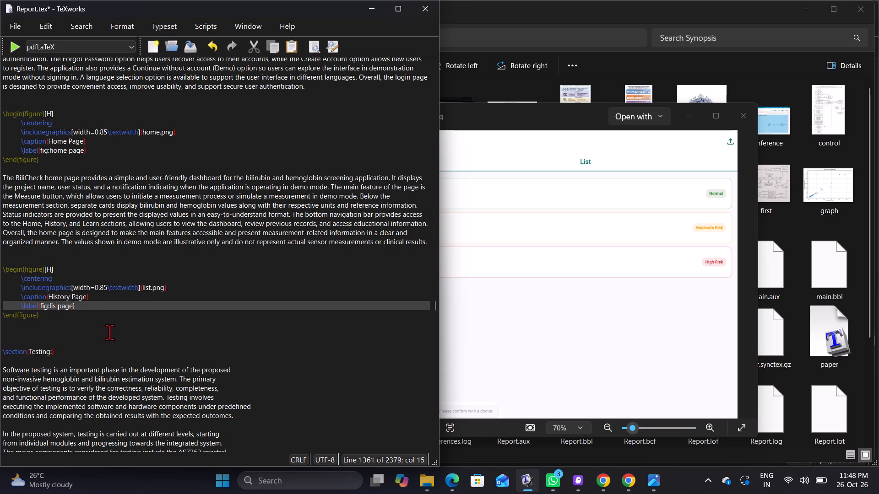
{"action": "key", "text": "BackSpace"}
{"action": "key", "text": "BackSpace"}
{"action": "key", "text": "BackSpace"}
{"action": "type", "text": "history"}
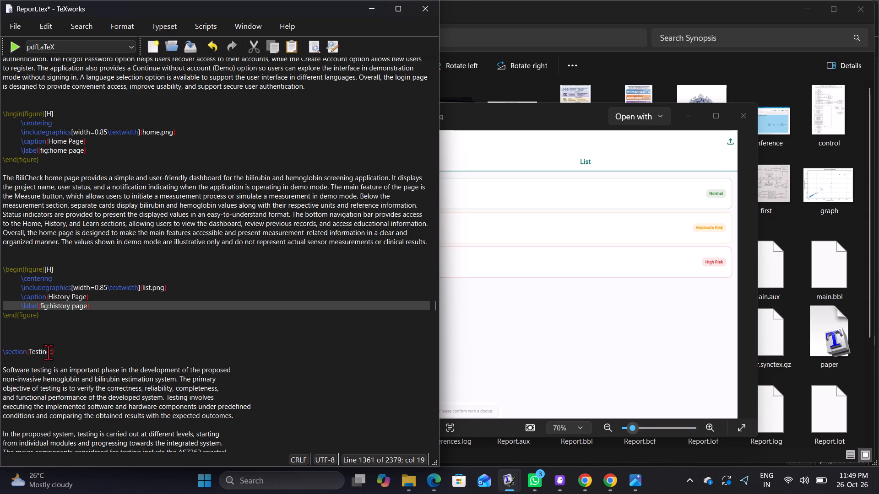
Place the text cursor on the blank line between the History Page figure block and the Testing section heading.
{"action": "left_click", "coordinate": [11, 334]}
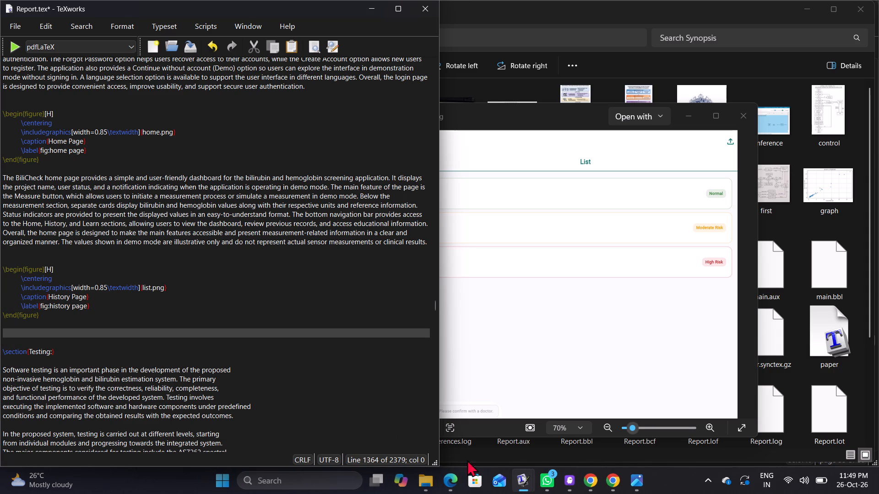
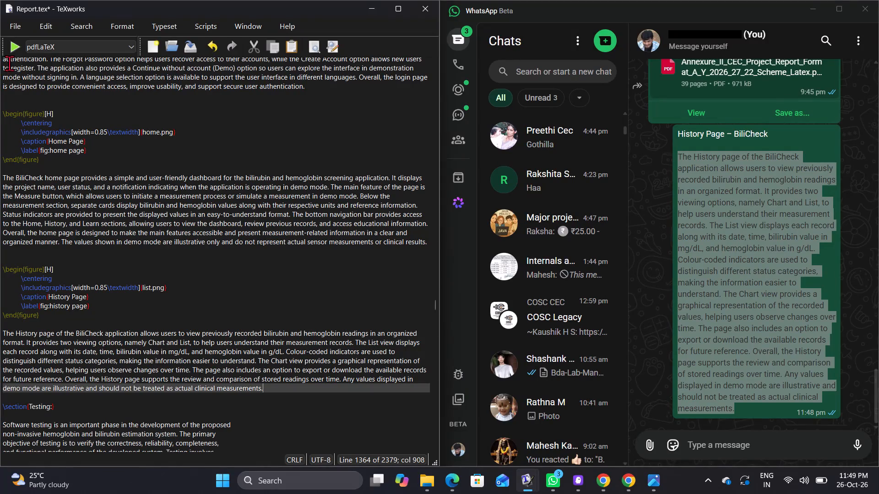
Typeset Report.tex with pdfLaTeX to update the PDF with the History Page figure and its description.
{"action": "left_click", "coordinate": [14, 50]}
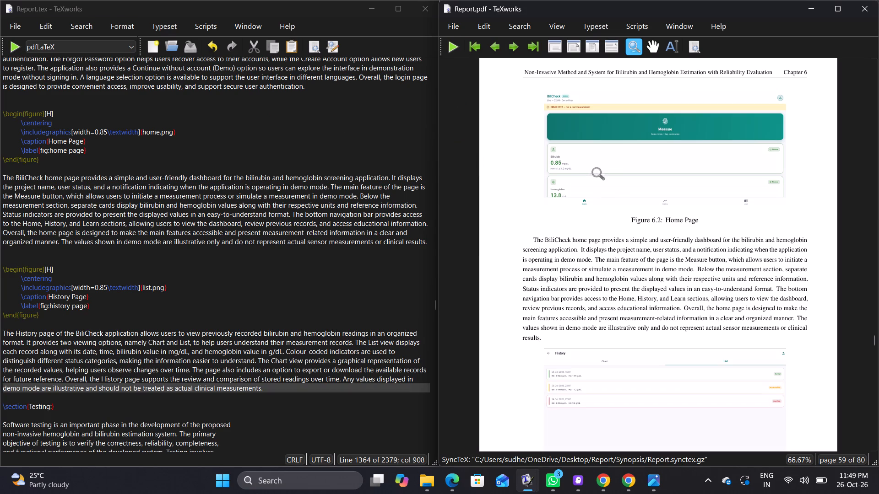
Examine the layout of the Home Page and History Page figures, their descriptions and the Testing section in the typeset Chapter 6.
{"action": "scroll", "coordinate": [627, 234], "scroll_direction": "down", "scroll_amount": 2}
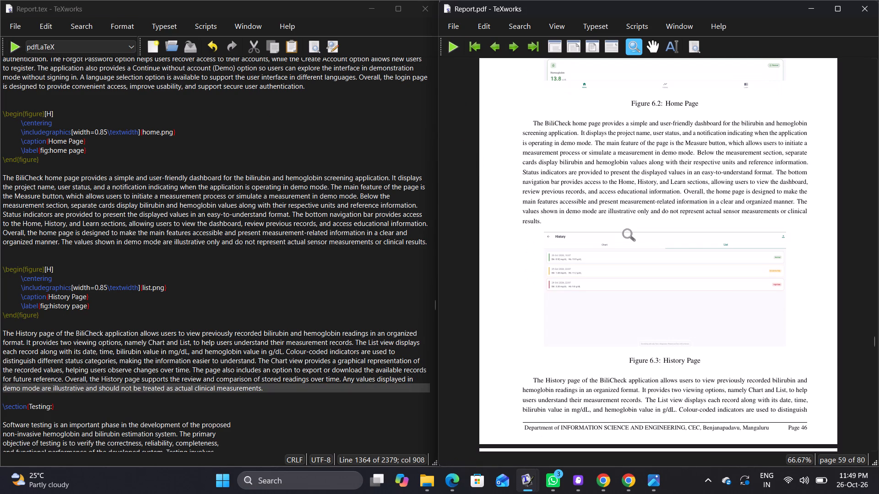
{"action": "scroll", "coordinate": [627, 234], "scroll_direction": "down", "scroll_amount": 3}
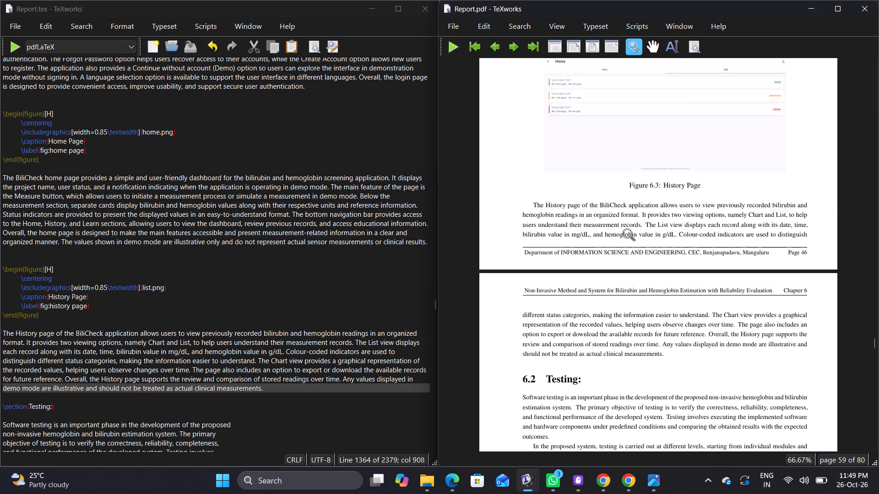
{"action": "scroll", "coordinate": [627, 234], "scroll_direction": "down", "scroll_amount": 1}
{"action": "scroll", "coordinate": [627, 234], "scroll_direction": "up", "scroll_amount": 3}
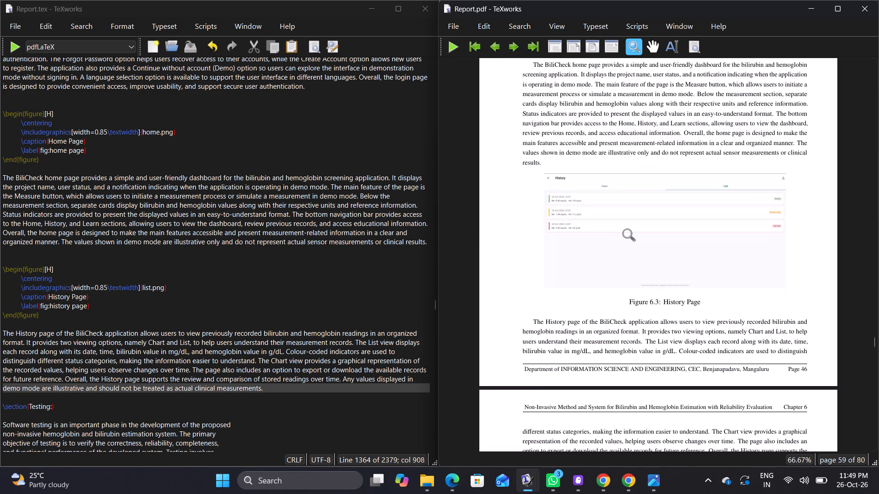
{"action": "scroll", "coordinate": [627, 234], "scroll_direction": "up", "scroll_amount": 6}
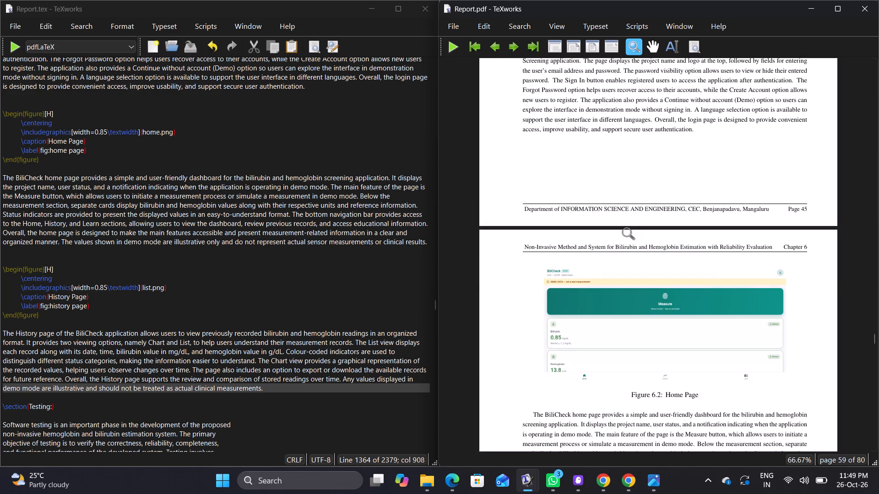
{"action": "scroll", "coordinate": [627, 232], "scroll_direction": "up", "scroll_amount": 2}
{"action": "scroll", "coordinate": [627, 232], "scroll_direction": "down", "scroll_amount": 11}
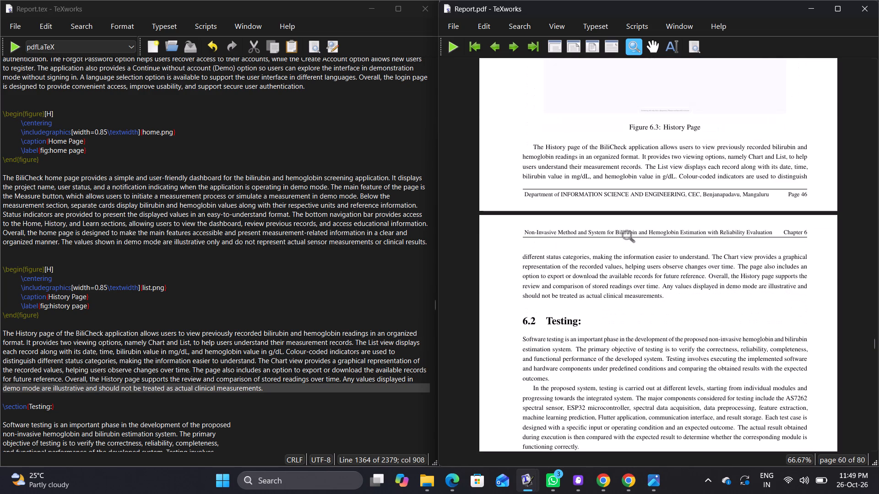
{"action": "scroll", "coordinate": [627, 235], "scroll_direction": "down", "scroll_amount": 2}
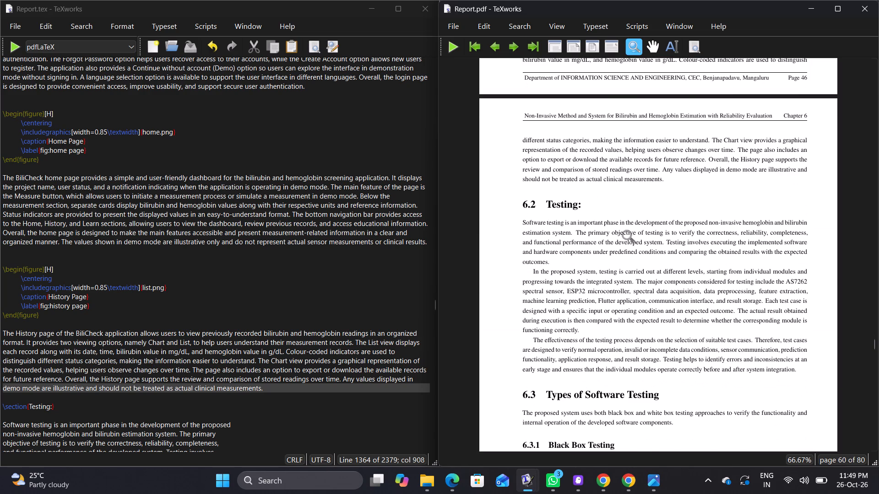
{"action": "scroll", "coordinate": [627, 235], "scroll_direction": "down", "scroll_amount": 1}
Select the code of the History Page figure block above the Testing section in Report.tex.
{"action": "scroll", "coordinate": [47, 300], "scroll_direction": "down", "scroll_amount": 3}
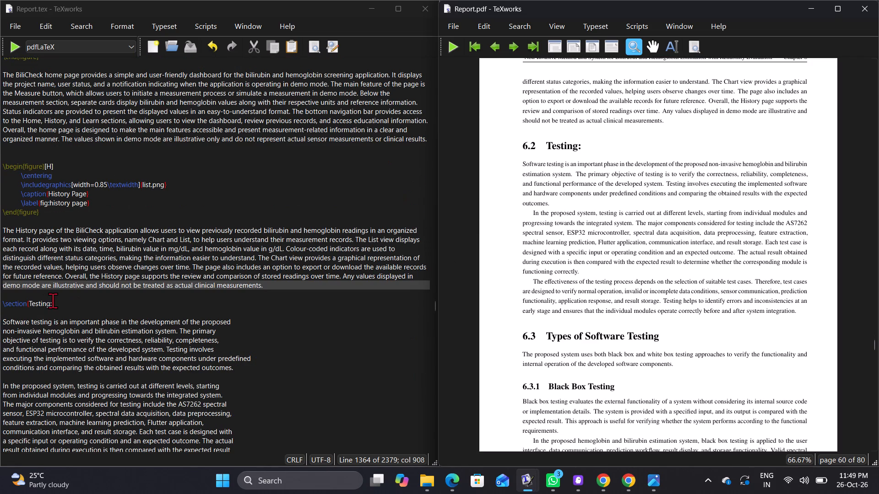
{"action": "left_click_drag", "start_coordinate": [1, 165], "coordinate": [18, 180]}
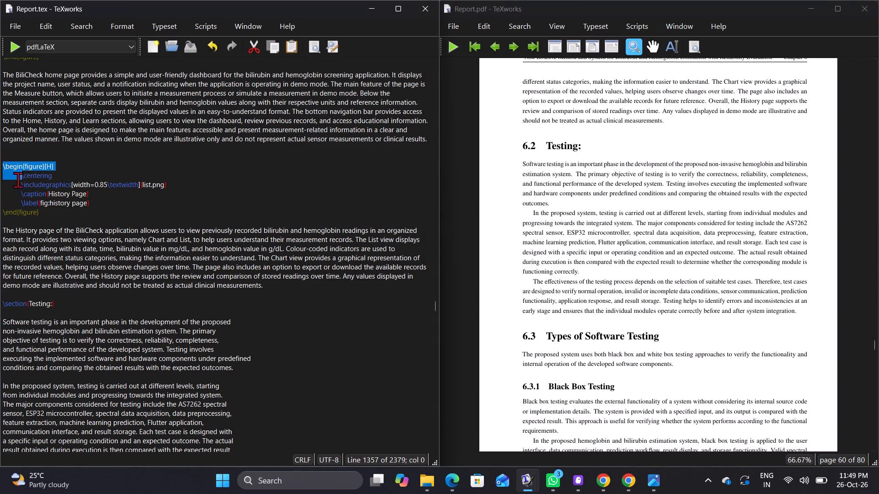
Duplicate the History Page figure block below the History page description, just before the Testing section.
{"action": "left_click_drag", "start_coordinate": [18, 180], "coordinate": [44, 214]}
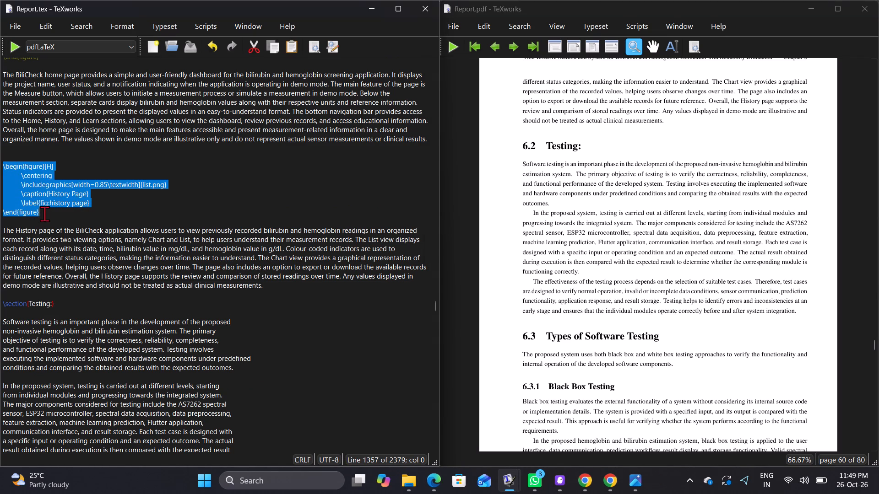
{"action": "key", "text": "ctrl+c"}
{"action": "left_click", "coordinate": [276, 290]}
{"action": "key", "text": "Return"}
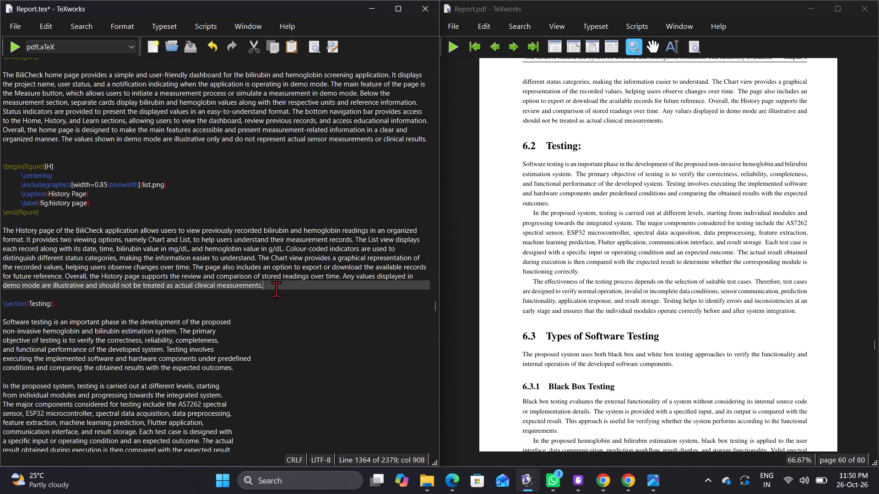
{"action": "key", "text": "Return"}
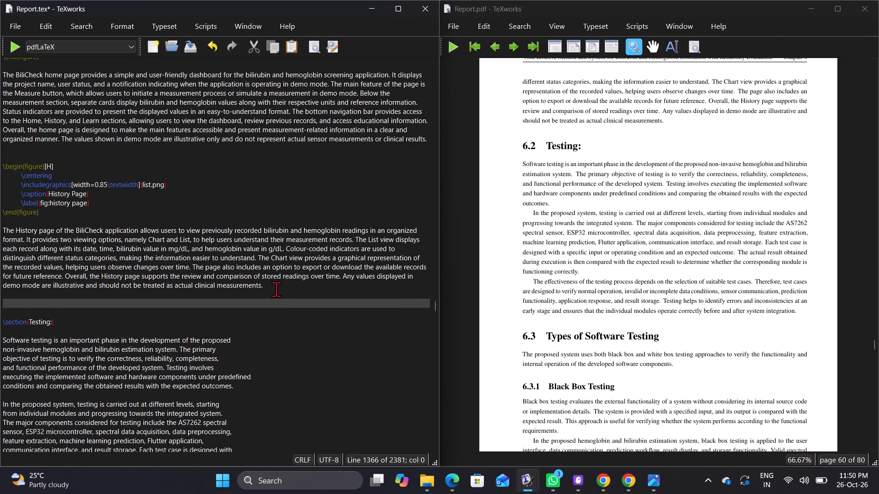
{"action": "key", "text": "ctrl+v"}
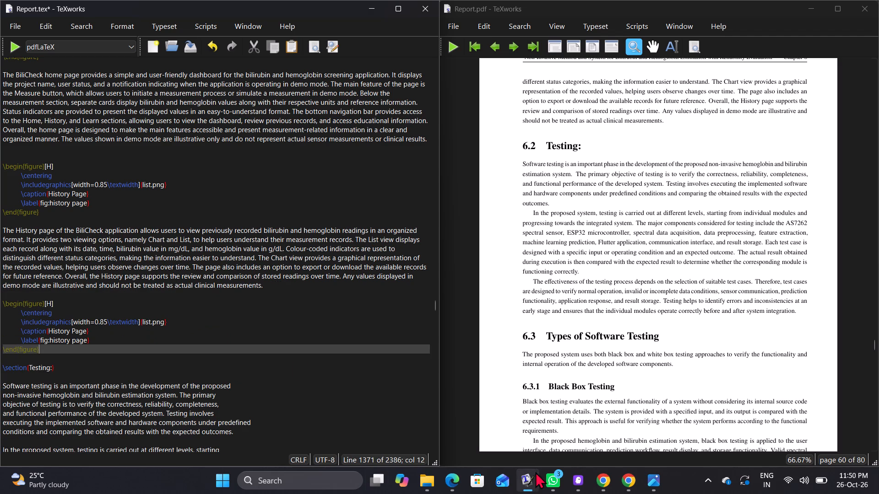
In File Explorer, examine the plot images hemo.png, graph.png, Figure 2026-04-28 225251.png and lr.jpeg in the Synopsis folder.
{"action": "left_click", "coordinate": [435, 478]}
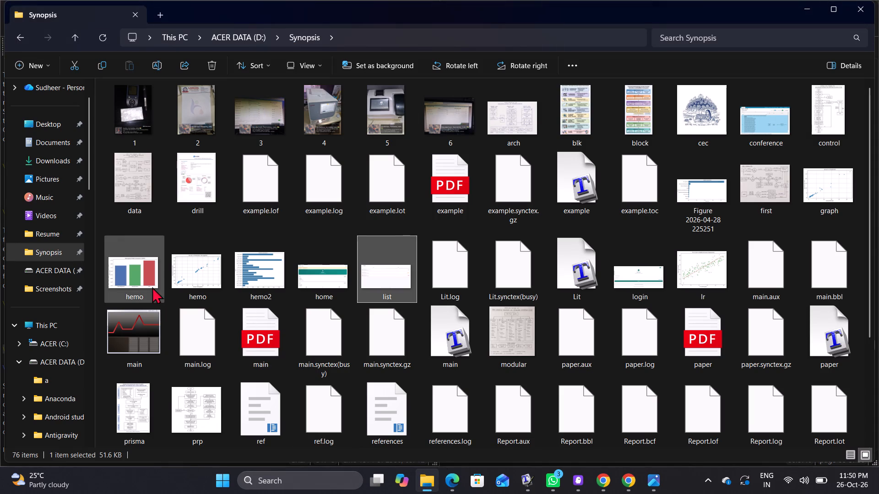
{"action": "double_click", "coordinate": [203, 282]}
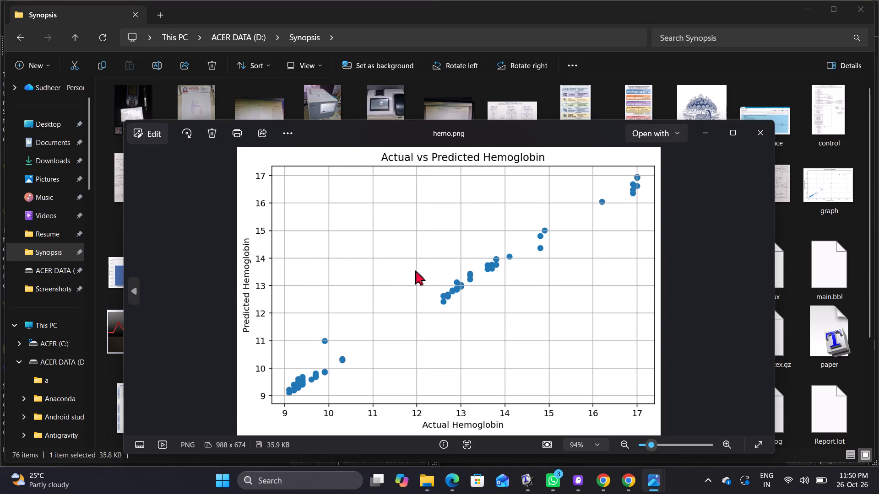
{"action": "left_click", "coordinate": [749, 129]}
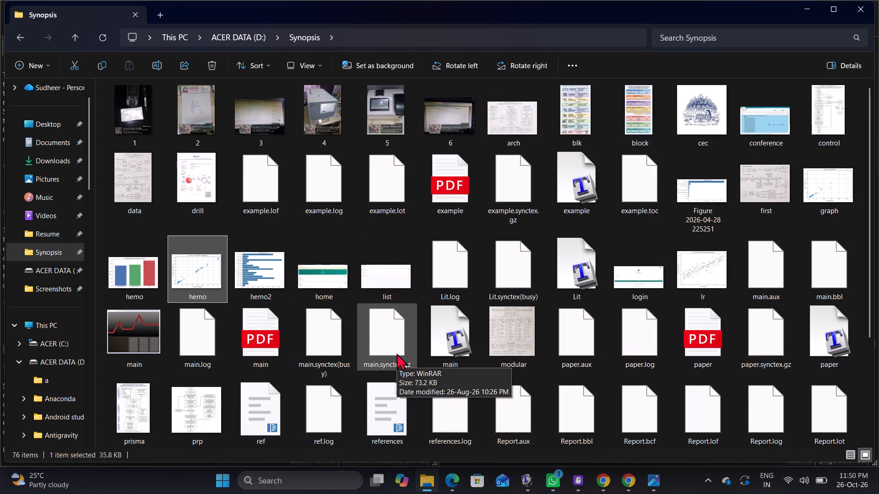
{"action": "double_click", "coordinate": [826, 179]}
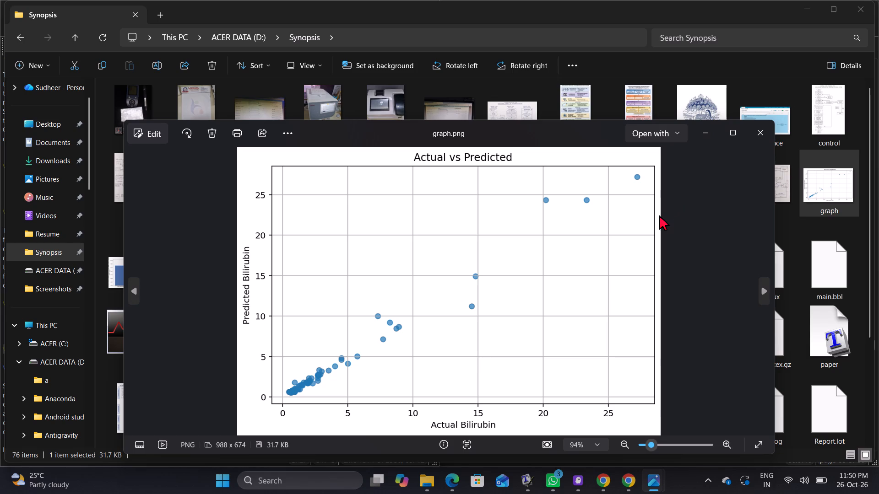
{"action": "scroll", "coordinate": [659, 214], "scroll_direction": "down", "scroll_amount": 1}
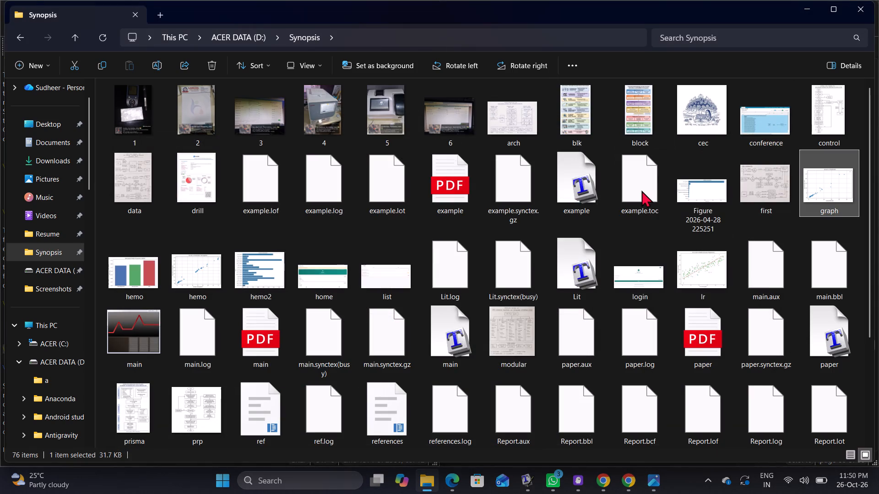
{"action": "double_click", "coordinate": [690, 205]}
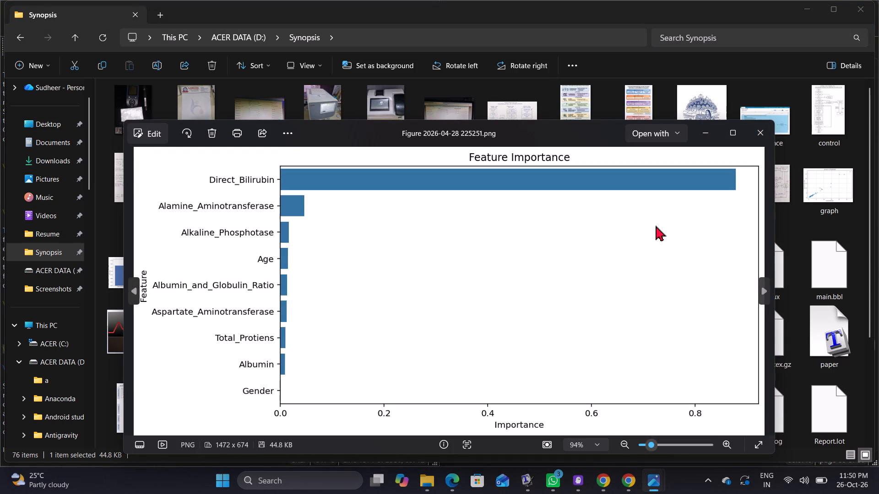
{"action": "left_click", "coordinate": [770, 140]}
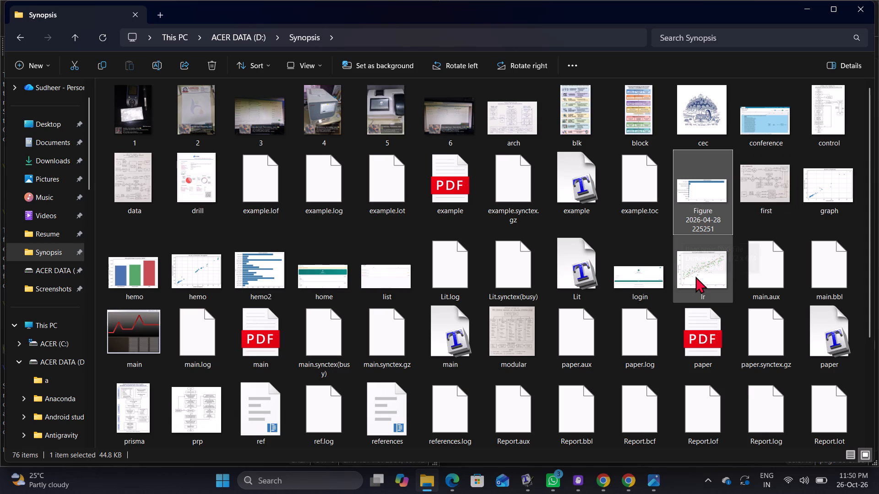
{"action": "double_click", "coordinate": [695, 276]}
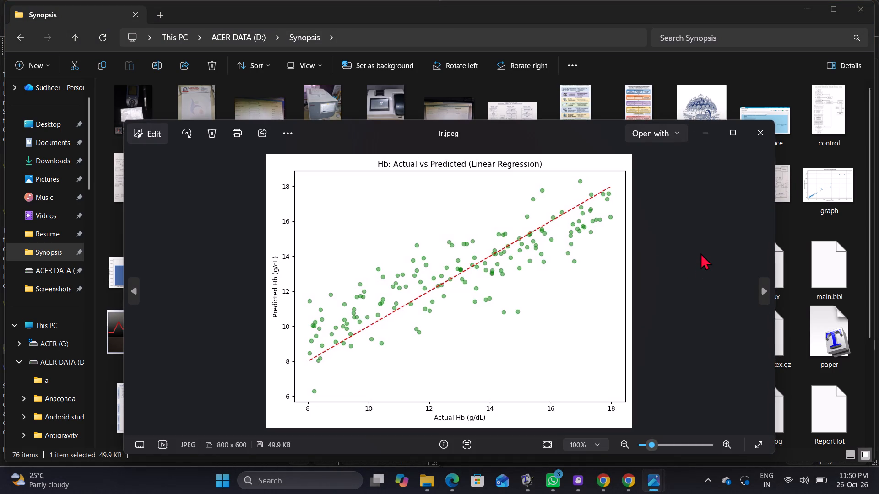
{"action": "left_click", "coordinate": [754, 127]}
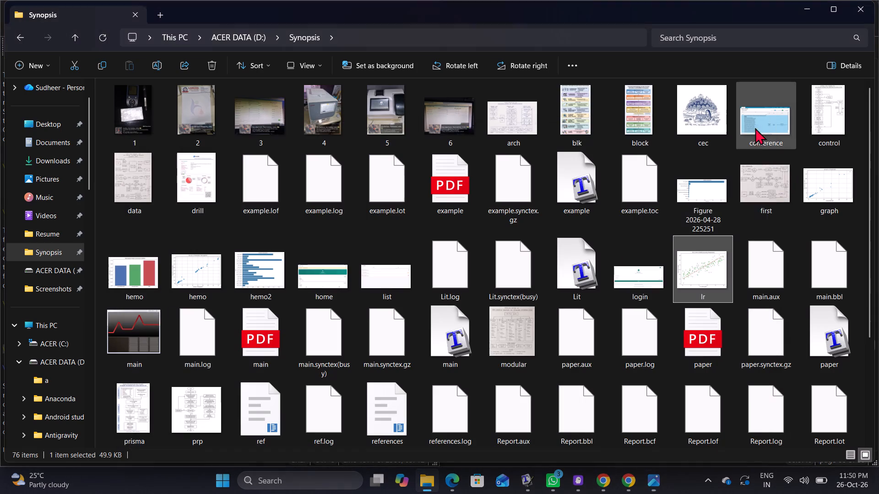
Copy graph.png from the Synopsis folder on D: into the Synopsis folder inside the Desktop's Report folder.
{"action": "left_click", "coordinate": [815, 201], "text": "ctrl"}
{"action": "left_click", "coordinate": [704, 275], "text": "ctrl"}
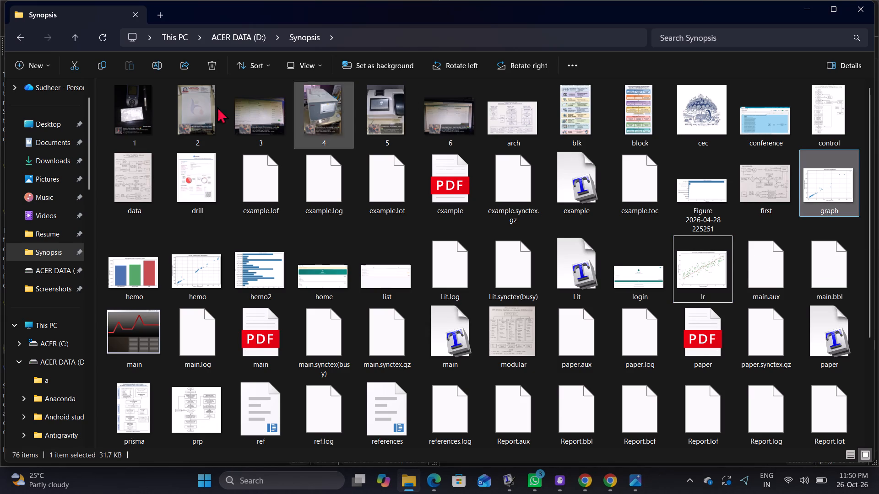
{"action": "left_click", "coordinate": [99, 68]}
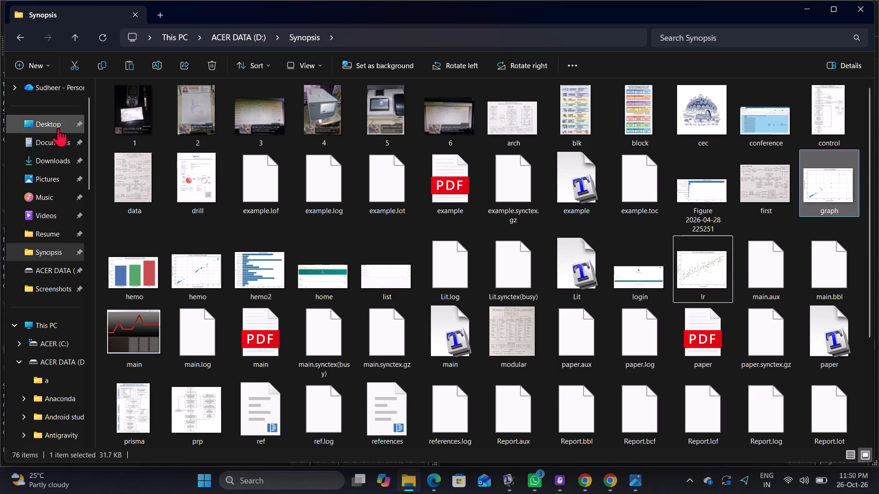
{"action": "left_click", "coordinate": [58, 128]}
{"action": "double_click", "coordinate": [119, 108]}
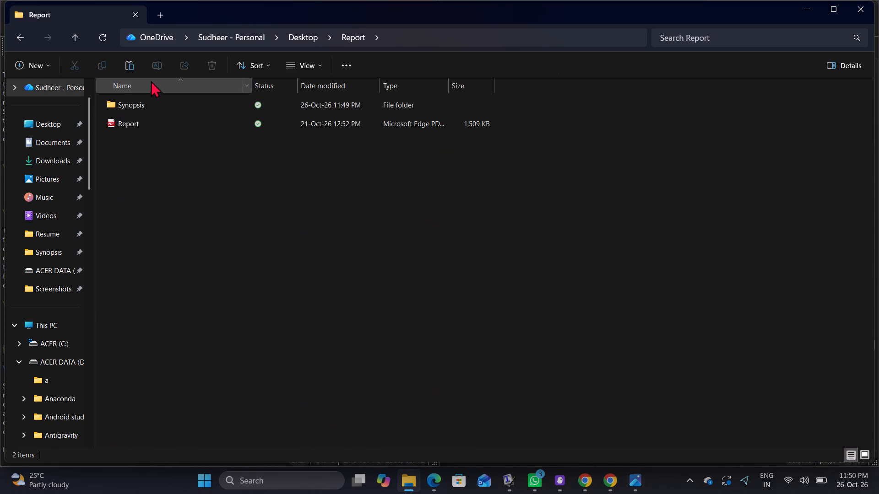
{"action": "double_click", "coordinate": [135, 97]}
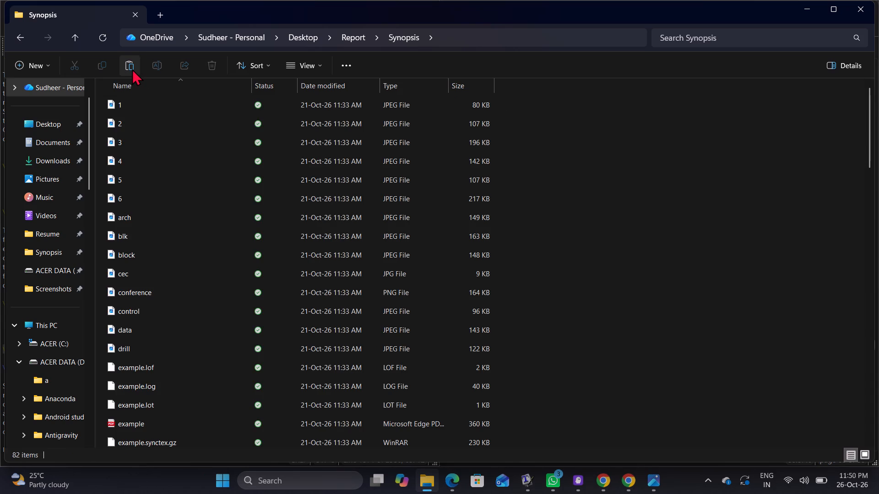
{"action": "left_click", "coordinate": [132, 69]}
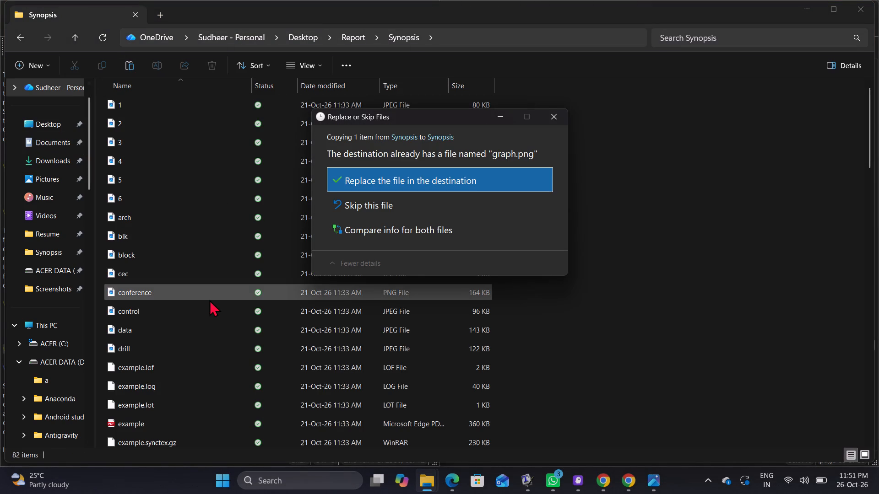
{"action": "scroll", "coordinate": [208, 301], "scroll_direction": "down", "scroll_amount": 13}
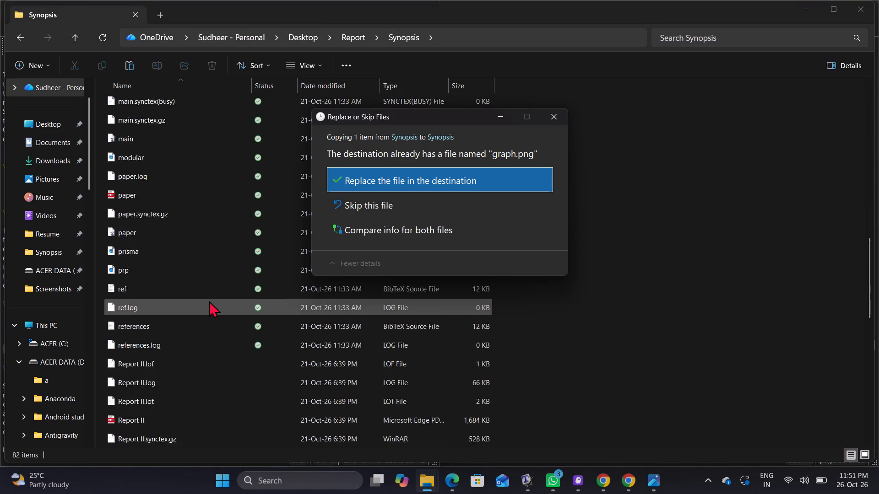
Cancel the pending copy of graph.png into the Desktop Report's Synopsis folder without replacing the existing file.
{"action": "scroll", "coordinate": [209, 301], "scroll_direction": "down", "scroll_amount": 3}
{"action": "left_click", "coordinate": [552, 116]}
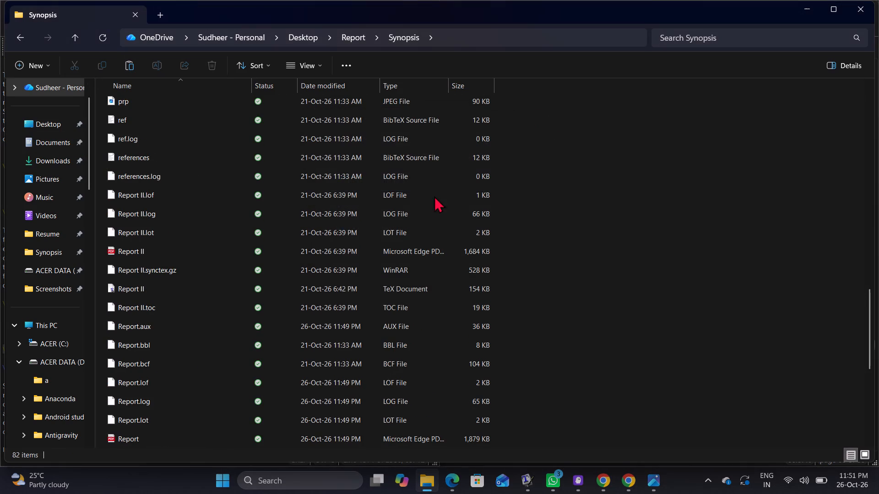
Go back to the Synopsis folder on D: and look through its image files for the remaining result figures.
{"action": "left_click", "coordinate": [54, 252]}
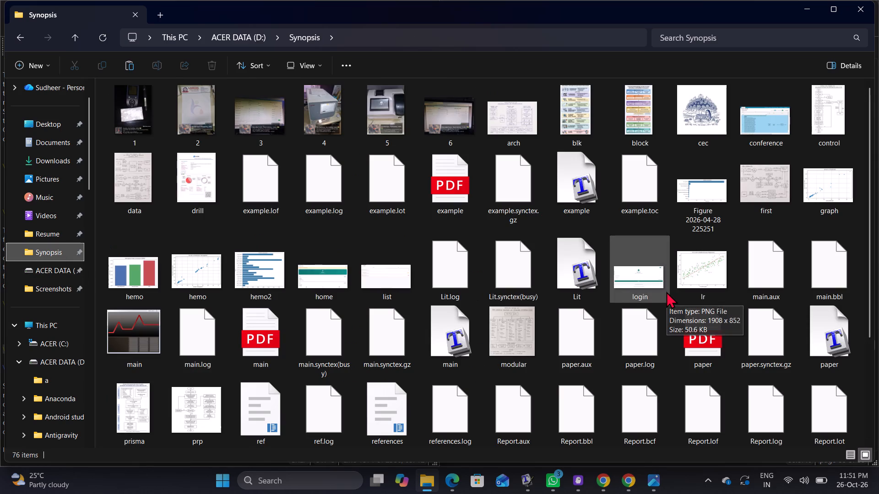
{"action": "scroll", "coordinate": [666, 291], "scroll_direction": "down", "scroll_amount": 2}
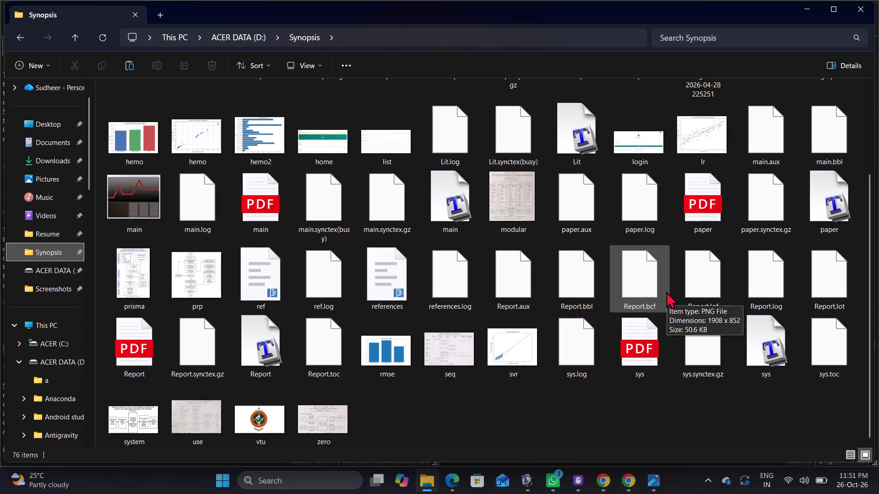
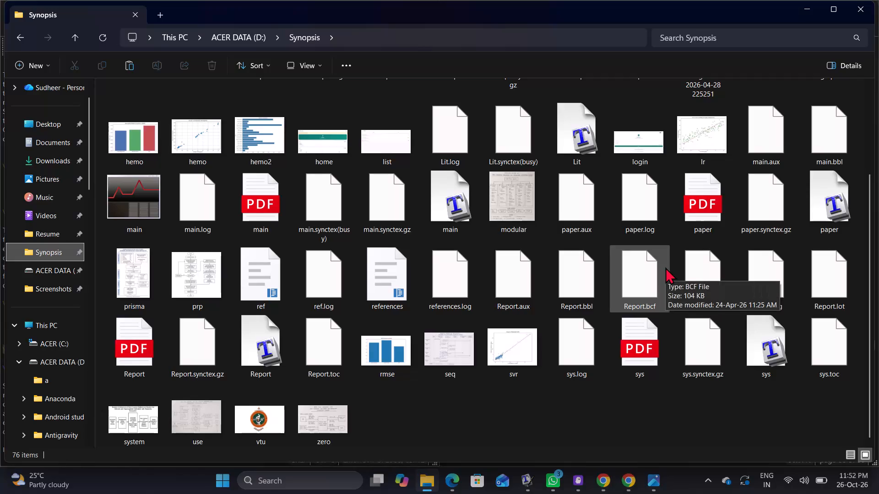
Examine the actual-versus-predicted bilirubin plots svr.jpeg and graph.png in the Synopsis folder on D:.
{"action": "double_click", "coordinate": [515, 370]}
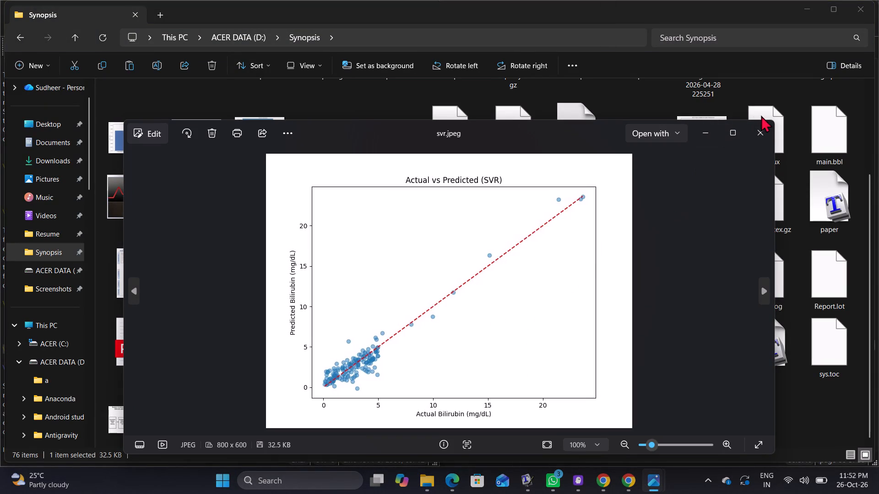
{"action": "left_click", "coordinate": [766, 136]}
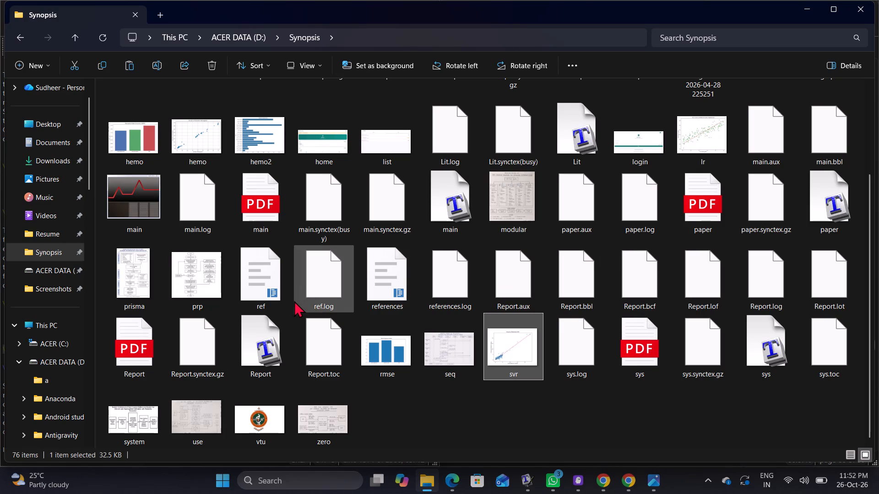
{"action": "scroll", "coordinate": [278, 358], "scroll_direction": "down", "scroll_amount": 1}
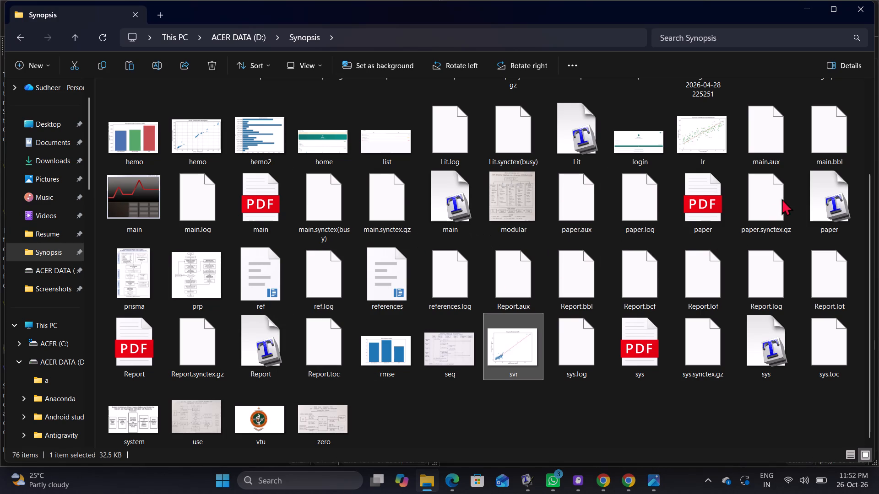
{"action": "scroll", "coordinate": [718, 148], "scroll_direction": "up", "scroll_amount": 1}
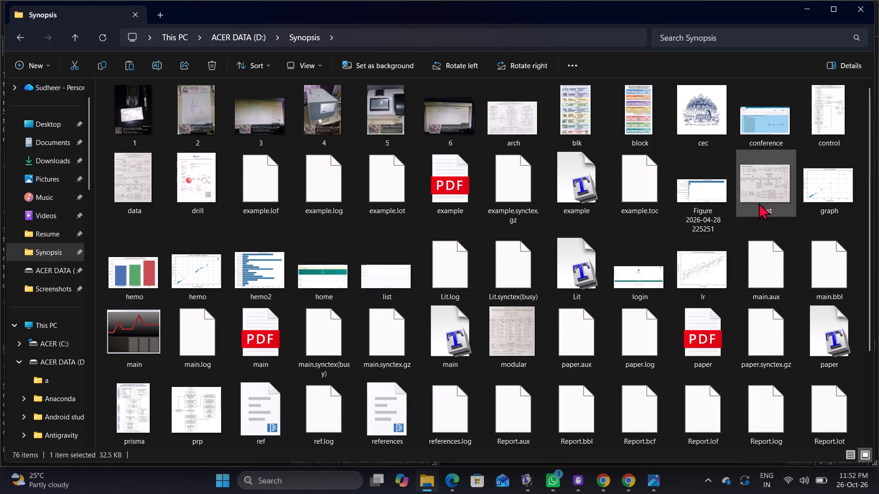
{"action": "double_click", "coordinate": [829, 198]}
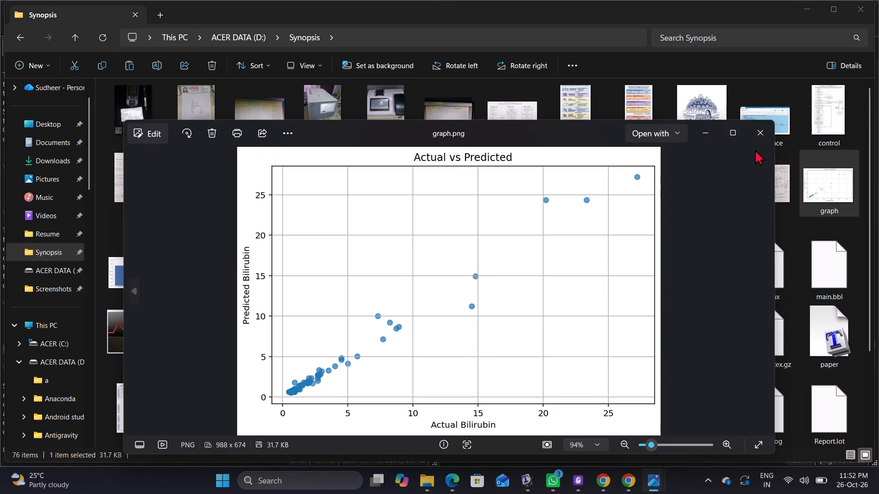
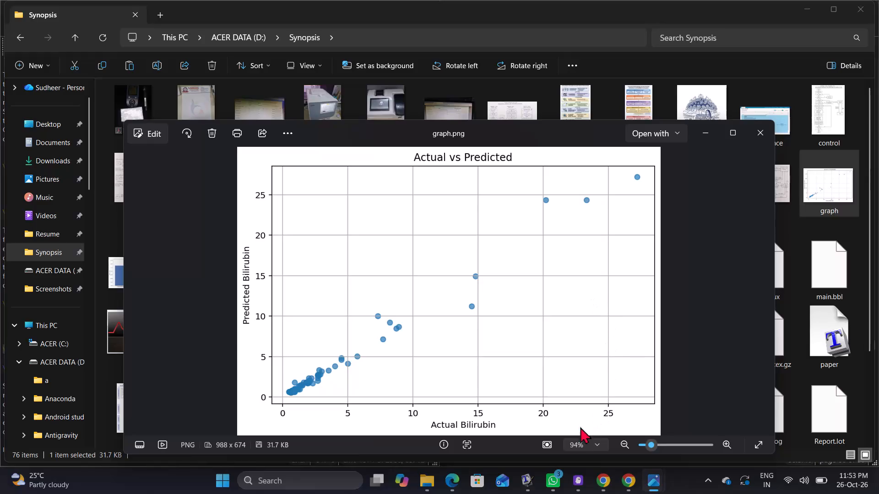
Switch back to the LaTeX editor holding the bilirubin and hemoglobin project report.
{"action": "left_click", "coordinate": [517, 488]}
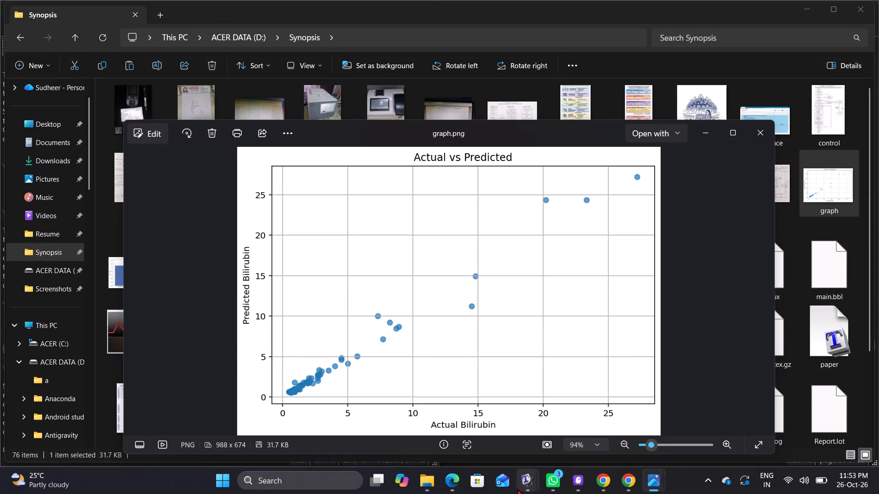
In Report.tex in the LaTeX editor, set the image file of the figure just above the Testing section to graph.png.
{"action": "left_click", "coordinate": [541, 434]}
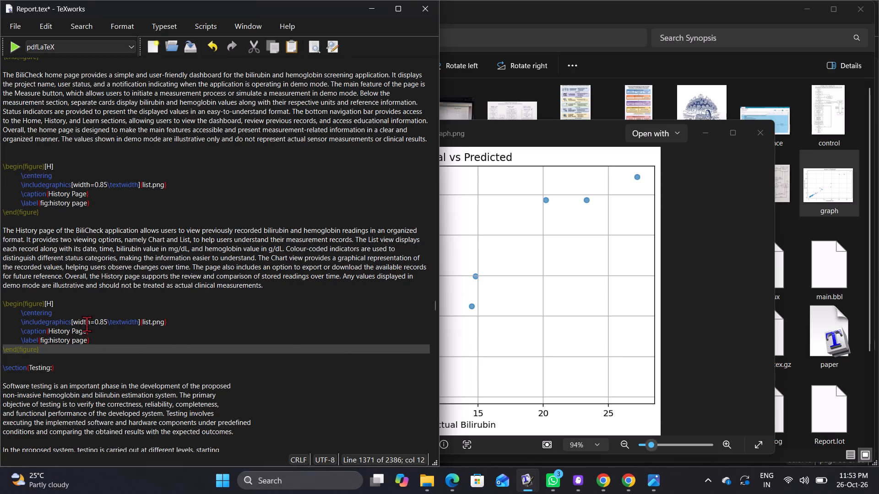
{"action": "left_click", "coordinate": [150, 323]}
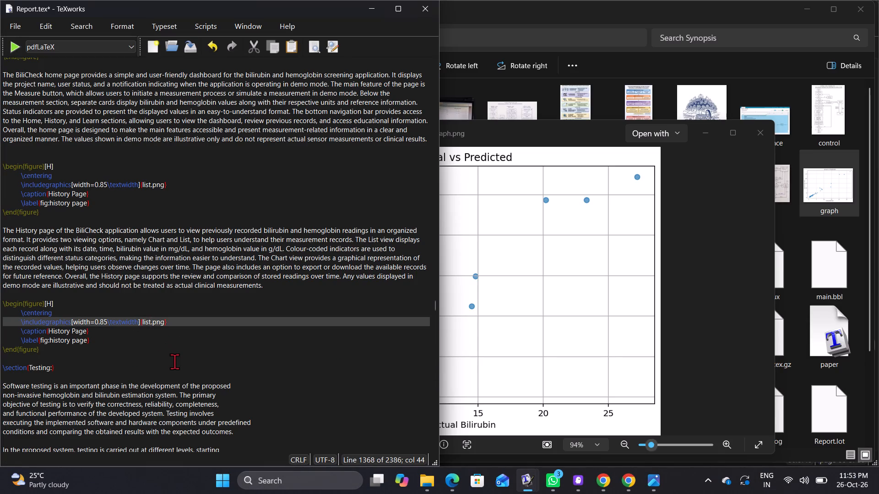
{"action": "key", "text": "BackSpace"}
{"action": "key", "text": "BackSpace"}
{"action": "key", "text": "BackSpace"}
{"action": "key", "text": "BackSpace"}
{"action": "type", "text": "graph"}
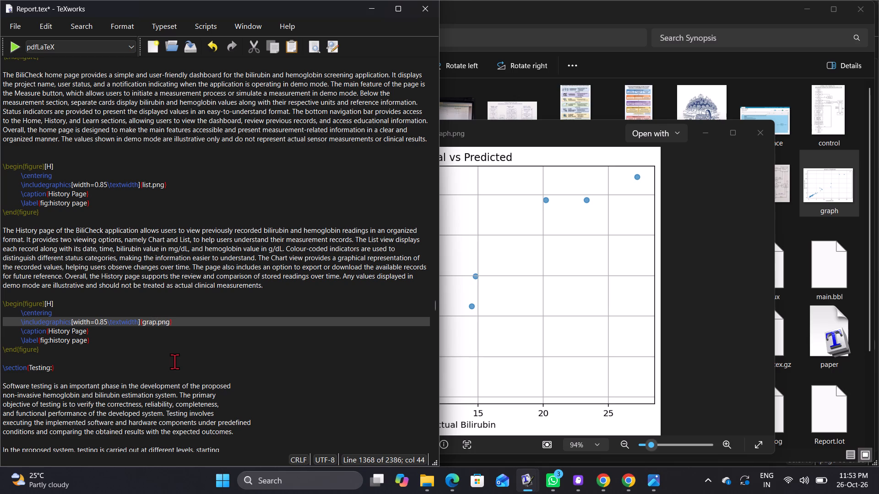
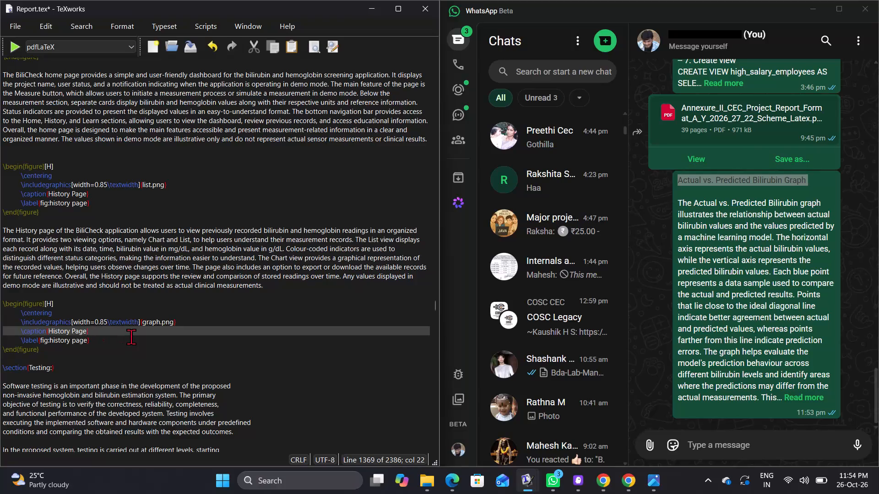
Replace the graph.png figure's caption with "Actual vs. Predicted Bilirubin Graph".
{"action": "key", "text": "BackSpace"}
{"action": "key", "text": "BackSpace"}
{"action": "key", "text": "BackSpace"}
{"action": "key", "text": "BackSpace"}
{"action": "key", "text": "BackSpace"}
{"action": "key", "text": "BackSpace"}
{"action": "key", "text": "BackSpace"}
{"action": "key", "text": "BackSpace"}
{"action": "key", "text": "BackSpace"}
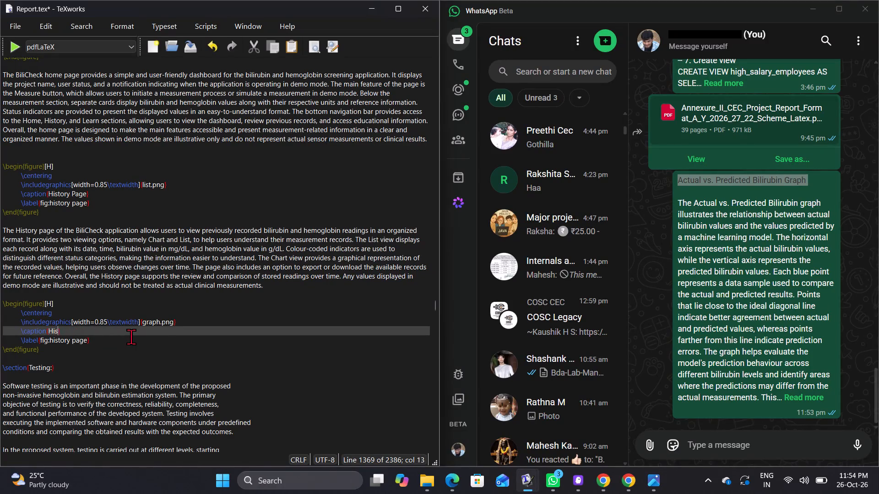
{"action": "key", "text": "BackSpace"}
{"action": "key", "text": "BackSpace"}
{"action": "key", "text": "BackSpace"}
{"action": "key", "text": "ctrl+v"}
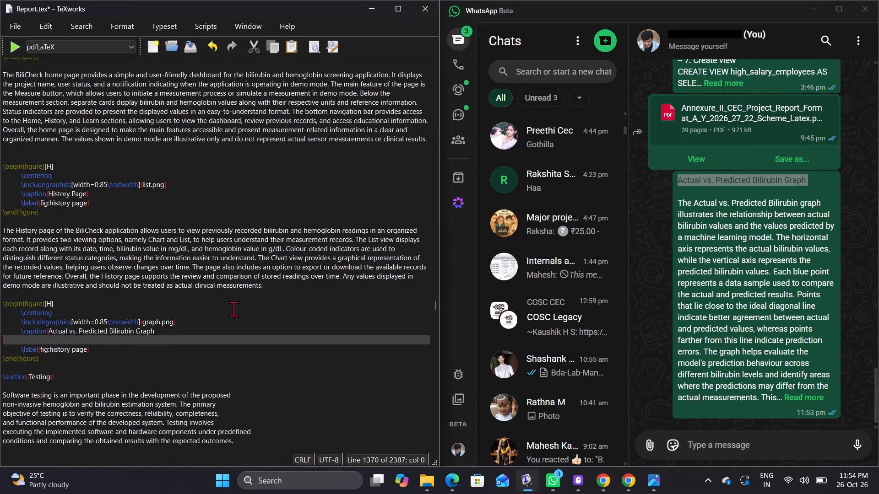
{"action": "key", "text": "BackSpace"}
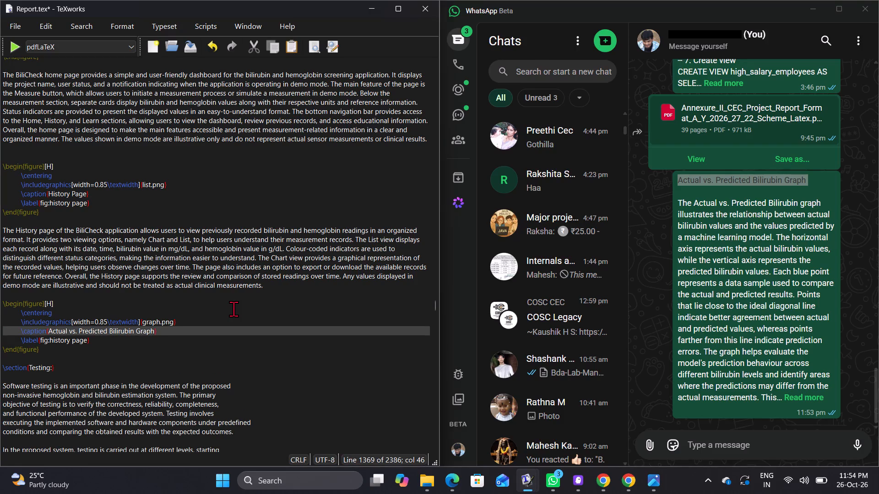
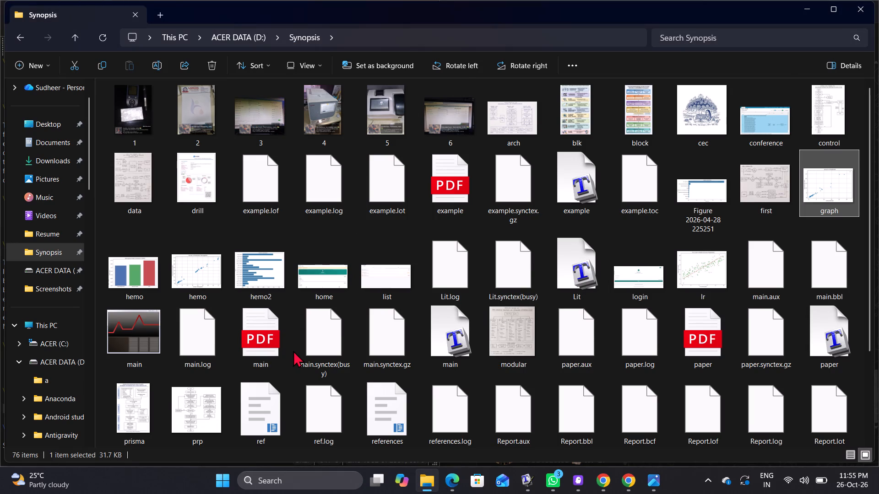
Look through the Synopsis folder's images and view the lr image to check which plot it contains.
{"action": "scroll", "coordinate": [293, 350], "scroll_direction": "down", "scroll_amount": 1}
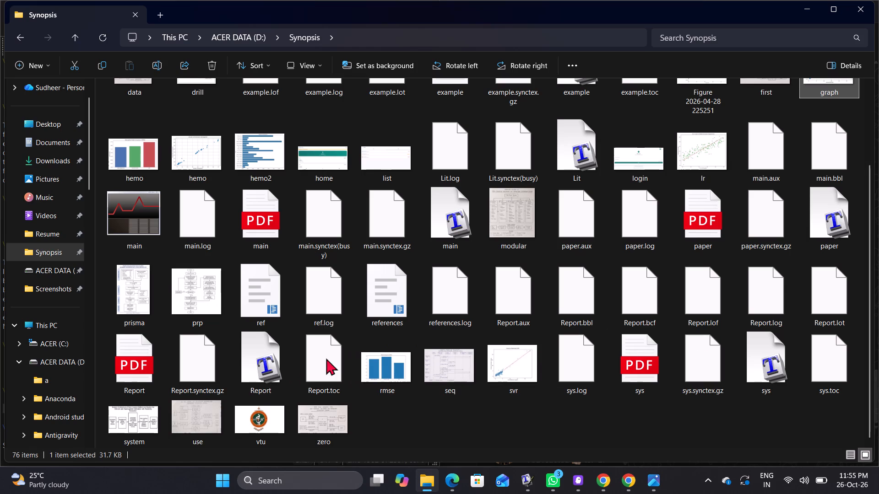
{"action": "scroll", "coordinate": [537, 268], "scroll_direction": "up", "scroll_amount": 1}
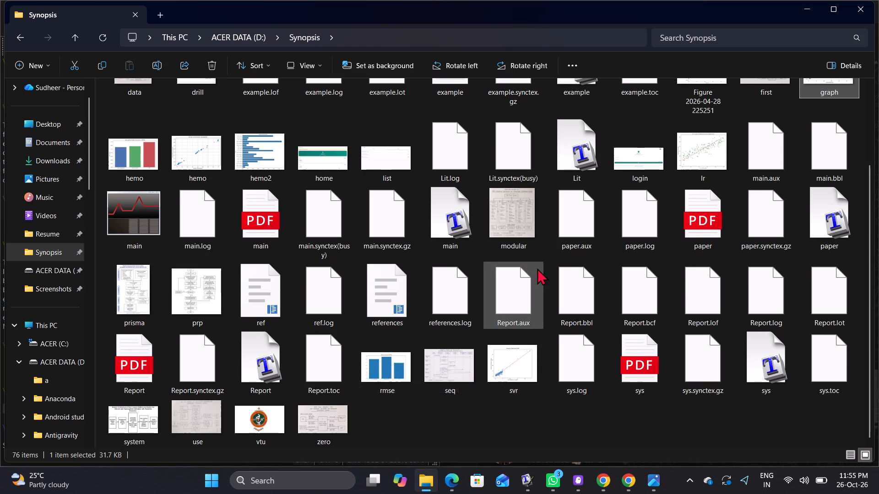
{"action": "double_click", "coordinate": [720, 255]}
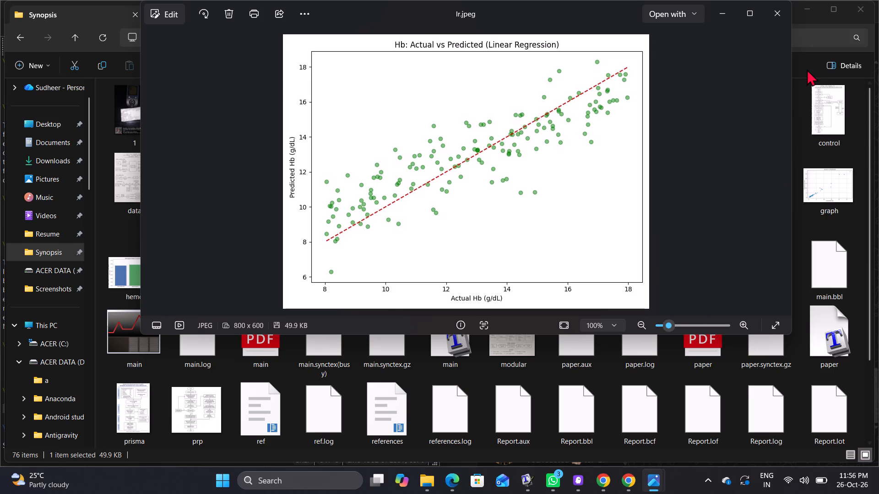
{"action": "left_click", "coordinate": [781, 14]}
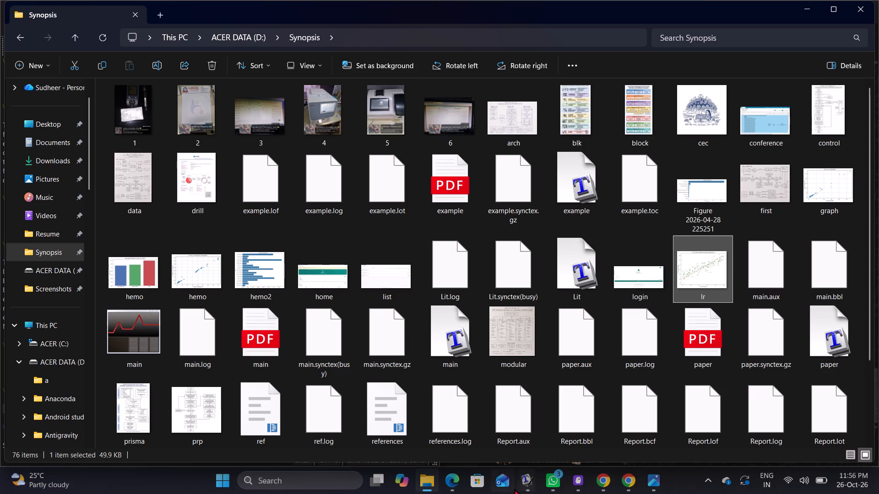
Switch to Report.tex in TeXworks and remove the image name graph before .png in the duplicated figure block above the Testing section.
{"action": "left_click", "coordinate": [521, 486]}
{"action": "left_click", "coordinate": [534, 440]}
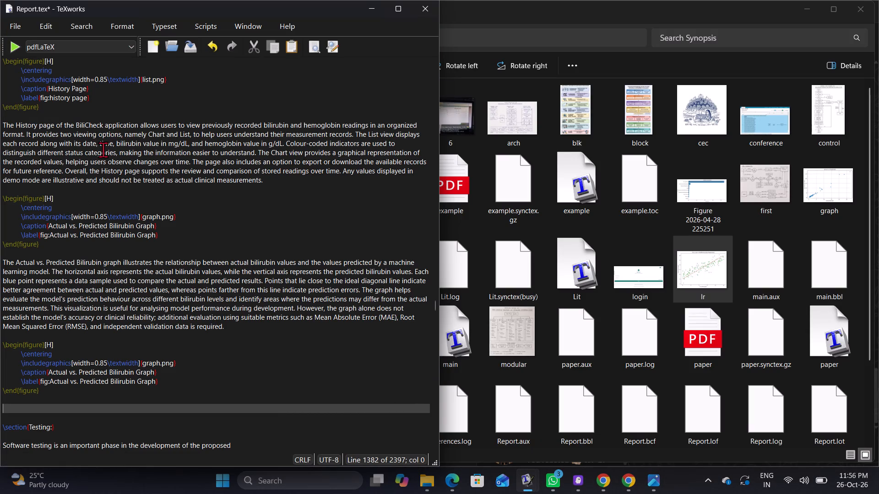
{"action": "left_click", "coordinate": [161, 363]}
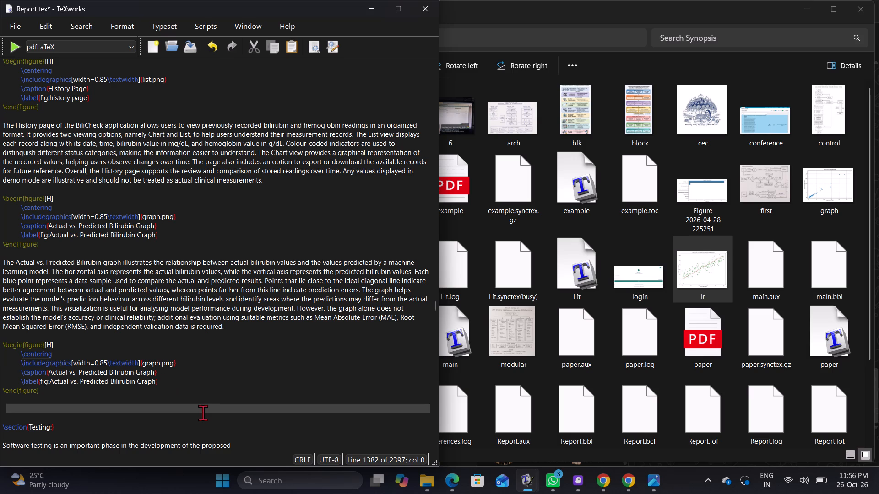
{"action": "key", "text": "Left"}
{"action": "key", "text": "BackSpace"}
{"action": "key", "text": "BackSpace"}
{"action": "key", "text": "BackSpace"}
{"action": "key", "text": "BackSpace"}
{"action": "key", "text": "BackSpace"}
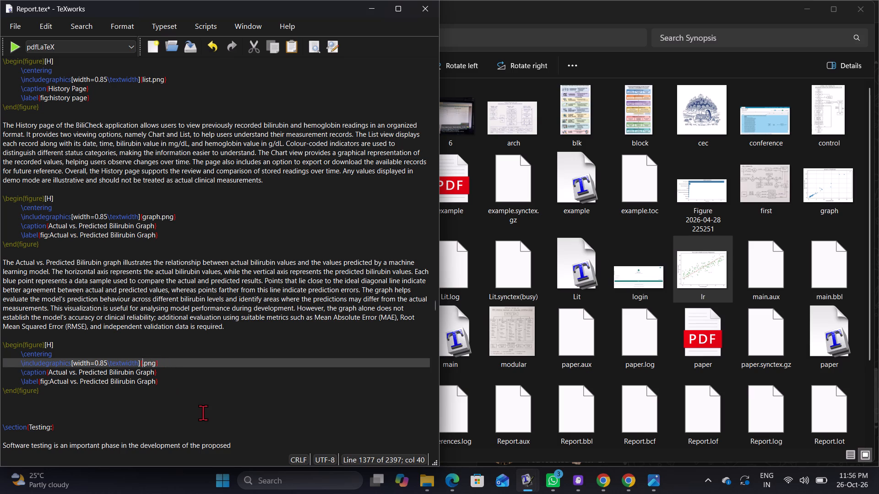
Set the image file in the duplicated figure block above the Testing section to lr.jpeg.
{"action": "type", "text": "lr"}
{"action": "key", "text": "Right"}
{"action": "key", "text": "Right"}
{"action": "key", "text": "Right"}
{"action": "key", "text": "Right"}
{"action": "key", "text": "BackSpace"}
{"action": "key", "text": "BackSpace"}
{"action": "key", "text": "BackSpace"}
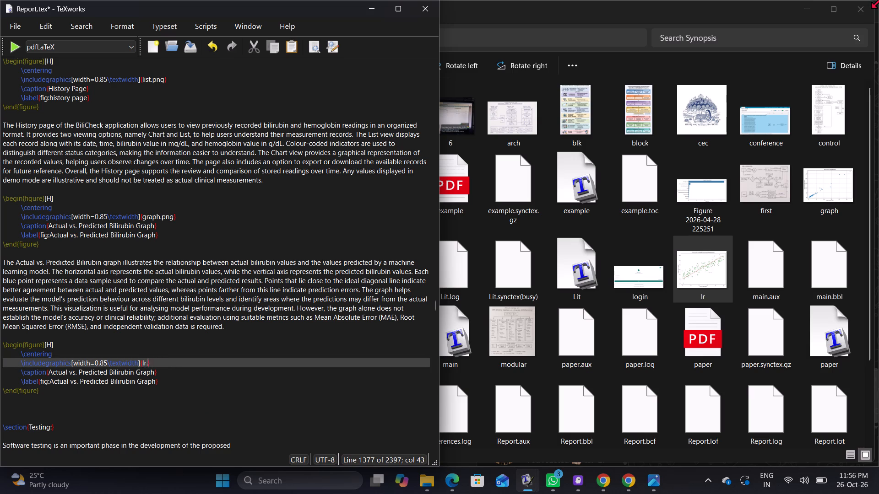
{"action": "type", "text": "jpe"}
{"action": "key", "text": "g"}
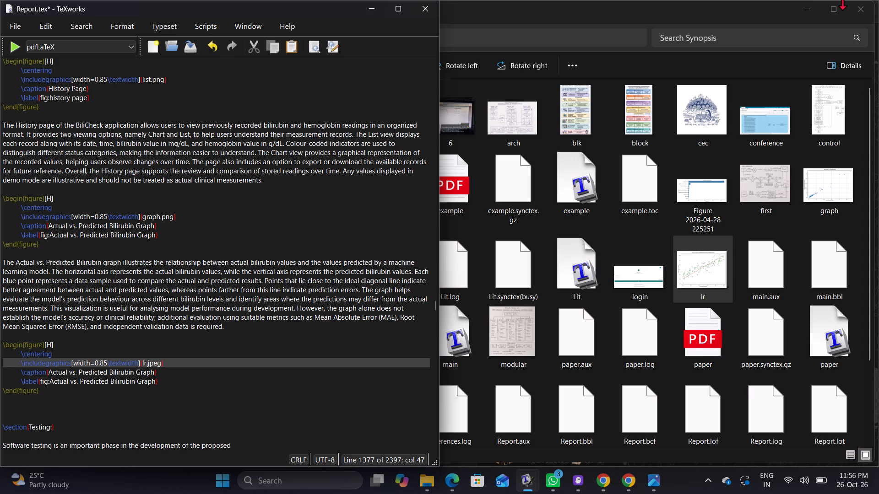
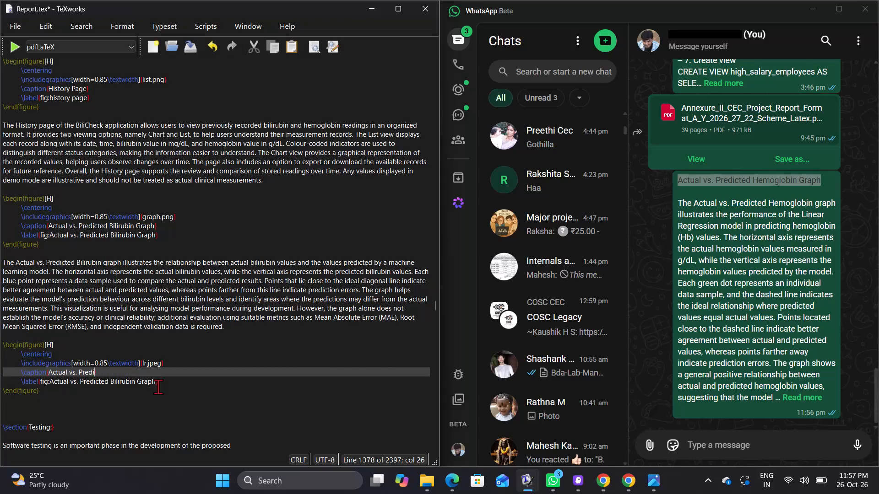
Replace the caption of the lr.jpeg figure with "Actual vs. Predicted Hemoglobin Graph", reusing the copied title.
{"action": "key", "text": "BackSpace"}
{"action": "key", "text": "BackSpace"}
{"action": "key", "text": "BackSpace"}
{"action": "key", "text": "BackSpace"}
{"action": "key", "text": "BackSpace"}
{"action": "key", "text": "BackSpace"}
{"action": "key", "text": "BackSpace"}
{"action": "key", "text": "BackSpace"}
{"action": "key", "text": "BackSpace"}
{"action": "key", "text": "BackSpace"}
{"action": "key", "text": "BackSpace"}
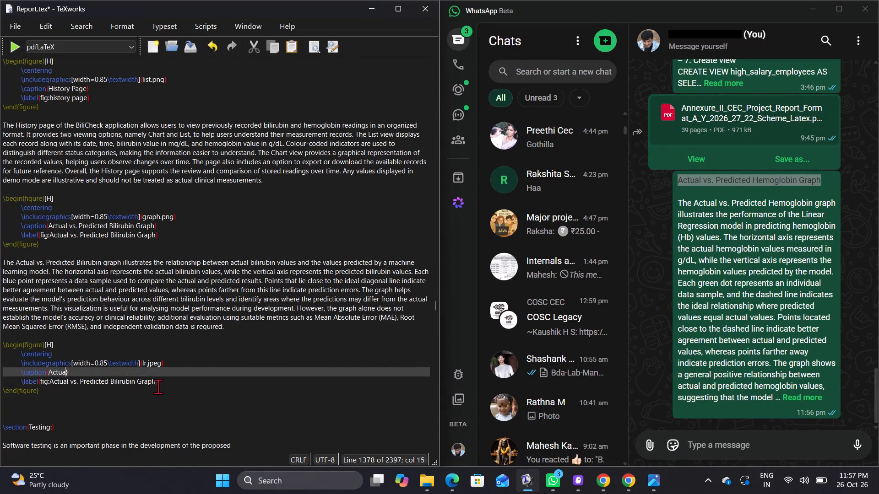
{"action": "key", "text": "BackSpace"}
{"action": "key", "text": "BackSpace"}
{"action": "key", "text": "BackSpace"}
{"action": "key", "text": "BackSpace"}
{"action": "key", "text": "BackSpace"}
{"action": "key", "text": "ctrl+v"}
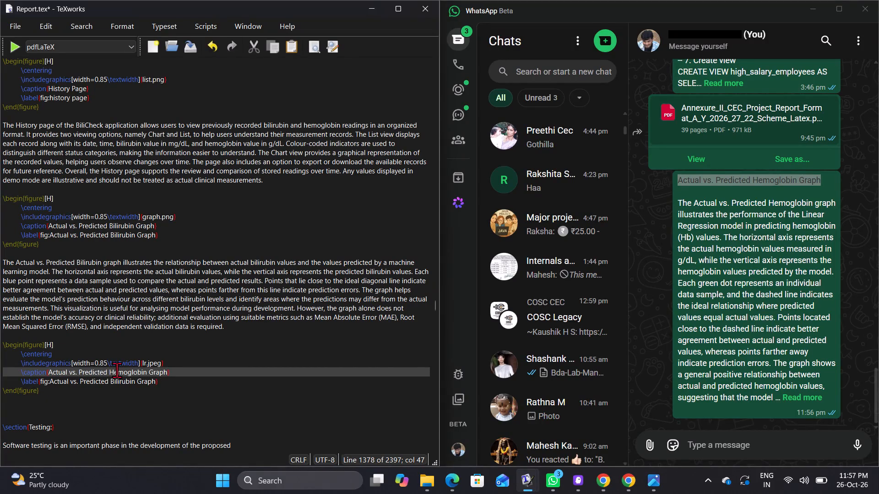
Change the lr.jpeg figure's label to "fig:Actual vs. Predicted Hemoglobin Graph", keeping the fig: prefix.
{"action": "left_click", "coordinate": [155, 381]}
{"action": "key", "text": "BackSpace"}
{"action": "key", "text": "BackSpace"}
{"action": "key", "text": "BackSpace"}
{"action": "key", "text": "BackSpace"}
{"action": "key", "text": "BackSpace"}
{"action": "key", "text": "BackSpace"}
{"action": "key", "text": "BackSpace"}
{"action": "key", "text": "BackSpace"}
{"action": "key", "text": "BackSpace"}
{"action": "key", "text": "BackSpace"}
{"action": "key", "text": "BackSpace"}
{"action": "key", "text": "BackSpace"}
{"action": "key", "text": "BackSpace"}
{"action": "key", "text": "BackSpace"}
{"action": "key", "text": "BackSpace"}
{"action": "key", "text": "BackSpace"}
{"action": "key", "text": "BackSpace"}
{"action": "key", "text": "BackSpace"}
{"action": "key", "text": "BackSpace"}
{"action": "key", "text": "BackSpace"}
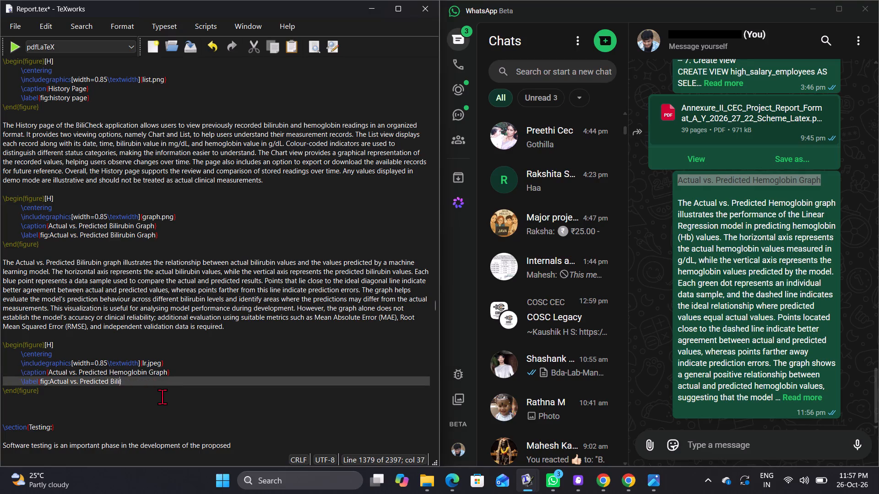
{"action": "key", "text": "BackSpace"}
{"action": "key", "text": "BackSpace"}
{"action": "key", "text": "BackSpace"}
{"action": "key", "text": "BackSpace"}
{"action": "key", "text": "BackSpace"}
{"action": "key", "text": "BackSpace"}
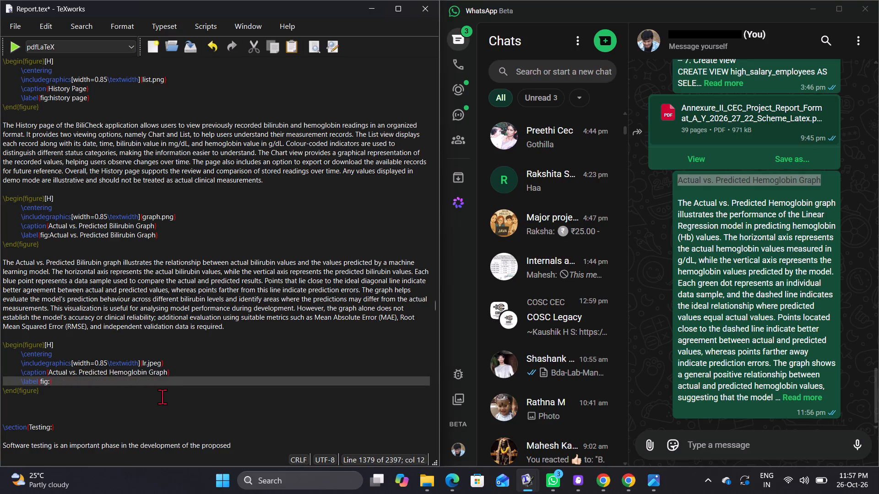
{"action": "key", "text": "ctrl+v"}
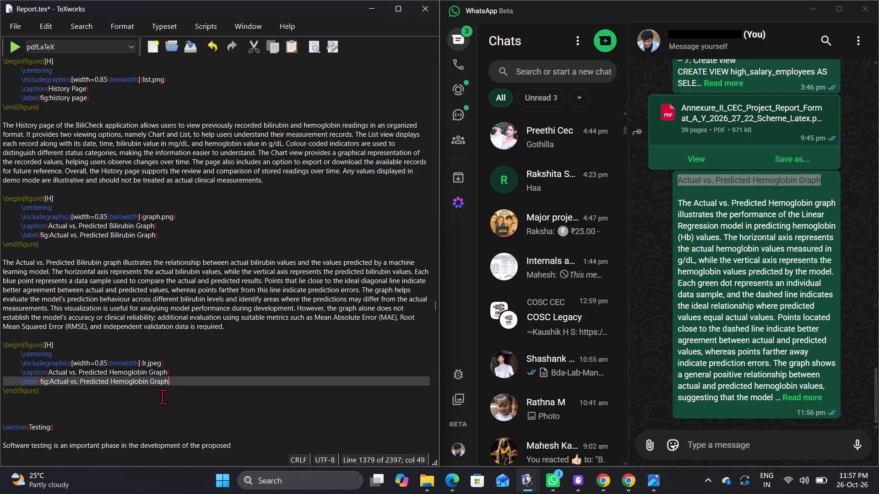
Insert a blank line after the lr.jpeg figure block, above the Testing section, to make room for the hemoglobin graph description.
{"action": "left_click", "coordinate": [130, 415]}
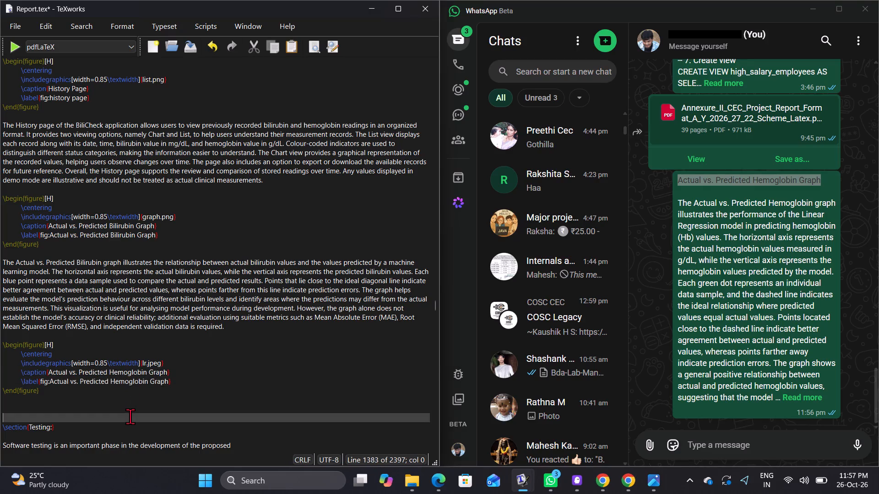
{"action": "left_click", "coordinate": [123, 403]}
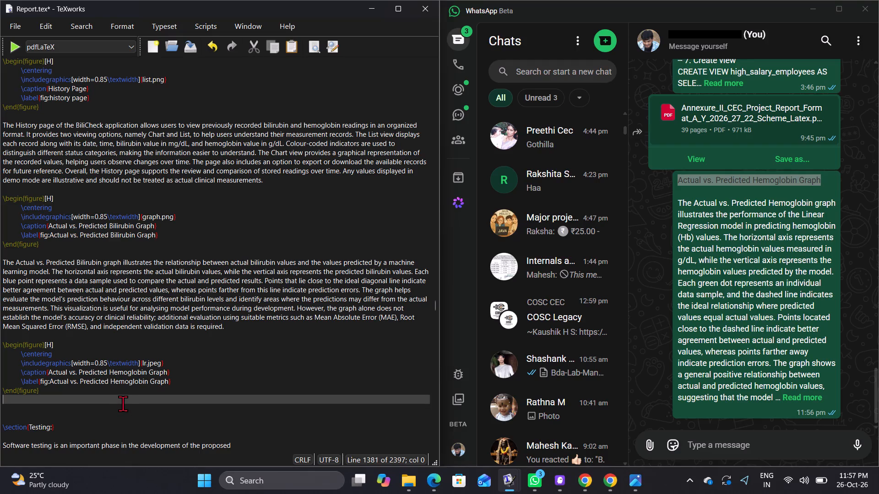
{"action": "key", "text": "Return"}
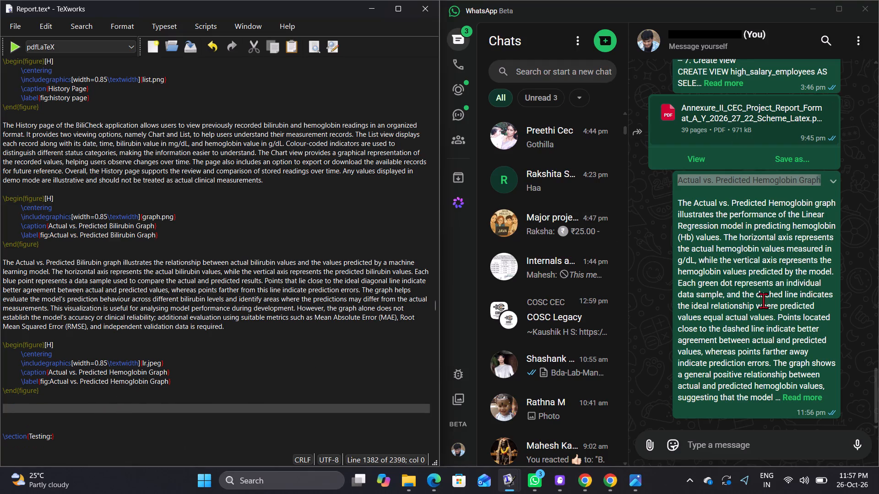
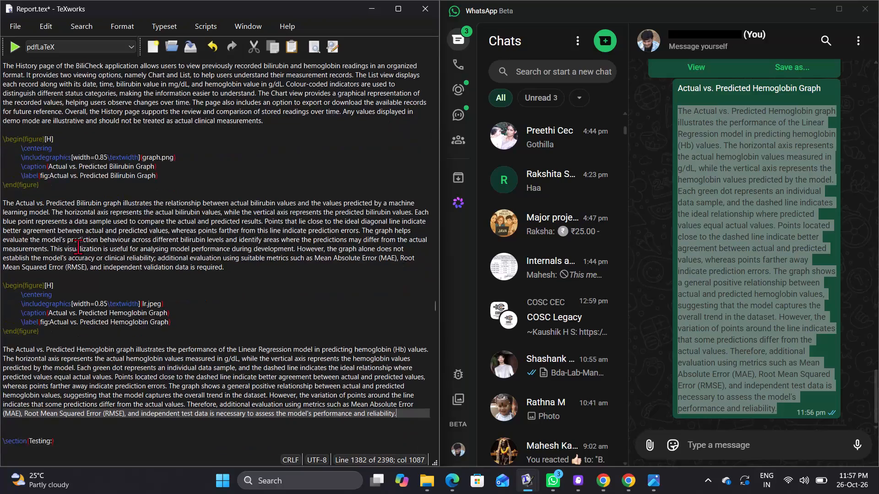
Typeset Report.tex with pdfLaTeX to rebuild the report PDF including both graph figures.
{"action": "scroll", "coordinate": [88, 158], "scroll_direction": "down", "scroll_amount": 1}
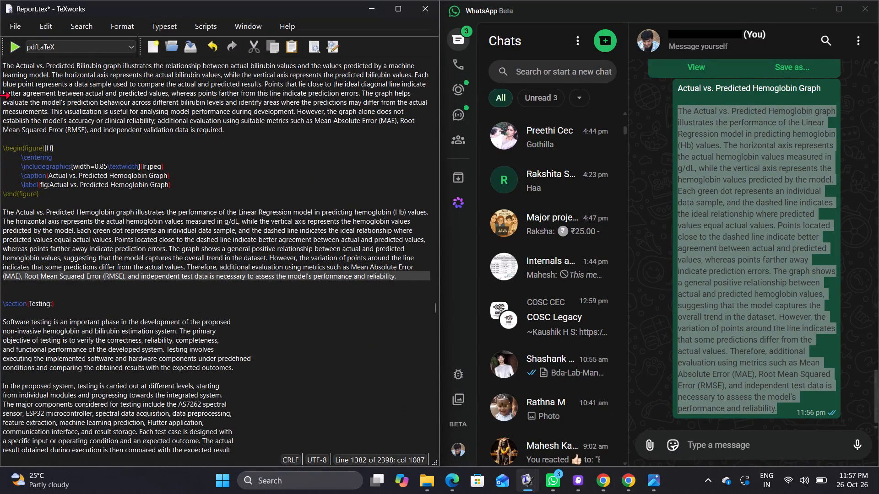
{"action": "left_click_drag", "start_coordinate": [13, 42], "coordinate": [27, 48]}
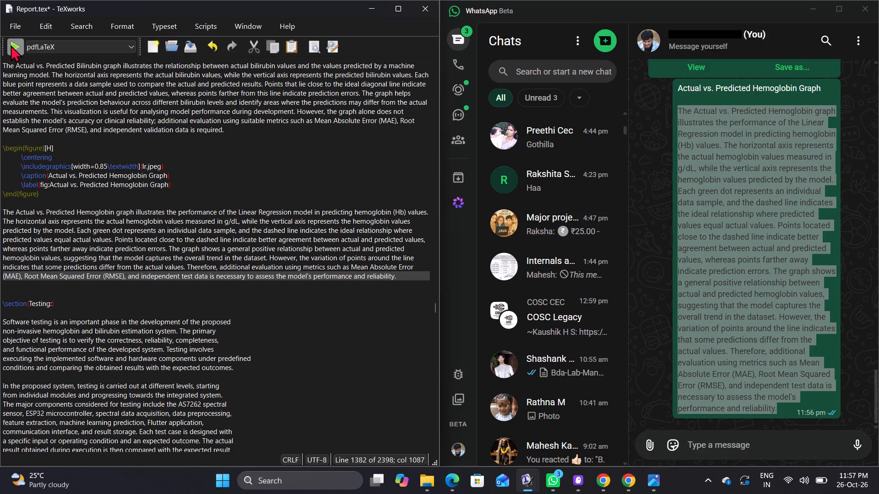
{"action": "left_click", "coordinate": [11, 45]}
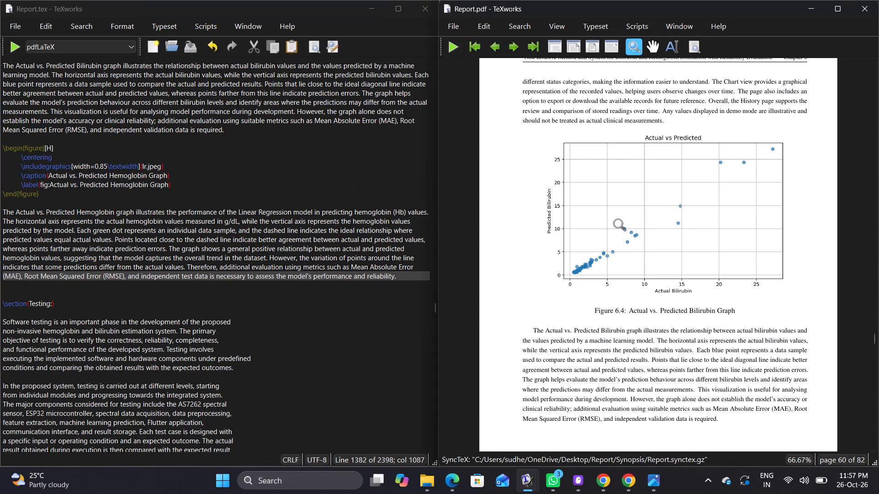
Review the Chapter 6 pages in the rebuilt PDF, checking the page and graph figures, their descriptions and the Testing sections.
{"action": "scroll", "coordinate": [627, 245], "scroll_direction": "up", "scroll_amount": 1}
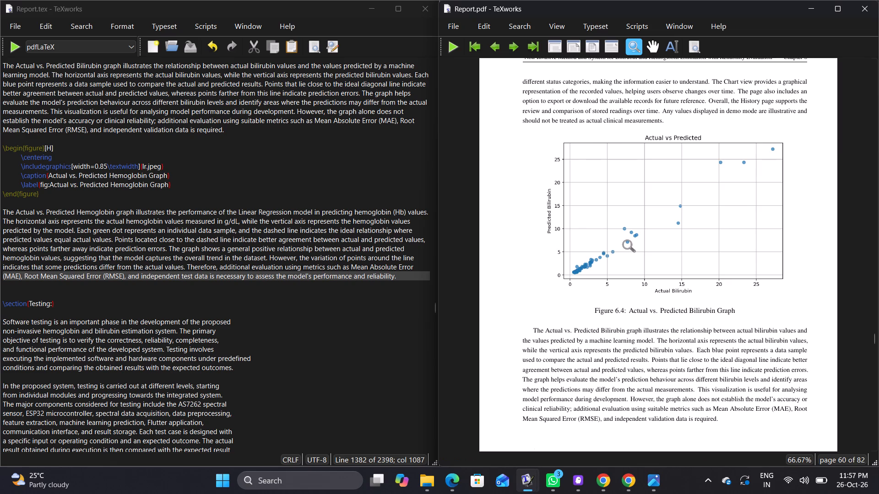
{"action": "scroll", "coordinate": [627, 245], "scroll_direction": "up", "scroll_amount": 4}
{"action": "scroll", "coordinate": [623, 245], "scroll_direction": "down", "scroll_amount": 4}
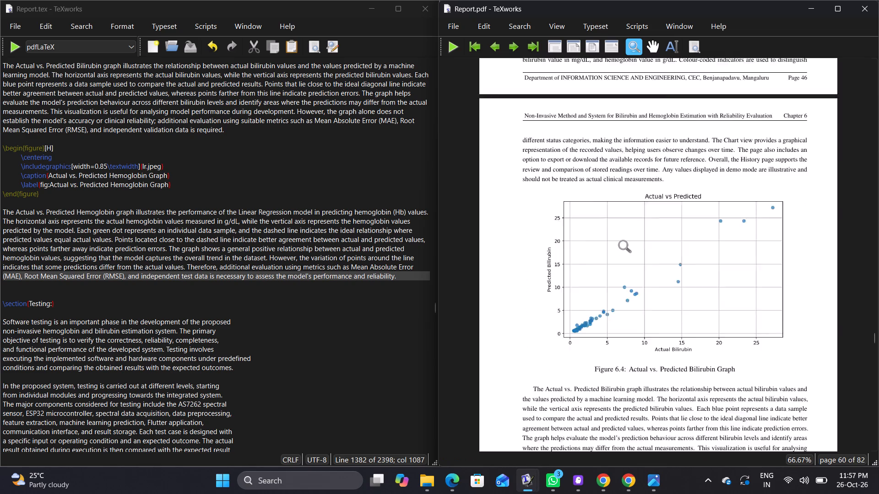
{"action": "scroll", "coordinate": [623, 245], "scroll_direction": "down", "scroll_amount": 1}
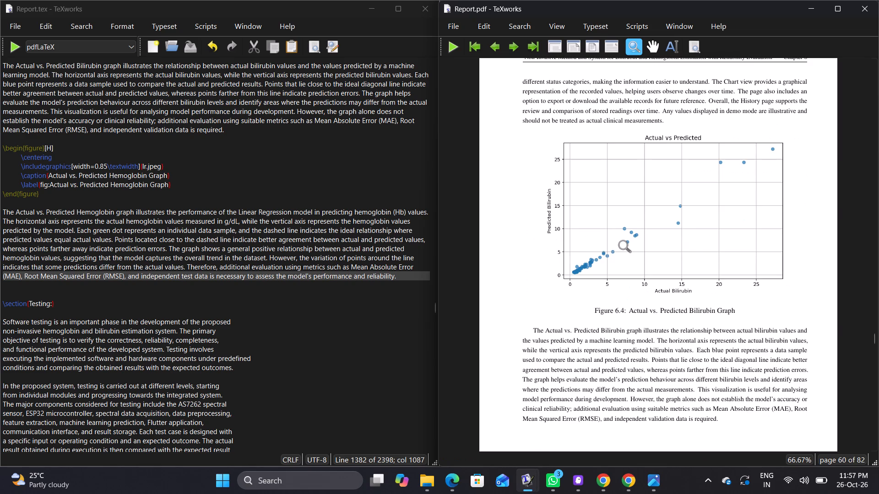
{"action": "scroll", "coordinate": [623, 245], "scroll_direction": "down", "scroll_amount": 2}
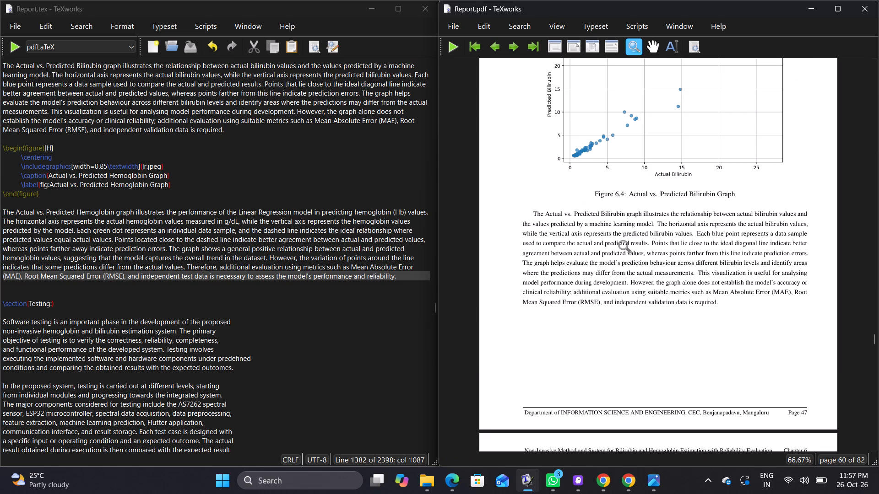
{"action": "scroll", "coordinate": [623, 245], "scroll_direction": "down", "scroll_amount": 6}
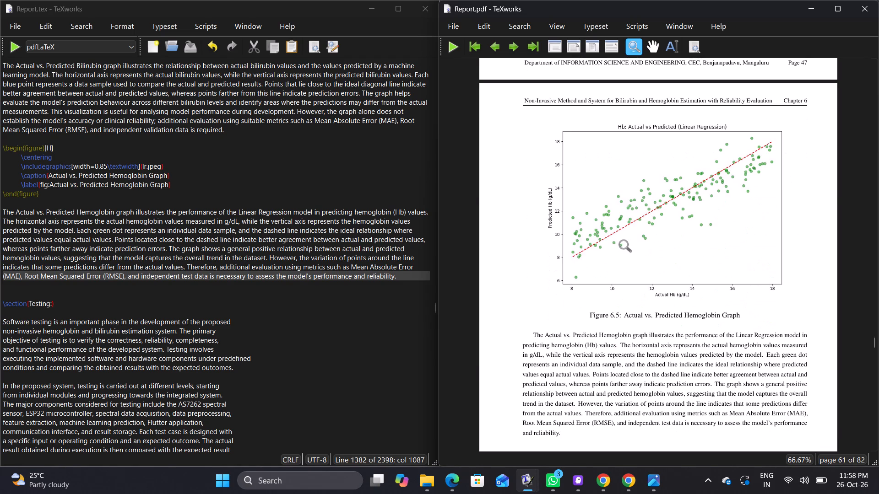
{"action": "scroll", "coordinate": [624, 246], "scroll_direction": "up", "scroll_amount": 8}
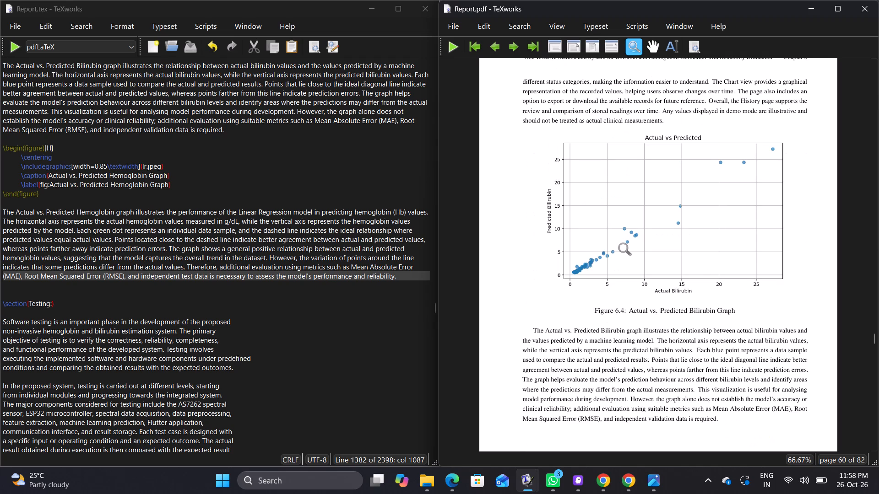
{"action": "scroll", "coordinate": [633, 250], "scroll_direction": "up", "scroll_amount": 5}
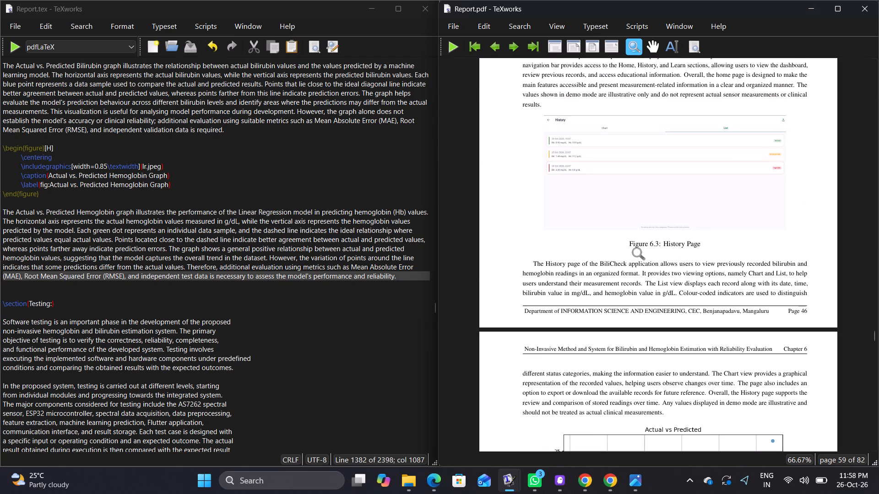
{"action": "scroll", "coordinate": [637, 252], "scroll_direction": "up", "scroll_amount": 5}
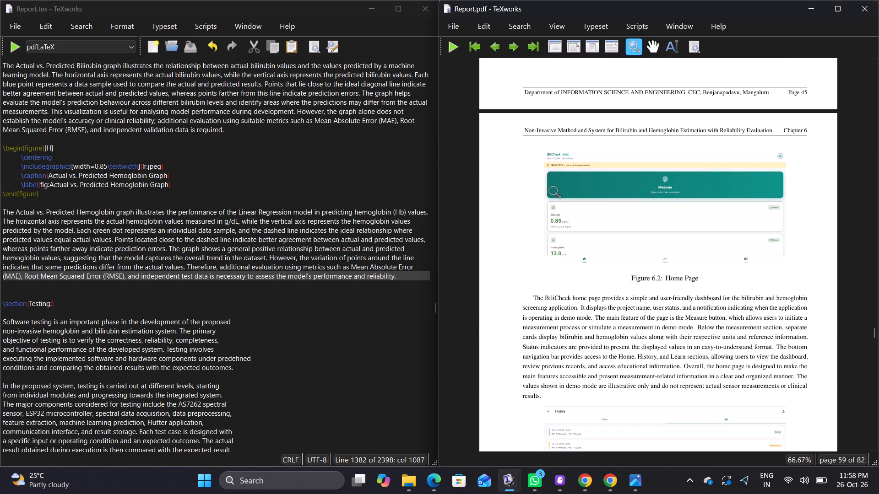
{"action": "scroll", "coordinate": [581, 162], "scroll_direction": "down", "scroll_amount": 20}
{"action": "scroll", "coordinate": [581, 162], "scroll_direction": "down", "scroll_amount": 5}
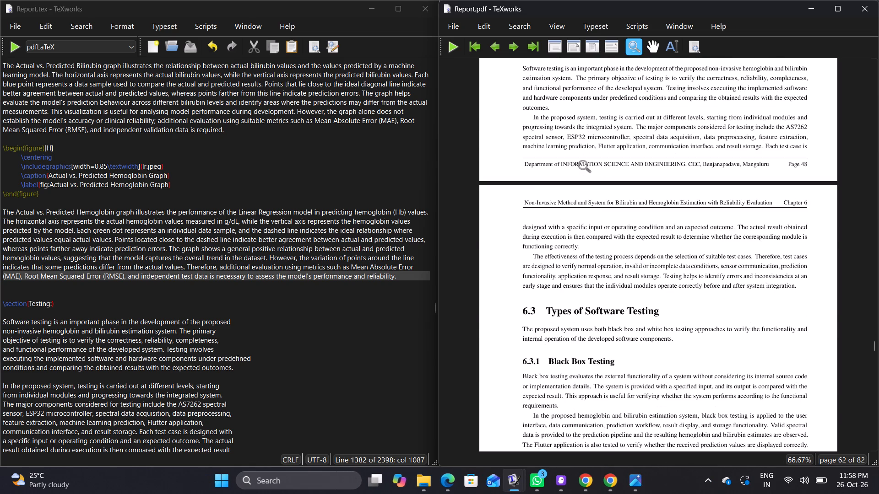
{"action": "scroll", "coordinate": [583, 165], "scroll_direction": "up", "scroll_amount": 2}
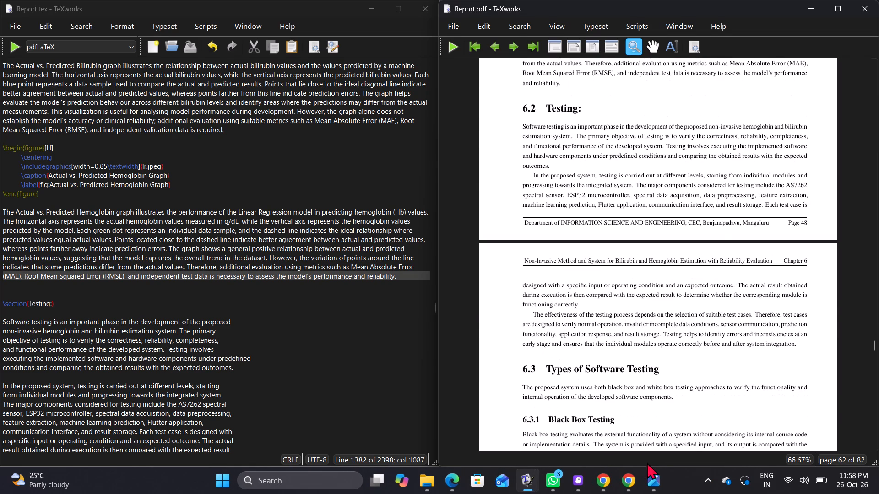
Switch to the Annexure II project report PDF in Edge and copy all the body text of section 6.2 TESTING.
{"action": "left_click", "coordinate": [442, 481]}
{"action": "left_click", "coordinate": [423, 445]}
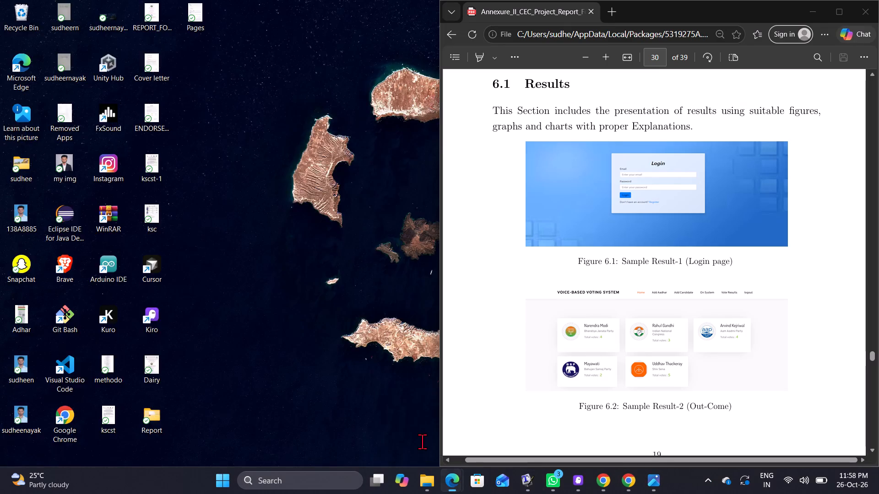
{"action": "scroll", "coordinate": [596, 334], "scroll_direction": "down", "scroll_amount": 12}
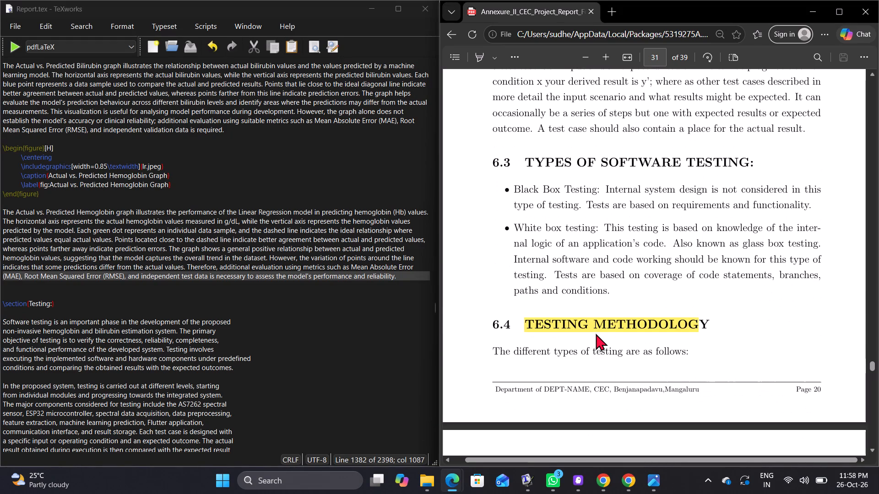
{"action": "scroll", "coordinate": [596, 333], "scroll_direction": "up", "scroll_amount": 5}
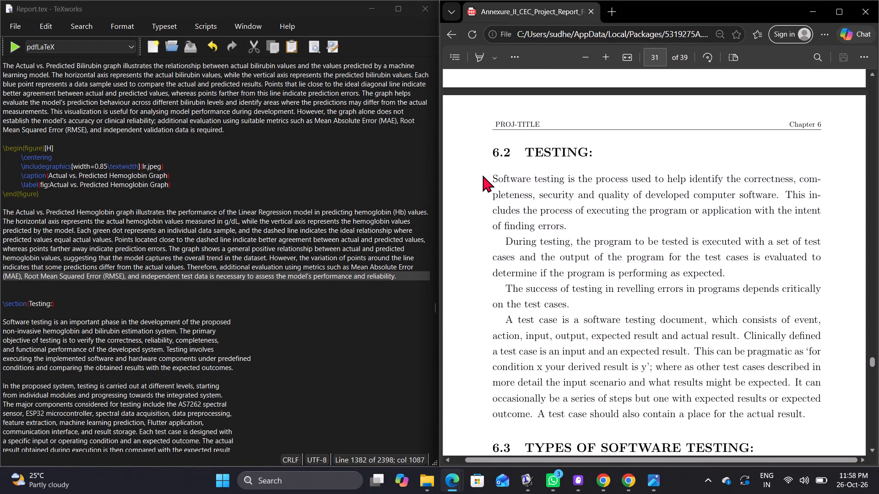
{"action": "left_click_drag", "start_coordinate": [492, 177], "coordinate": [821, 425]}
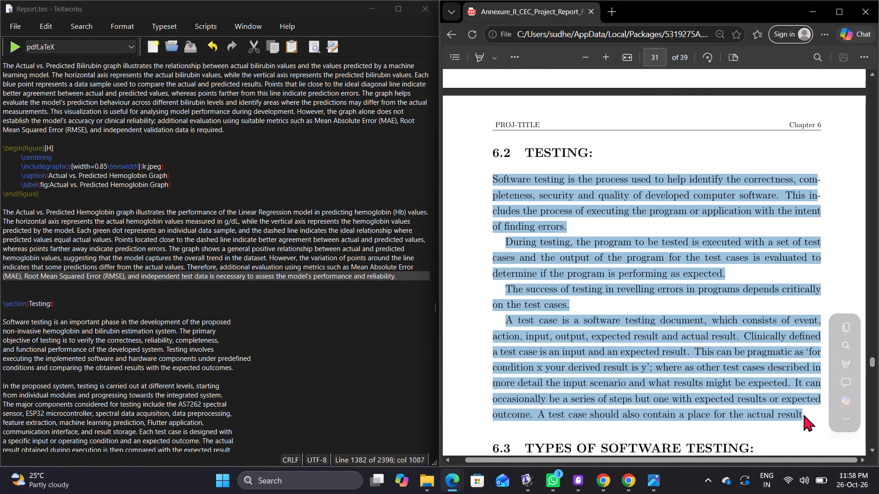
{"action": "key", "text": "ctrl+c"}
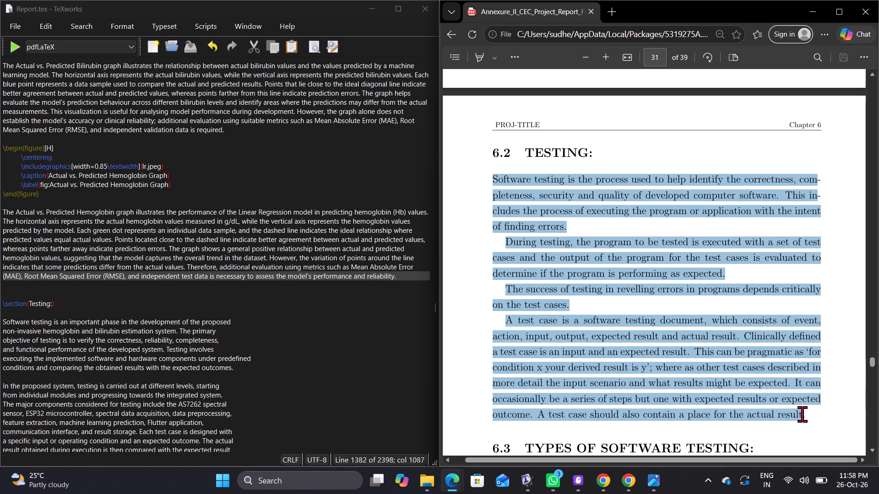
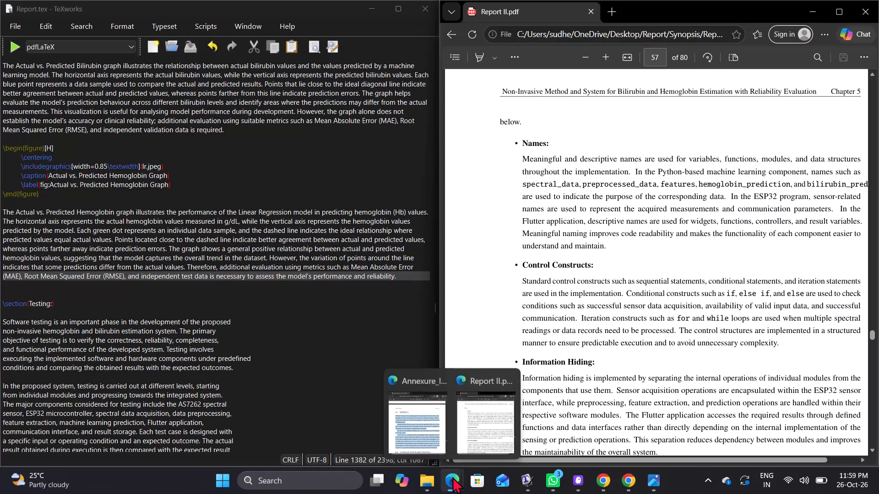
Switch to the Annexure II project report PDF in Edge to view section 6.2 TESTING.
{"action": "left_click", "coordinate": [424, 430]}
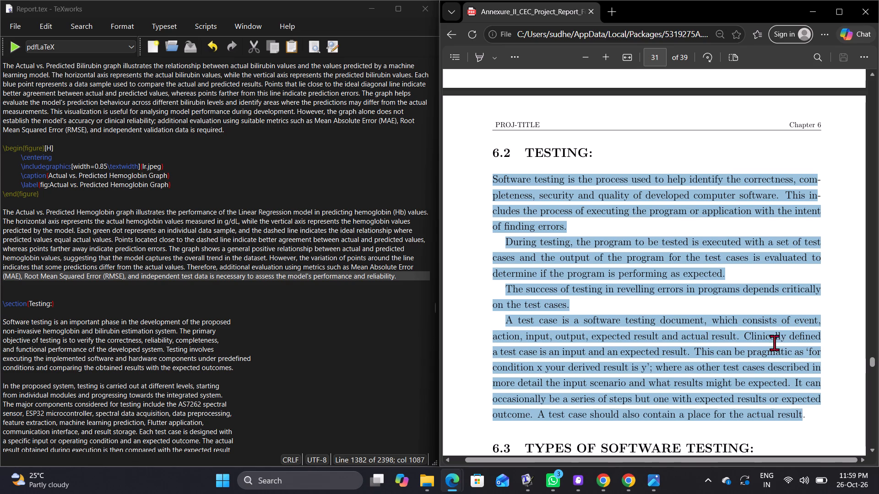
Compare the Testing section in Report.tex with section 6.2 TESTING in the Annexure II project report PDF.
{"action": "scroll", "coordinate": [135, 354], "scroll_direction": "down", "scroll_amount": 6}
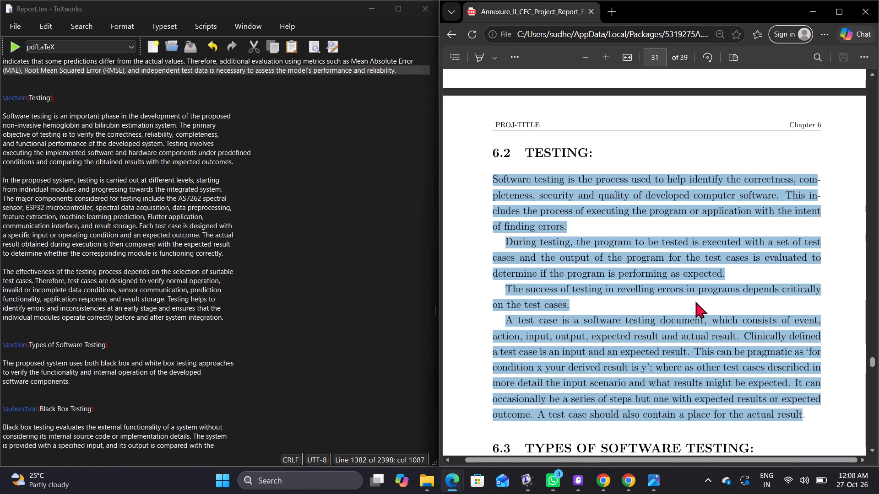
{"action": "scroll", "coordinate": [695, 301], "scroll_direction": "down", "scroll_amount": 3}
{"action": "scroll", "coordinate": [695, 301], "scroll_direction": "up", "scroll_amount": 2}
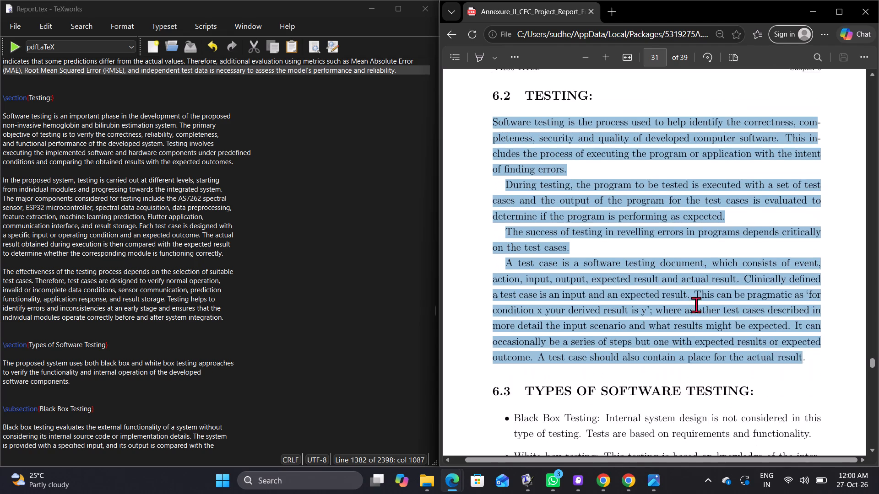
{"action": "scroll", "coordinate": [696, 305], "scroll_direction": "up", "scroll_amount": 1}
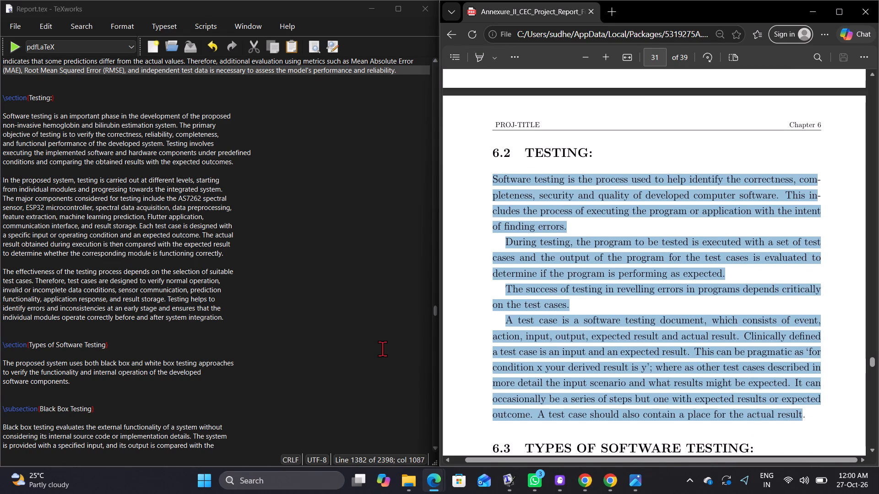
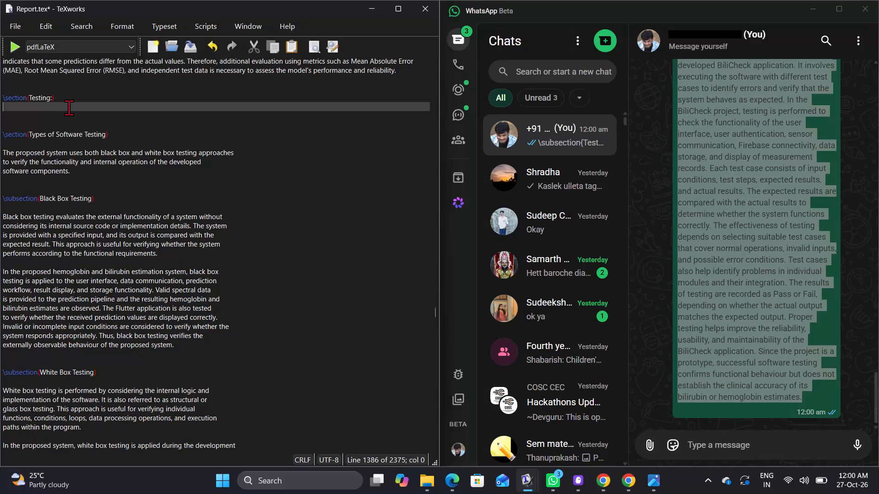
Paste the copied BiliCheck software testing paragraph beneath the Testing section heading in Report.tex.
{"action": "key", "text": "Return"}
{"action": "key", "text": "ctrl+v"}
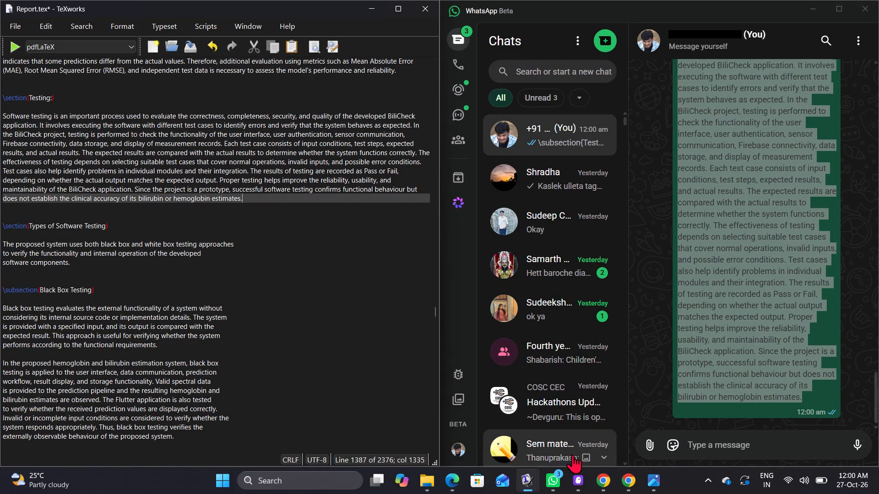
Switch to the Annexure II project report PDF in Edge and compare sections 6.2 TESTING and 6.3 TYPES OF SOFTWARE TESTING with the report source.
{"action": "left_click", "coordinate": [445, 478]}
{"action": "left_click", "coordinate": [440, 422]}
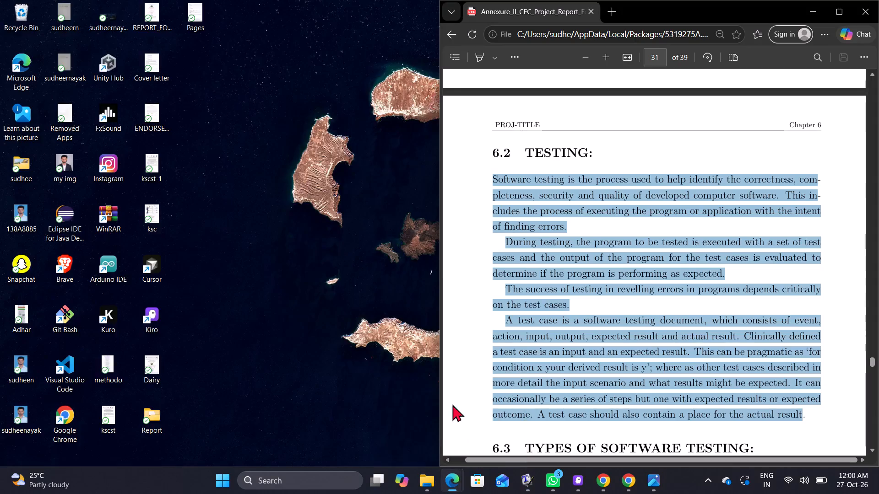
{"action": "scroll", "coordinate": [634, 347], "scroll_direction": "down", "scroll_amount": 7}
{"action": "scroll", "coordinate": [634, 344], "scroll_direction": "up", "scroll_amount": 3}
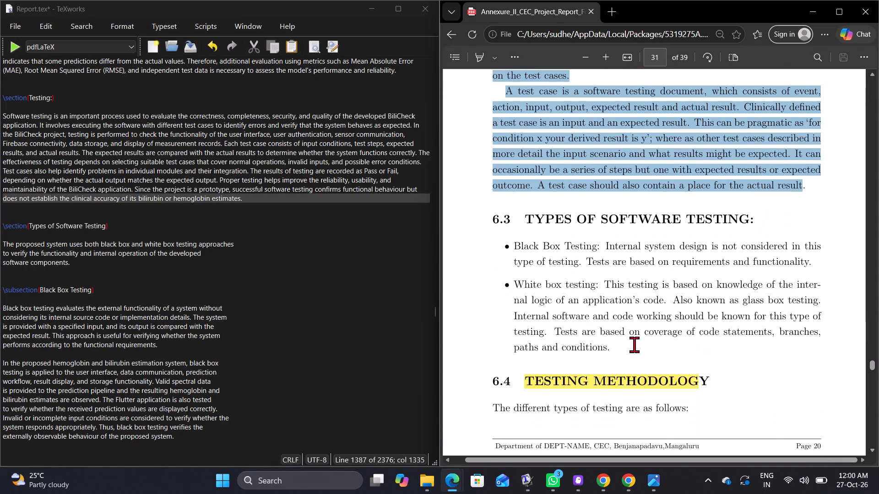
{"action": "scroll", "coordinate": [635, 344], "scroll_direction": "up", "scroll_amount": 2}
{"action": "scroll", "coordinate": [635, 344], "scroll_direction": "down", "scroll_amount": 1}
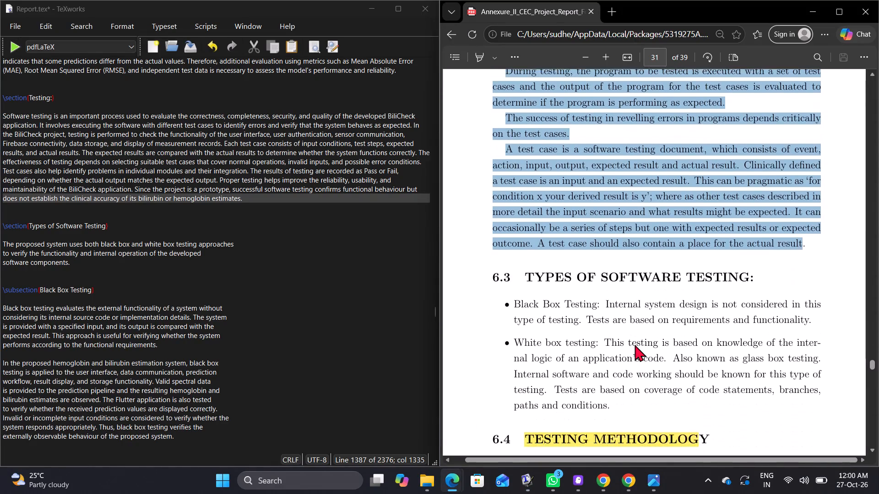
{"action": "scroll", "coordinate": [636, 344], "scroll_direction": "up", "scroll_amount": 1}
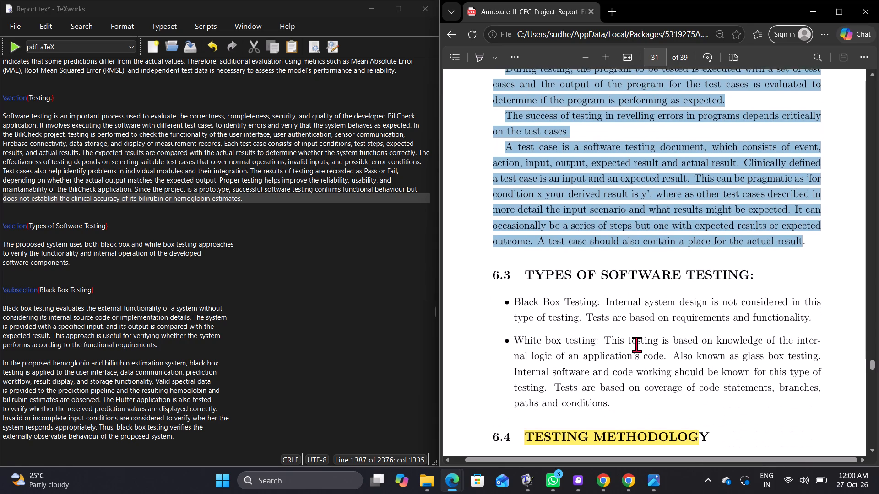
{"action": "scroll", "coordinate": [636, 344], "scroll_direction": "up", "scroll_amount": 4}
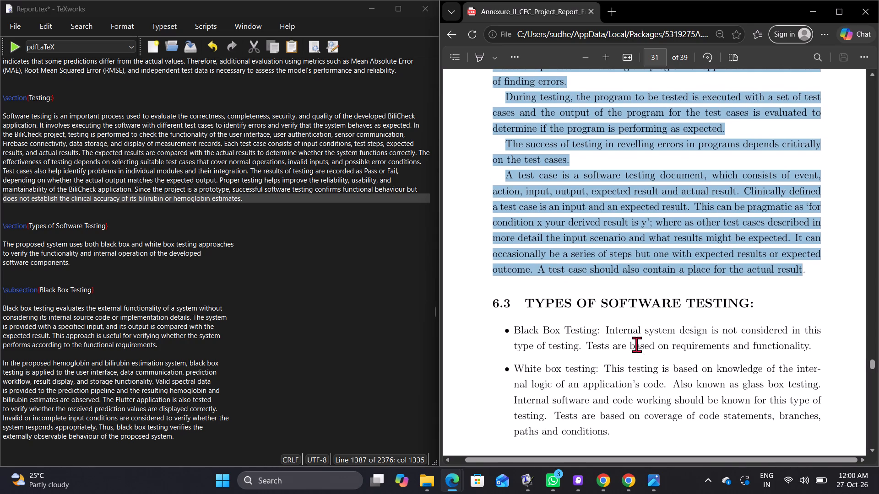
{"action": "scroll", "coordinate": [636, 344], "scroll_direction": "up", "scroll_amount": 1}
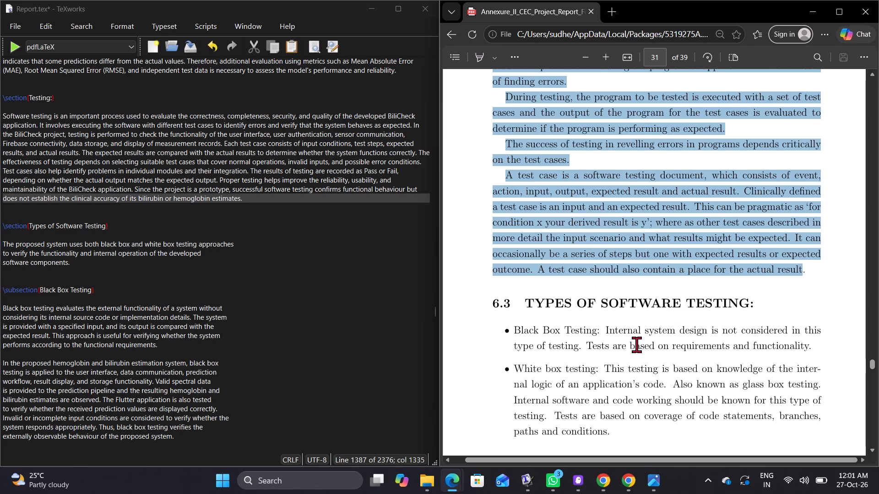
Review the sample report's sections 6.3 Types of Software Testing and 6.4 Testing Methodology, including the unit, integration and system testing subsections.
{"action": "key", "text": "space"}
{"action": "key", "text": "space"}
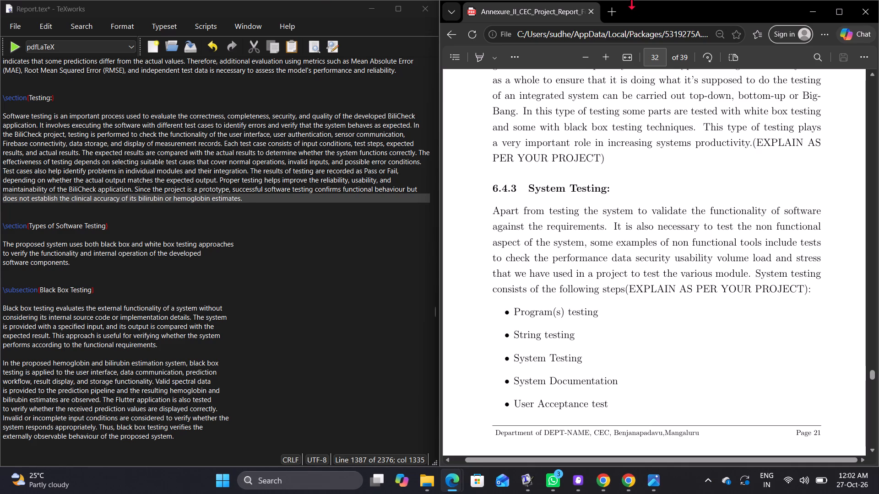
{"action": "scroll", "coordinate": [631, 0], "scroll_direction": "down", "scroll_amount": 1}
{"action": "key", "text": "2"}
{"action": "scroll", "coordinate": [770, 229], "scroll_direction": "up", "scroll_amount": 7}
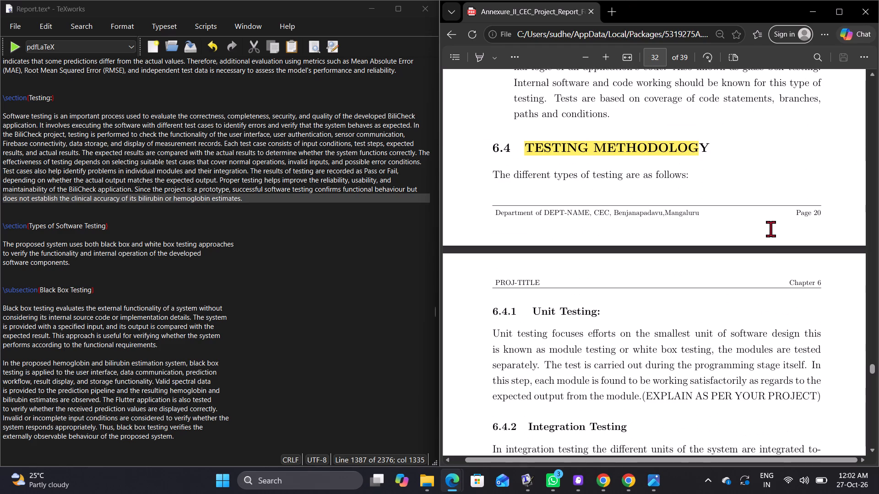
Go back to section 6.3 TYPES OF SOFTWARE TESTING in the Annexure II report to examine its black box and white box testing entries.
{"action": "scroll", "coordinate": [770, 229], "scroll_direction": "up", "scroll_amount": 5}
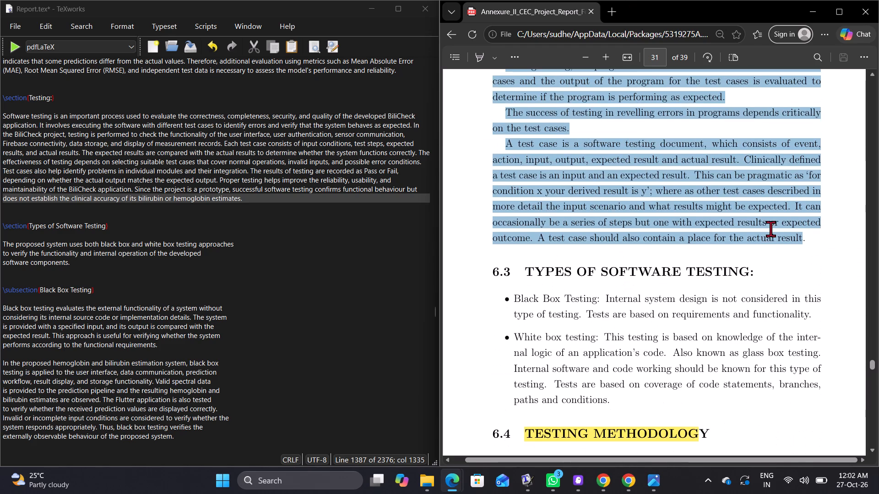
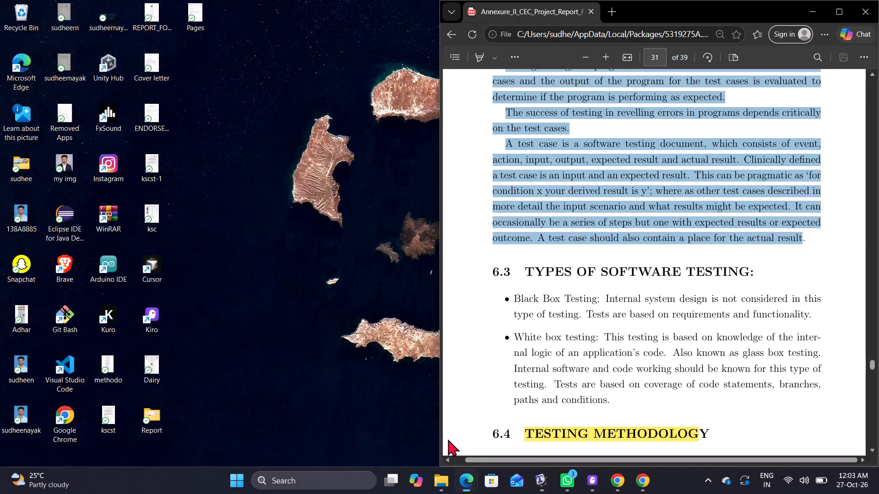
{"action": "scroll", "coordinate": [575, 359], "scroll_direction": "down", "scroll_amount": 1}
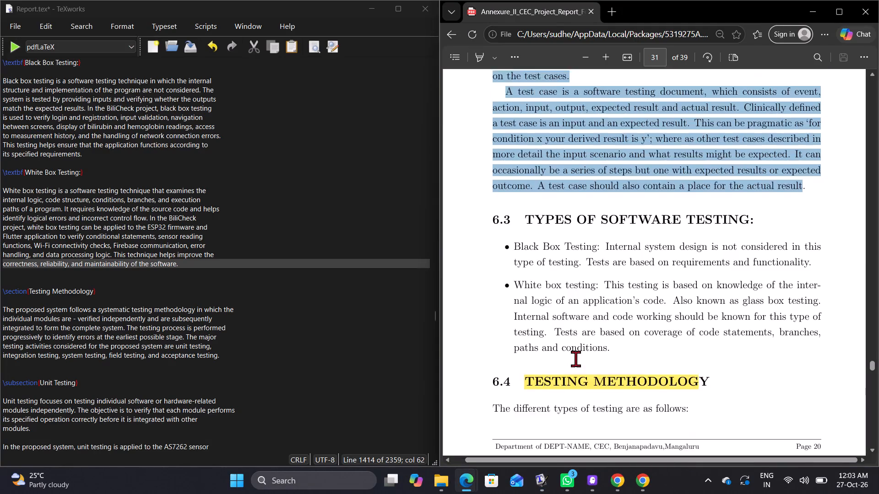
{"action": "scroll", "coordinate": [575, 359], "scroll_direction": "down", "scroll_amount": 2}
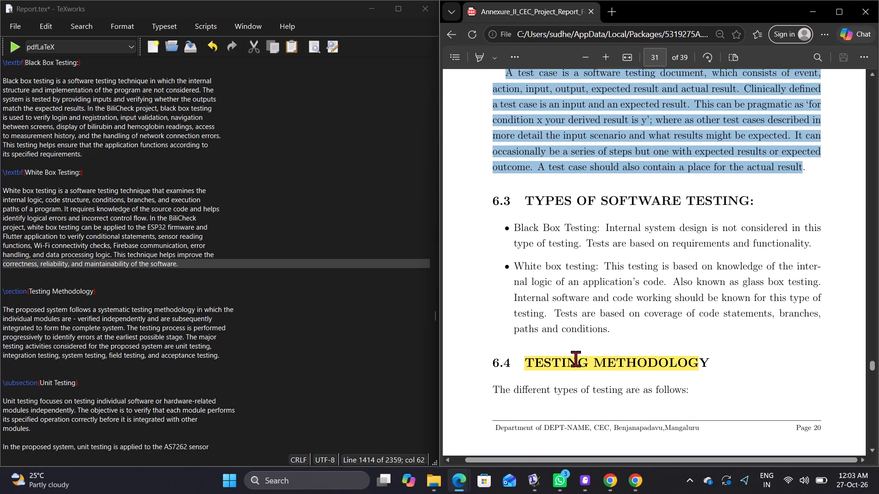
{"action": "scroll", "coordinate": [575, 359], "scroll_direction": "down", "scroll_amount": 3}
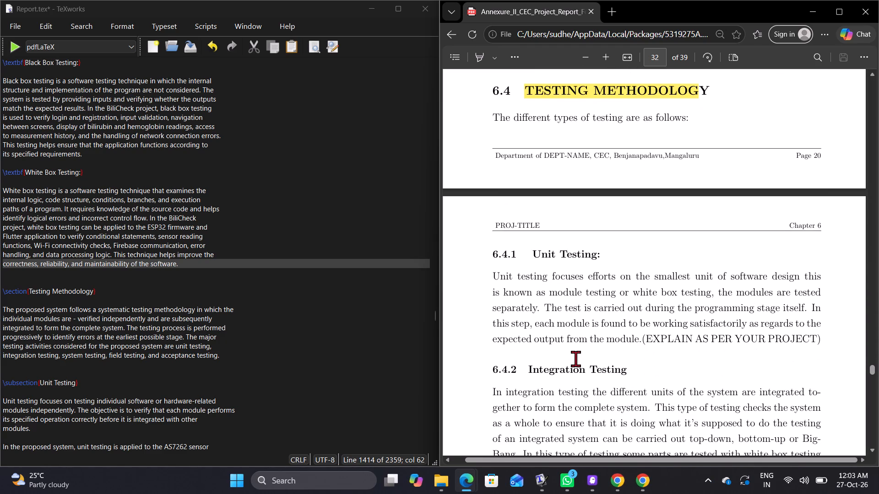
{"action": "left_click_drag", "start_coordinate": [489, 88], "coordinate": [544, 123]}
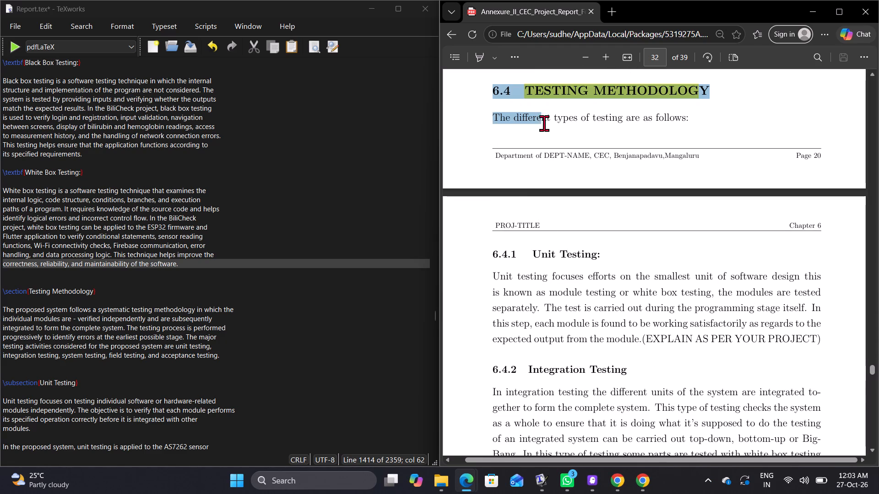
{"action": "left_click_drag", "start_coordinate": [544, 123], "coordinate": [722, 133]}
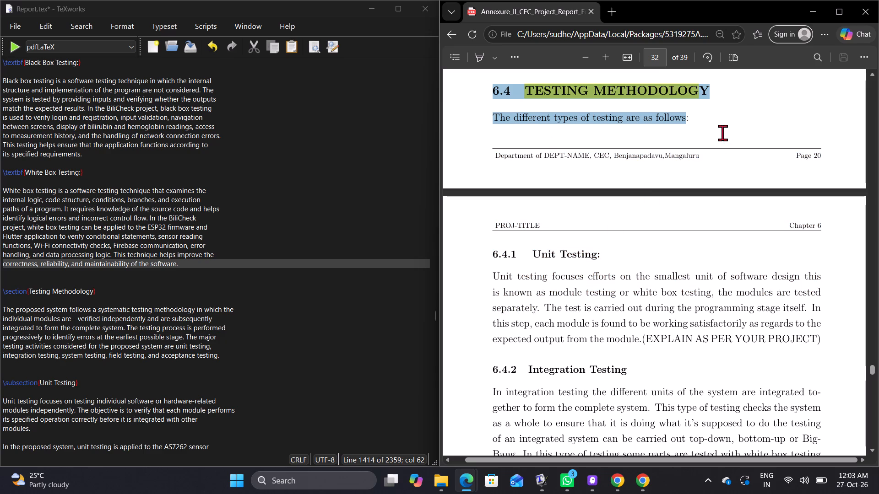
{"action": "left_click_drag", "start_coordinate": [722, 133], "coordinate": [730, 130]}
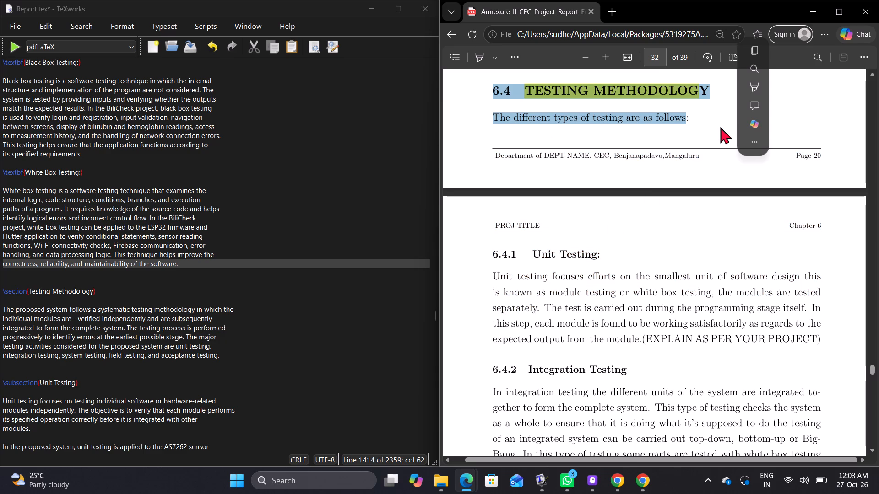
{"action": "key", "text": "ctrl+c"}
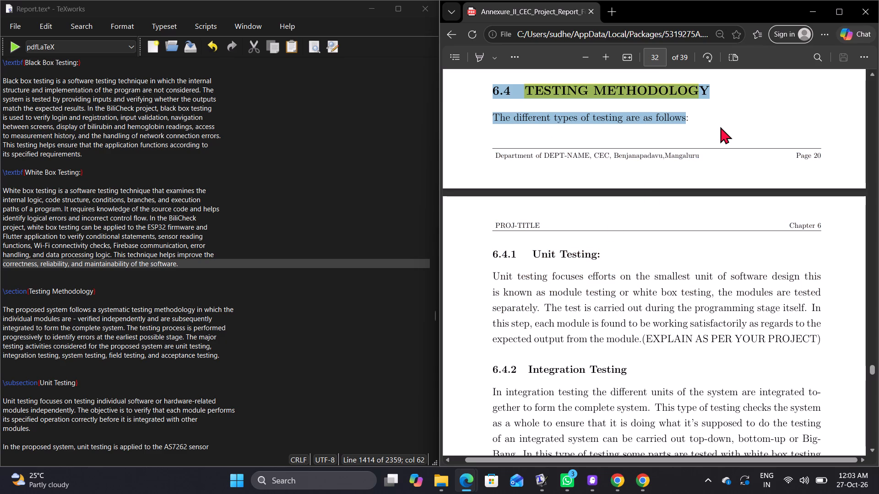
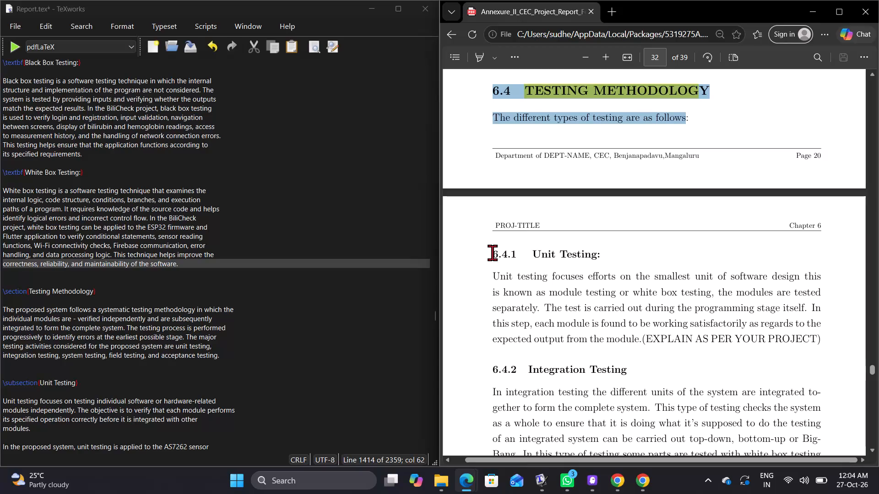
Copy the sample report's text from heading 6.4.1 Unit Testing through the User Acceptance test bullet of section 6.4.3 System Testing.
{"action": "left_click_drag", "start_coordinate": [492, 252], "coordinate": [586, 259]}
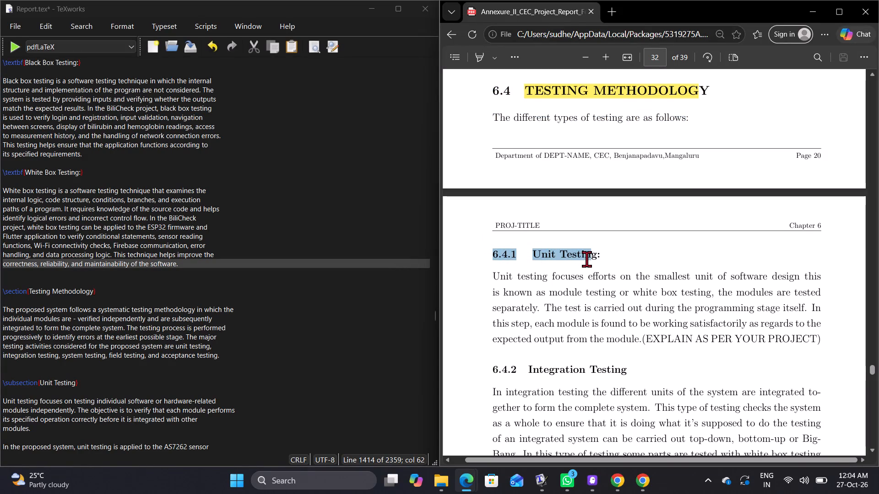
{"action": "left_click_drag", "start_coordinate": [586, 259], "coordinate": [814, 349]}
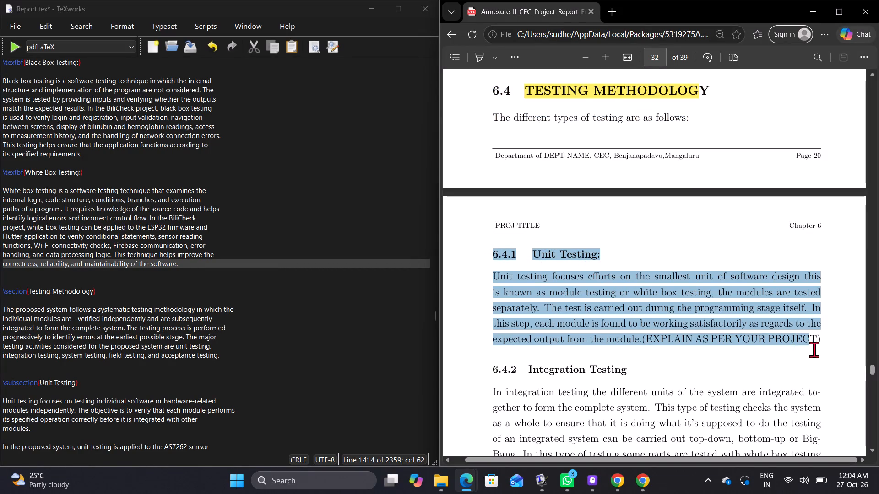
{"action": "left_click_drag", "start_coordinate": [814, 349], "coordinate": [835, 446]}
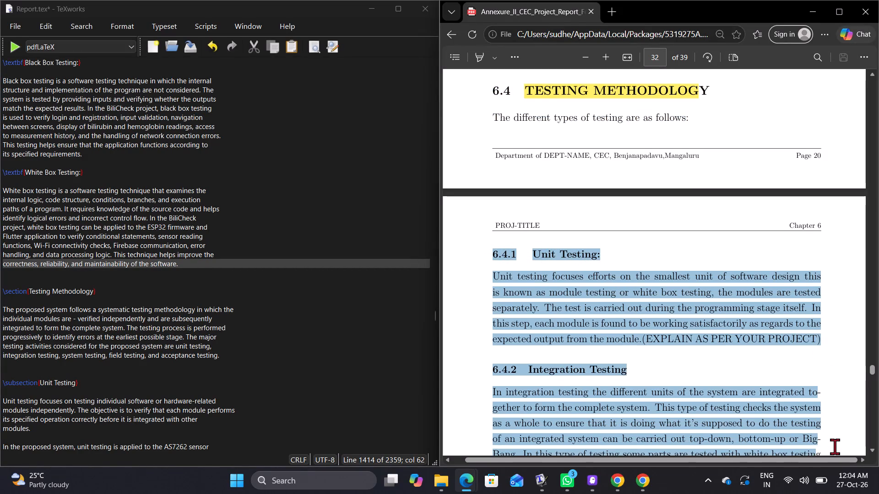
{"action": "left_click_drag", "start_coordinate": [835, 446], "coordinate": [835, 467]}
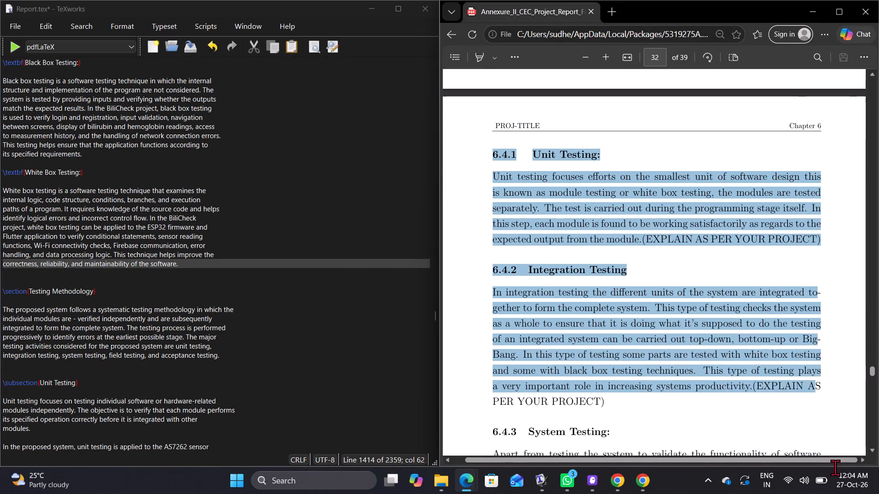
{"action": "left_click_drag", "start_coordinate": [835, 467], "coordinate": [833, 469]}
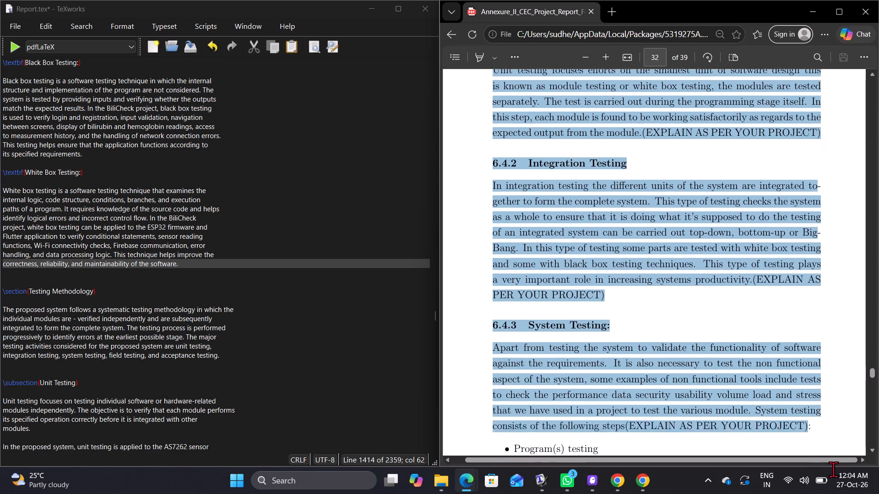
{"action": "left_click_drag", "start_coordinate": [833, 469], "coordinate": [619, 384]}
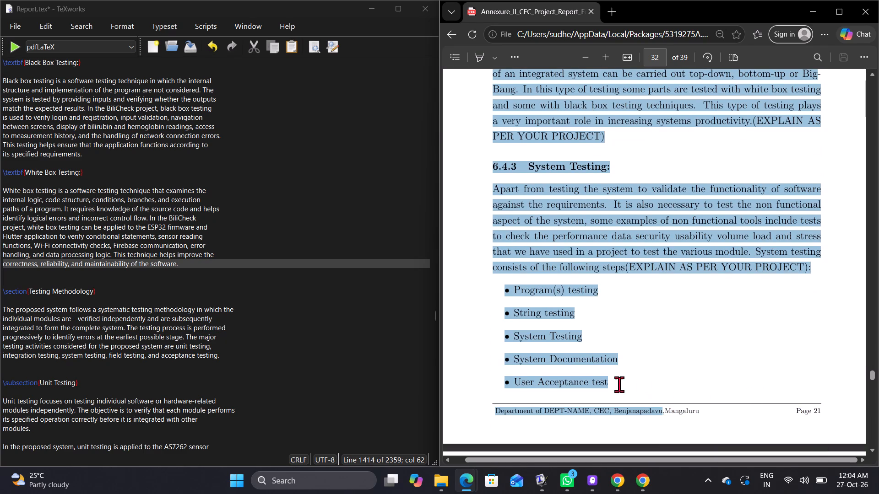
{"action": "left_click_drag", "start_coordinate": [619, 384], "coordinate": [620, 382]}
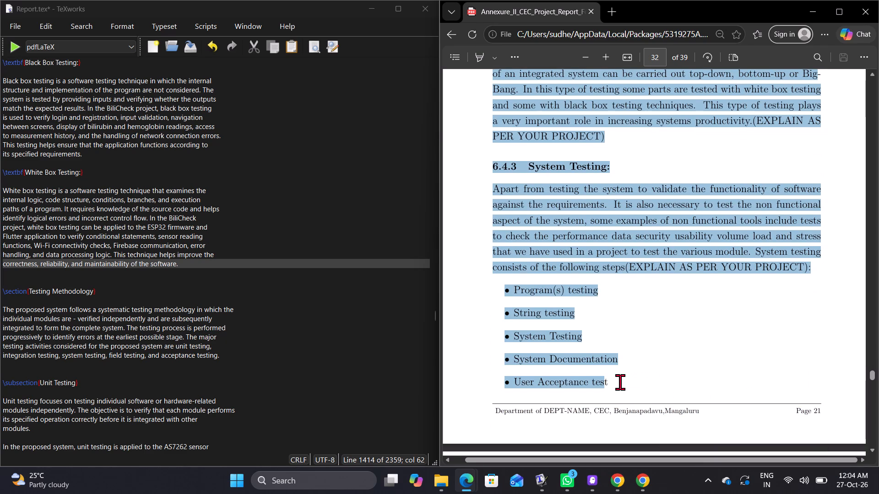
{"action": "left_click_drag", "start_coordinate": [620, 382], "coordinate": [608, 382]}
{"action": "key", "text": "ctrl+c"}
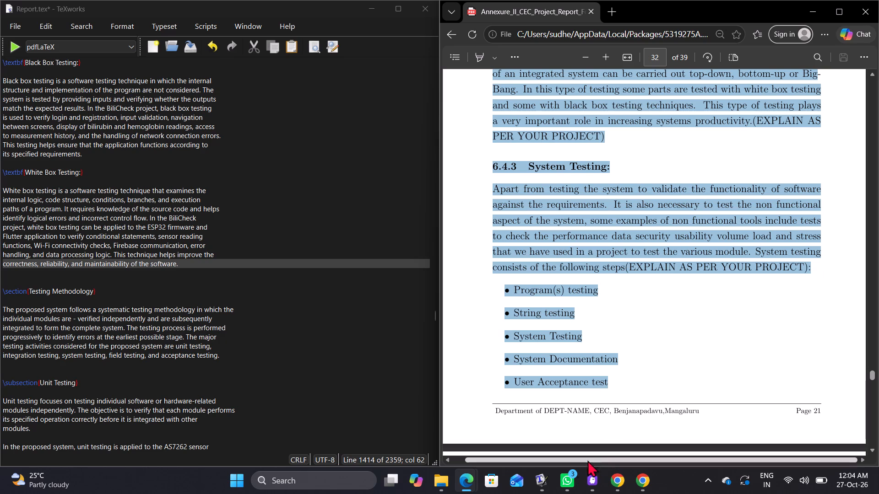
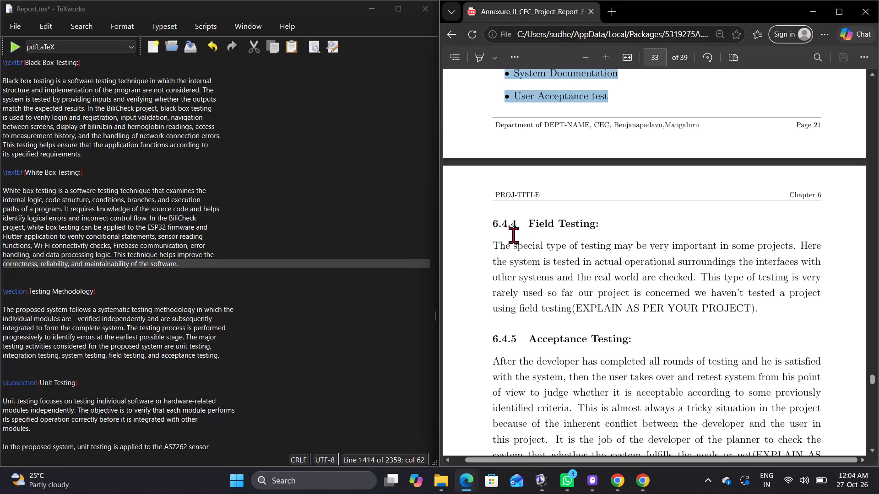
Copy the sample report's text from heading 6.4.4 Field Testing through the end of the section 6.4.5 Acceptance Testing paragraph.
{"action": "left_click_drag", "start_coordinate": [493, 223], "coordinate": [641, 268]}
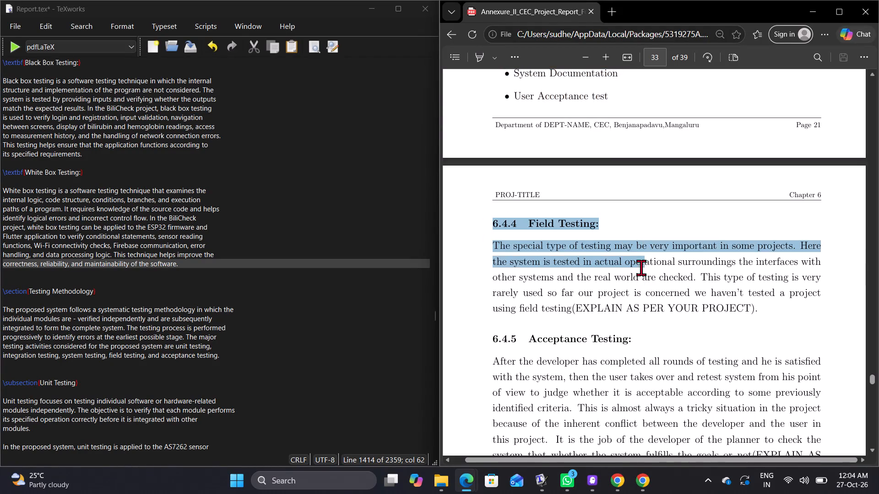
{"action": "left_click_drag", "start_coordinate": [641, 268], "coordinate": [651, 449]}
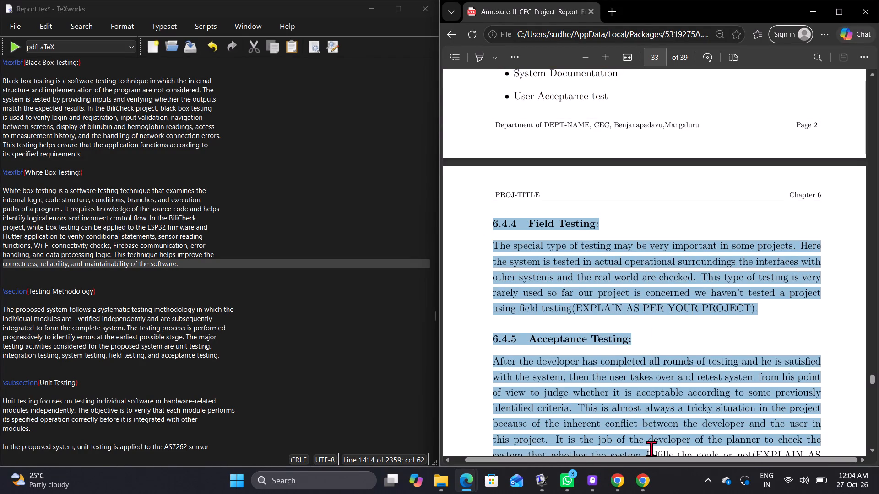
{"action": "left_click_drag", "start_coordinate": [651, 449], "coordinate": [651, 463]}
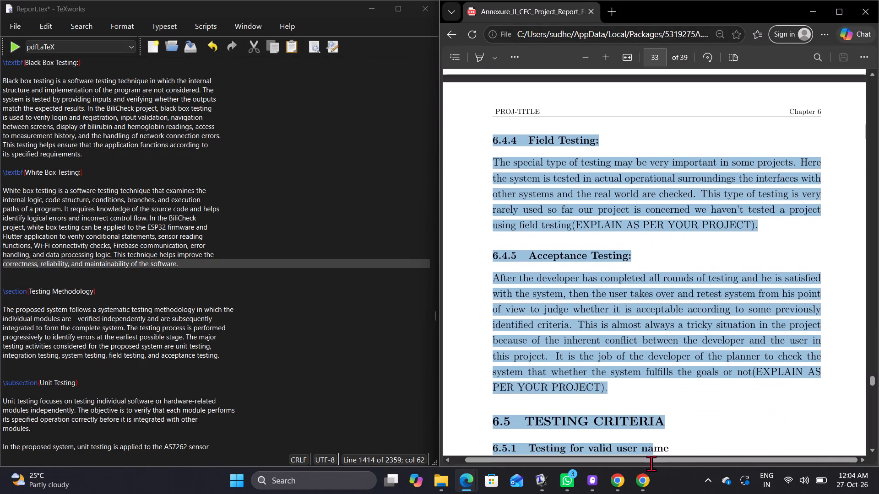
{"action": "left_click_drag", "start_coordinate": [651, 463], "coordinate": [639, 388]}
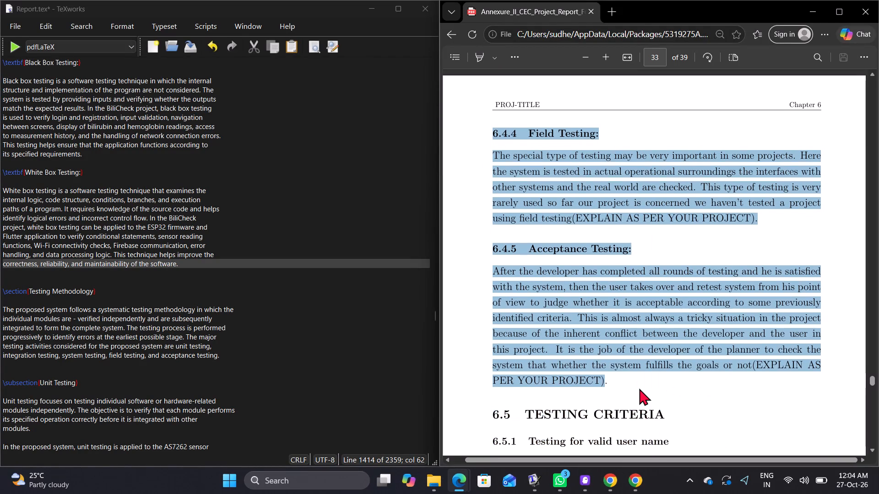
{"action": "key", "text": "ctrl+c"}
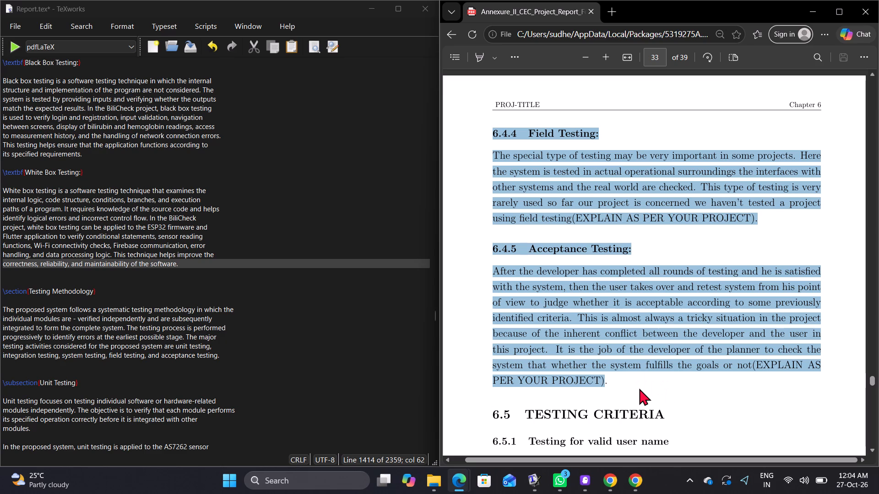
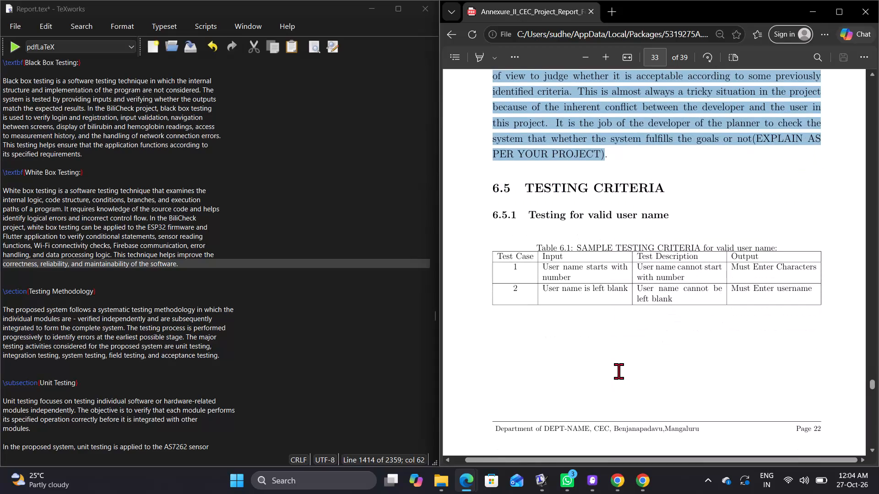
Review the sample report's section 6.4 Testing Methodology, from Acceptance Testing back to the section introduction and Unit Testing.
{"action": "scroll", "coordinate": [619, 371], "scroll_direction": "up", "scroll_amount": 5}
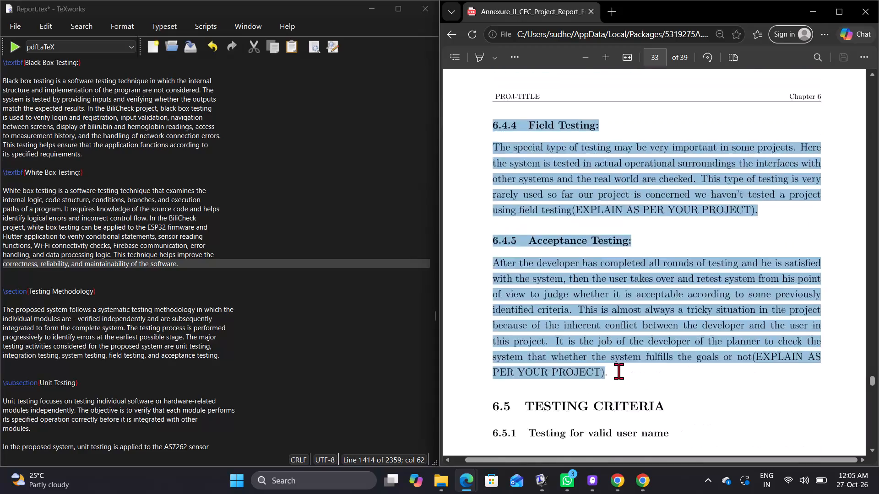
{"action": "scroll", "coordinate": [619, 371], "scroll_direction": "up", "scroll_amount": 14}
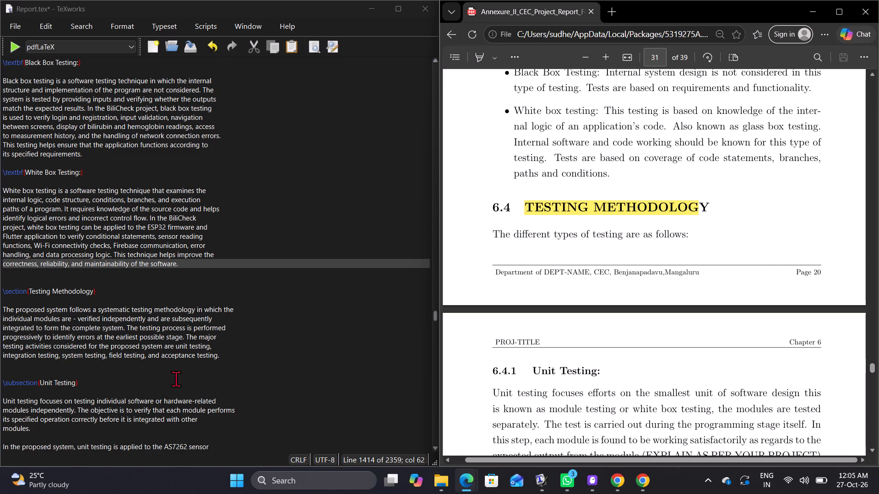
{"action": "scroll", "coordinate": [719, 340], "scroll_direction": "down", "scroll_amount": 3}
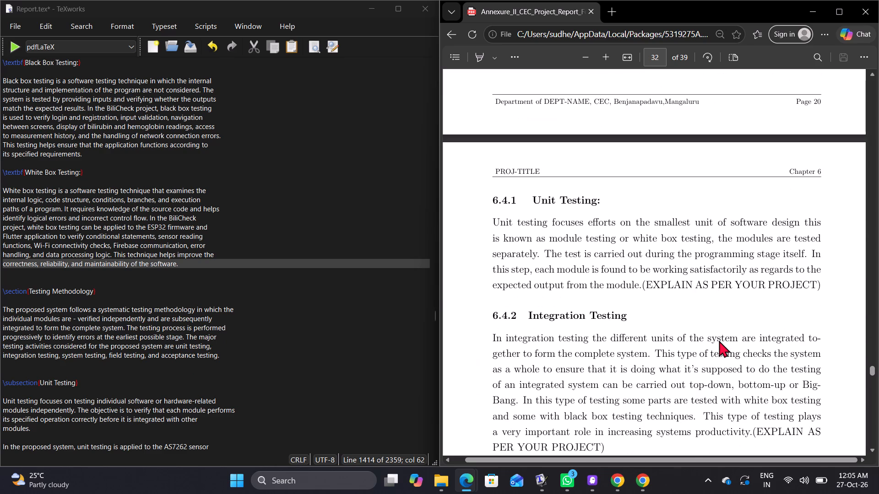
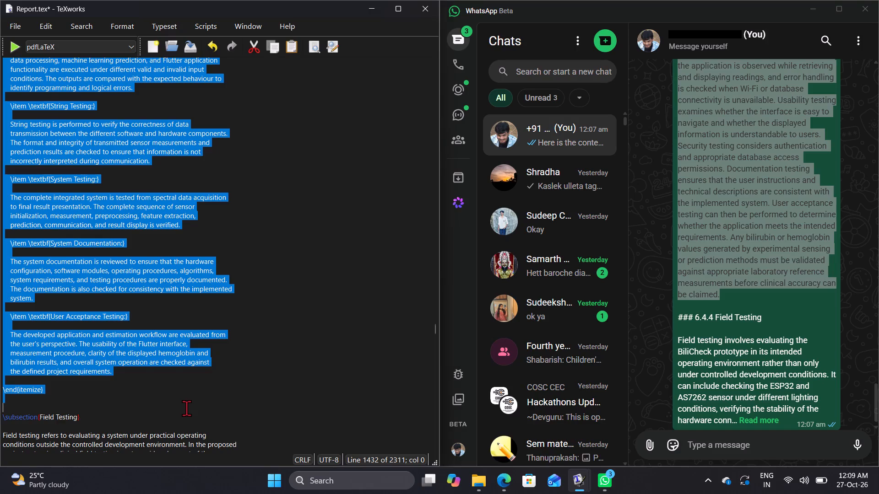
Replace the selected old System Testing text in Report.tex with the copied WhatsApp paragraph, leaving a blank line before the Field Testing subsection.
{"action": "key", "text": "BackSpace"}
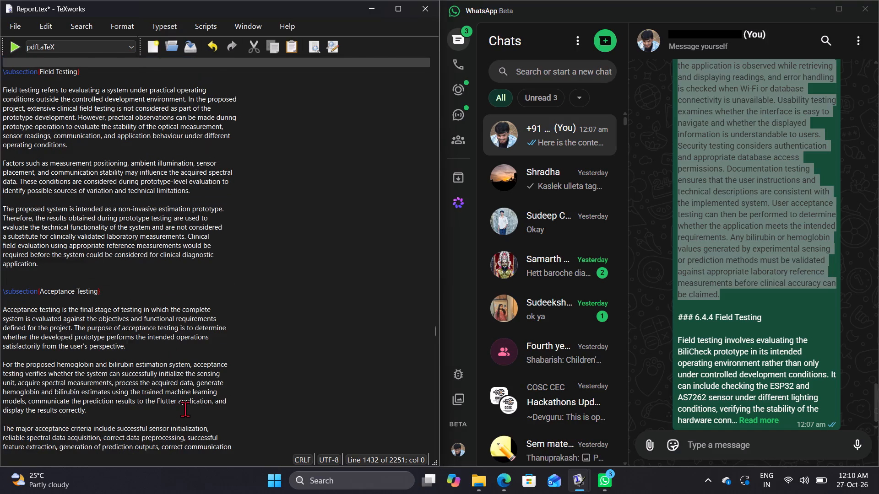
{"action": "scroll", "coordinate": [185, 409], "scroll_direction": "up", "scroll_amount": 4}
{"action": "key", "text": "Up"}
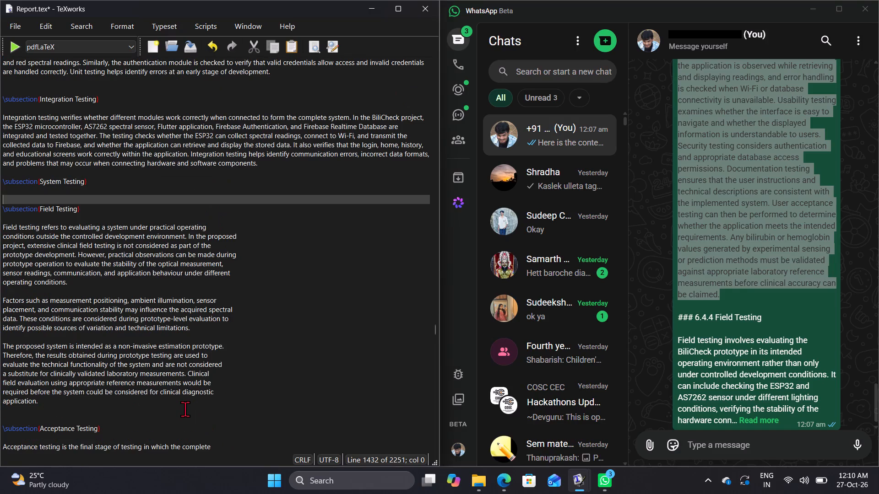
{"action": "key", "text": "Return"}
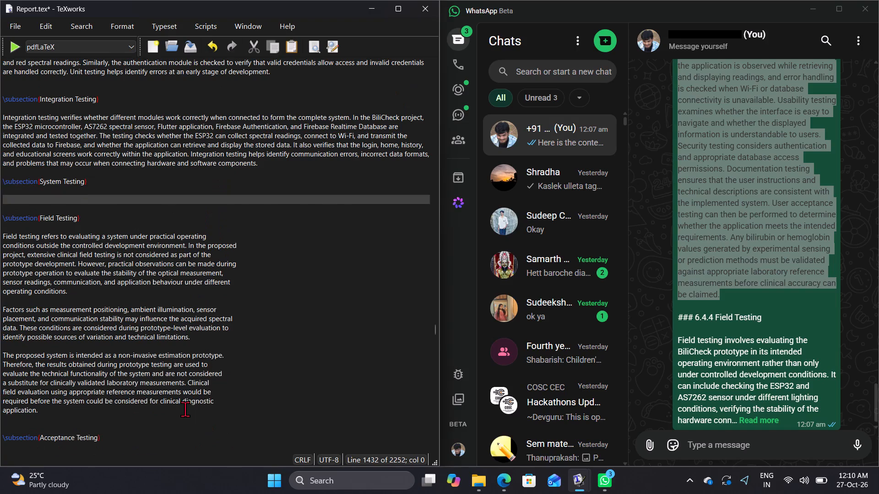
{"action": "key", "text": "ctrl+v"}
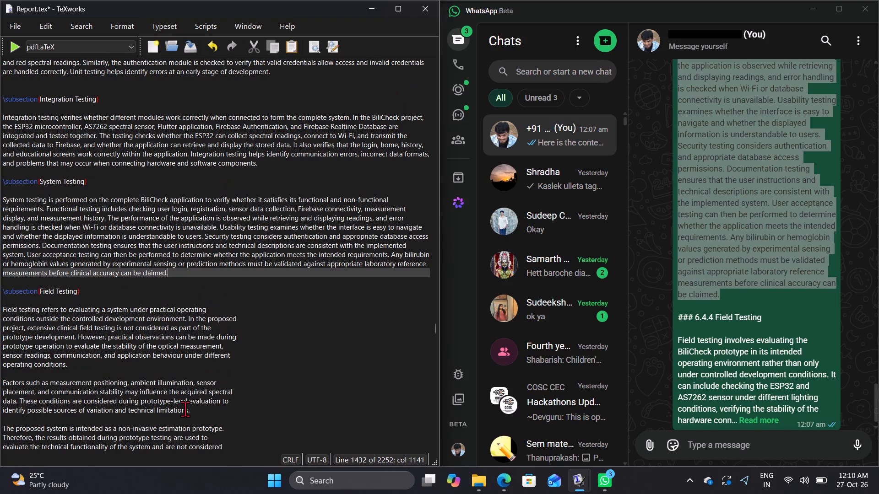
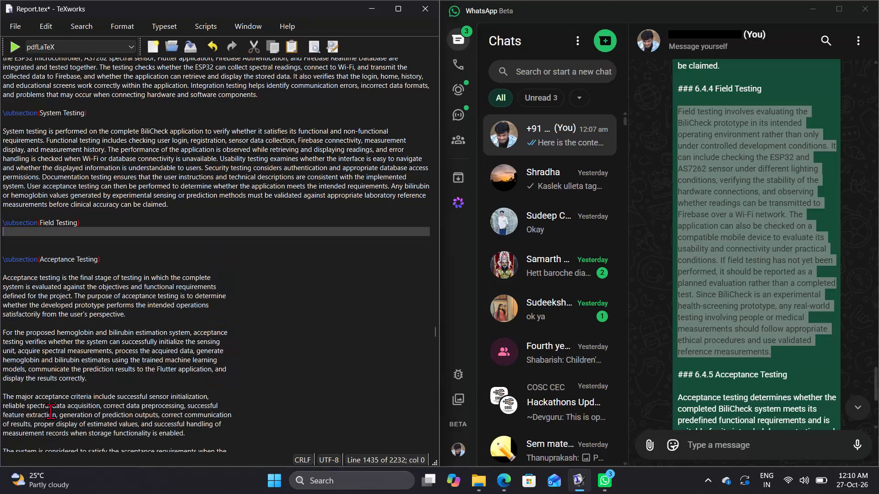
Paste the copied BiliCheck field testing paragraph beneath the Field Testing subsection heading in Report.tex, leaving a blank line after the heading.
{"action": "key", "text": "Return"}
{"action": "key", "text": "ctrl+v"}
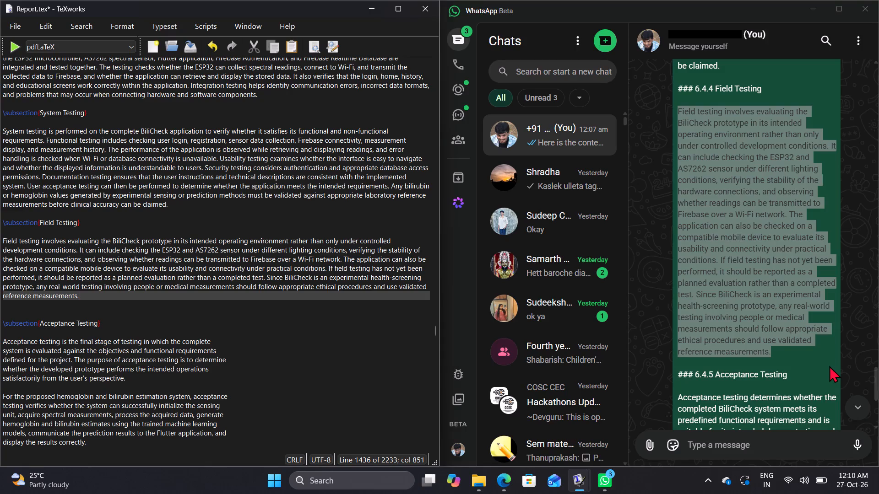
Copy the paragraph under heading 6.4.5 Acceptance Testing from the WhatsApp message.
{"action": "scroll", "coordinate": [827, 366], "scroll_direction": "down", "scroll_amount": 4}
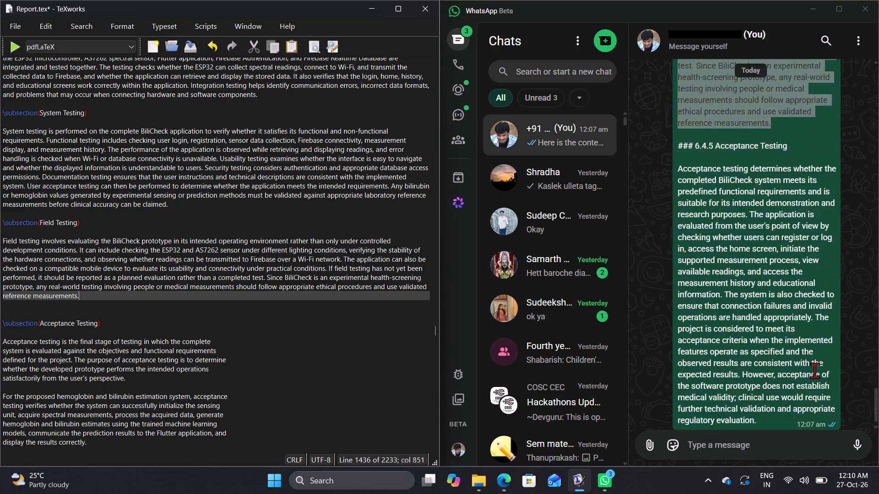
{"action": "scroll", "coordinate": [814, 370], "scroll_direction": "down", "scroll_amount": 1}
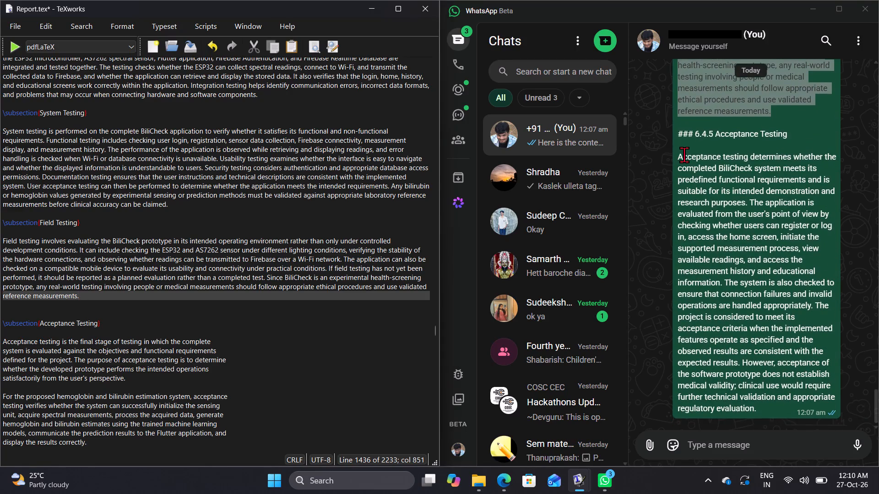
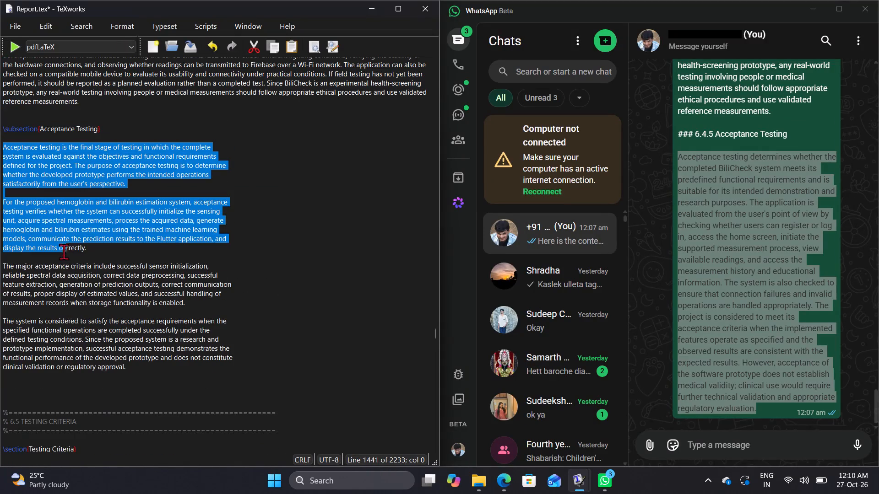
Replace the Acceptance Testing subsection's text with the copied BiliCheck acceptance testing paragraph and save the report.
{"action": "key", "text": "BackSpace"}
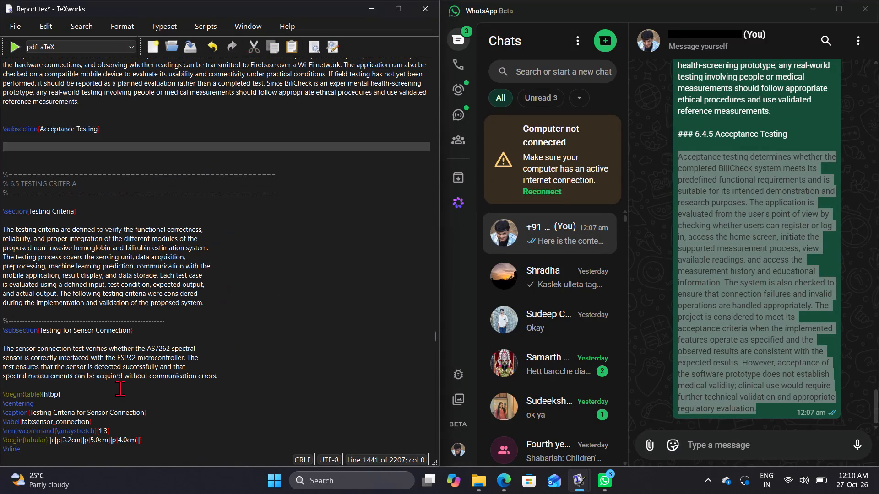
{"action": "key", "text": "ctrl+v"}
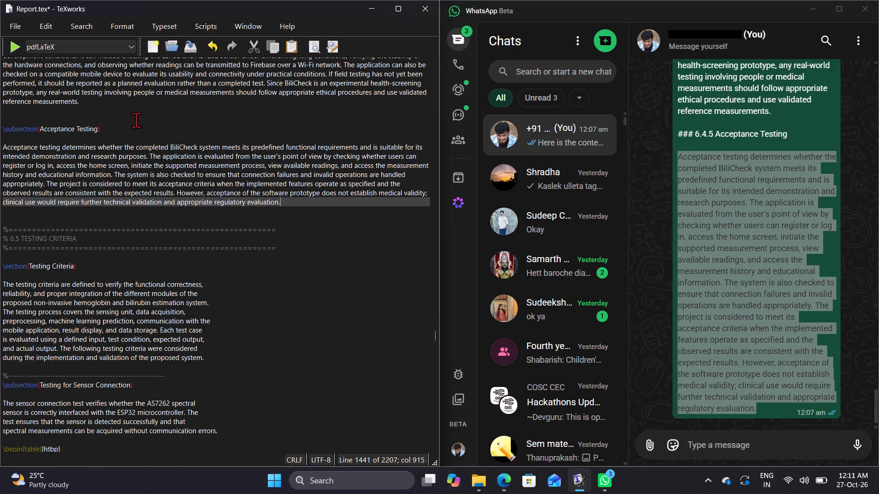
{"action": "key", "text": "ctrl+s"}
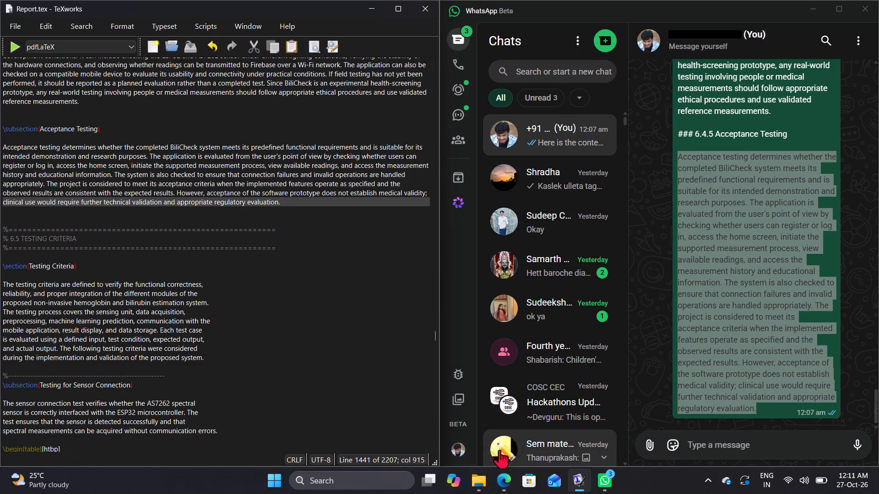
Switch to the sample report PDF in Edge and examine section 6.5 Testing Criteria, including the 6.5.1 table for valid user name.
{"action": "left_click", "coordinate": [505, 485]}
{"action": "left_click", "coordinate": [481, 433]}
{"action": "scroll", "coordinate": [568, 333], "scroll_direction": "down", "scroll_amount": 1}
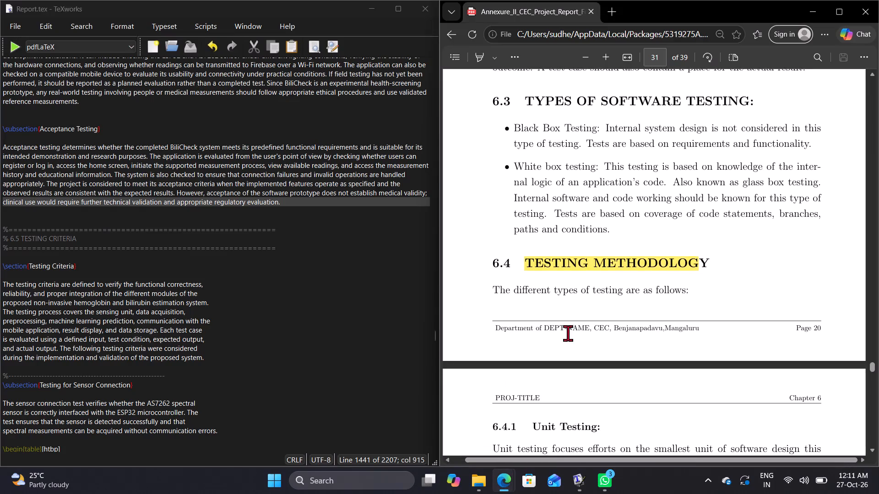
{"action": "scroll", "coordinate": [568, 333], "scroll_direction": "down", "scroll_amount": 15}
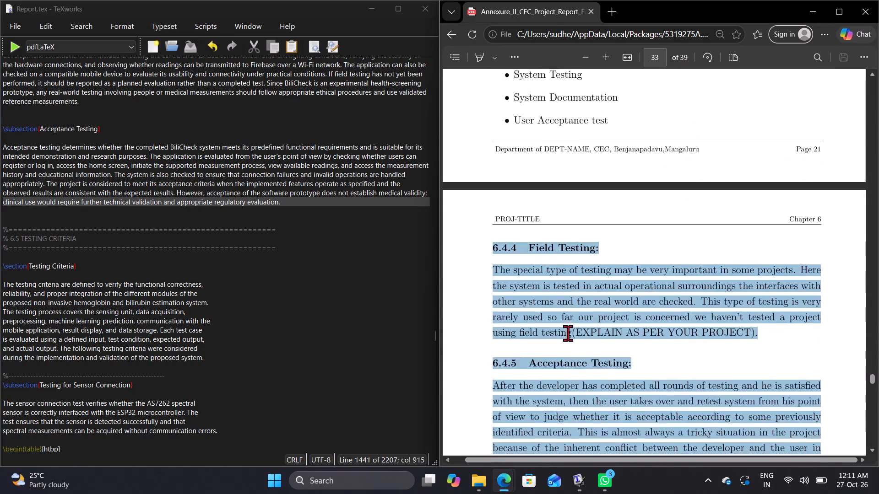
{"action": "scroll", "coordinate": [568, 333], "scroll_direction": "down", "scroll_amount": 6}
{"action": "scroll", "coordinate": [568, 333], "scroll_direction": "up", "scroll_amount": 2}
{"action": "scroll", "coordinate": [568, 333], "scroll_direction": "down", "scroll_amount": 2}
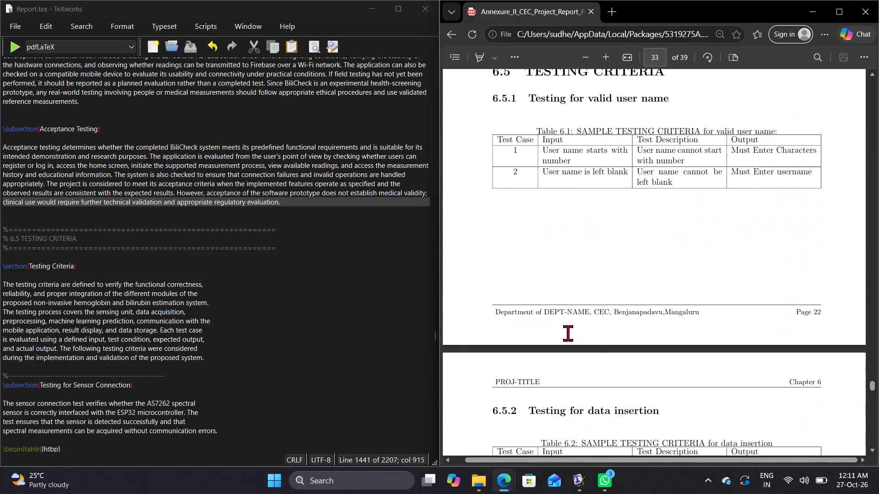
{"action": "scroll", "coordinate": [568, 333], "scroll_direction": "up", "scroll_amount": 1}
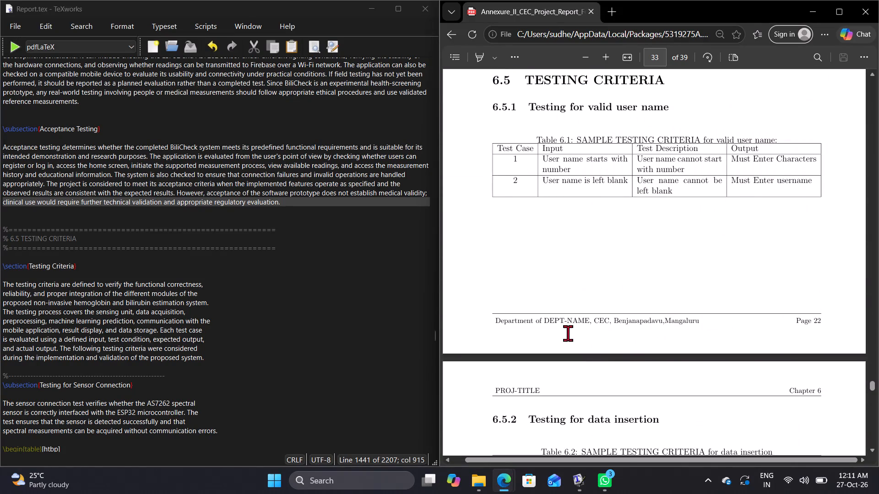
{"action": "scroll", "coordinate": [568, 333], "scroll_direction": "up", "scroll_amount": 1}
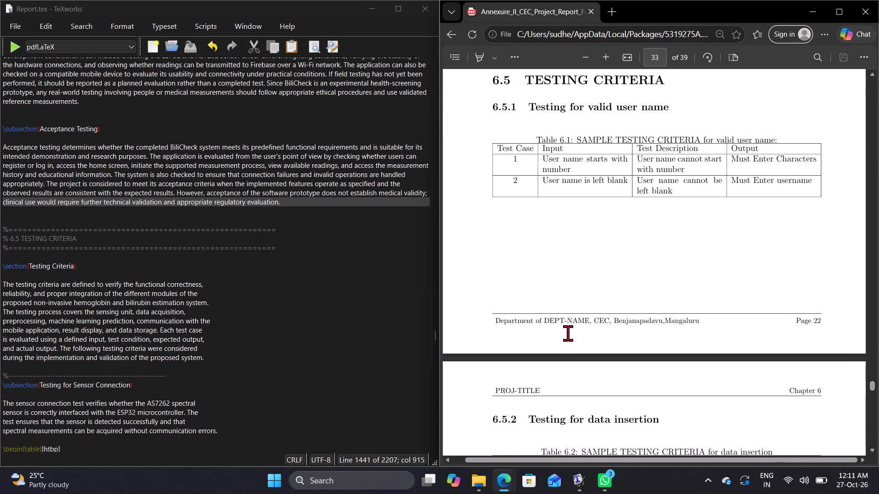
Review the sample report's section 6.5 Testing Criteria, focusing on the test-case table for a valid user name.
{"action": "scroll", "coordinate": [568, 333], "scroll_direction": "up", "scroll_amount": 3}
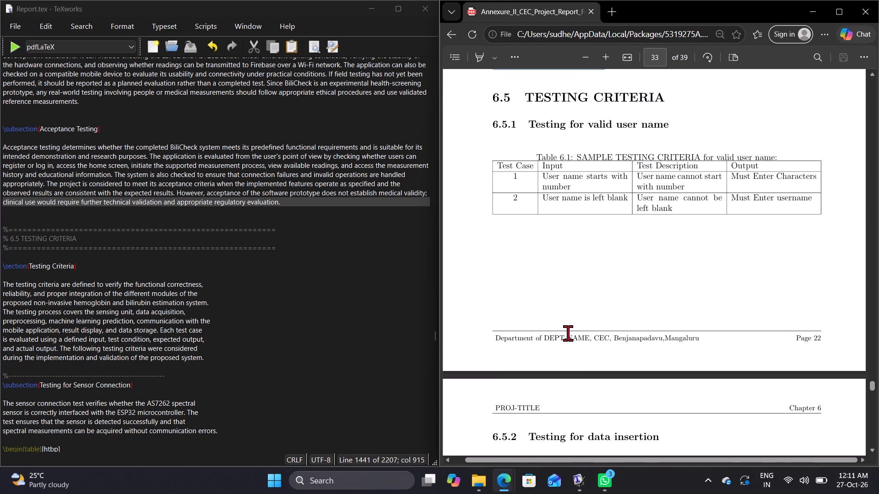
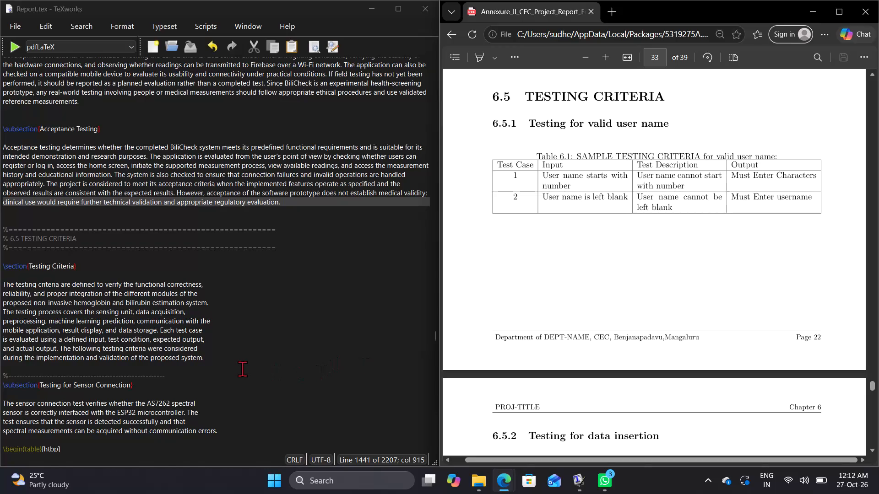
Compare the LaTeX report's Testing Criteria section with sections 6.4 Testing Methodology and 6.5 Testing Criteria of the sample report.
{"action": "scroll", "coordinate": [242, 369], "scroll_direction": "down", "scroll_amount": 1}
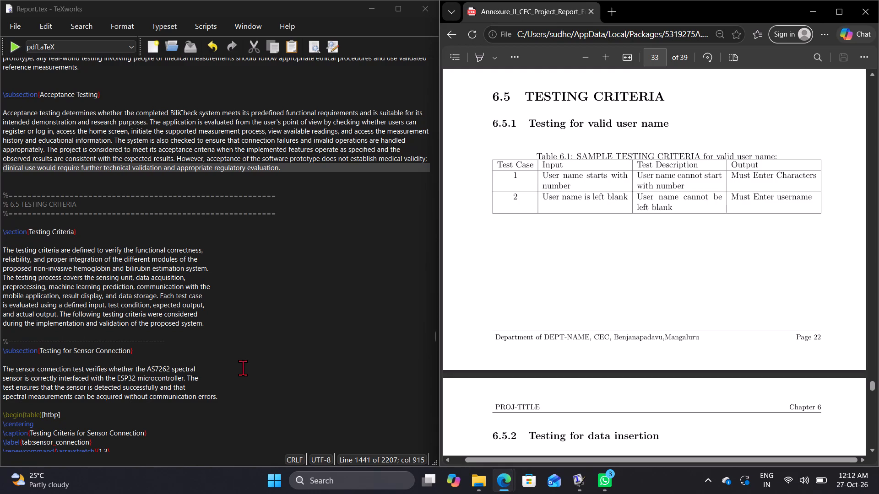
{"action": "scroll", "coordinate": [629, 280], "scroll_direction": "up", "scroll_amount": 3}
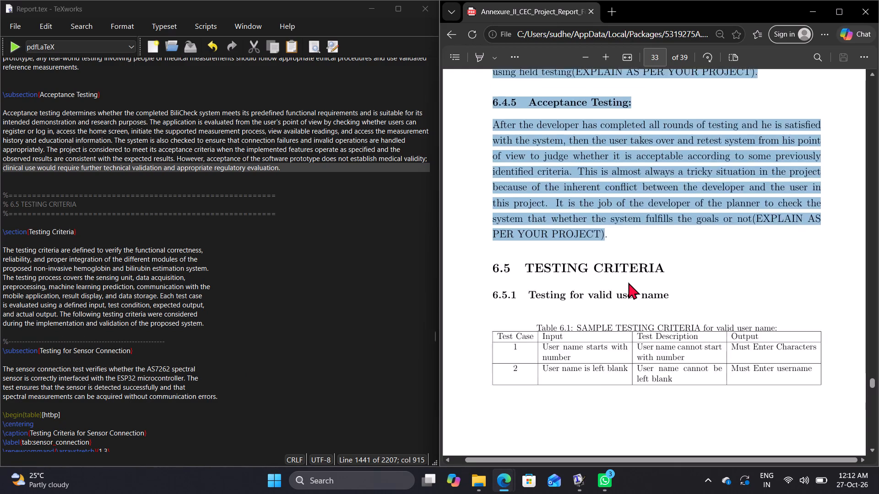
{"action": "scroll", "coordinate": [628, 282], "scroll_direction": "up", "scroll_amount": 17}
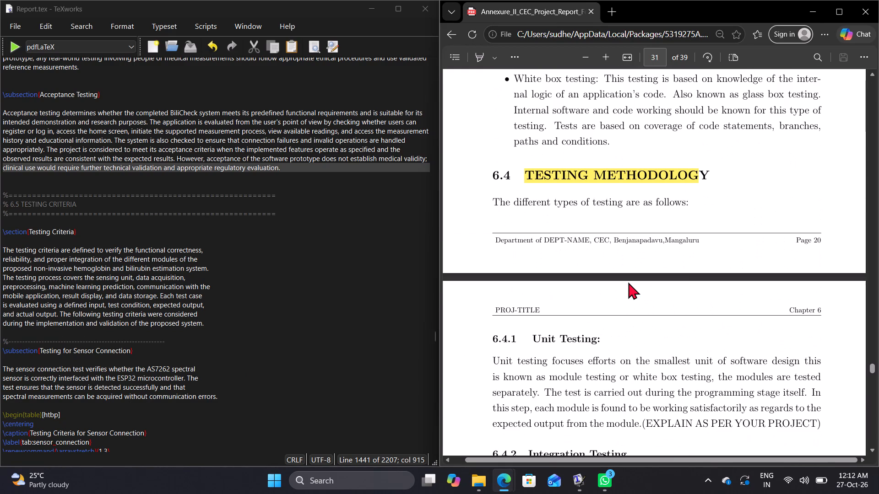
{"action": "scroll", "coordinate": [628, 282], "scroll_direction": "down", "scroll_amount": 11}
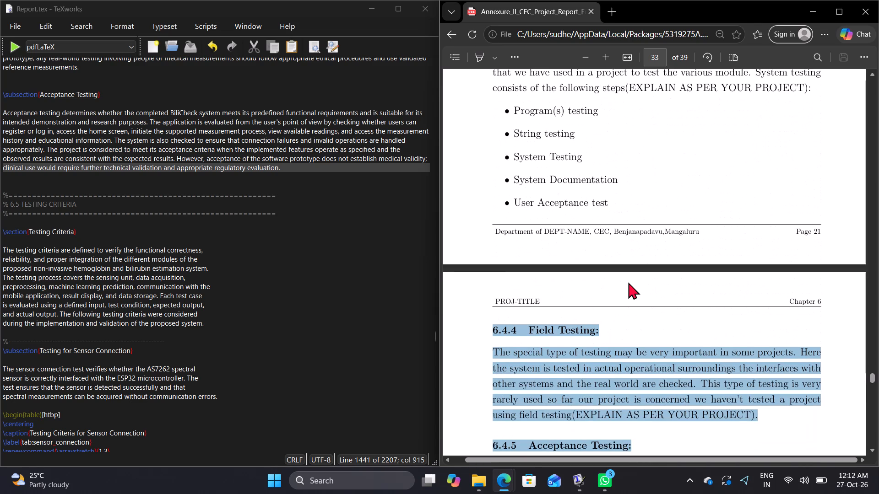
{"action": "scroll", "coordinate": [628, 282], "scroll_direction": "down", "scroll_amount": 8}
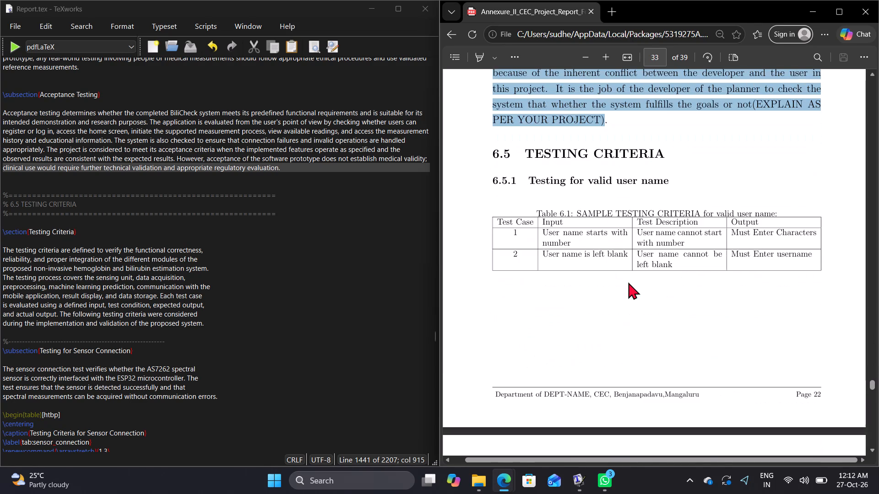
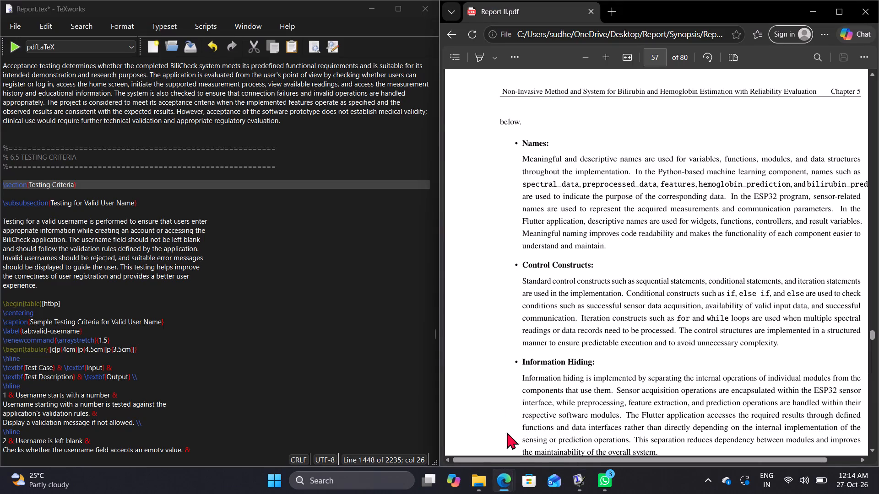
Typeset the report with pdfLaTeX and check the Testing Criteria section and its valid user name table in the output PDF.
{"action": "left_click", "coordinate": [502, 473]}
{"action": "left_click", "coordinate": [476, 439]}
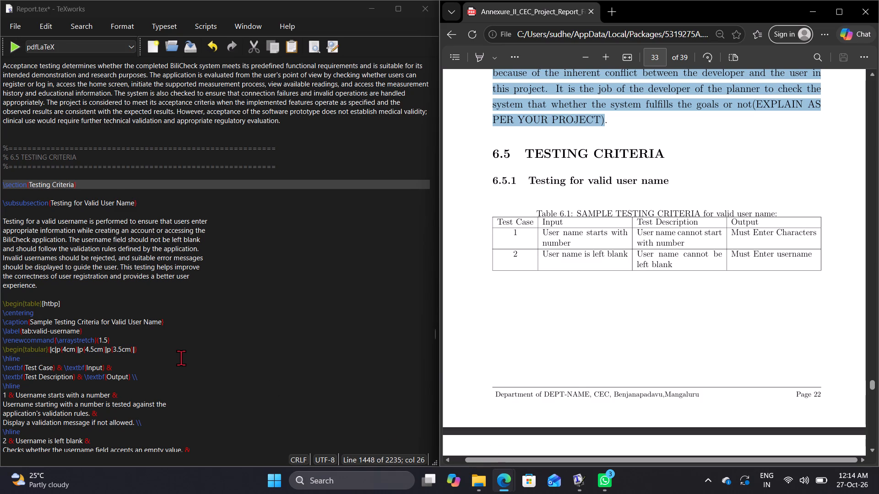
{"action": "scroll", "coordinate": [181, 358], "scroll_direction": "down", "scroll_amount": 2}
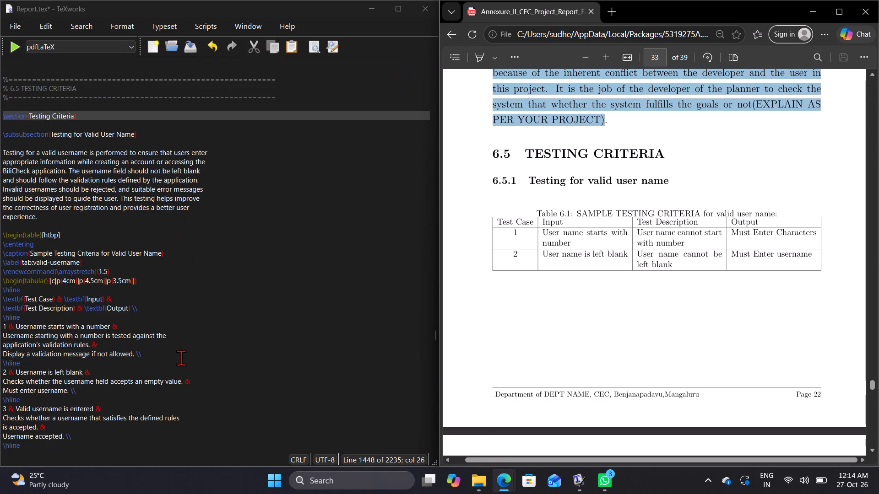
{"action": "scroll", "coordinate": [181, 358], "scroll_direction": "down", "scroll_amount": 2}
{"action": "left_click", "coordinate": [14, 58]}
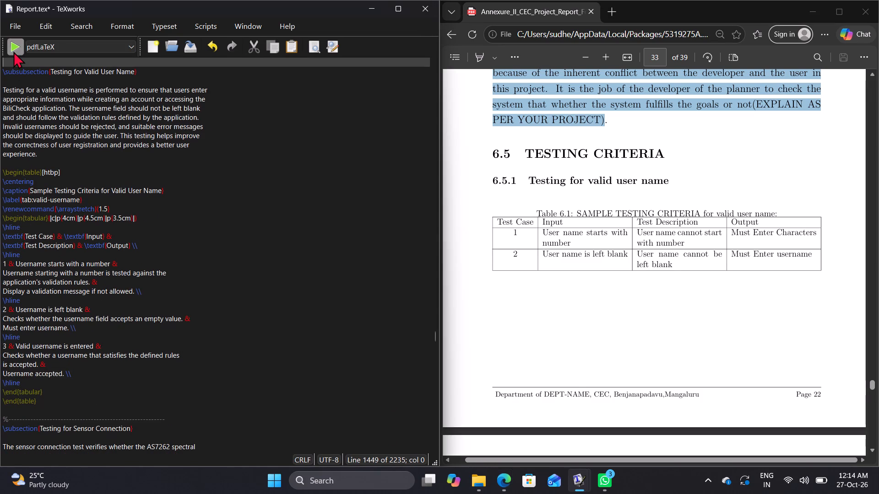
{"action": "left_click", "coordinate": [13, 51]}
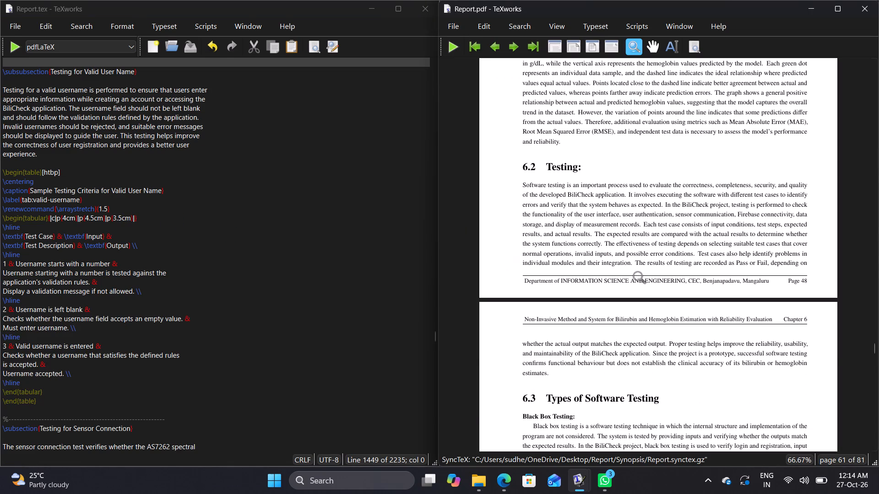
{"action": "scroll", "coordinate": [638, 276], "scroll_direction": "up", "scroll_amount": 4}
{"action": "scroll", "coordinate": [638, 276], "scroll_direction": "down", "scroll_amount": 4}
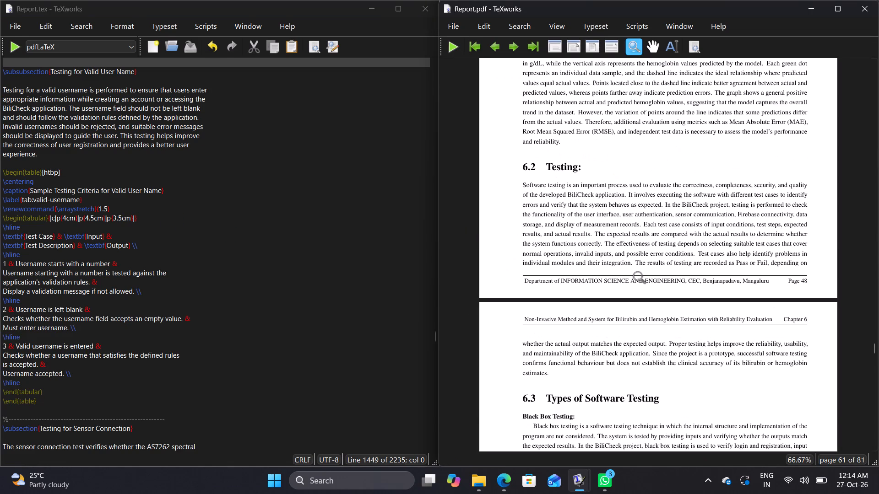
{"action": "scroll", "coordinate": [638, 276], "scroll_direction": "down", "scroll_amount": 12}
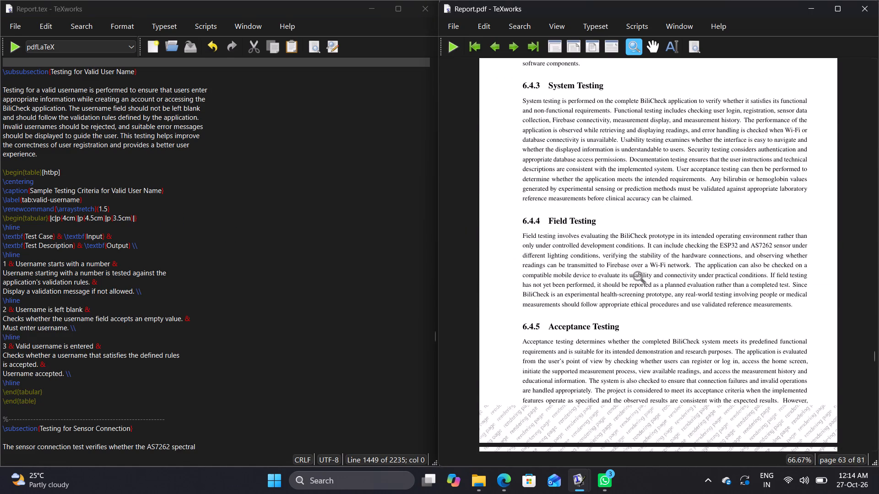
{"action": "scroll", "coordinate": [638, 276], "scroll_direction": "down", "scroll_amount": 9}
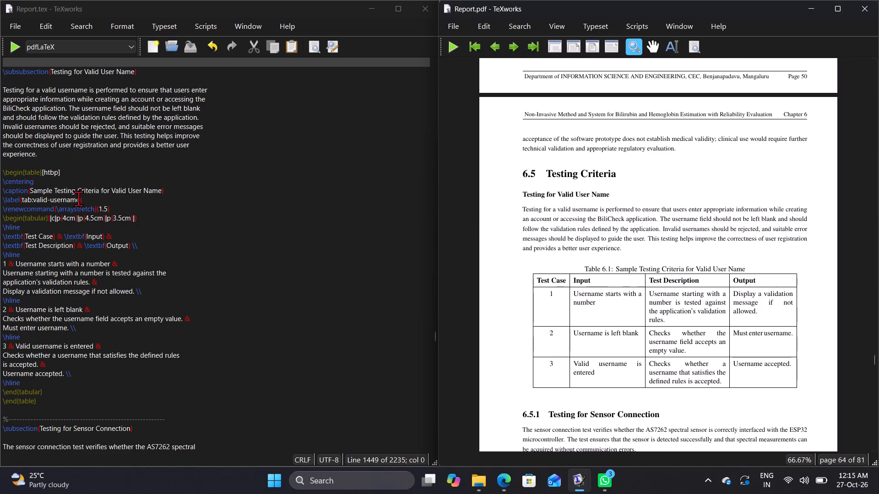
Remove the word "Sample" from the valid user name table's caption, leaving "Testing Criteria for Valid User Name".
{"action": "left_click", "coordinate": [51, 192]}
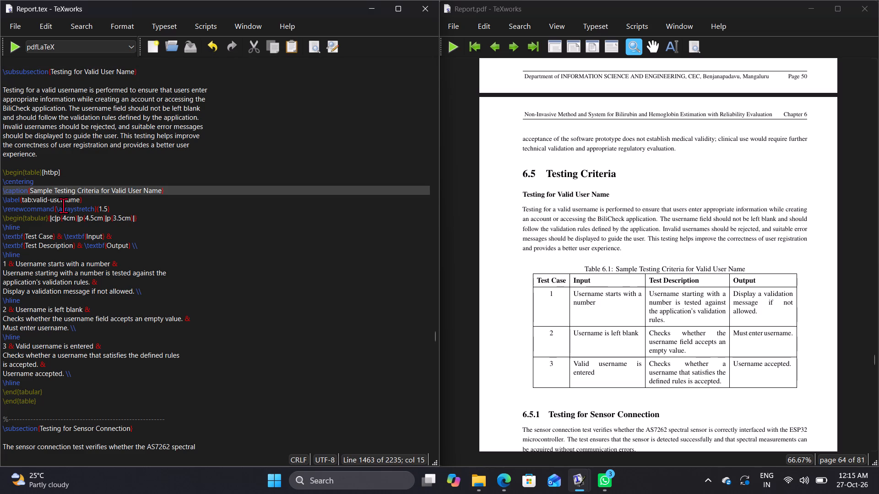
{"action": "key", "text": "BackSpace"}
{"action": "key", "text": "BackSpace"}
{"action": "key", "text": "BackSpace"}
{"action": "key", "text": "BackSpace"}
{"action": "key", "text": "BackSpace"}
{"action": "key", "text": "BackSpace"}
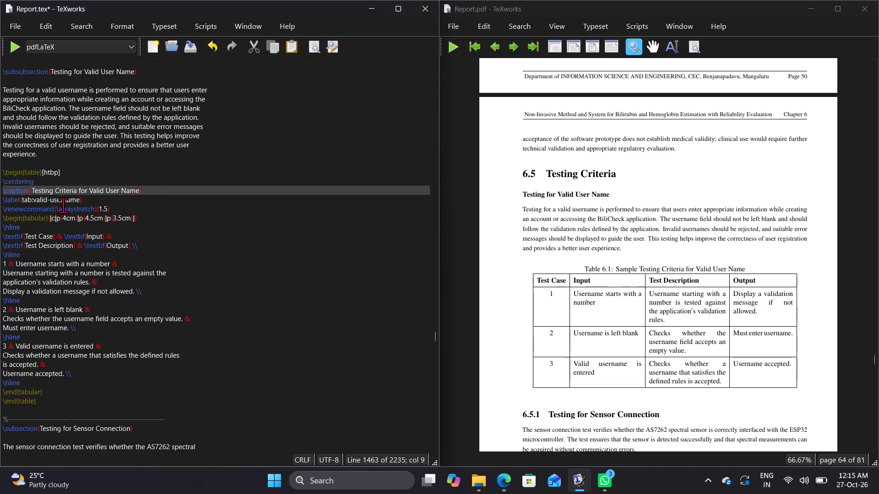
{"action": "key", "text": "Right"}
{"action": "key", "text": "BackSpace"}
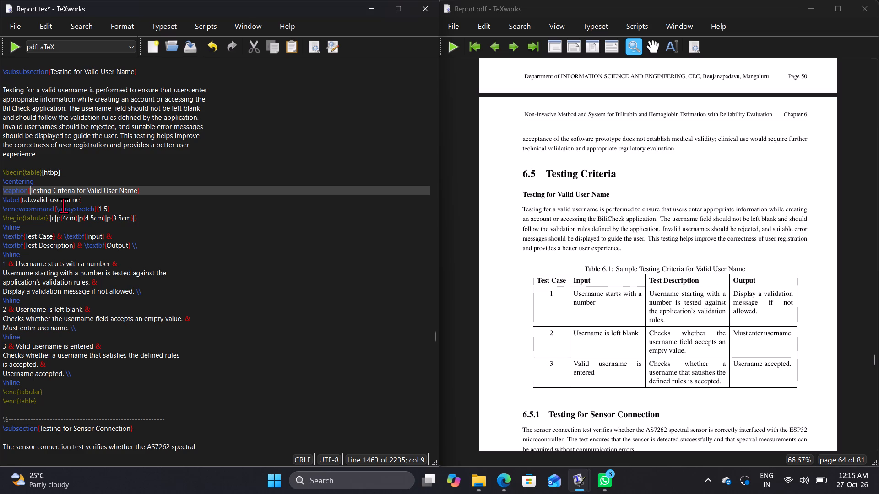
Switch to the sample report in Edge and examine sections 6.5.2 Testing for data insertion and 6.5.3 Testing for deletion.
{"action": "left_click", "coordinate": [503, 487]}
{"action": "left_click", "coordinate": [460, 416]}
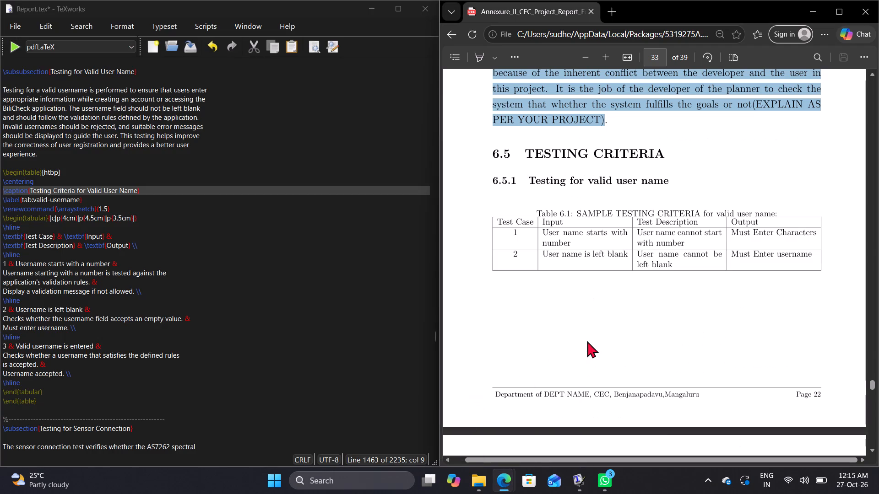
{"action": "scroll", "coordinate": [587, 340], "scroll_direction": "down", "scroll_amount": 6}
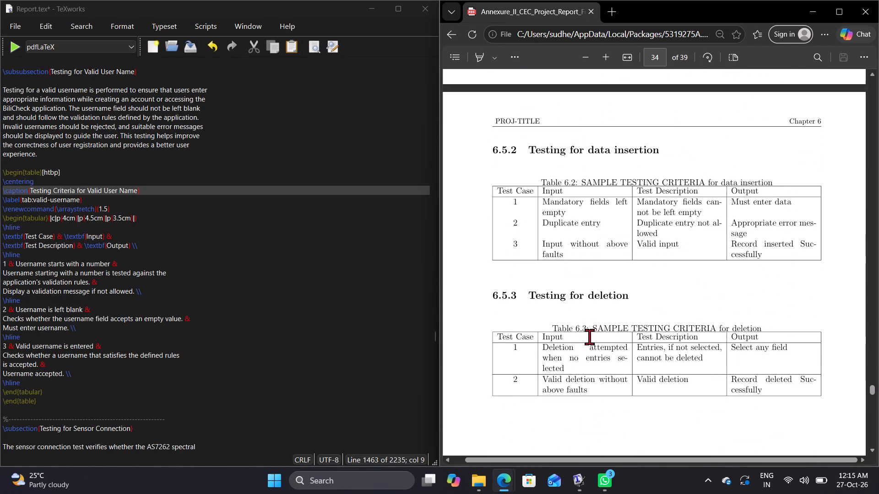
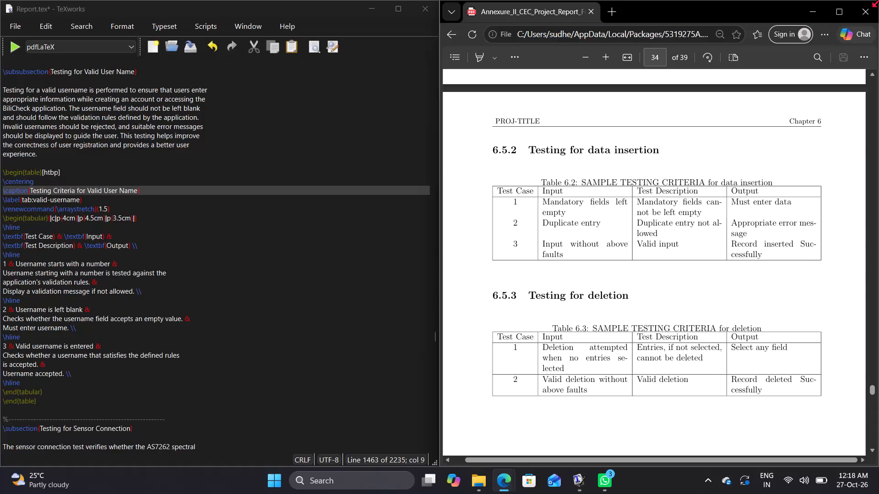
Review the rest of the sample report's Chapter 6 testing tables through Other test cases and Chapter 7, returning to sections 6.5.2 and 6.5.3.
{"action": "scroll", "coordinate": [613, 305], "scroll_direction": "down", "scroll_amount": 7}
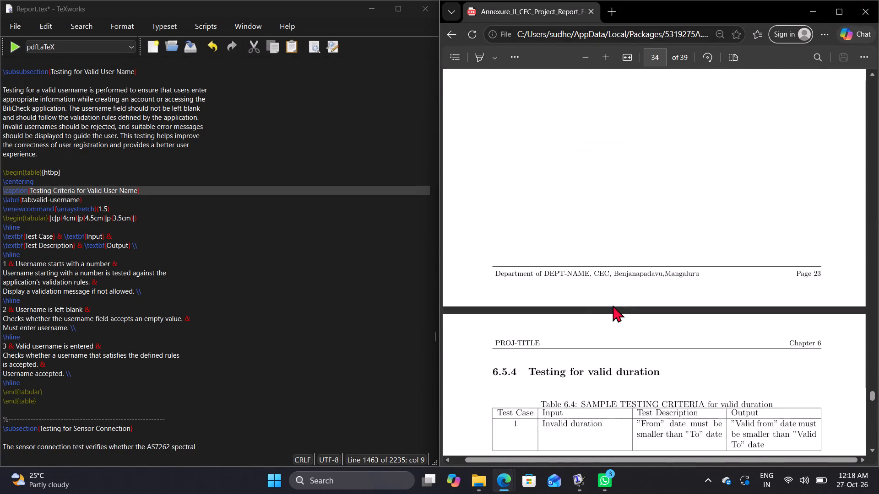
{"action": "scroll", "coordinate": [613, 305], "scroll_direction": "down", "scroll_amount": 16}
{"action": "scroll", "coordinate": [613, 305], "scroll_direction": "down", "scroll_amount": 7}
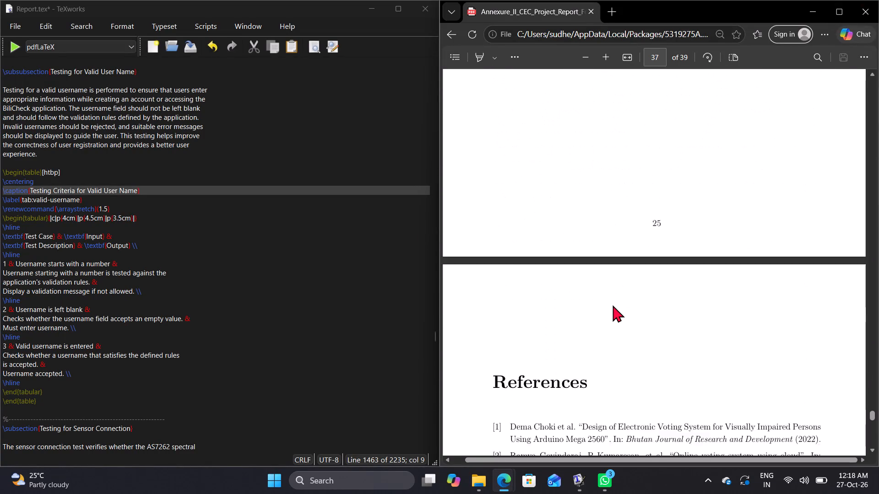
{"action": "scroll", "coordinate": [613, 305], "scroll_direction": "down", "scroll_amount": 2}
{"action": "scroll", "coordinate": [613, 305], "scroll_direction": "up", "scroll_amount": 7}
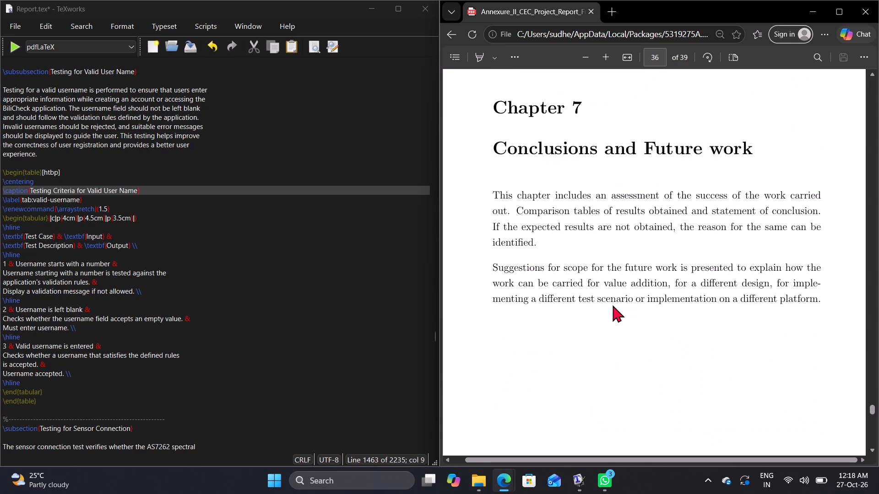
{"action": "scroll", "coordinate": [613, 305], "scroll_direction": "up", "scroll_amount": 16}
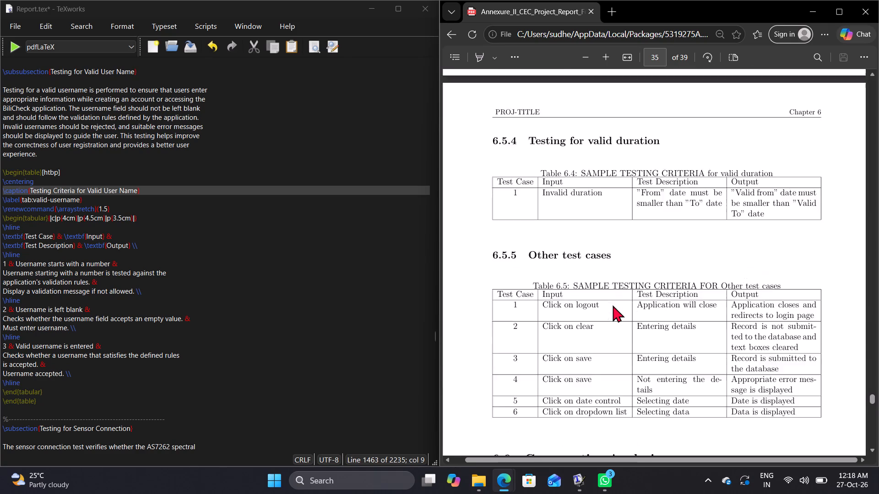
{"action": "scroll", "coordinate": [613, 305], "scroll_direction": "up", "scroll_amount": 12}
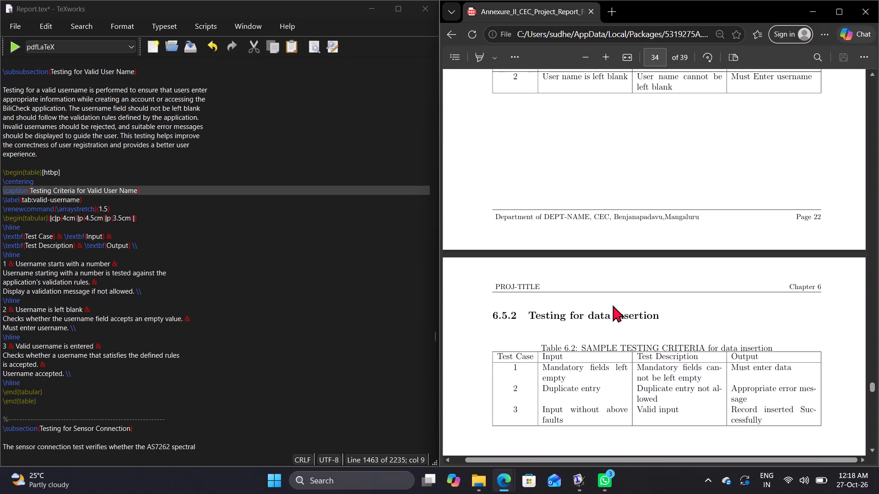
{"action": "scroll", "coordinate": [613, 305], "scroll_direction": "up", "scroll_amount": 5}
{"action": "scroll", "coordinate": [613, 305], "scroll_direction": "down", "scroll_amount": 7}
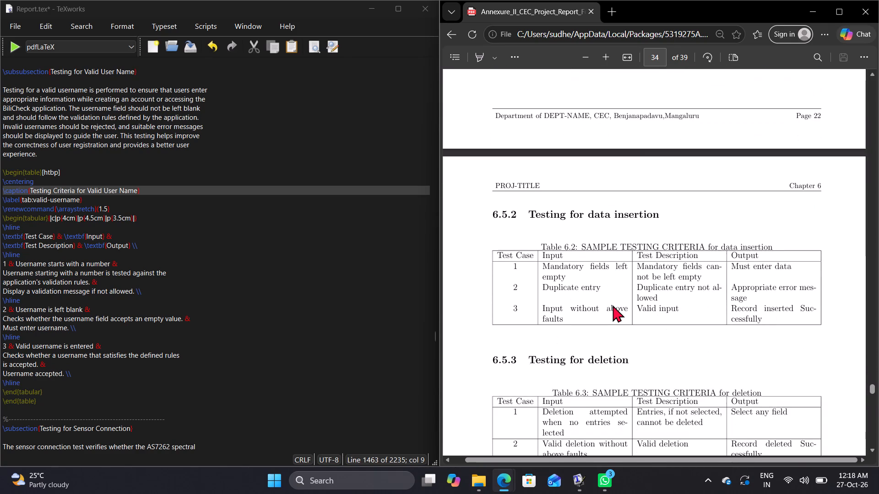
{"action": "scroll", "coordinate": [613, 305], "scroll_direction": "down", "scroll_amount": 2}
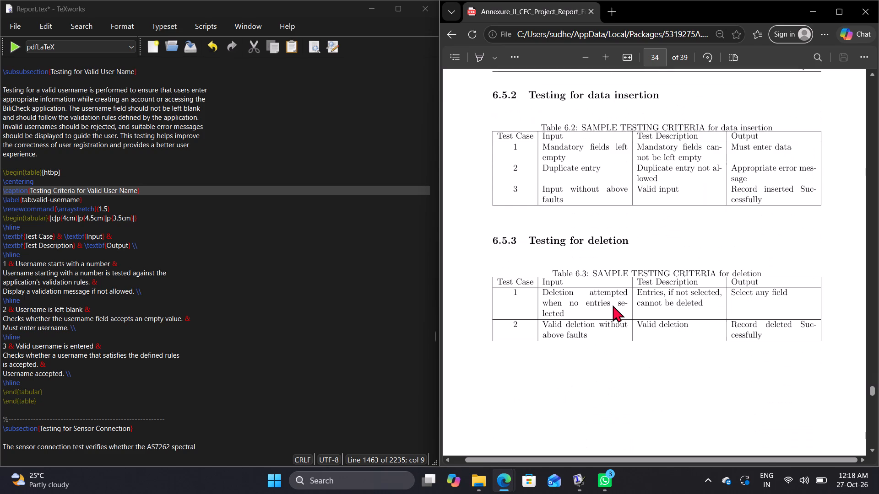
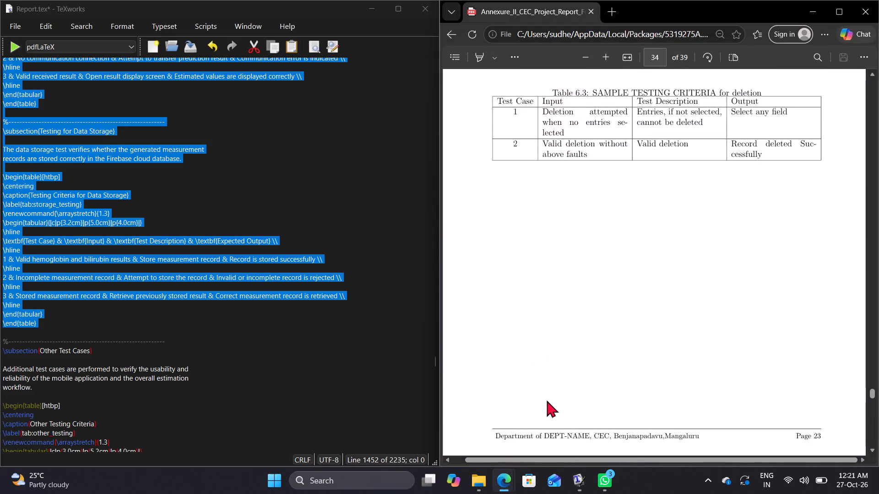
{"action": "scroll", "coordinate": [547, 400], "scroll_direction": "down", "scroll_amount": 6}
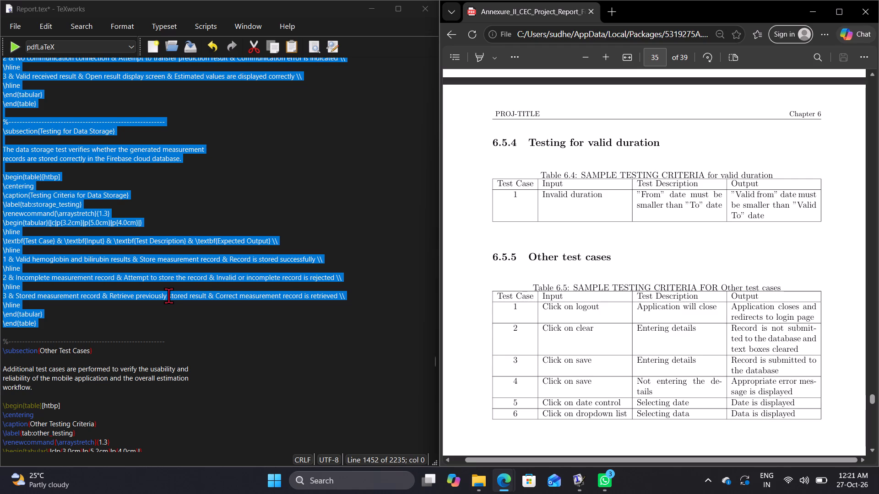
{"action": "scroll", "coordinate": [168, 295], "scroll_direction": "up", "scroll_amount": 9}
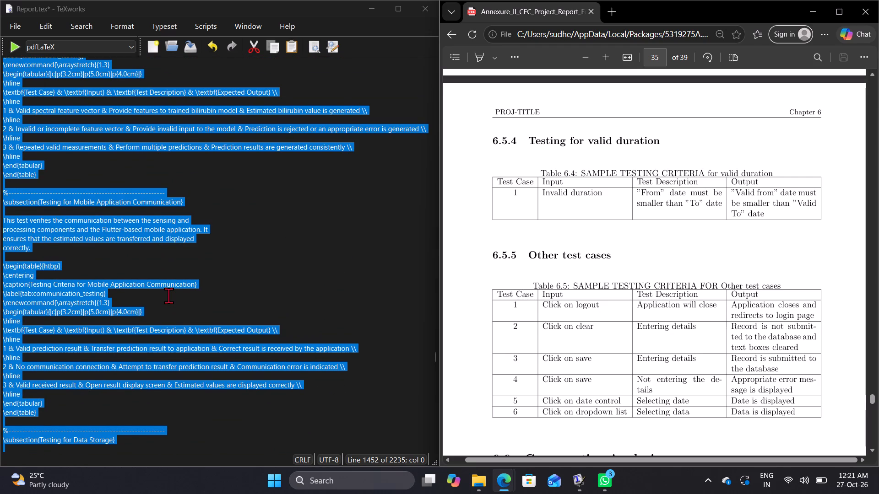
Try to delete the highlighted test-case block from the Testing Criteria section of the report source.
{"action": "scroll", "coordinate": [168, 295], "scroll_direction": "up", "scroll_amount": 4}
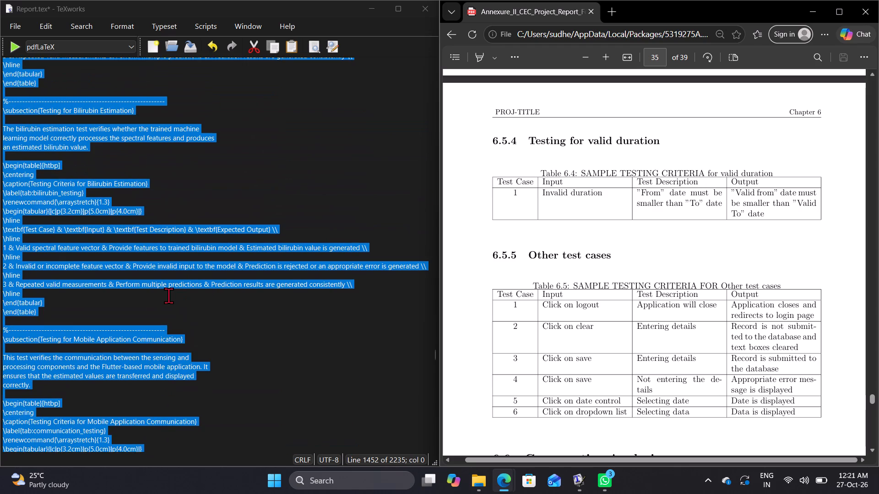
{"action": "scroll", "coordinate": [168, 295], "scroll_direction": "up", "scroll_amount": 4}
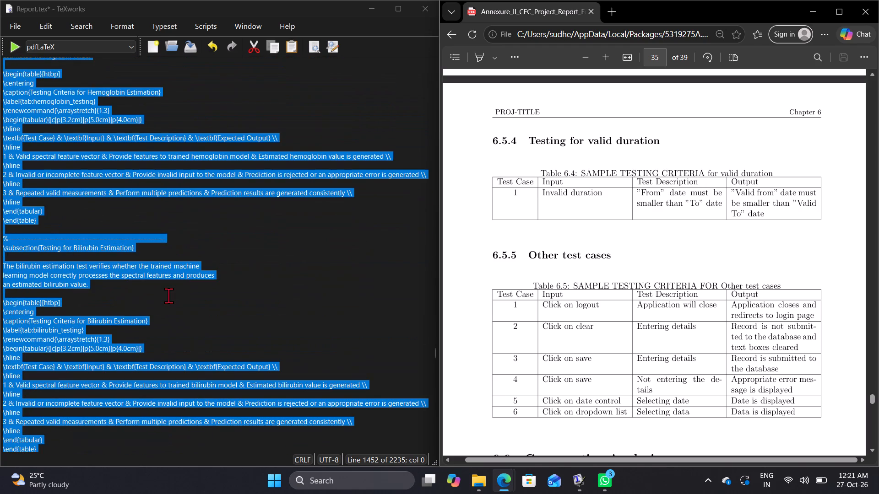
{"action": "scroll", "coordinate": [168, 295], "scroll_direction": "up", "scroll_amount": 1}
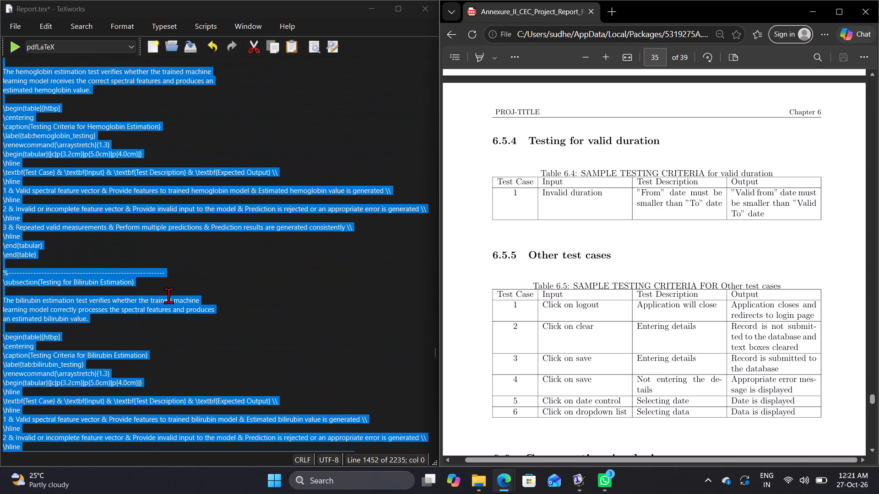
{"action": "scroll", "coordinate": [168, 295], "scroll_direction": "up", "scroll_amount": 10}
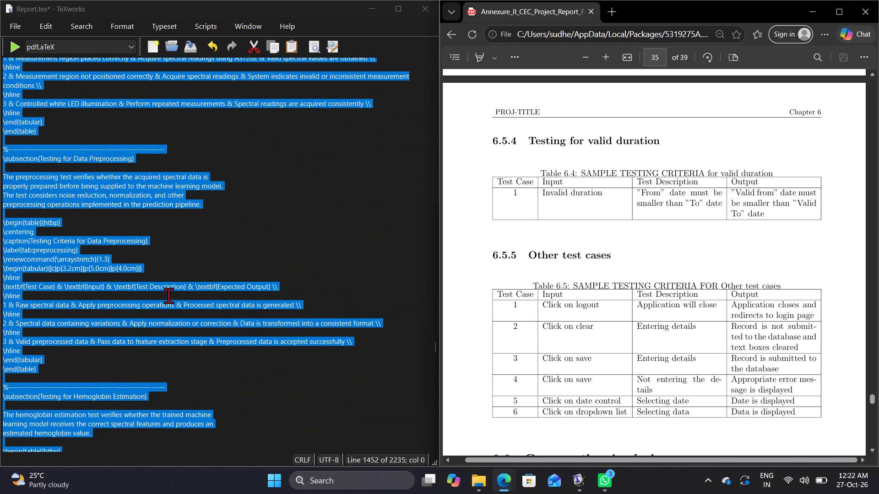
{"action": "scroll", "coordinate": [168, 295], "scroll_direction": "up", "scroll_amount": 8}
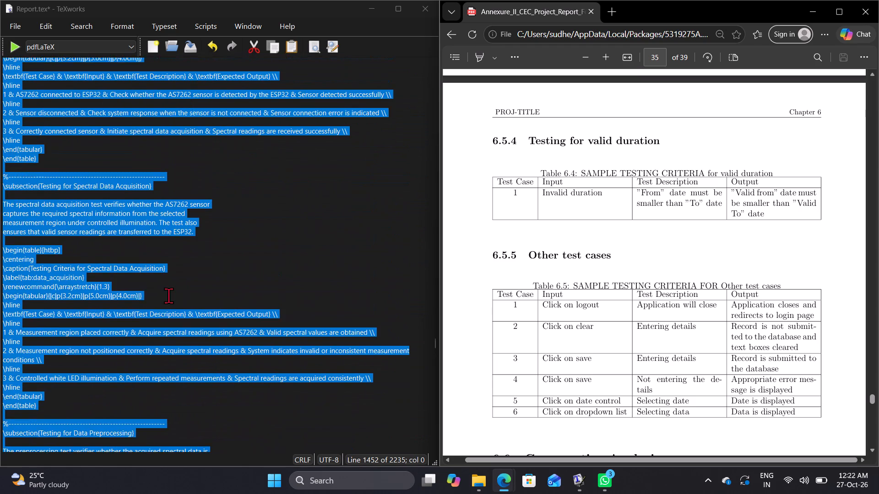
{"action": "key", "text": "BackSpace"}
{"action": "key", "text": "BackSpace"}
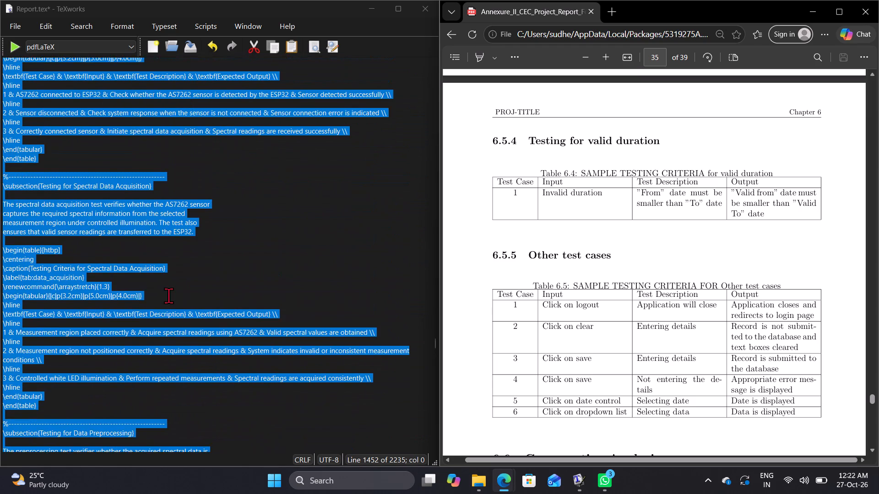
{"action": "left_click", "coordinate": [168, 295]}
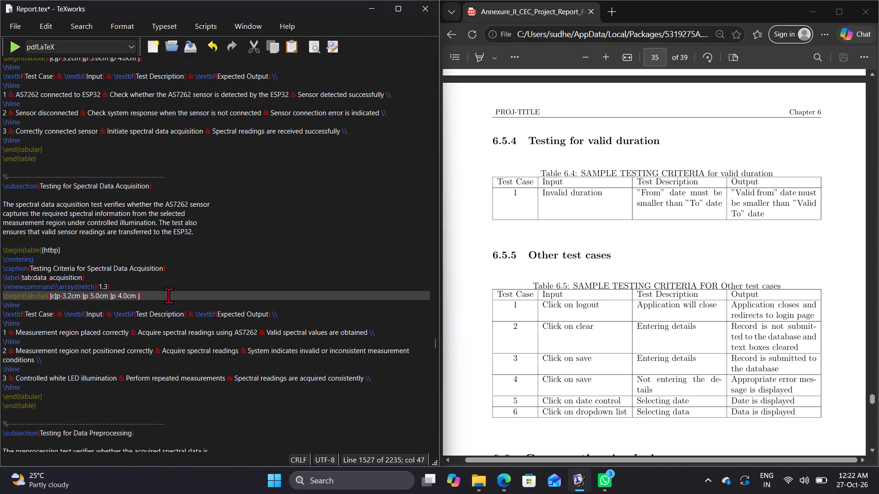
Replace the Testing Criteria source, from the valid-username description through the Data Storage table, with the copied BiliCheck testing text.
{"action": "scroll", "coordinate": [168, 295], "scroll_direction": "up", "scroll_amount": 18}
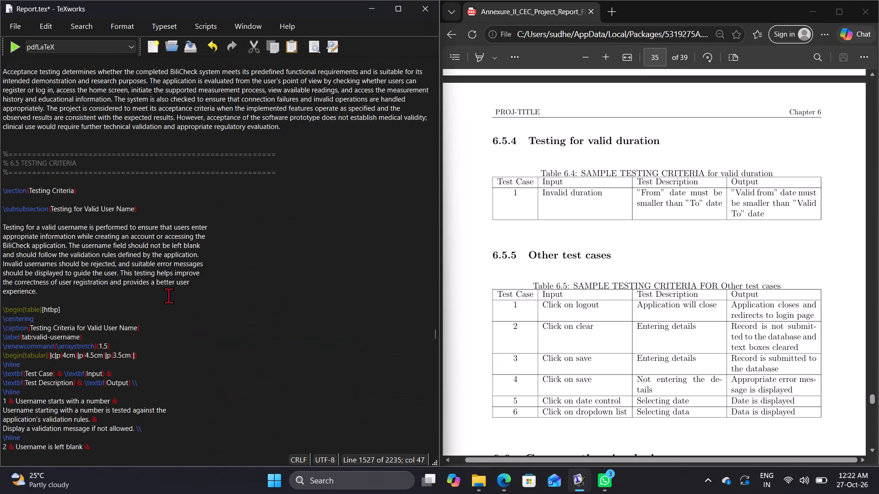
{"action": "scroll", "coordinate": [70, 408], "scroll_direction": "down", "scroll_amount": 14}
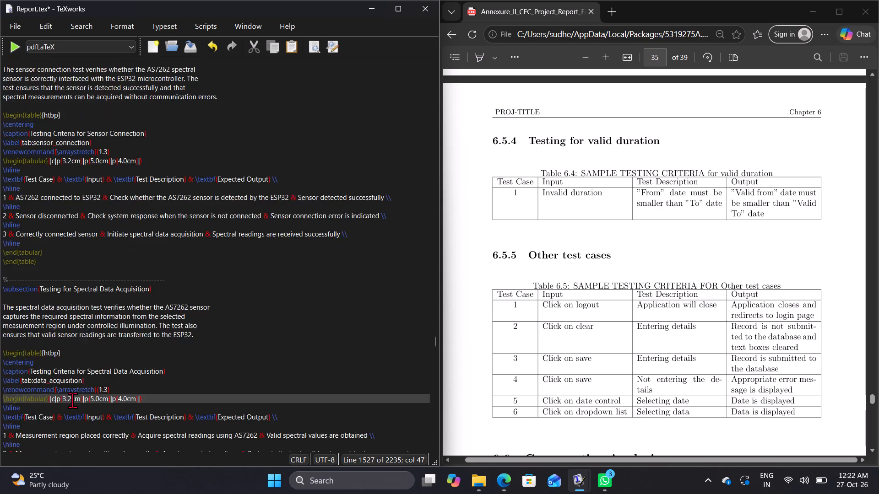
{"action": "scroll", "coordinate": [72, 400], "scroll_direction": "down", "scroll_amount": 20}
{"action": "scroll", "coordinate": [72, 400], "scroll_direction": "down", "scroll_amount": 14}
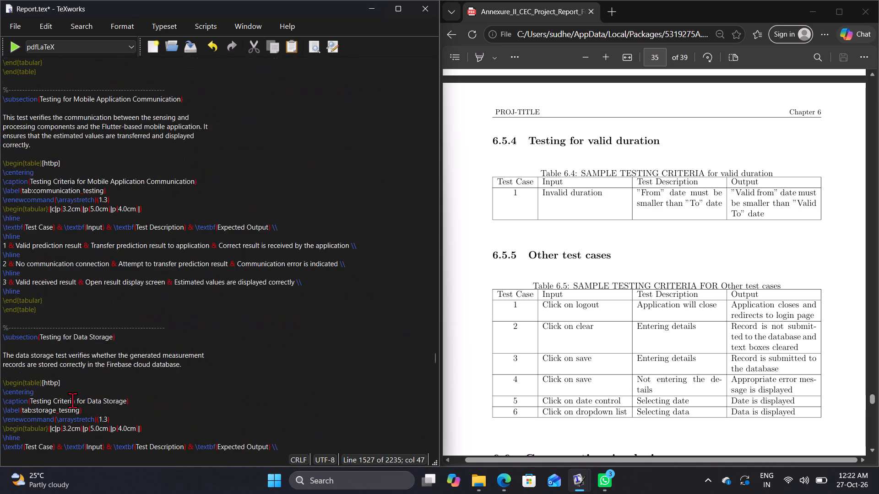
{"action": "scroll", "coordinate": [72, 400], "scroll_direction": "down", "scroll_amount": 20}
{"action": "scroll", "coordinate": [72, 400], "scroll_direction": "down", "scroll_amount": 5}
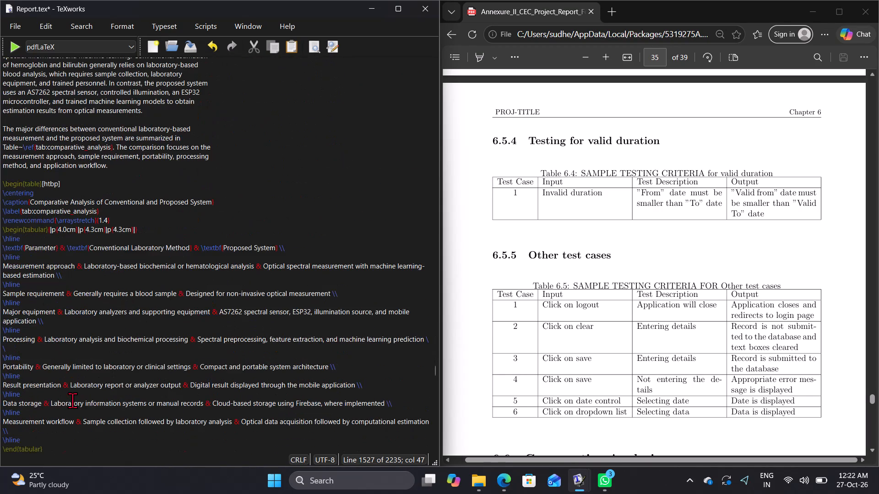
{"action": "scroll", "coordinate": [72, 400], "scroll_direction": "down", "scroll_amount": 3}
{"action": "scroll", "coordinate": [72, 400], "scroll_direction": "up", "scroll_amount": 4}
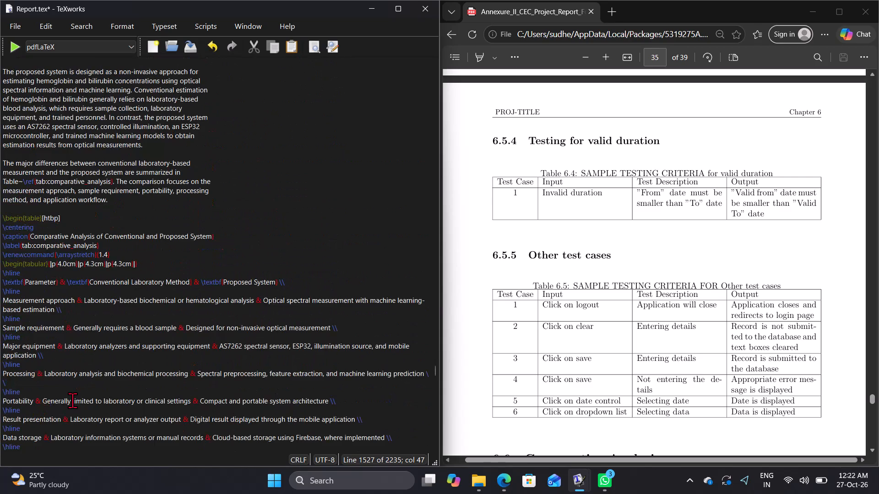
{"action": "scroll", "coordinate": [72, 400], "scroll_direction": "up", "scroll_amount": 13}
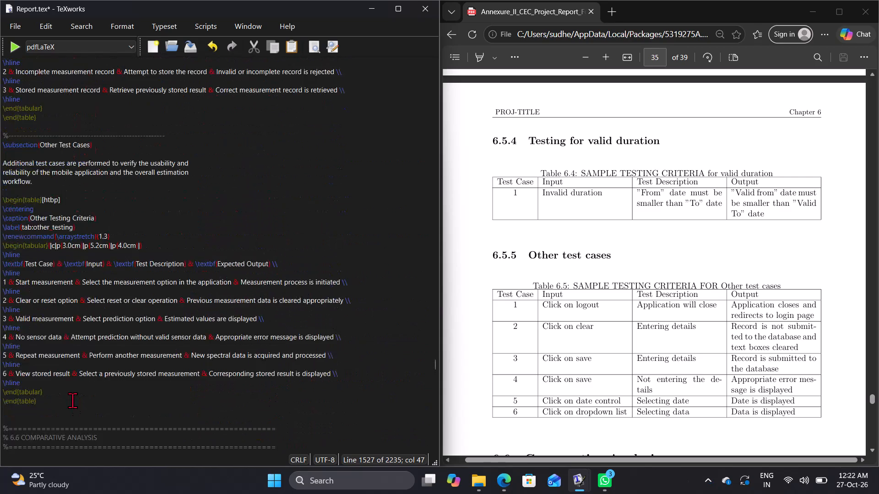
{"action": "scroll", "coordinate": [72, 400], "scroll_direction": "up", "scroll_amount": 6}
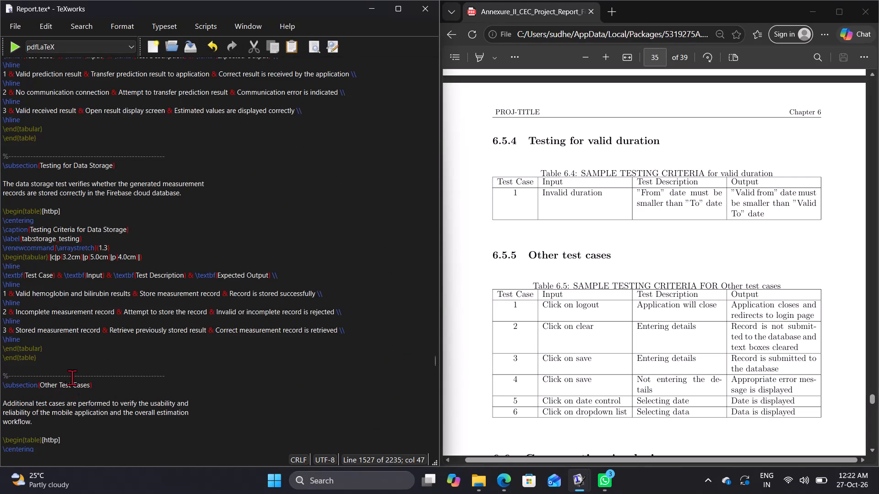
{"action": "left_click_drag", "start_coordinate": [60, 360], "coordinate": [58, 86]}
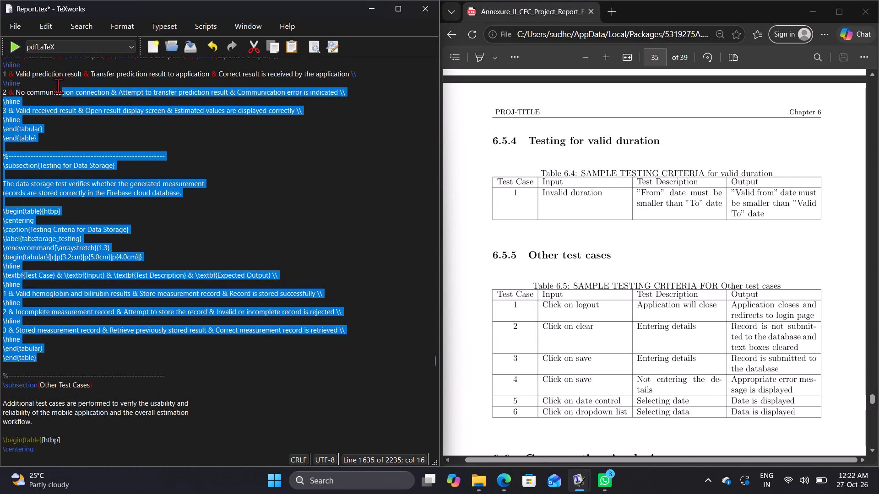
{"action": "left_click_drag", "start_coordinate": [58, 86], "coordinate": [48, 31]}
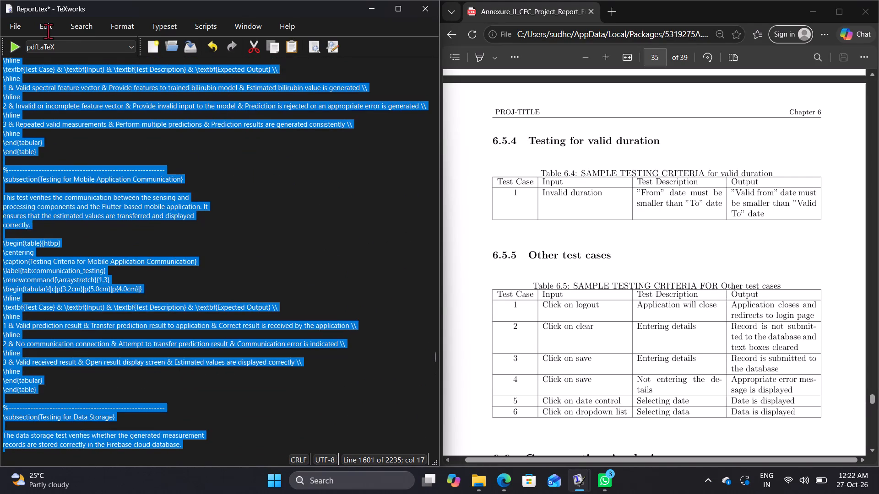
{"action": "left_click_drag", "start_coordinate": [48, 31], "coordinate": [52, 17]}
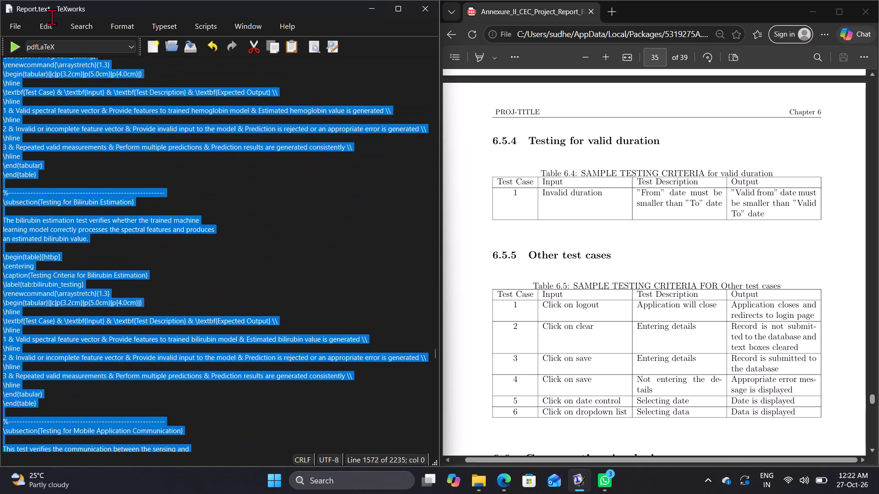
{"action": "left_click_drag", "start_coordinate": [52, 17], "coordinate": [62, 0]}
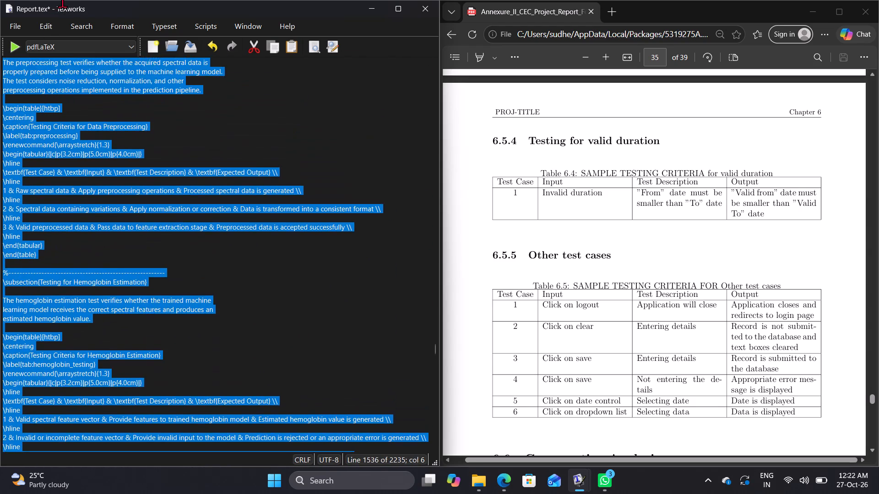
{"action": "left_click_drag", "start_coordinate": [62, 0], "coordinate": [76, 0]}
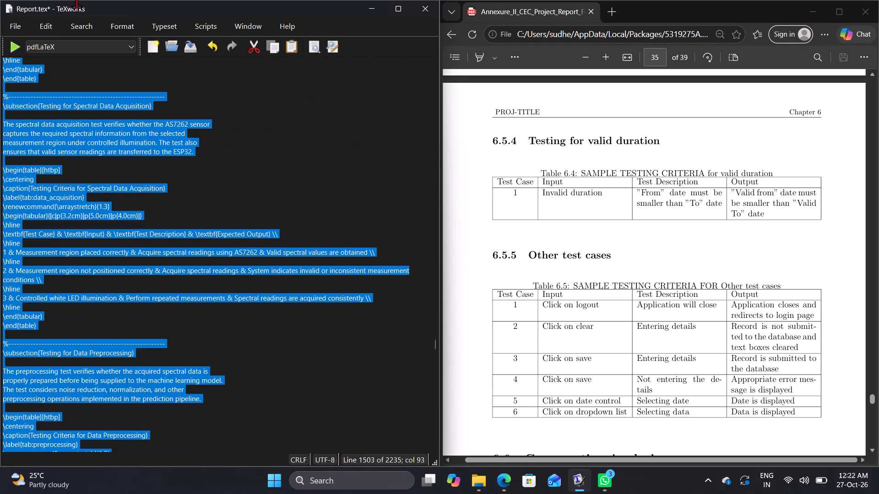
{"action": "left_click_drag", "start_coordinate": [76, 0], "coordinate": [94, 0]}
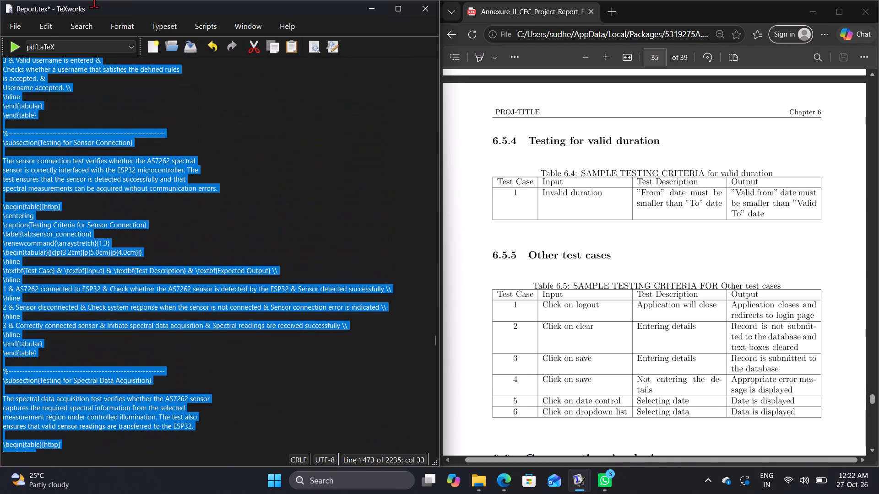
{"action": "left_click_drag", "start_coordinate": [94, 0], "coordinate": [103, 28]}
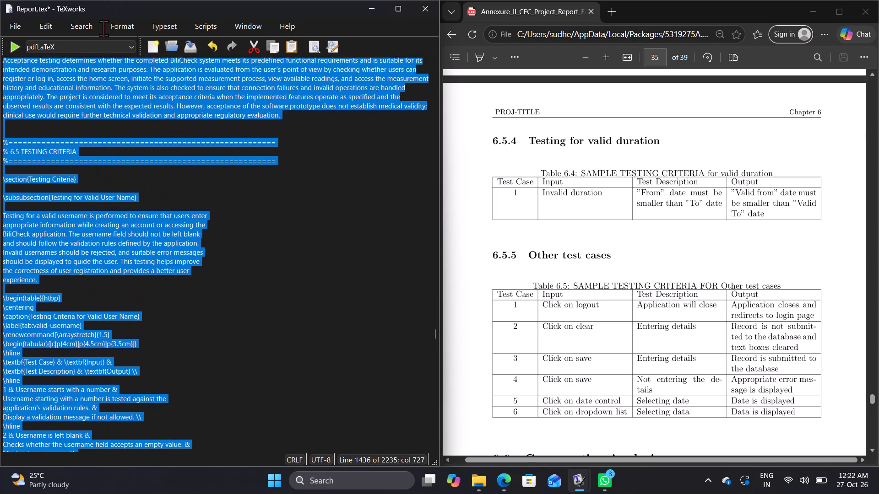
{"action": "left_click_drag", "start_coordinate": [103, 28], "coordinate": [2, 382]}
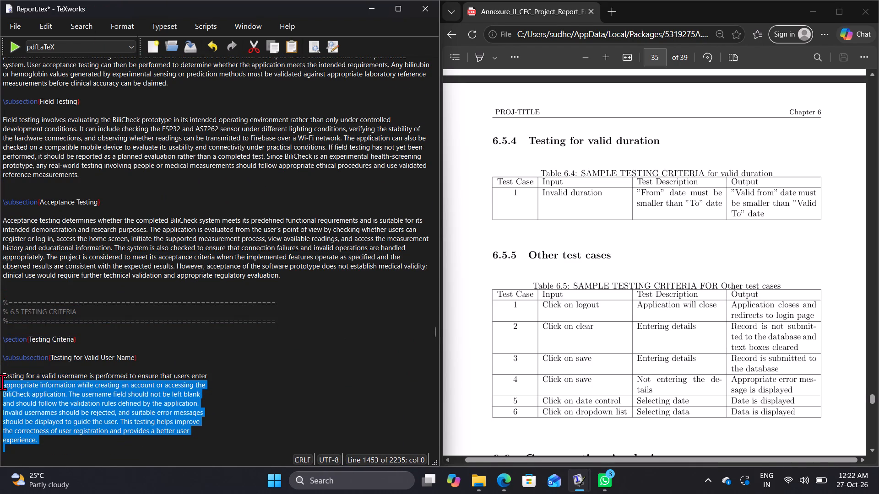
{"action": "left_click_drag", "start_coordinate": [2, 382], "coordinate": [2, 376]}
{"action": "key", "text": "BackSpace"}
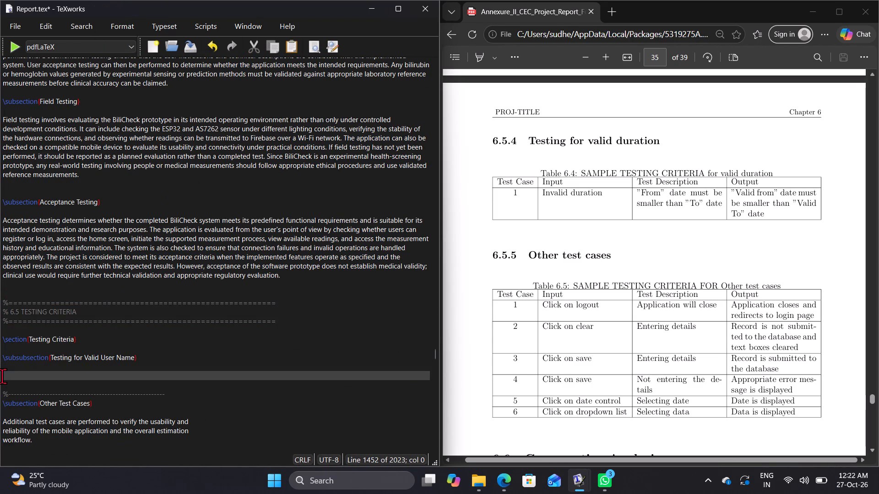
{"action": "key", "text": "ctrl+v"}
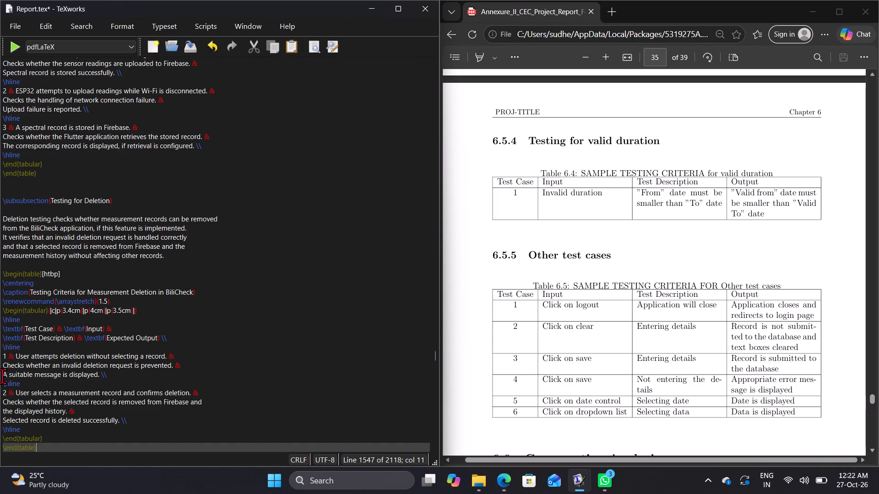
Delete the repeated TESTING CRITERIA subsection heading and the second Testing for Valid User Name heading beneath section 6.5.
{"action": "scroll", "coordinate": [2, 376], "scroll_direction": "up", "scroll_amount": 4}
{"action": "scroll", "coordinate": [2, 376], "scroll_direction": "up", "scroll_amount": 17}
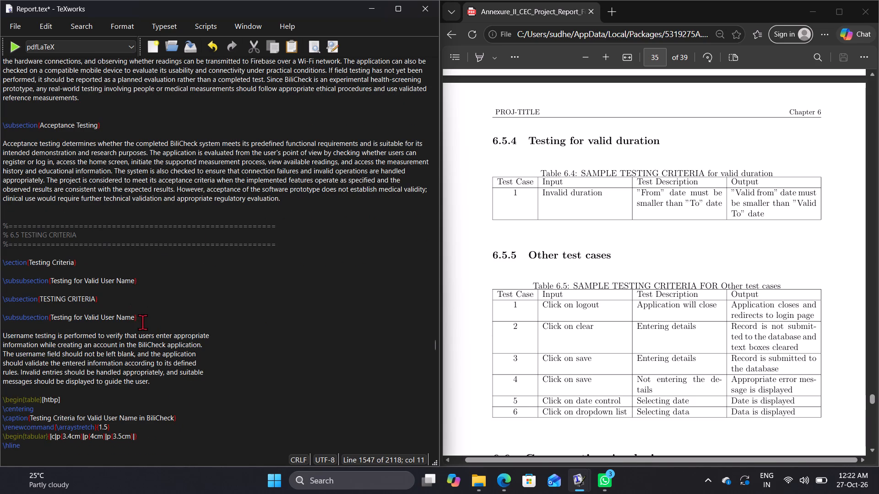
{"action": "left_click_drag", "start_coordinate": [142, 322], "coordinate": [0, 294]}
{"action": "key", "text": "BackSpace"}
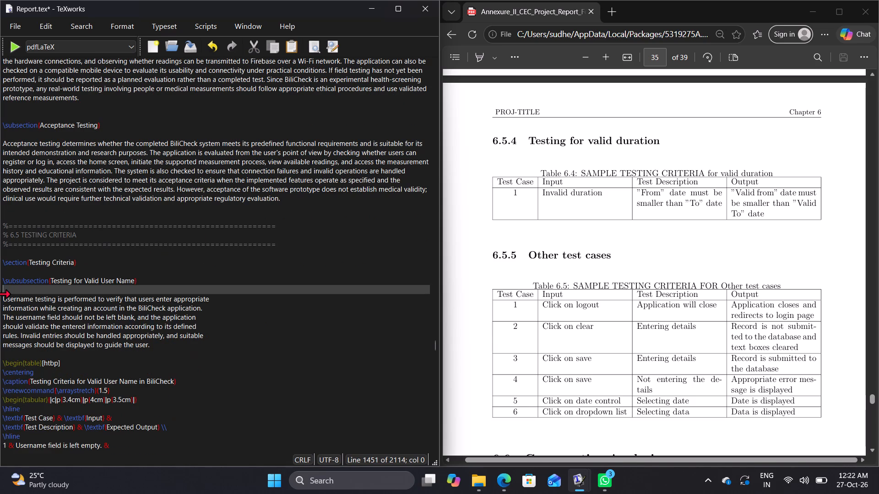
Check the revised source through Comparative Analysis and typeset the report with pdfLaTeX.
{"action": "scroll", "coordinate": [0, 333], "scroll_direction": "down", "scroll_amount": 17}
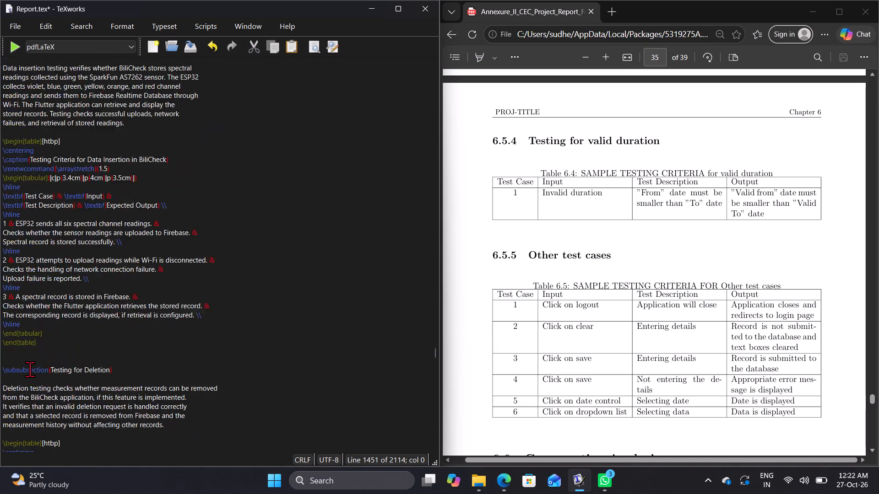
{"action": "scroll", "coordinate": [30, 369], "scroll_direction": "down", "scroll_amount": 20}
{"action": "scroll", "coordinate": [30, 369], "scroll_direction": "down", "scroll_amount": 4}
{"action": "scroll", "coordinate": [32, 366], "scroll_direction": "up", "scroll_amount": 3}
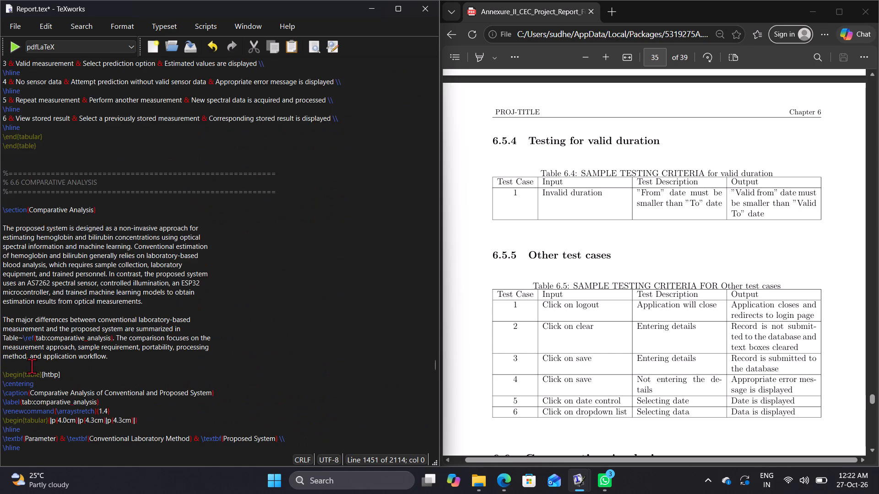
{"action": "scroll", "coordinate": [32, 366], "scroll_direction": "up", "scroll_amount": 10}
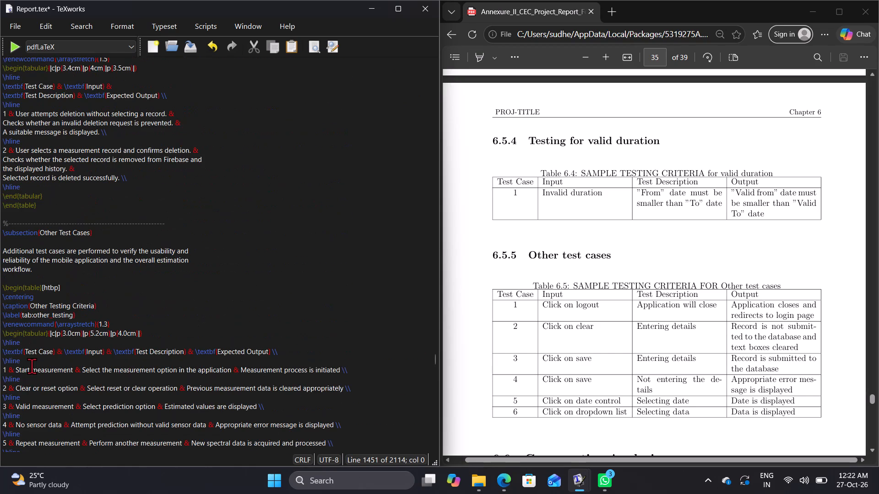
{"action": "left_click", "coordinate": [20, 50]}
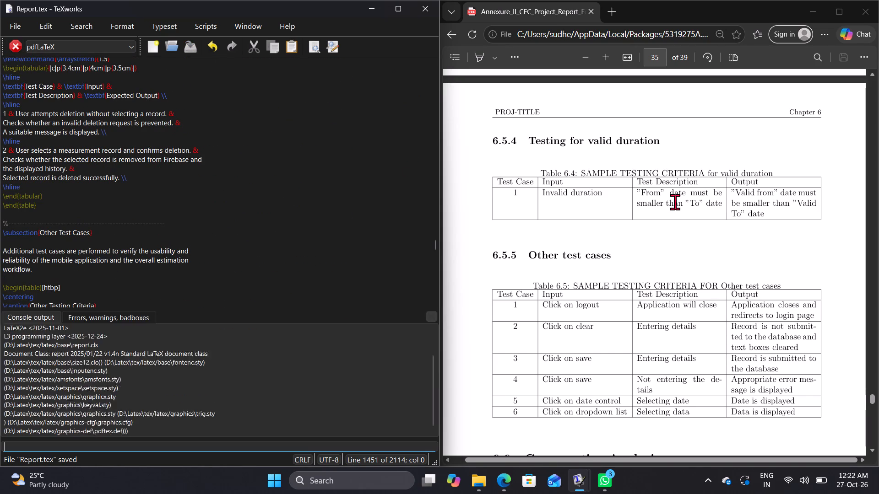
Review the compiled section 6.5 in the report PDF, covering the username, data insertion, deletion and other test case tables.
{"action": "scroll", "coordinate": [675, 202], "scroll_direction": "up", "scroll_amount": 10}
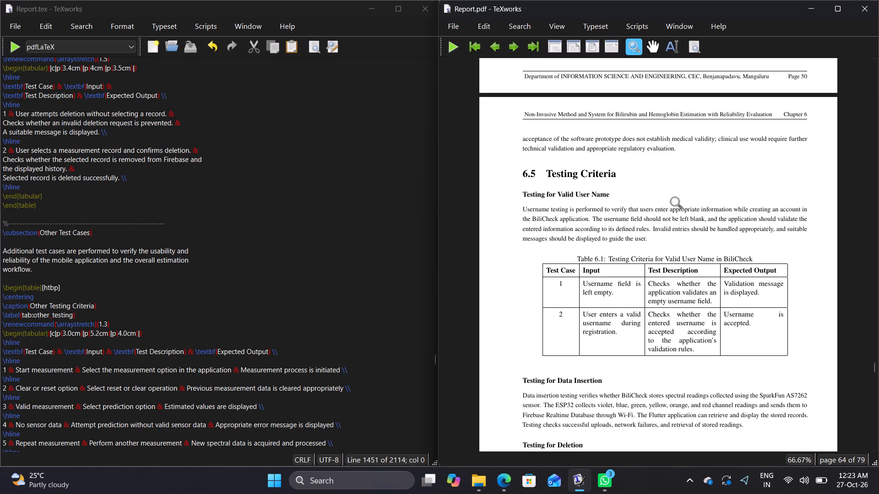
{"action": "scroll", "coordinate": [675, 202], "scroll_direction": "down", "scroll_amount": 5}
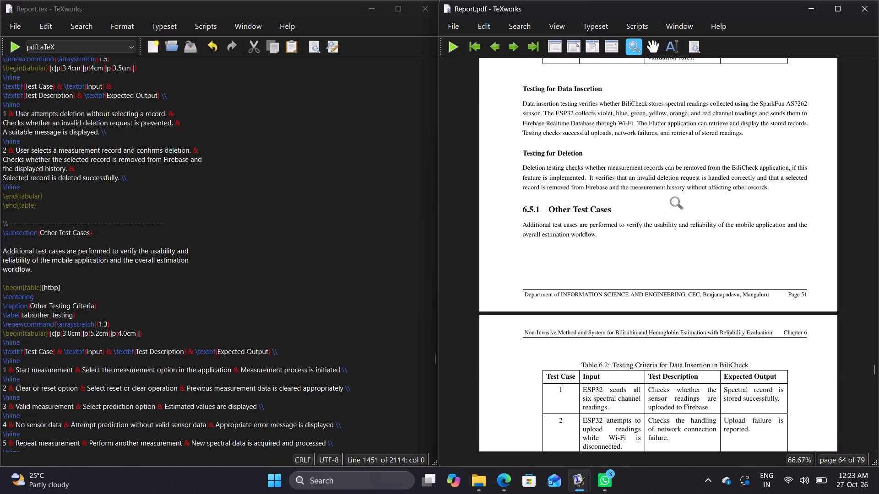
{"action": "scroll", "coordinate": [675, 202], "scroll_direction": "down", "scroll_amount": 4}
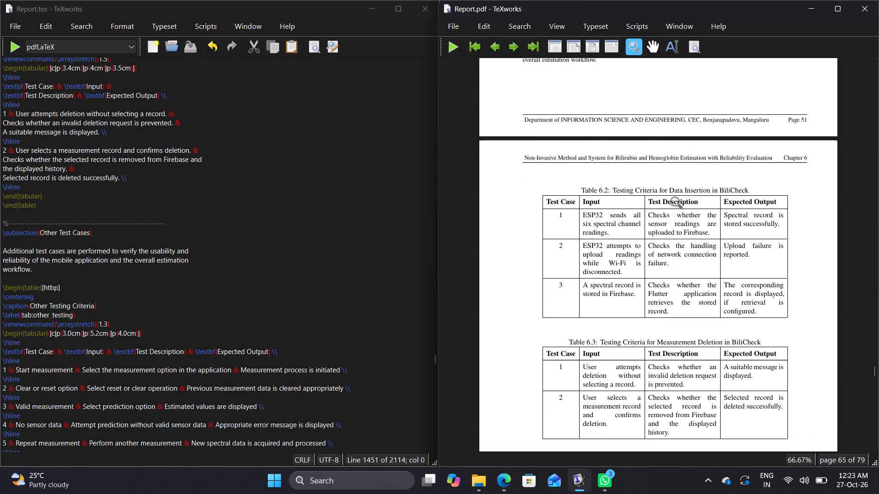
{"action": "scroll", "coordinate": [675, 202], "scroll_direction": "down", "scroll_amount": 1}
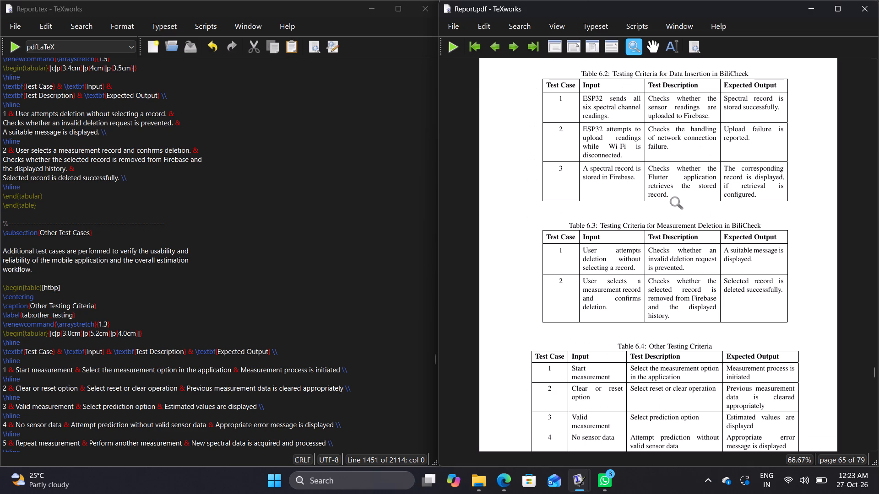
{"action": "scroll", "coordinate": [675, 202], "scroll_direction": "up", "scroll_amount": 2}
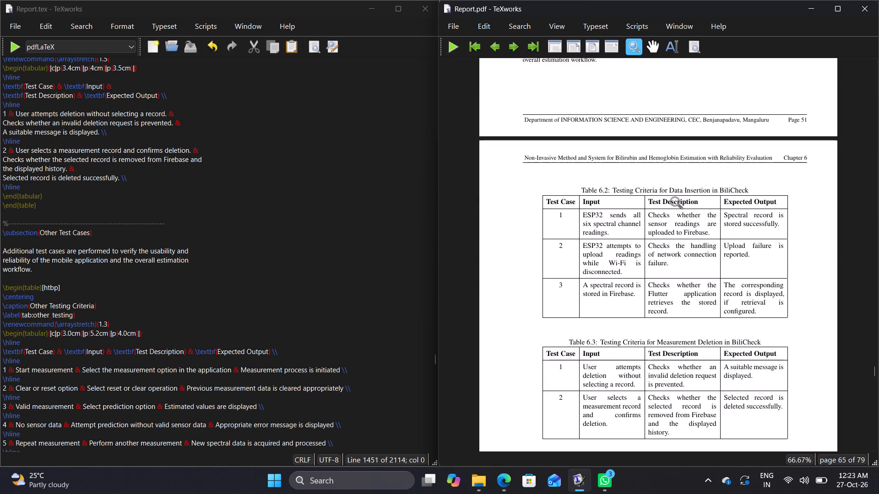
Examine the compiled section 6.5 against its LaTeX source, focusing on the data insertion, deletion and Other Test Cases headings and tables.
{"action": "scroll", "coordinate": [675, 202], "scroll_direction": "up", "scroll_amount": 5}
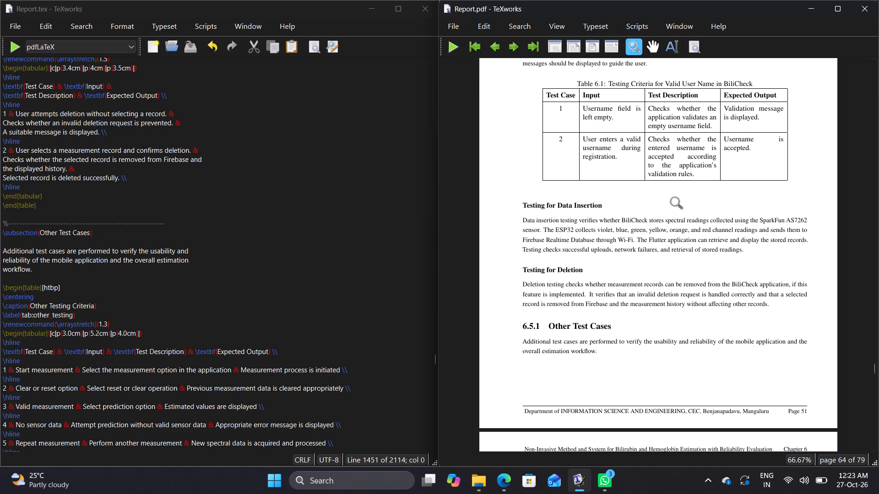
{"action": "scroll", "coordinate": [675, 202], "scroll_direction": "up", "scroll_amount": 2}
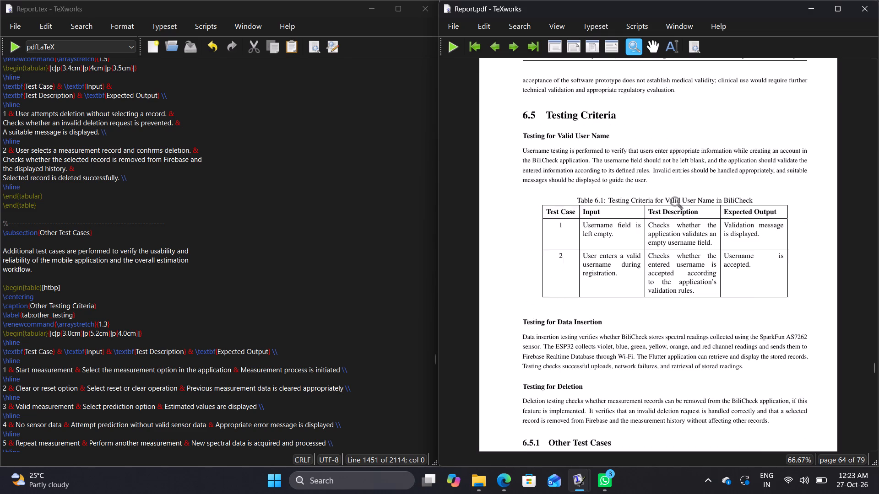
{"action": "scroll", "coordinate": [675, 202], "scroll_direction": "up", "scroll_amount": 1}
{"action": "scroll", "coordinate": [675, 202], "scroll_direction": "down", "scroll_amount": 2}
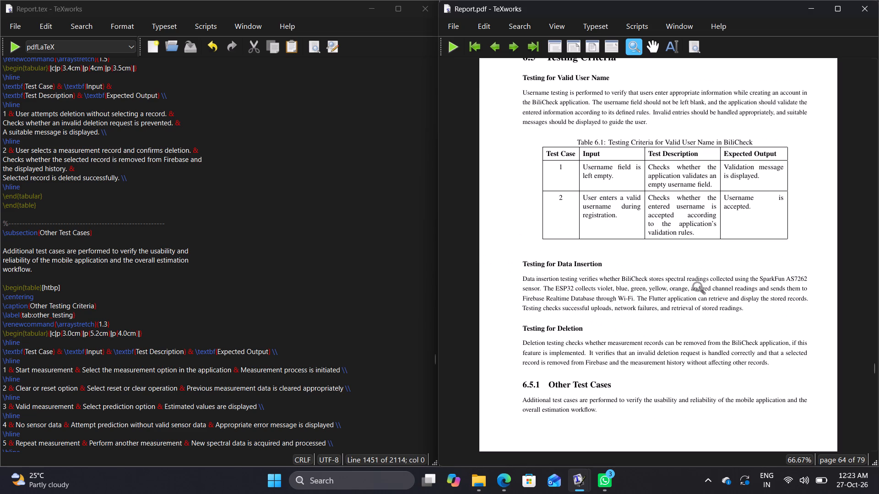
{"action": "scroll", "coordinate": [304, 303], "scroll_direction": "up", "scroll_amount": 2}
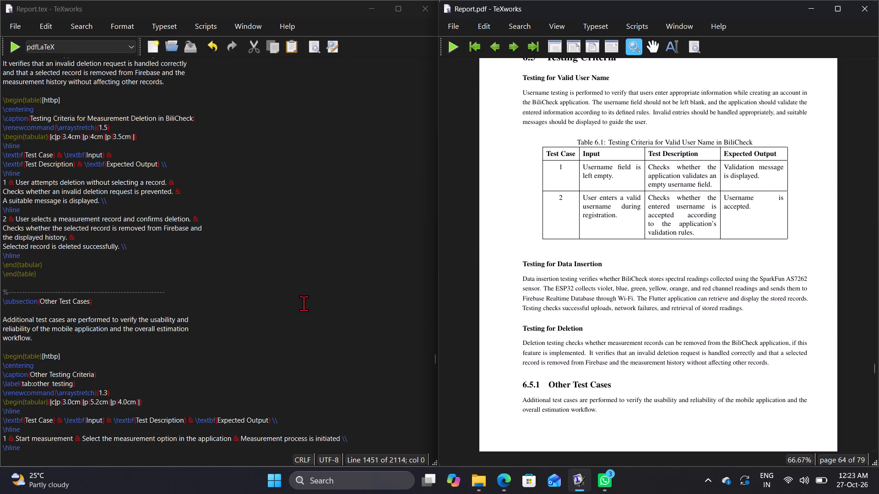
{"action": "scroll", "coordinate": [304, 303], "scroll_direction": "up", "scroll_amount": 2}
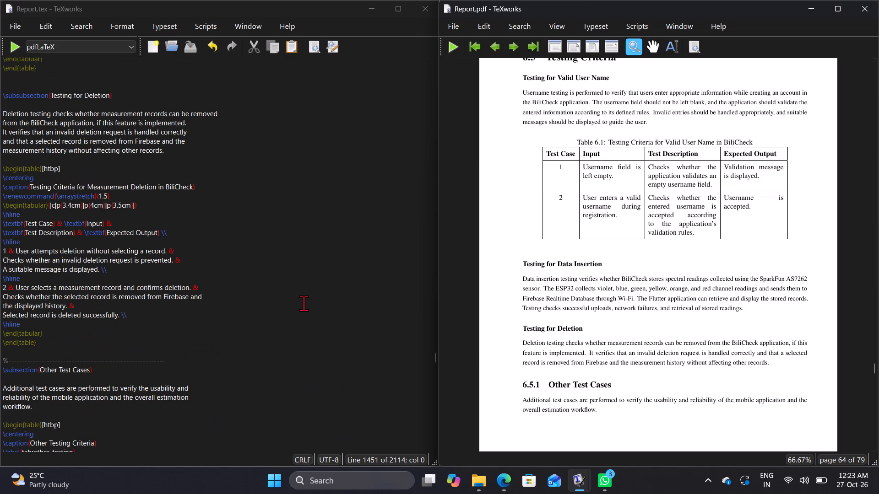
{"action": "scroll", "coordinate": [304, 303], "scroll_direction": "down", "scroll_amount": 1}
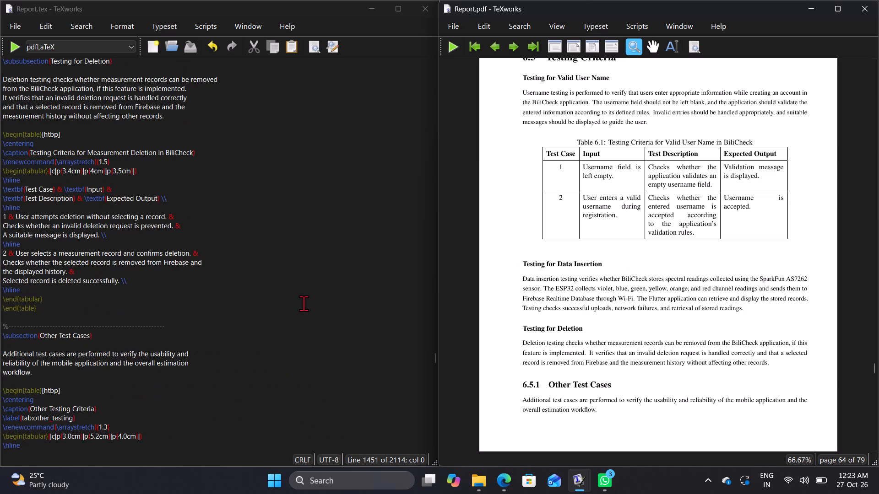
{"action": "scroll", "coordinate": [304, 303], "scroll_direction": "down", "scroll_amount": 5}
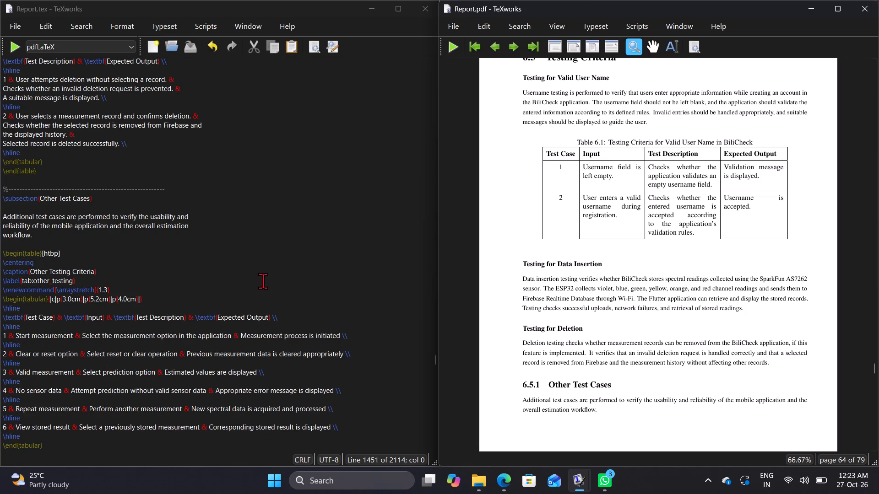
{"action": "scroll", "coordinate": [263, 281], "scroll_direction": "down", "scroll_amount": 3}
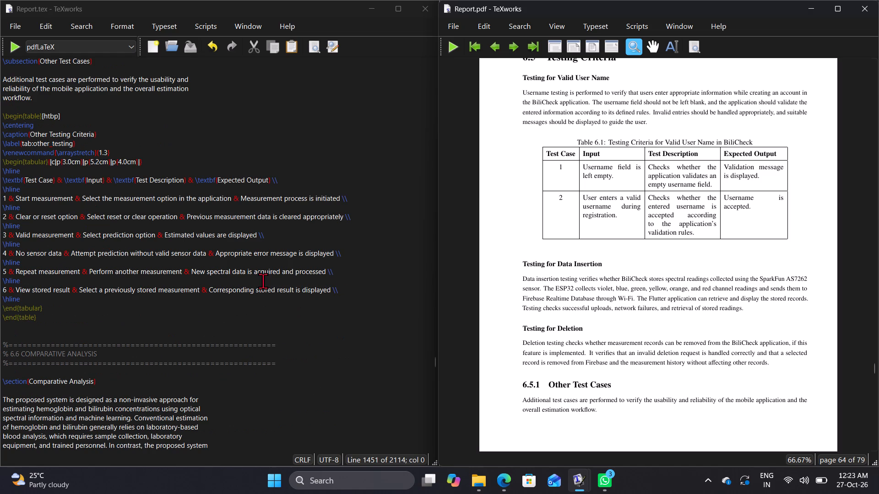
{"action": "scroll", "coordinate": [263, 281], "scroll_direction": "up", "scroll_amount": 10}
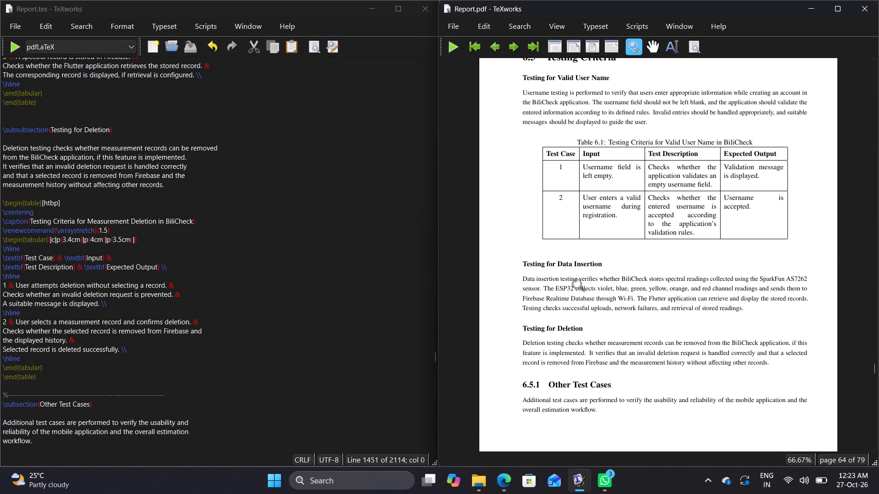
Examine Tables 6.2 to 6.4 in the compiled report, and the Valid User Name and Data Insertion blocks in the source.
{"action": "scroll", "coordinate": [577, 284], "scroll_direction": "down", "scroll_amount": 11}
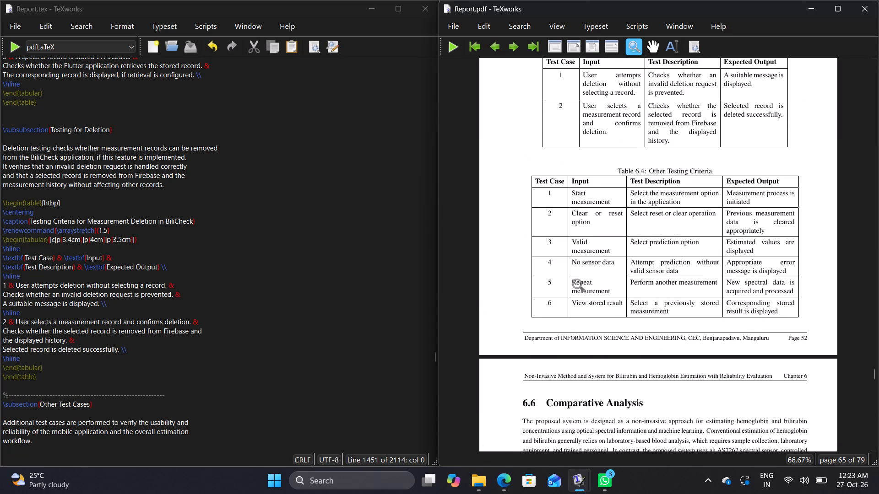
{"action": "scroll", "coordinate": [577, 284], "scroll_direction": "down", "scroll_amount": 1}
{"action": "scroll", "coordinate": [577, 284], "scroll_direction": "up", "scroll_amount": 6}
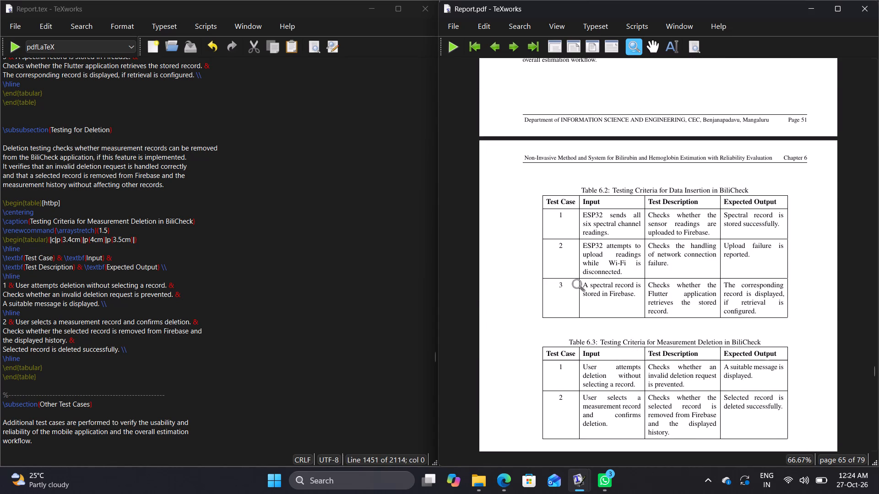
{"action": "scroll", "coordinate": [577, 284], "scroll_direction": "up", "scroll_amount": 2}
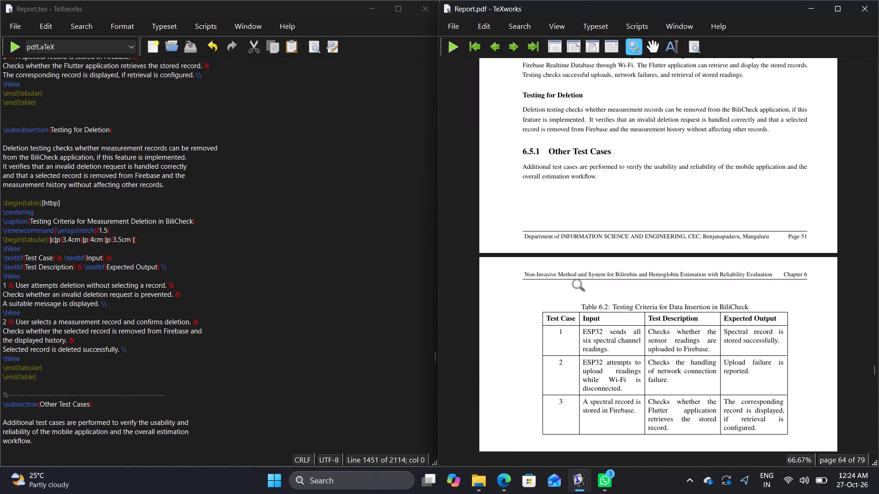
{"action": "scroll", "coordinate": [577, 284], "scroll_direction": "up", "scroll_amount": 2}
{"action": "scroll", "coordinate": [326, 281], "scroll_direction": "up", "scroll_amount": 5}
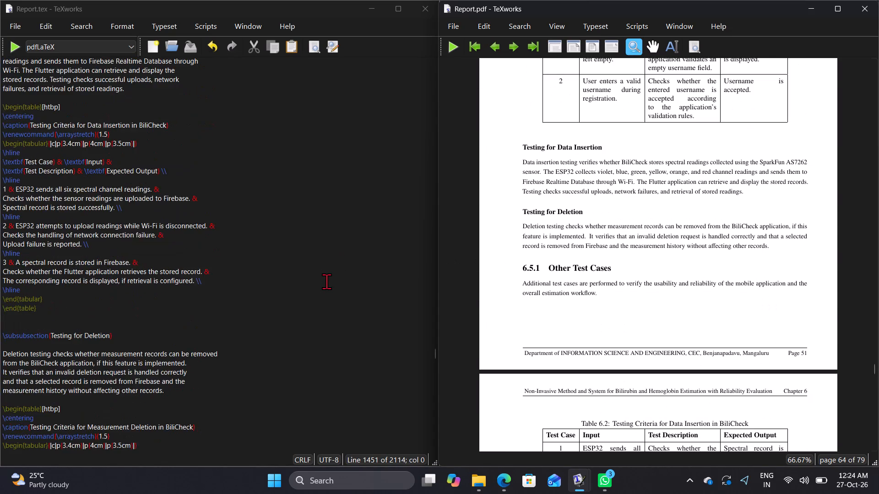
{"action": "scroll", "coordinate": [326, 281], "scroll_direction": "up", "scroll_amount": 4}
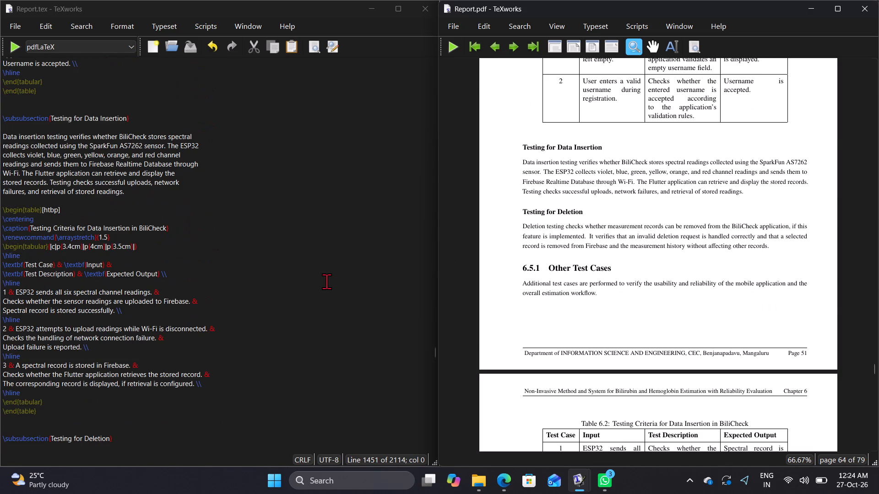
{"action": "scroll", "coordinate": [326, 281], "scroll_direction": "up", "scroll_amount": 4}
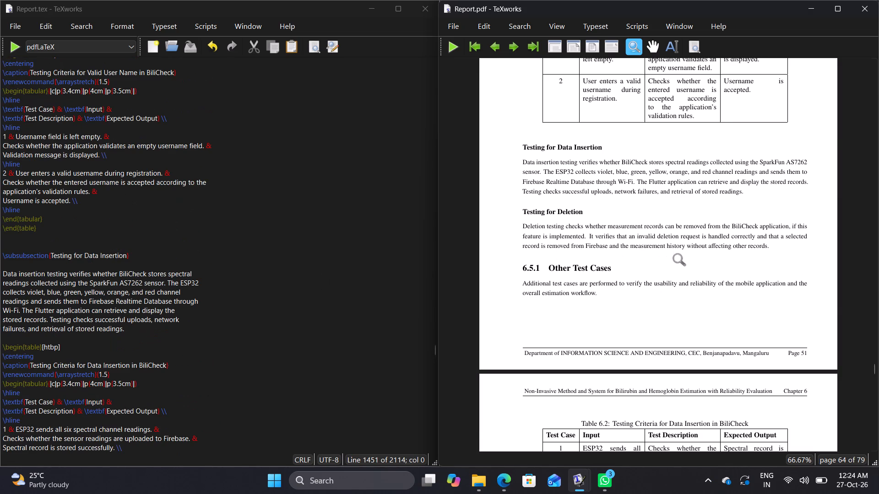
{"action": "scroll", "coordinate": [678, 258], "scroll_direction": "up", "scroll_amount": 7}
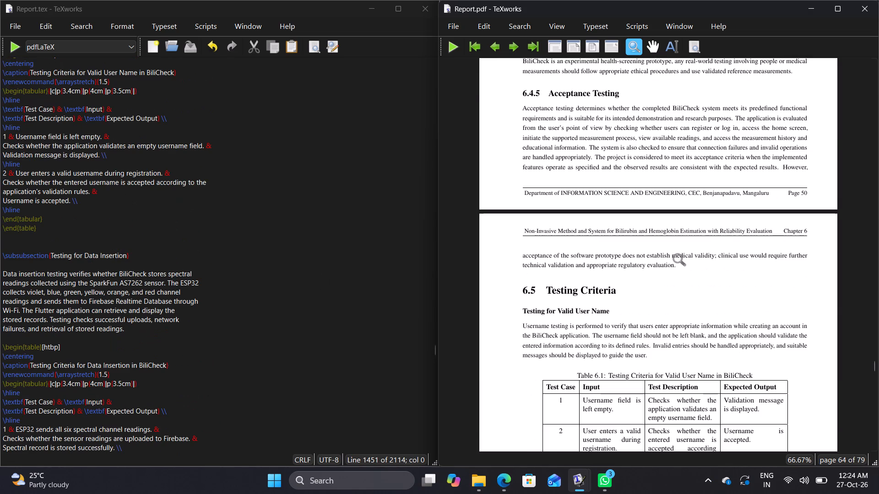
Switch to the Annexure II sample report in Edge and compare its section 6.5 heading levels and tables with the Testing Criteria source.
{"action": "left_click", "coordinate": [509, 481]}
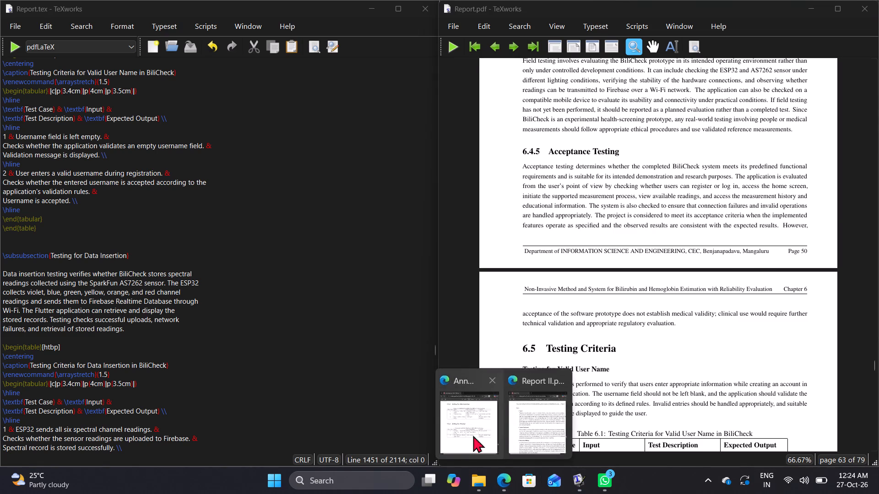
{"action": "left_click", "coordinate": [457, 424]}
{"action": "scroll", "coordinate": [588, 400], "scroll_direction": "up", "scroll_amount": 7}
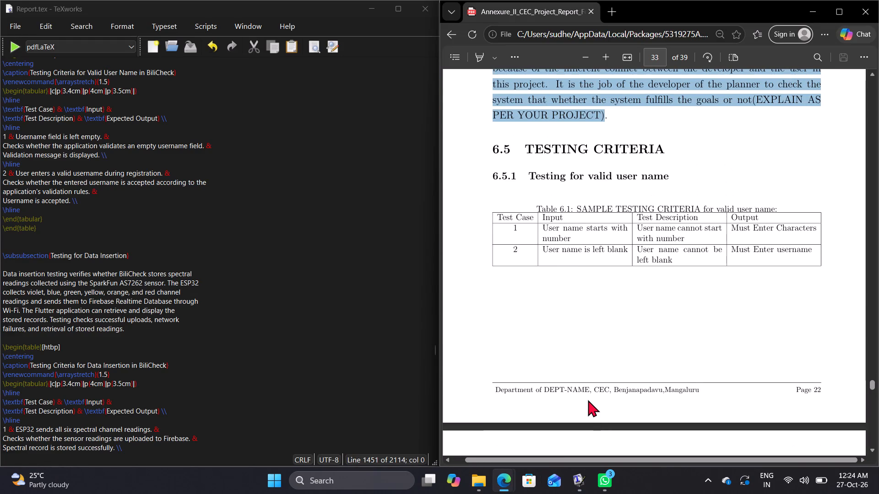
{"action": "scroll", "coordinate": [269, 397], "scroll_direction": "up", "scroll_amount": 8}
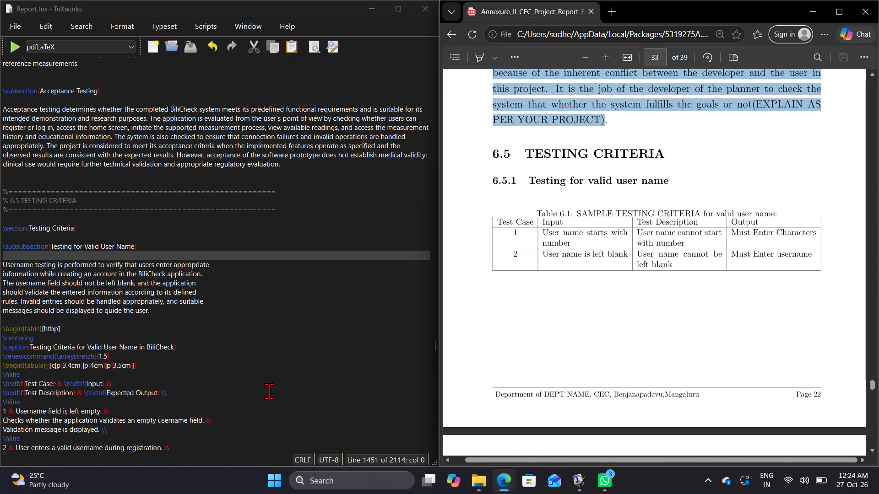
{"action": "scroll", "coordinate": [269, 391], "scroll_direction": "down", "scroll_amount": 2}
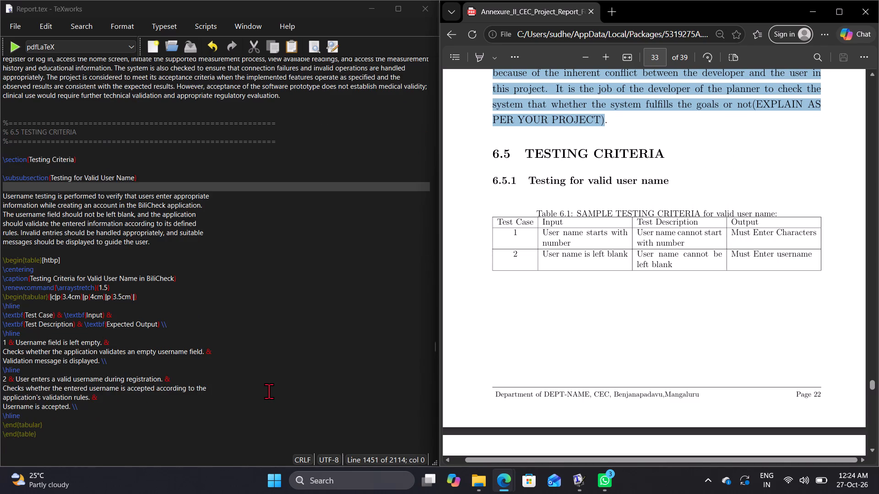
{"action": "scroll", "coordinate": [269, 391], "scroll_direction": "down", "scroll_amount": 3}
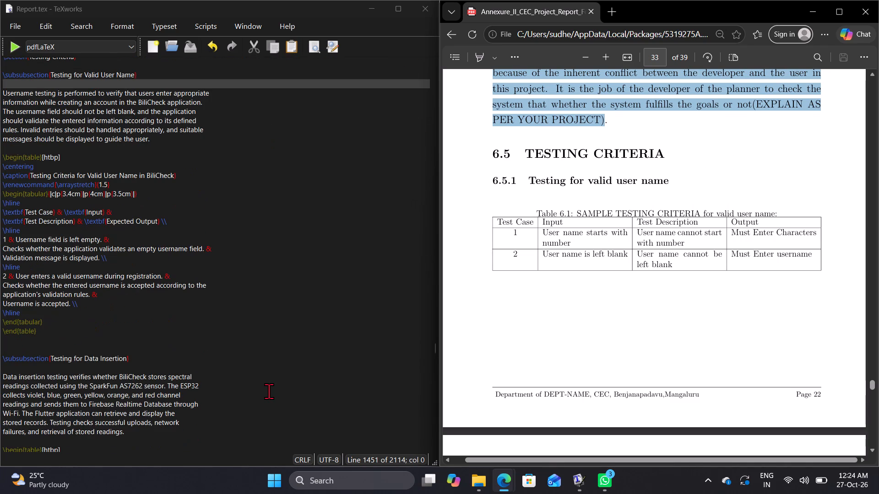
{"action": "scroll", "coordinate": [706, 332], "scroll_direction": "down", "scroll_amount": 2}
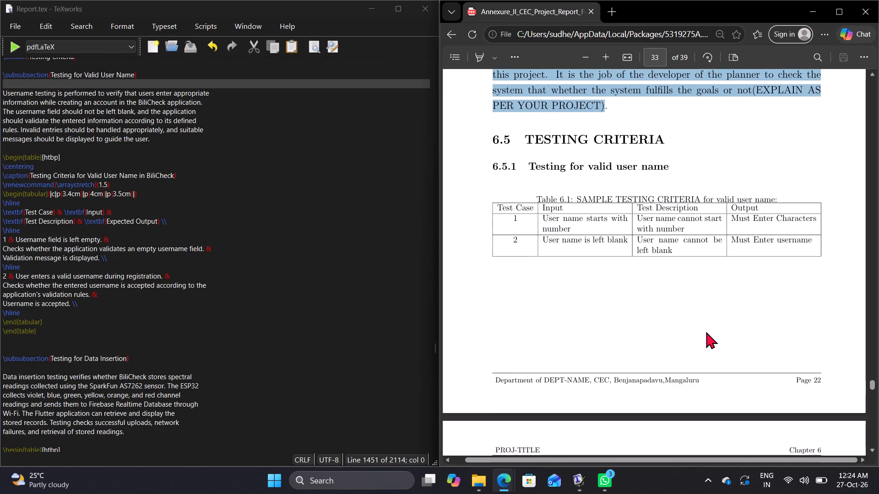
{"action": "scroll", "coordinate": [184, 352], "scroll_direction": "down", "scroll_amount": 2}
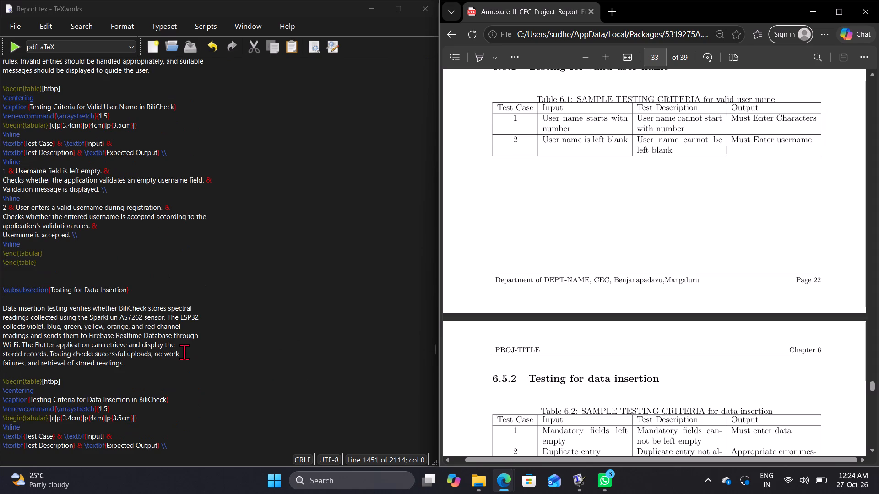
{"action": "scroll", "coordinate": [184, 352], "scroll_direction": "down", "scroll_amount": 3}
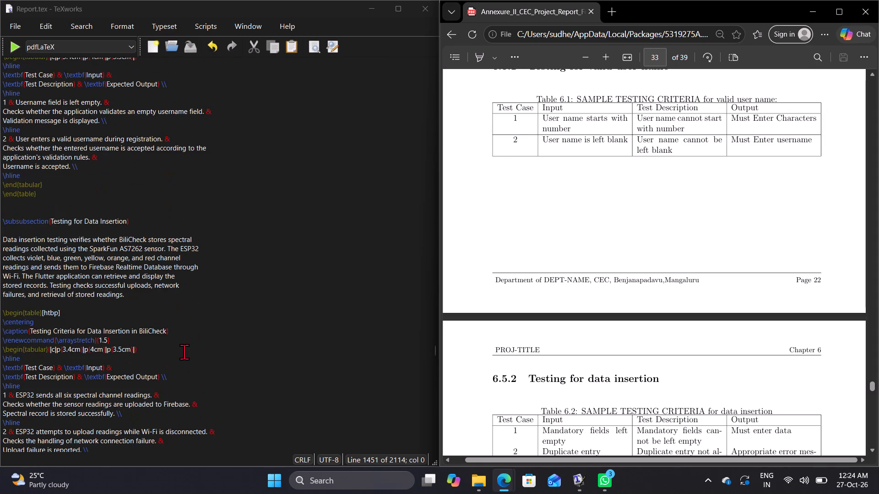
{"action": "scroll", "coordinate": [184, 352], "scroll_direction": "down", "scroll_amount": 3}
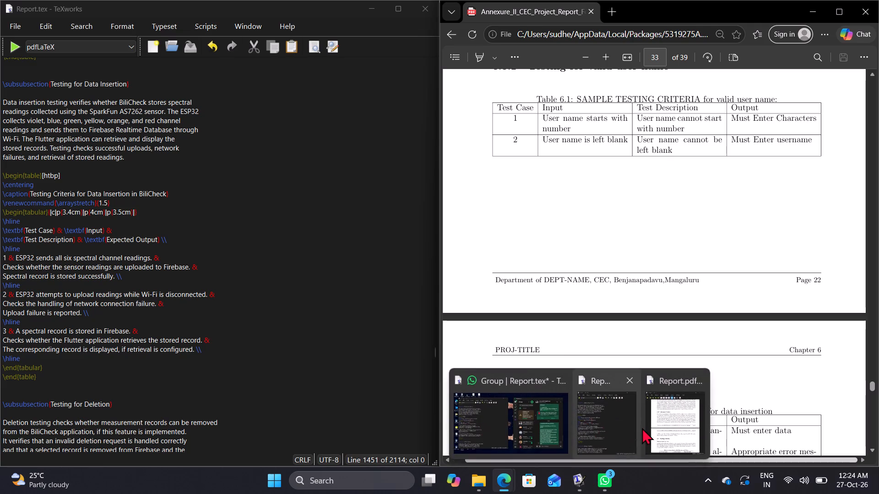
Return to the report in TeXworks and change the Testing for Valid User Name heading under Testing Criteria to a \subsection.
{"action": "left_click", "coordinate": [662, 423]}
{"action": "scroll", "coordinate": [647, 392], "scroll_direction": "down", "scroll_amount": 1}
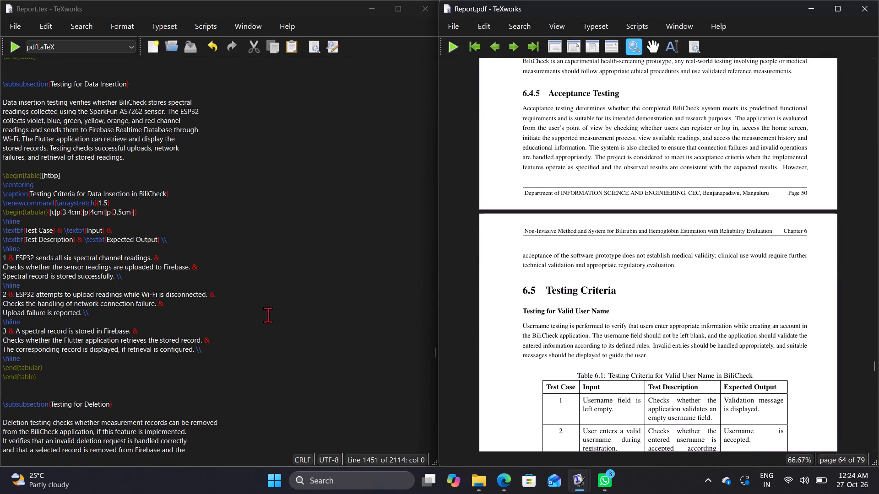
{"action": "scroll", "coordinate": [268, 315], "scroll_direction": "up", "scroll_amount": 2}
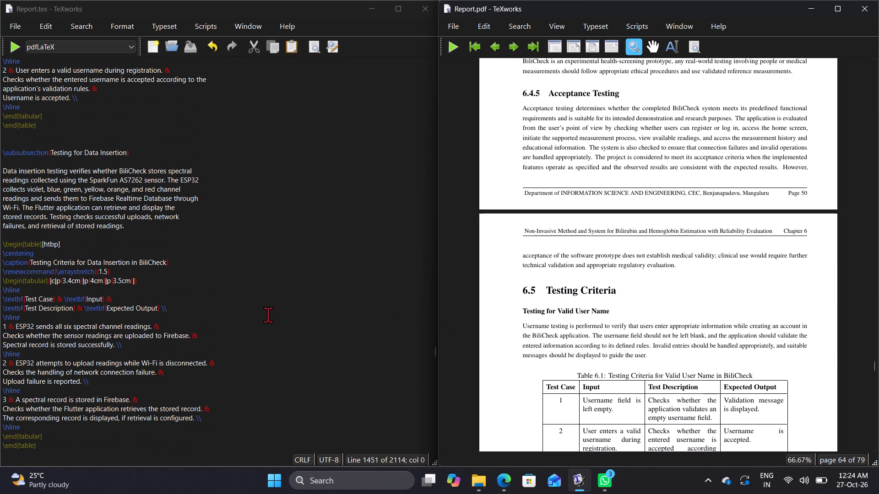
{"action": "scroll", "coordinate": [268, 315], "scroll_direction": "up", "scroll_amount": 2}
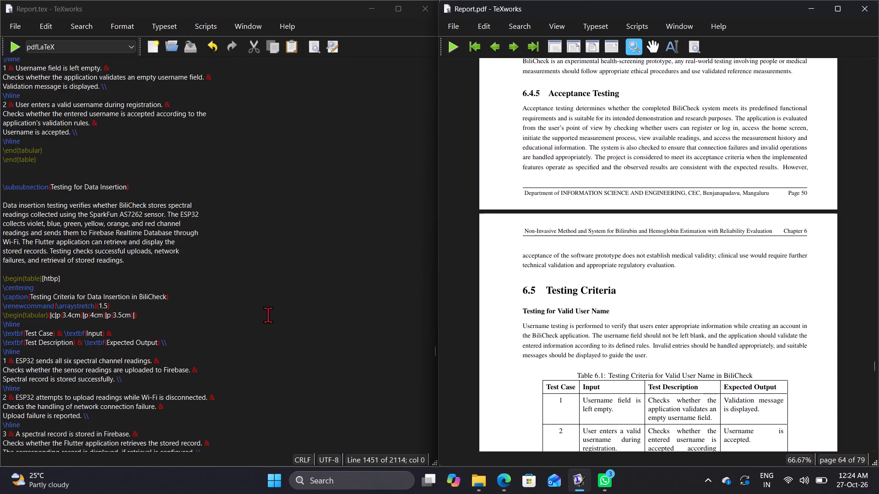
{"action": "scroll", "coordinate": [268, 315], "scroll_direction": "up", "scroll_amount": 2}
{"action": "scroll", "coordinate": [627, 307], "scroll_direction": "up", "scroll_amount": 1}
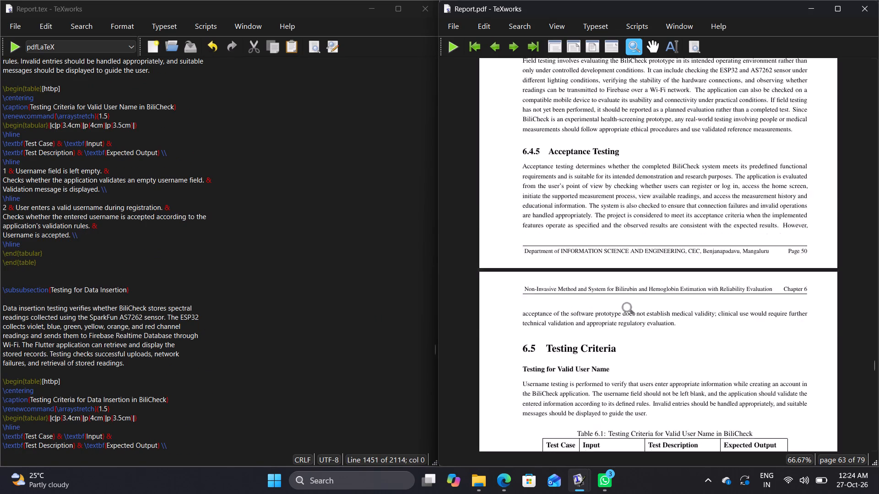
{"action": "scroll", "coordinate": [627, 307], "scroll_direction": "up", "scroll_amount": 1}
{"action": "scroll", "coordinate": [201, 281], "scroll_direction": "up", "scroll_amount": 3}
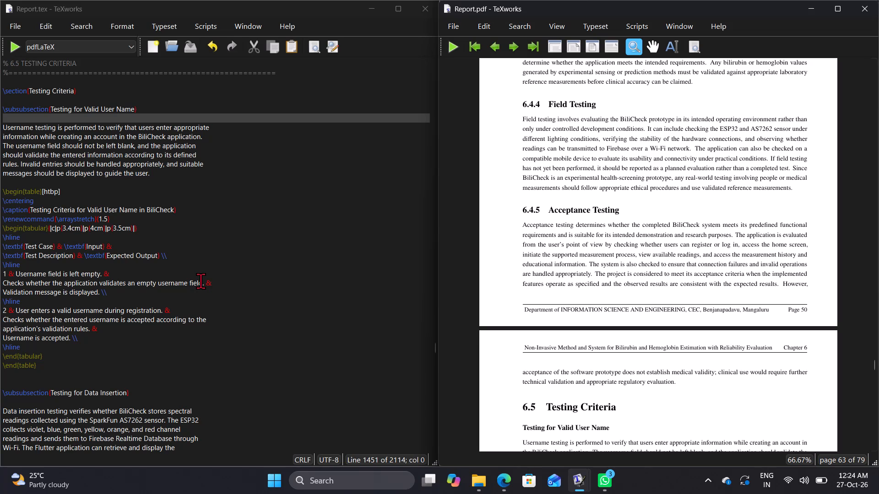
{"action": "scroll", "coordinate": [201, 281], "scroll_direction": "up", "scroll_amount": 6}
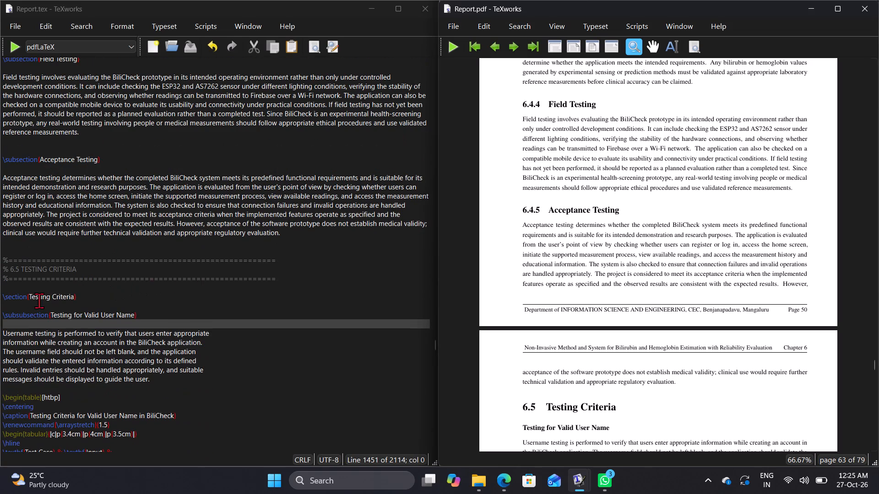
{"action": "left_click", "coordinate": [17, 315]}
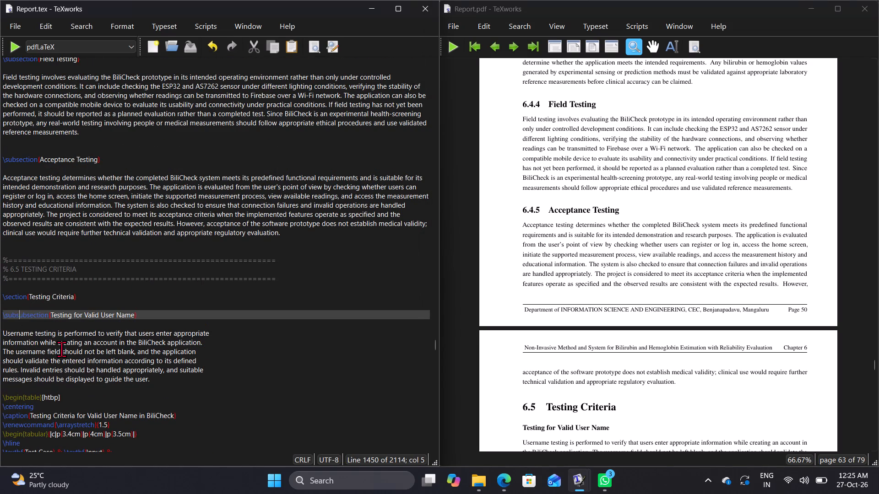
{"action": "key", "text": "Left"}
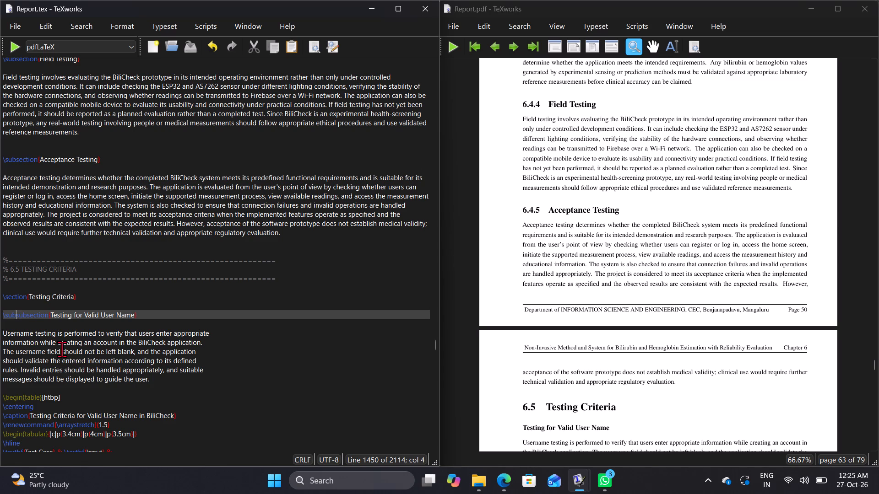
{"action": "key", "text": "BackSpace"}
{"action": "key", "text": "BackSpace"}
{"action": "key", "text": "BackSpace"}
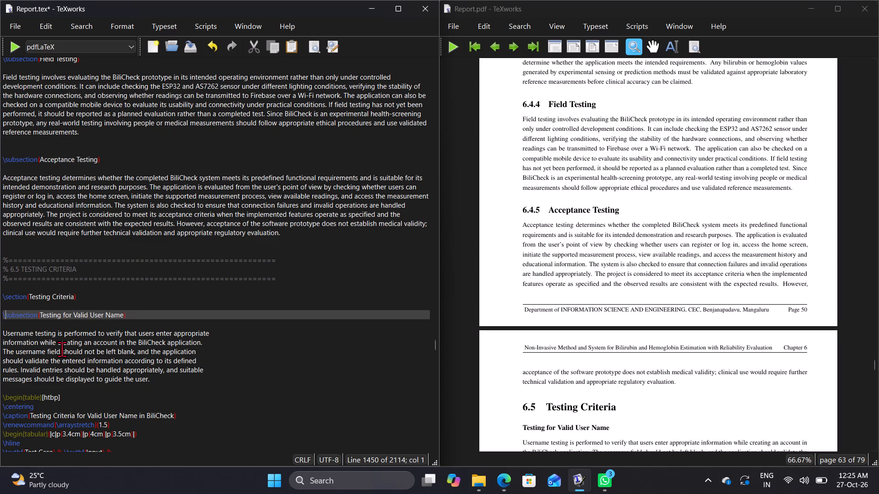
Change the Testing for Data Insertion heading under Testing Criteria from \subsubsection to \subsection.
{"action": "scroll", "coordinate": [62, 349], "scroll_direction": "down", "scroll_amount": 5}
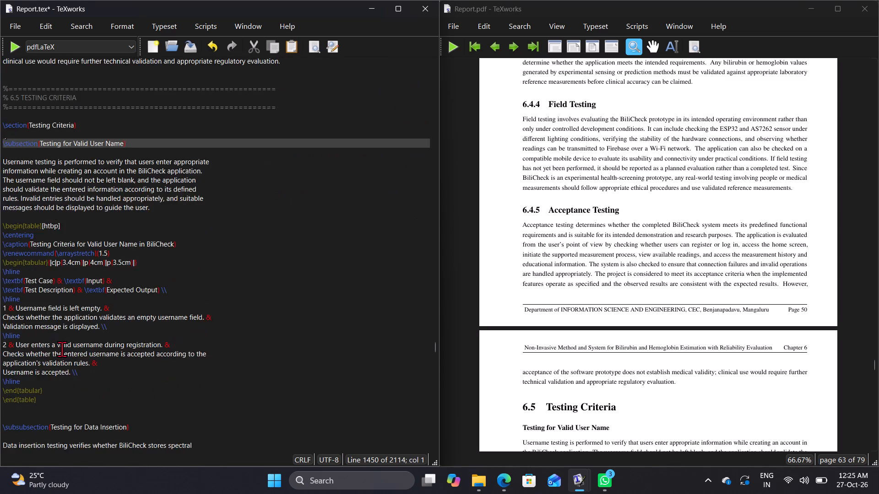
{"action": "scroll", "coordinate": [62, 349], "scroll_direction": "down", "scroll_amount": 3}
{"action": "left_click", "coordinate": [17, 326]}
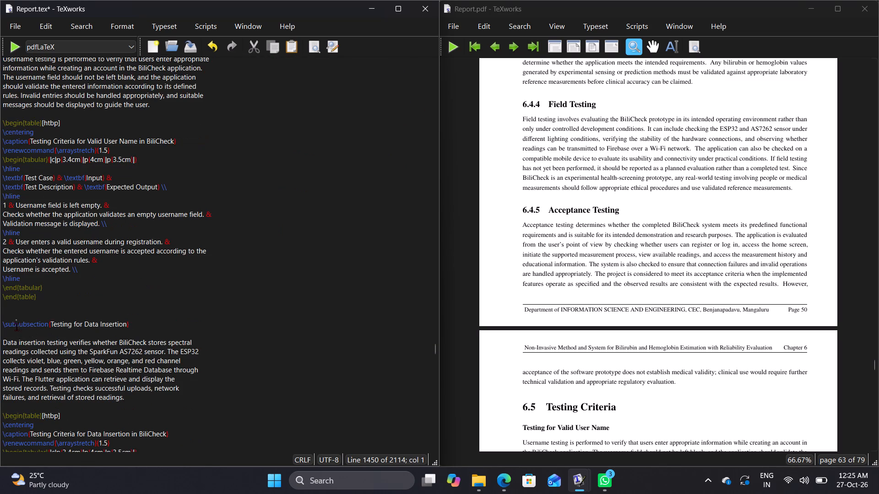
{"action": "key", "text": "BackSpace"}
{"action": "key", "text": "BackSpace"}
{"action": "key", "text": "BackSpace"}
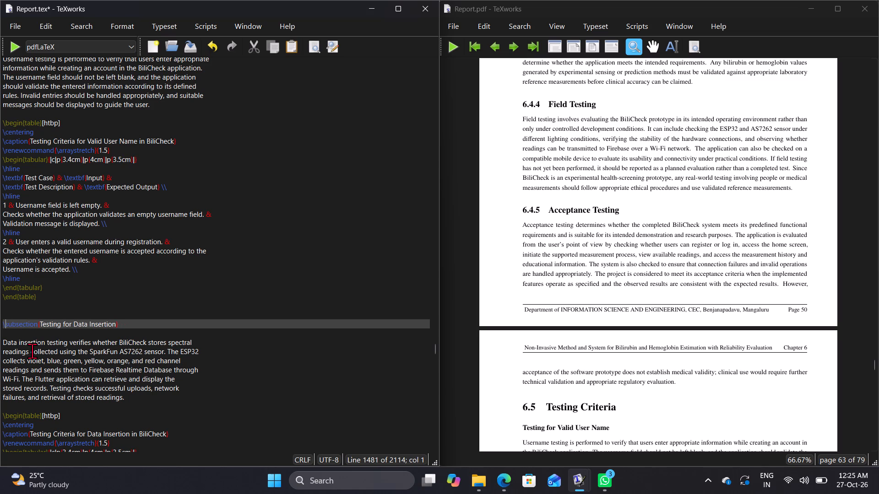
Change the Testing for Deletion heading under Testing Criteria from \subsubsection to \subsection.
{"action": "scroll", "coordinate": [32, 351], "scroll_direction": "down", "scroll_amount": 8}
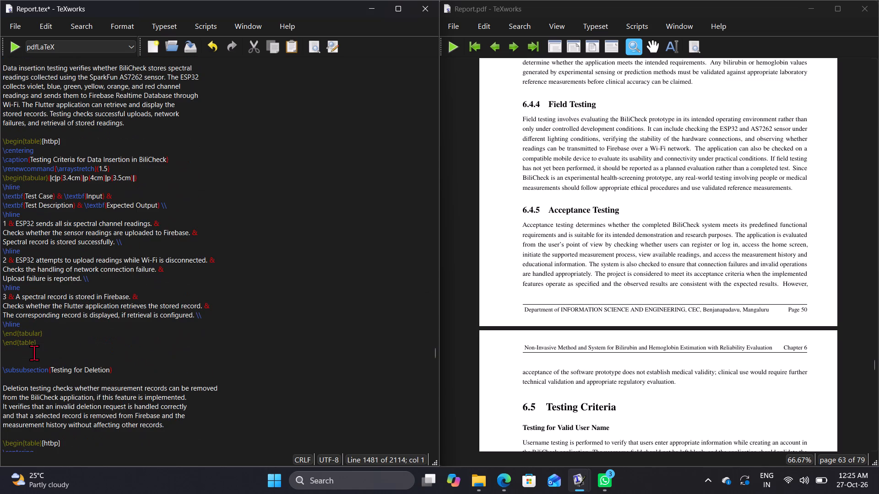
{"action": "left_click", "coordinate": [16, 371]}
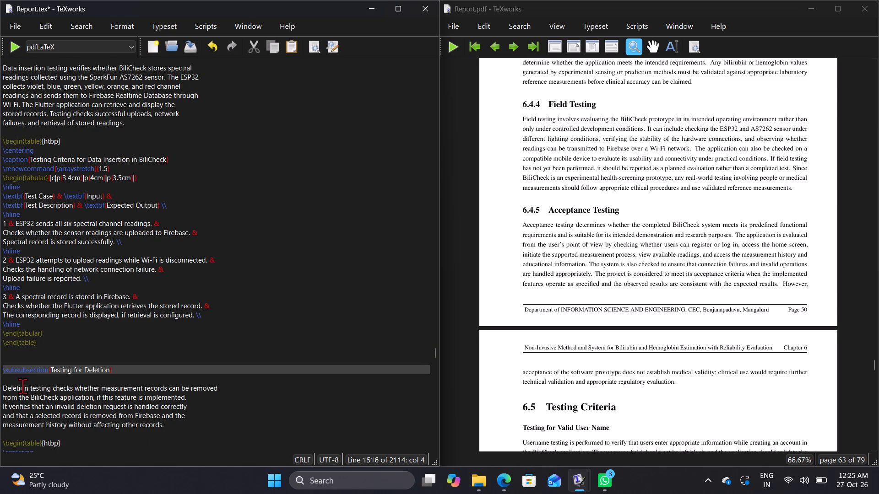
{"action": "key", "text": "BackSpace"}
{"action": "key", "text": "BackSpace"}
{"action": "key", "text": "BackSpace"}
Check the source down to the Other Test Cases heading and typeset the report with pdfLaTeX.
{"action": "scroll", "coordinate": [22, 386], "scroll_direction": "down", "scroll_amount": 1}
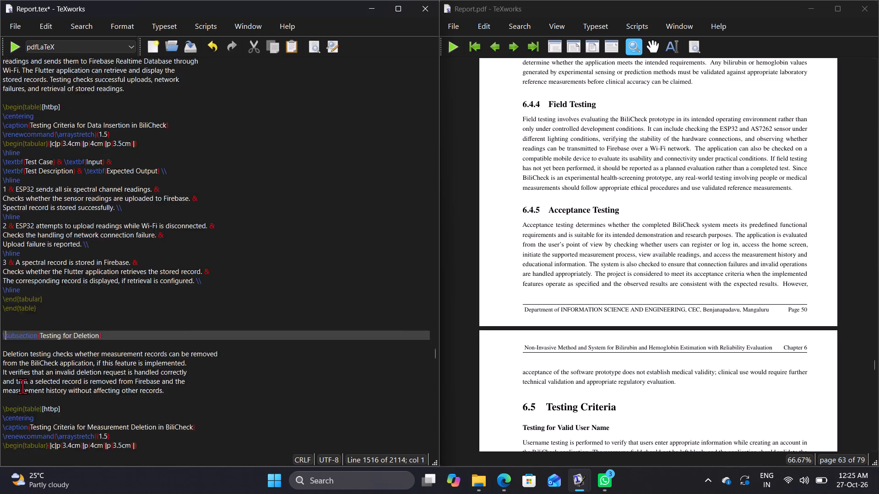
{"action": "scroll", "coordinate": [22, 386], "scroll_direction": "down", "scroll_amount": 7}
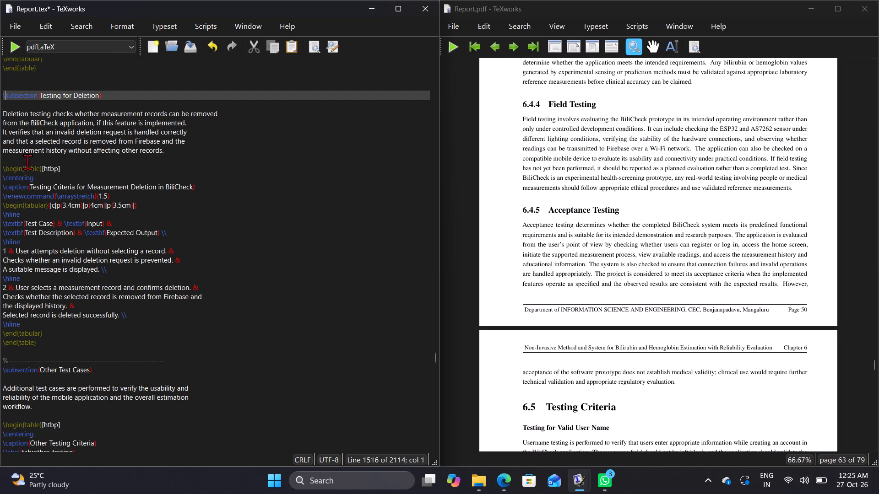
{"action": "left_click", "coordinate": [19, 52]}
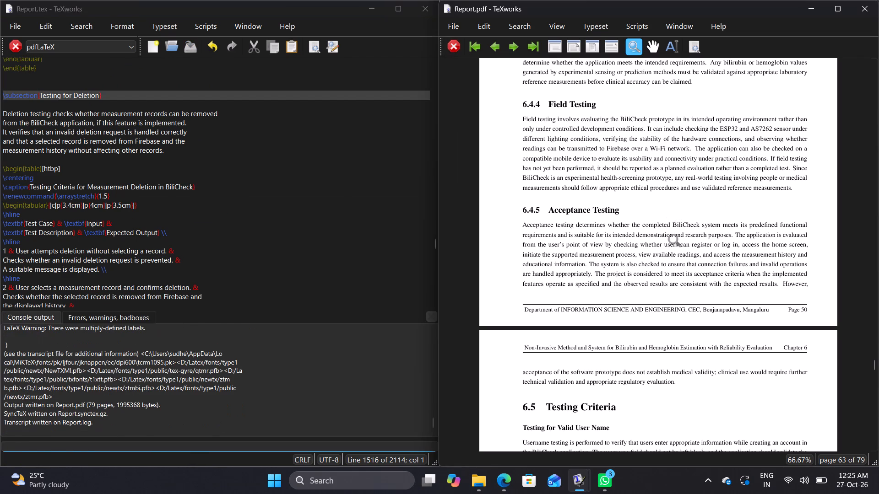
Examine the recompiled section 6.5 for its subsection numbering and the placement of Tables 6.1 to 6.4.
{"action": "scroll", "coordinate": [673, 239], "scroll_direction": "down", "scroll_amount": 4}
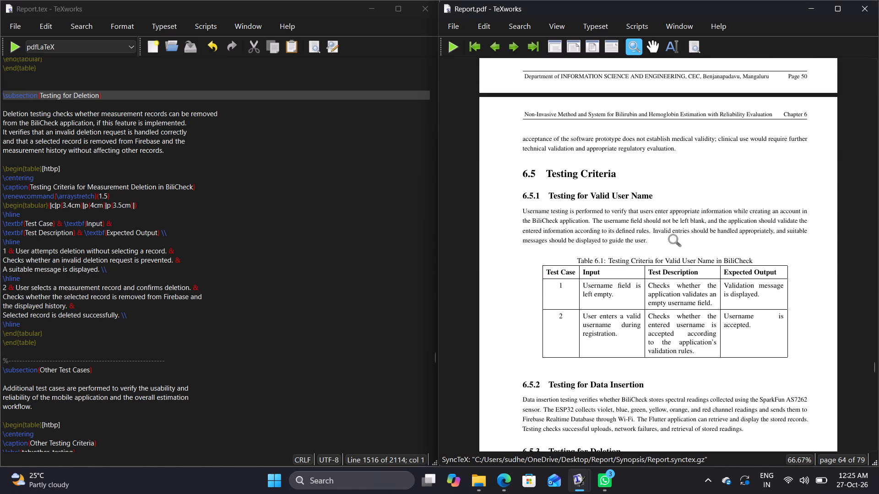
{"action": "scroll", "coordinate": [673, 239], "scroll_direction": "down", "scroll_amount": 3}
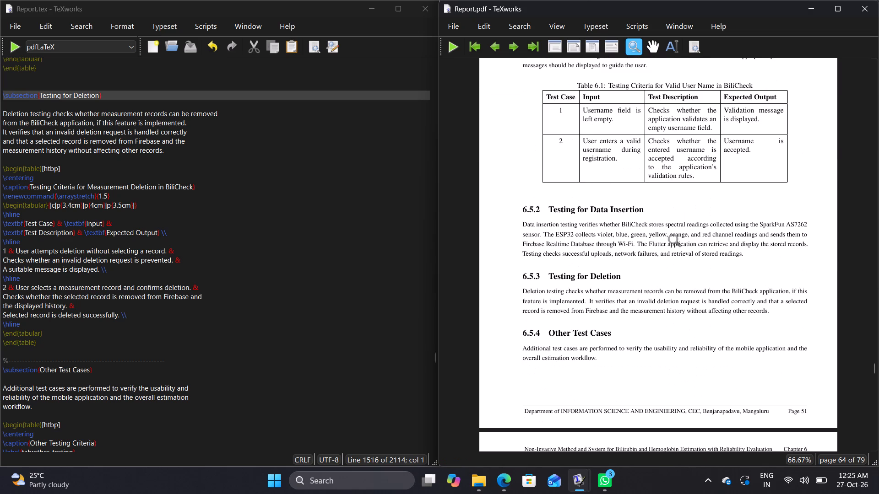
{"action": "scroll", "coordinate": [673, 239], "scroll_direction": "down", "scroll_amount": 3}
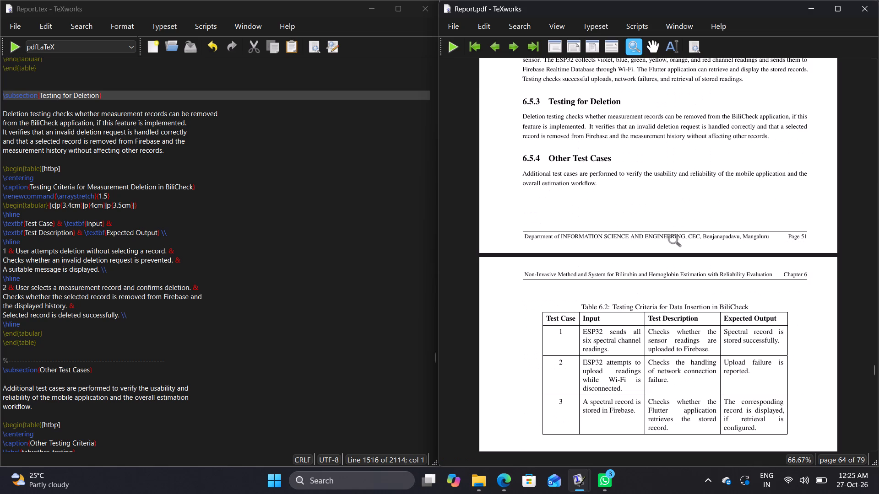
{"action": "scroll", "coordinate": [627, 306], "scroll_direction": "down", "scroll_amount": 2}
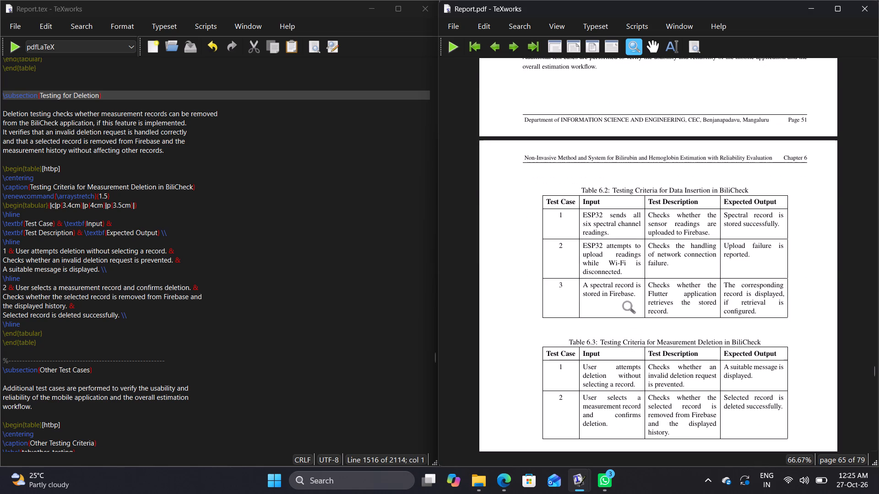
{"action": "scroll", "coordinate": [627, 306], "scroll_direction": "down", "scroll_amount": 2}
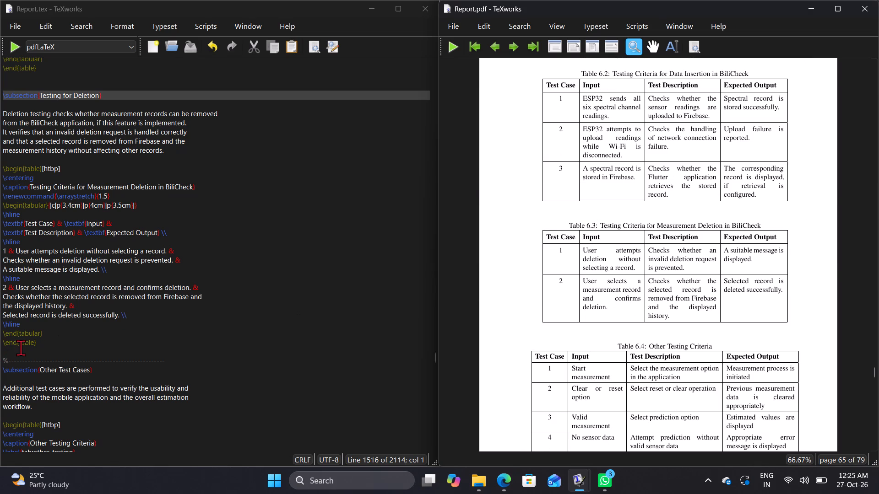
Compare the Data Insertion and Deletion source blocks with the compiled pages to see where tables fall relative to their headings.
{"action": "scroll", "coordinate": [21, 348], "scroll_direction": "up", "scroll_amount": 1}
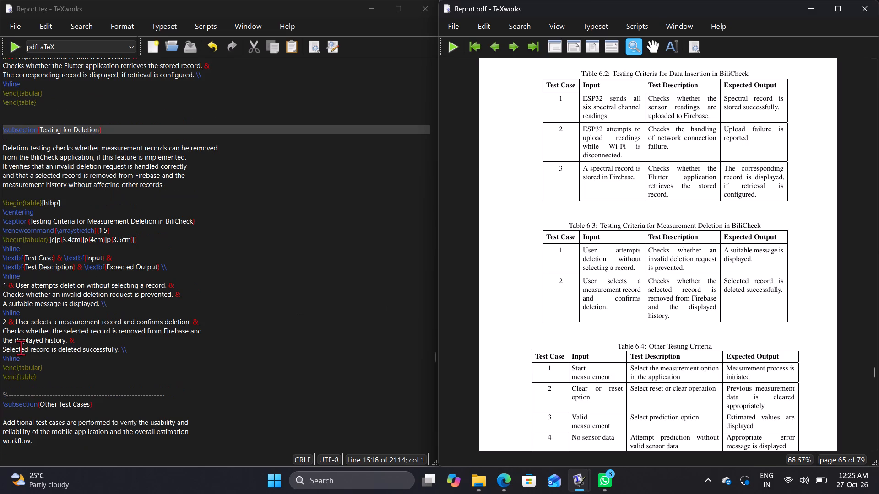
{"action": "scroll", "coordinate": [21, 348], "scroll_direction": "up", "scroll_amount": 4}
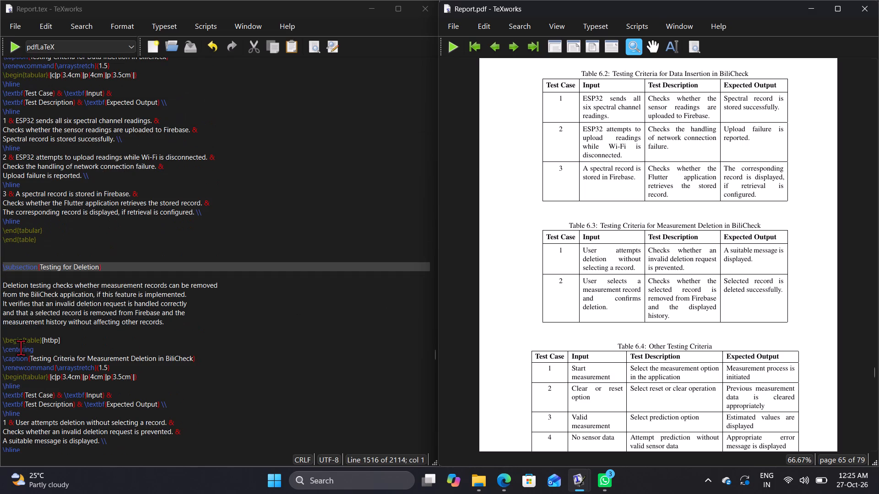
{"action": "scroll", "coordinate": [21, 348], "scroll_direction": "up", "scroll_amount": 1}
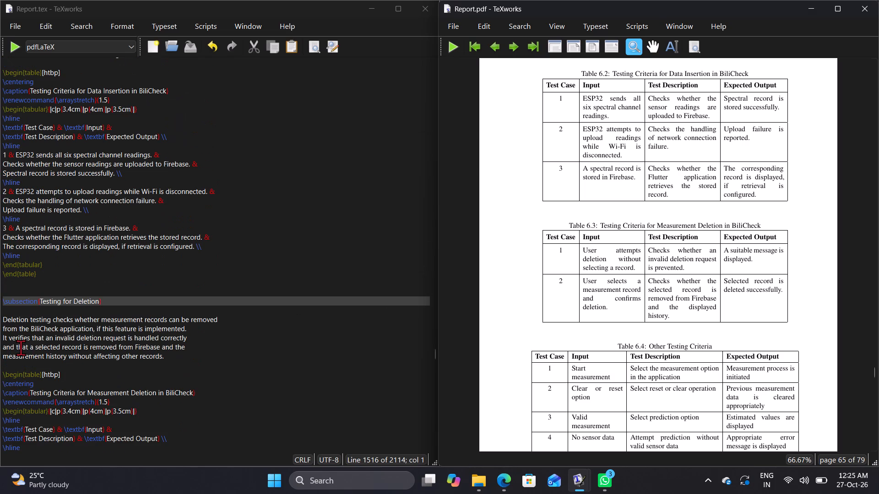
{"action": "scroll", "coordinate": [815, 312], "scroll_direction": "up", "scroll_amount": 2}
{"action": "scroll", "coordinate": [780, 302], "scroll_direction": "up", "scroll_amount": 2}
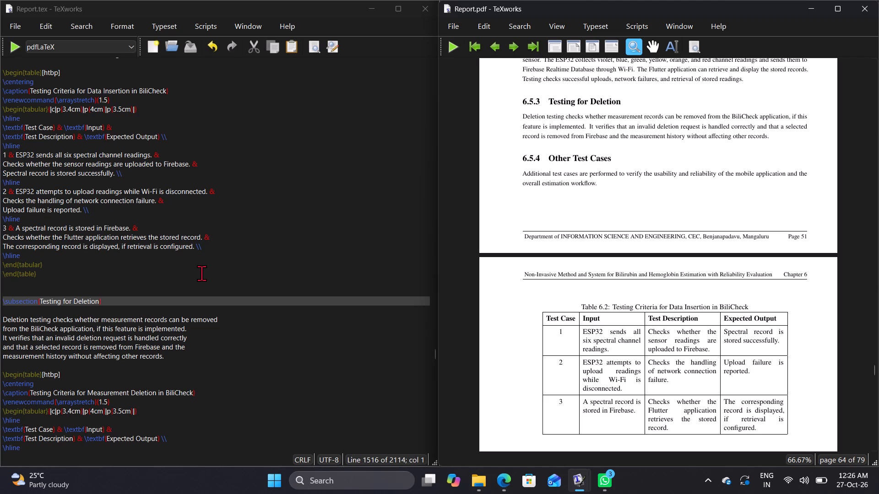
{"action": "scroll", "coordinate": [201, 273], "scroll_direction": "up", "scroll_amount": 4}
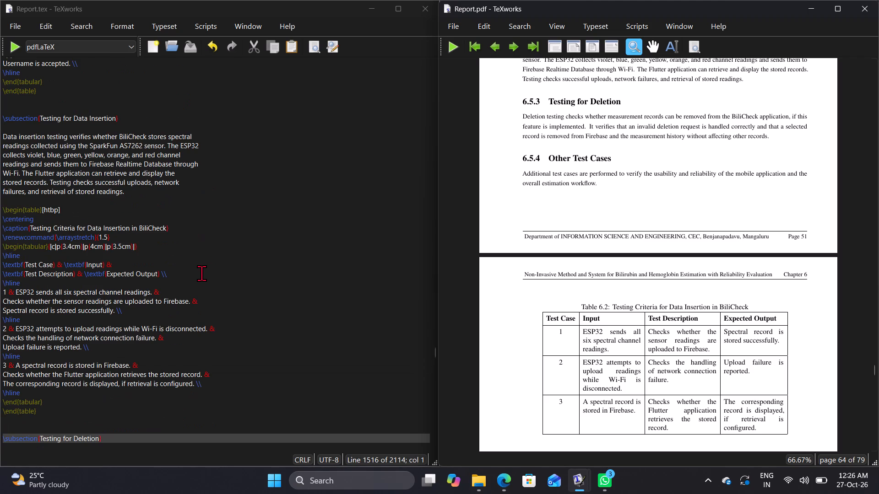
{"action": "scroll", "coordinate": [749, 284], "scroll_direction": "up", "scroll_amount": 1}
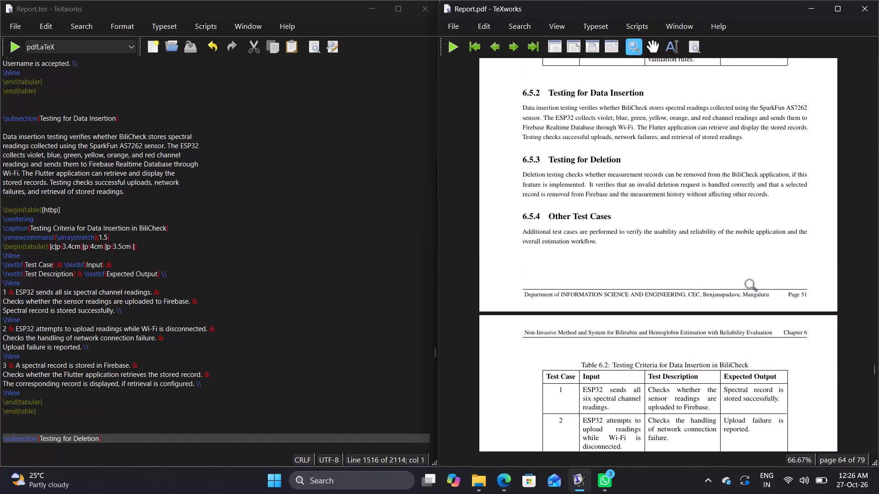
{"action": "scroll", "coordinate": [749, 284], "scroll_direction": "up", "scroll_amount": 1}
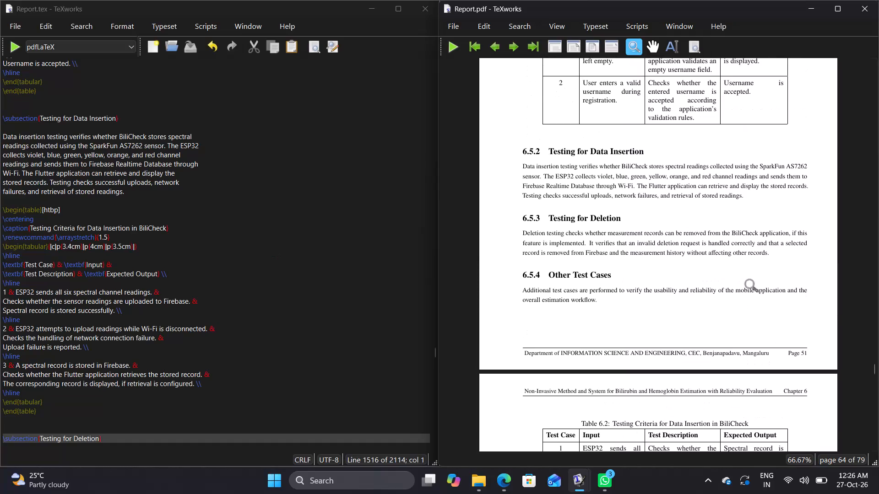
{"action": "scroll", "coordinate": [749, 284], "scroll_direction": "up", "scroll_amount": 1}
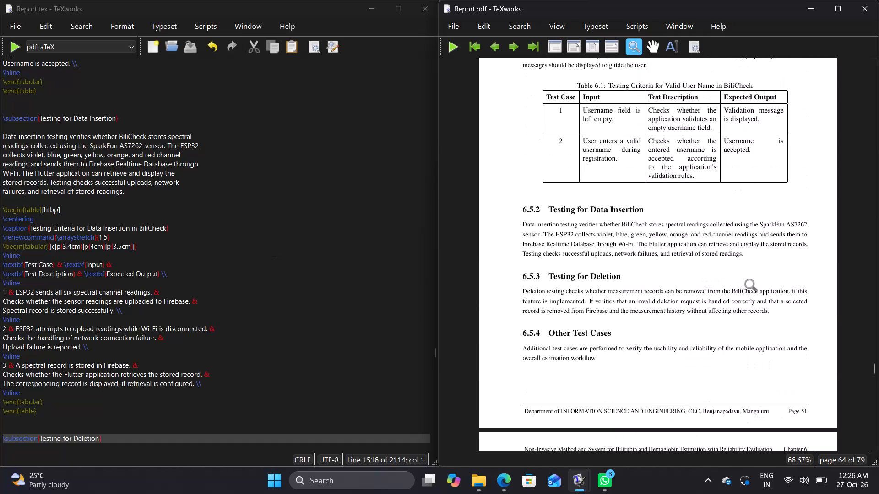
{"action": "scroll", "coordinate": [329, 331], "scroll_direction": "down", "scroll_amount": 4}
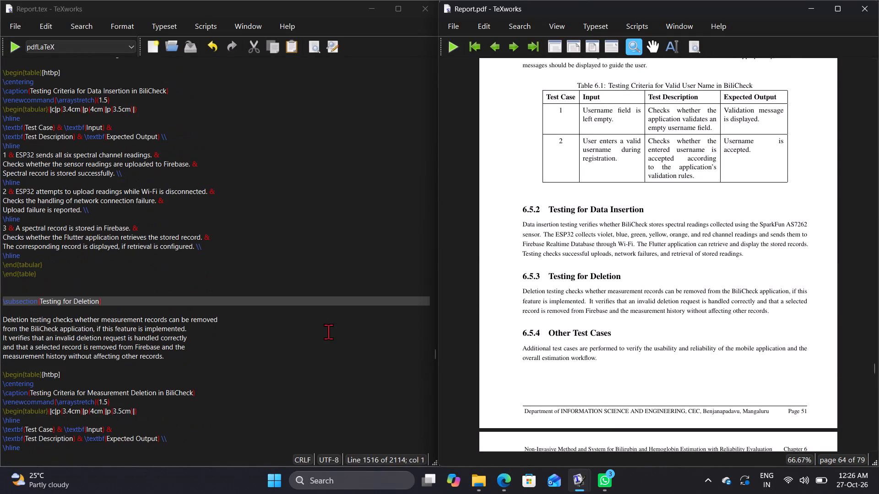
{"action": "scroll", "coordinate": [328, 332], "scroll_direction": "down", "scroll_amount": 4}
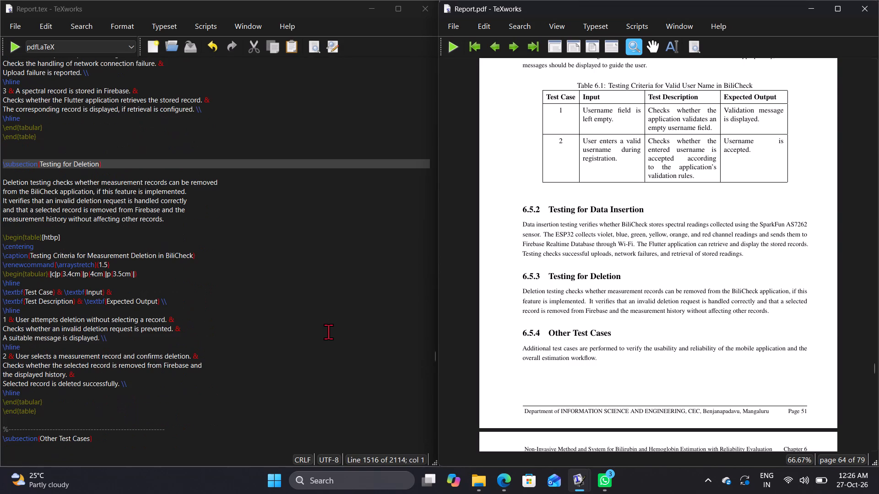
{"action": "scroll", "coordinate": [328, 332], "scroll_direction": "down", "scroll_amount": 2}
{"action": "scroll", "coordinate": [620, 301], "scroll_direction": "up", "scroll_amount": 3}
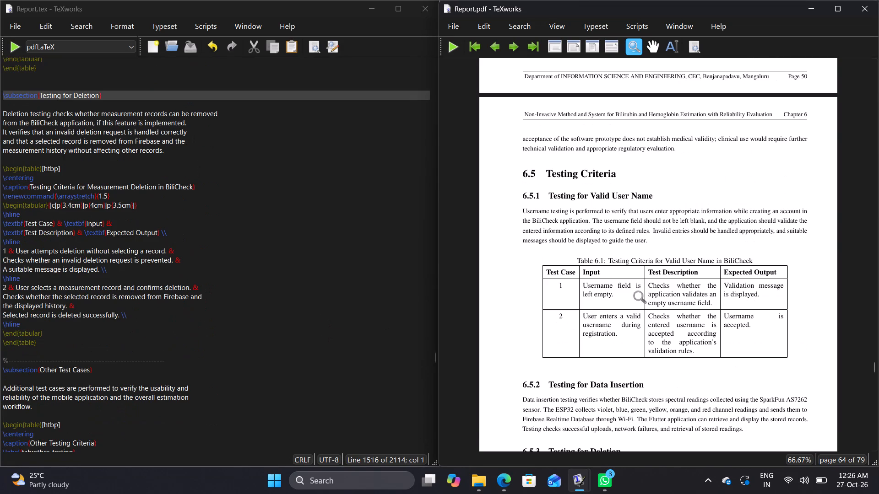
{"action": "scroll", "coordinate": [638, 296], "scroll_direction": "up", "scroll_amount": 2}
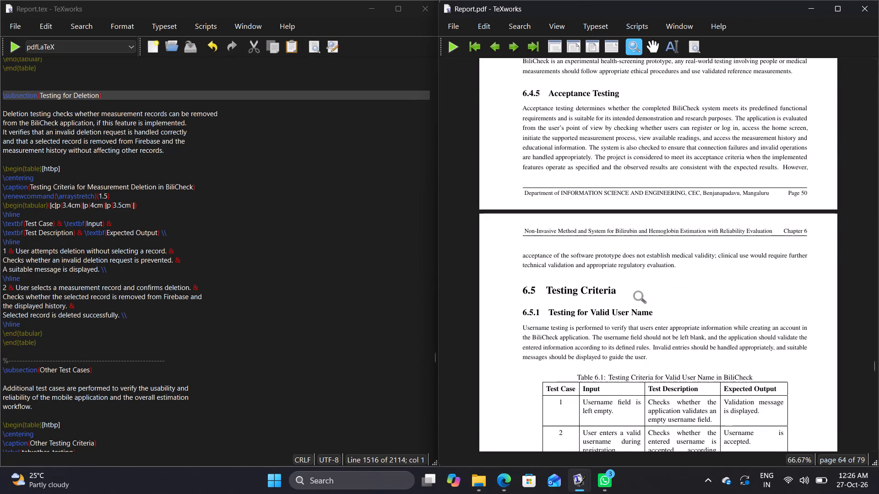
{"action": "scroll", "coordinate": [638, 296], "scroll_direction": "down", "scroll_amount": 2}
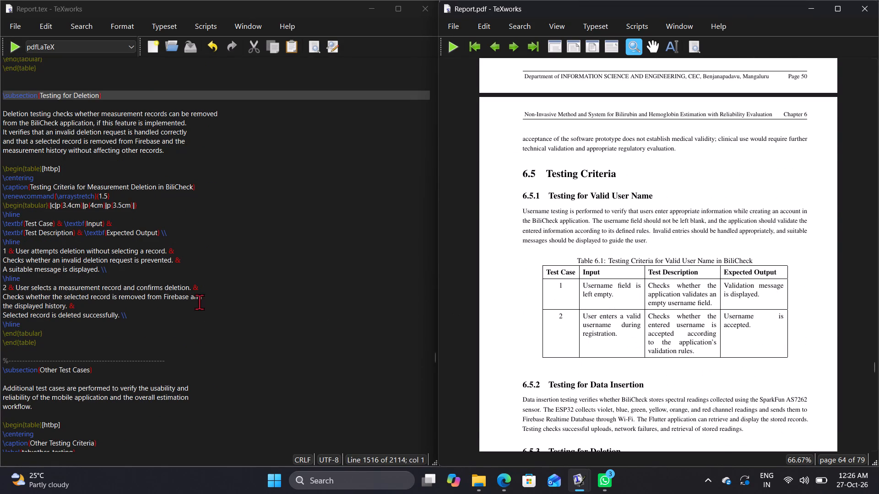
{"action": "scroll", "coordinate": [164, 305], "scroll_direction": "down", "scroll_amount": 2}
{"action": "scroll", "coordinate": [92, 315], "scroll_direction": "up", "scroll_amount": 4}
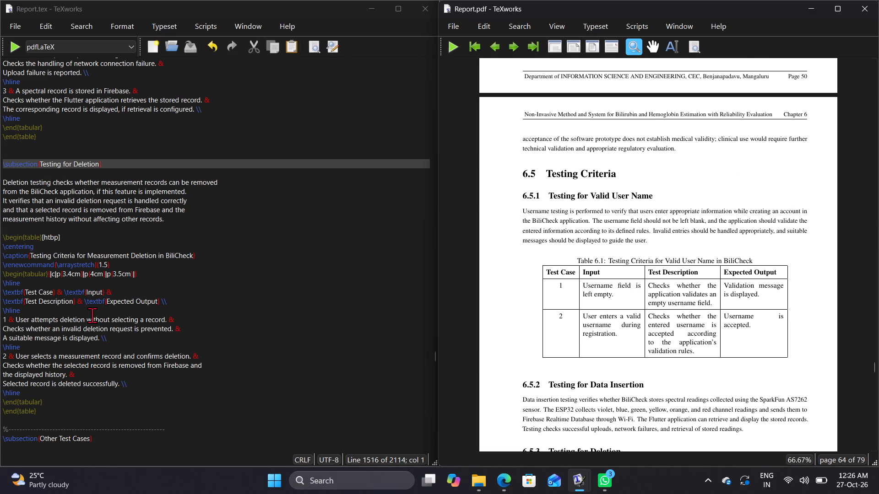
{"action": "scroll", "coordinate": [92, 315], "scroll_direction": "up", "scroll_amount": 1}
{"action": "scroll", "coordinate": [674, 296], "scroll_direction": "down", "scroll_amount": 2}
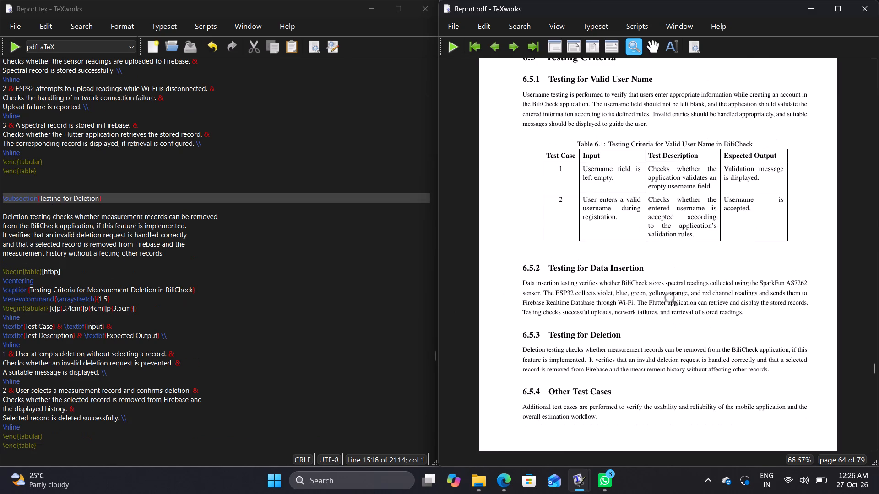
Insert \newpage on the blank line directly above the Testing for Deletion subsection and typeset the report again.
{"action": "left_click", "coordinate": [2, 185]}
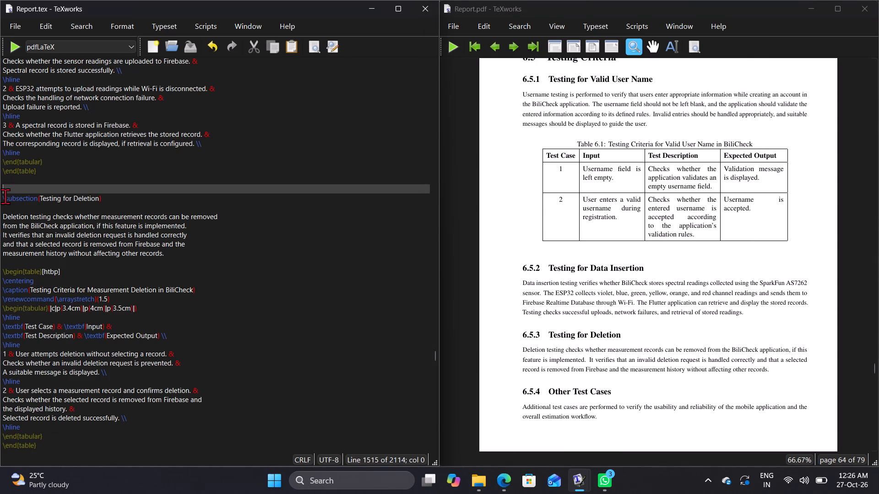
{"action": "type", "text": "\\nw"}
{"action": "key", "text": "BackSpace"}
{"action": "type", "text": "ewp"}
{"action": "type", "text": "agw"}
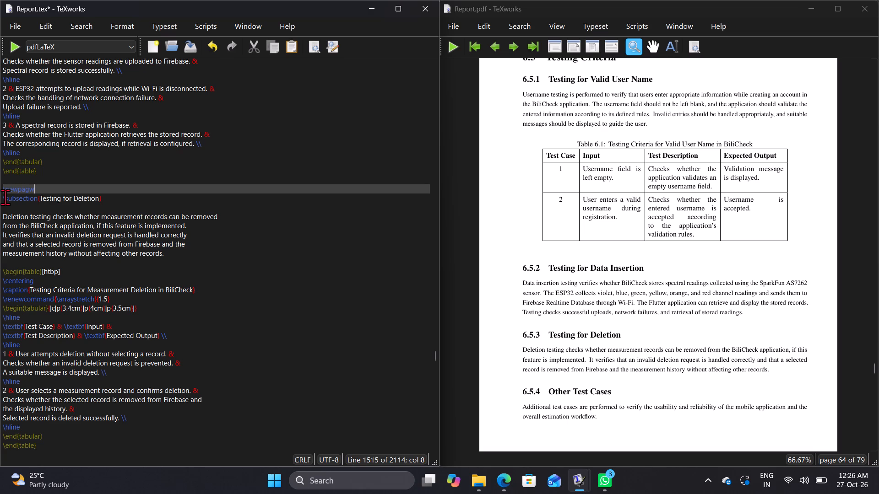
{"action": "key", "text": "BackSpace"}
{"action": "key", "text": "e"}
{"action": "left_click", "coordinate": [21, 49]}
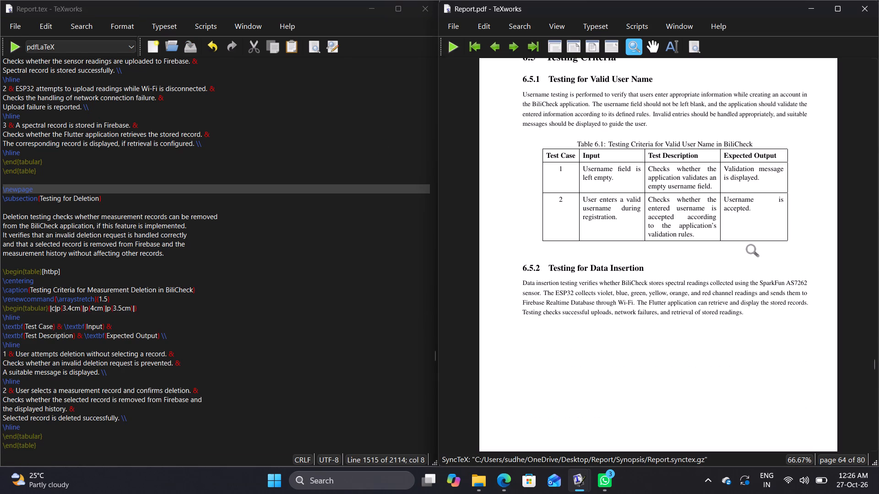
Examine the recompiled pages from section 6.5.2 to 6.6, checking the page break and the placement of Tables 6.2 and 6.3.
{"action": "scroll", "coordinate": [677, 285], "scroll_direction": "down", "scroll_amount": 5}
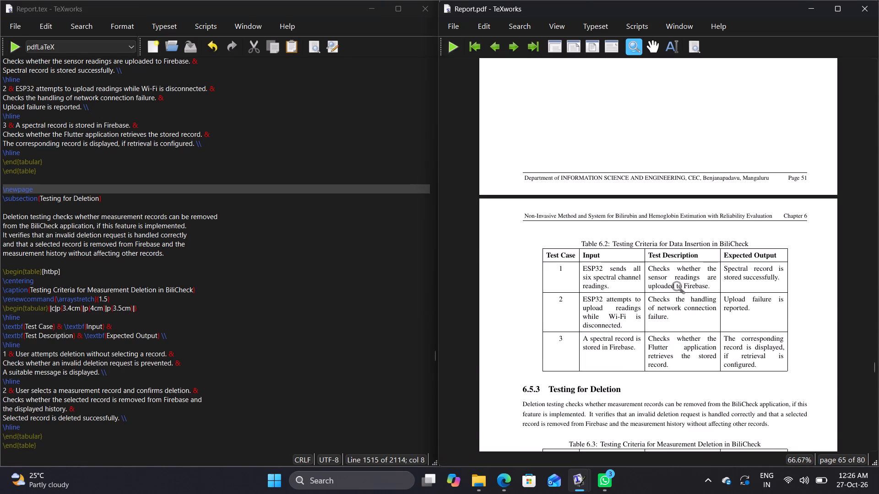
{"action": "scroll", "coordinate": [677, 286], "scroll_direction": "down", "scroll_amount": 3}
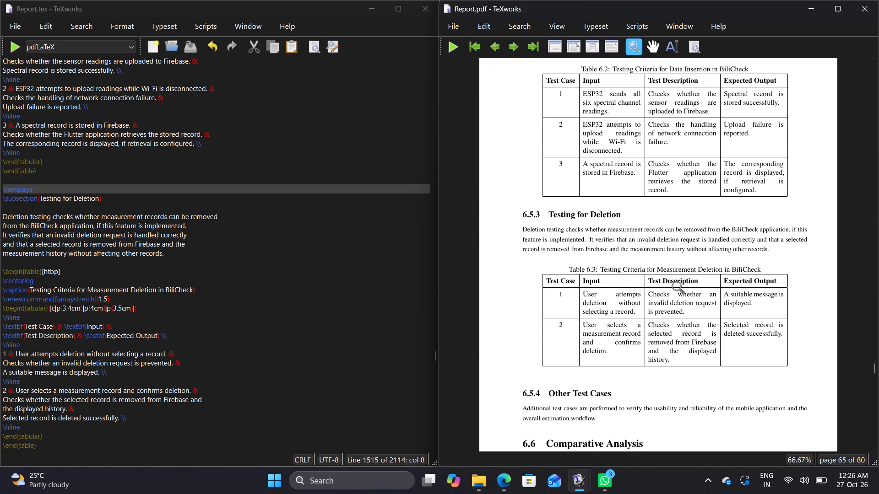
{"action": "scroll", "coordinate": [677, 286], "scroll_direction": "down", "scroll_amount": 4}
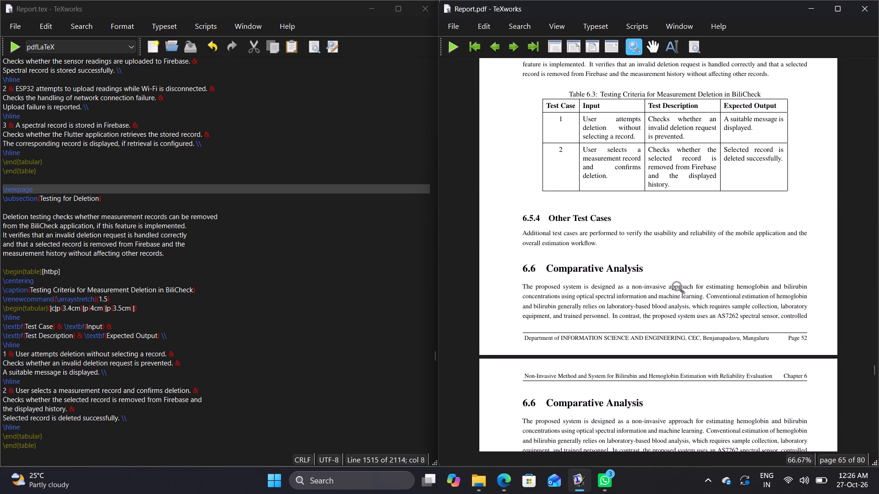
Examine the compiled pages from section 6.5.1 to 6.6 for where Tables 6.1 to 6.3 fall relative to their headings.
{"action": "scroll", "coordinate": [677, 286], "scroll_direction": "up", "scroll_amount": 4}
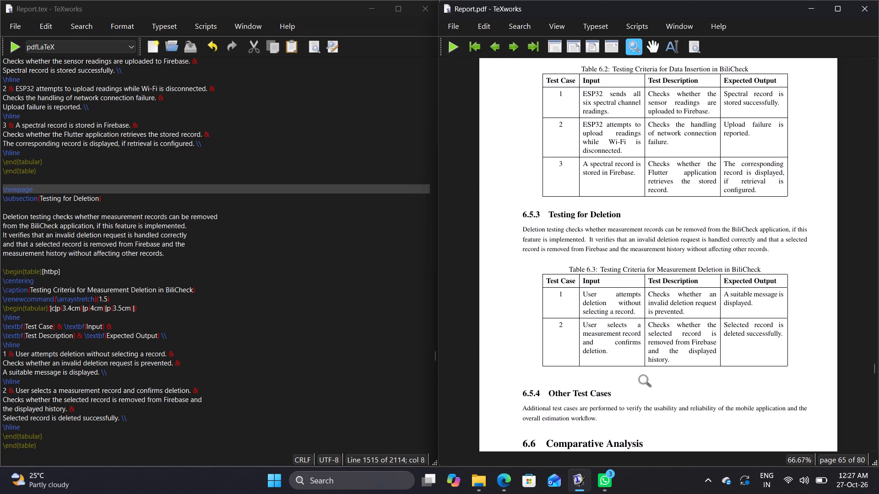
{"action": "scroll", "coordinate": [638, 383], "scroll_direction": "up", "scroll_amount": 4}
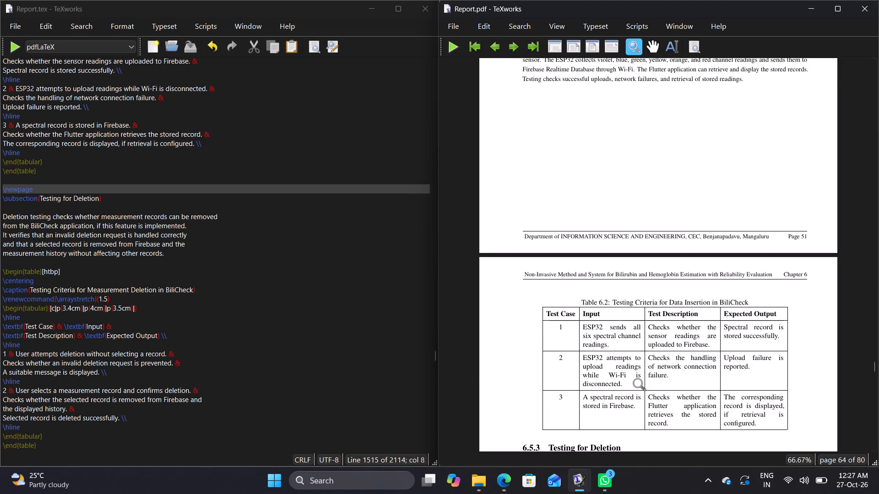
{"action": "scroll", "coordinate": [638, 383], "scroll_direction": "up", "scroll_amount": 6}
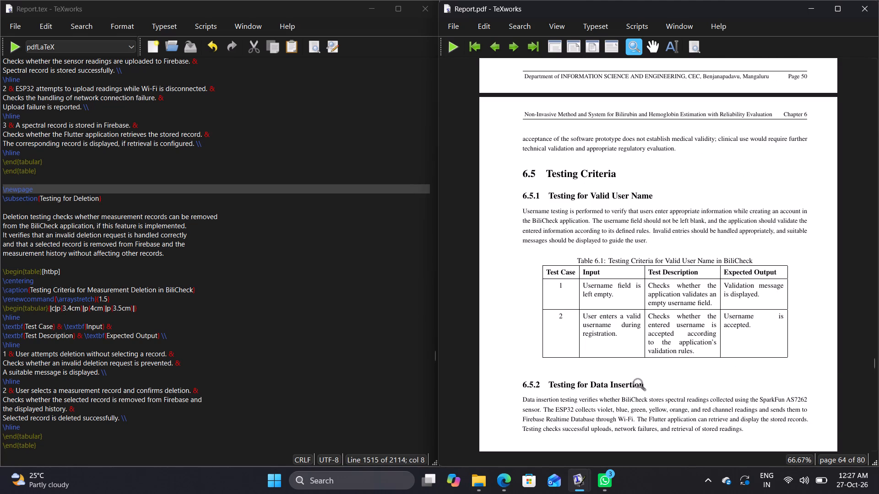
{"action": "scroll", "coordinate": [638, 352], "scroll_direction": "down", "scroll_amount": 6}
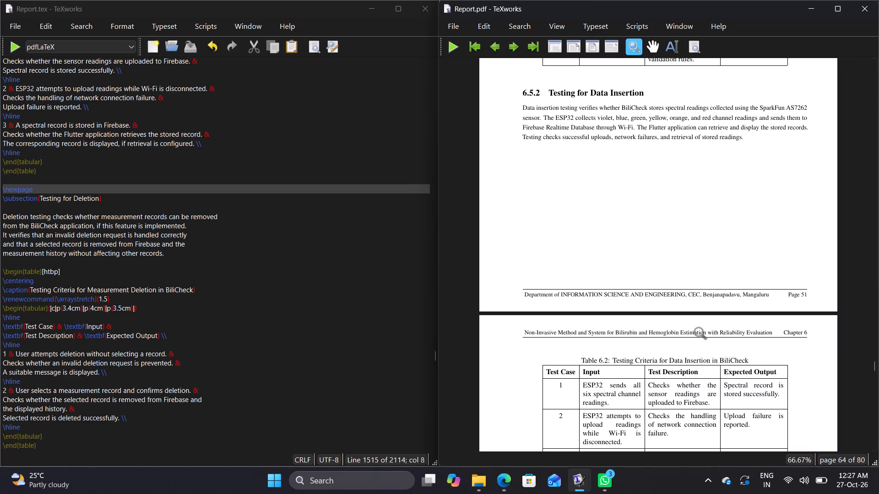
{"action": "scroll", "coordinate": [698, 332], "scroll_direction": "down", "scroll_amount": 3}
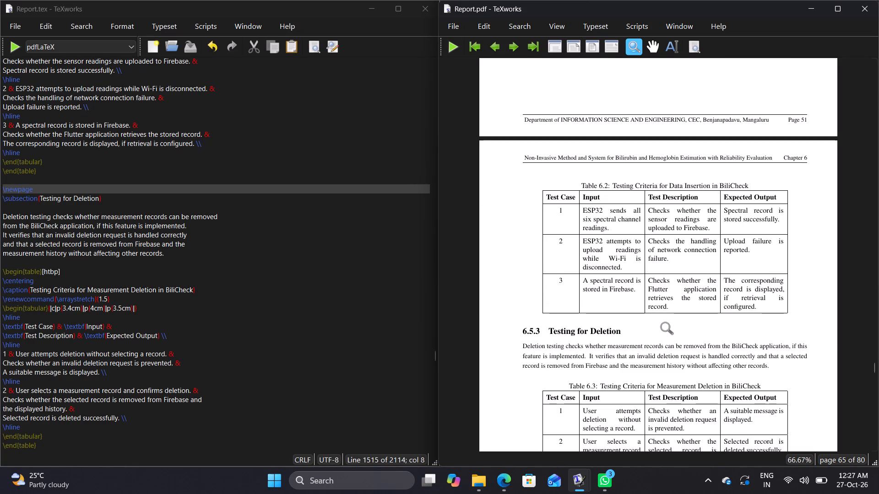
{"action": "scroll", "coordinate": [686, 350], "scroll_direction": "down", "scroll_amount": 2}
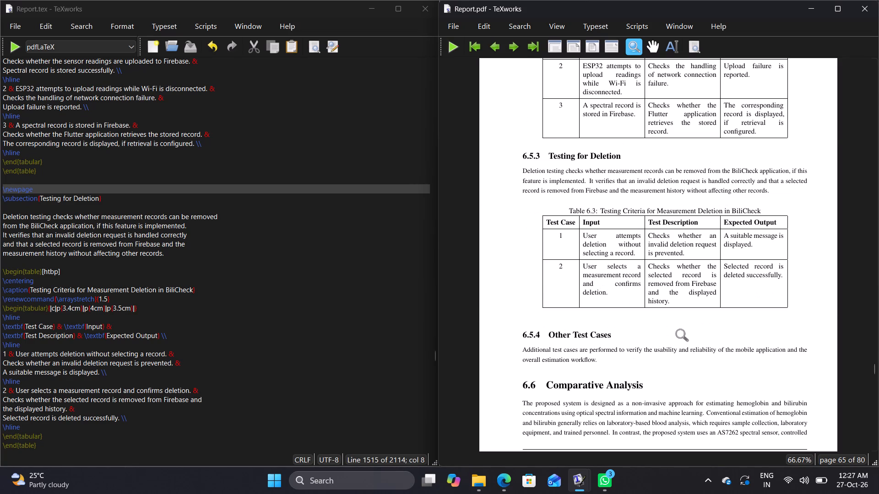
Compare the Other Test Cases source block with the compiled section 6.5.4 and the placement of Table 6.4.
{"action": "scroll", "coordinate": [277, 376], "scroll_direction": "down", "scroll_amount": 2}
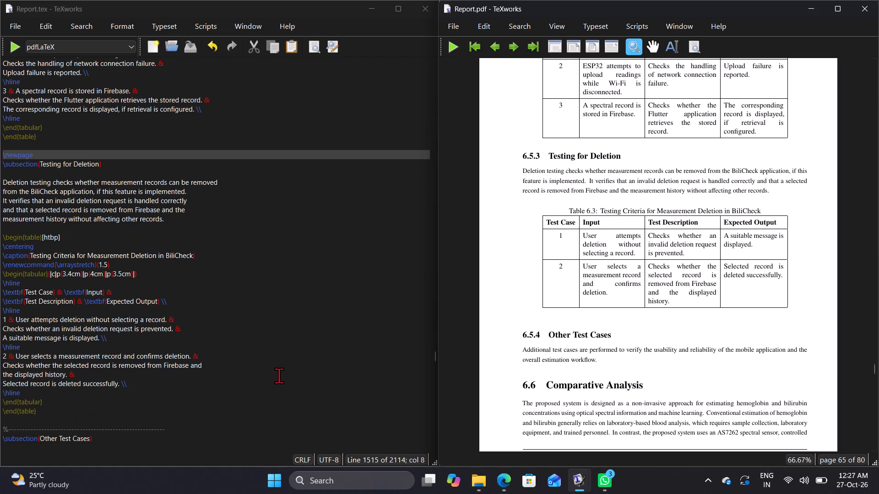
{"action": "scroll", "coordinate": [279, 376], "scroll_direction": "down", "scroll_amount": 4}
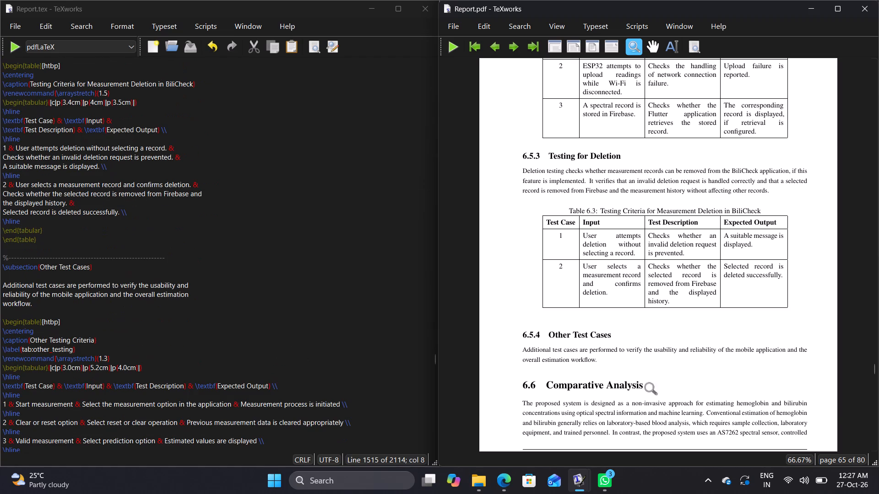
{"action": "scroll", "coordinate": [726, 391], "scroll_direction": "down", "scroll_amount": 5}
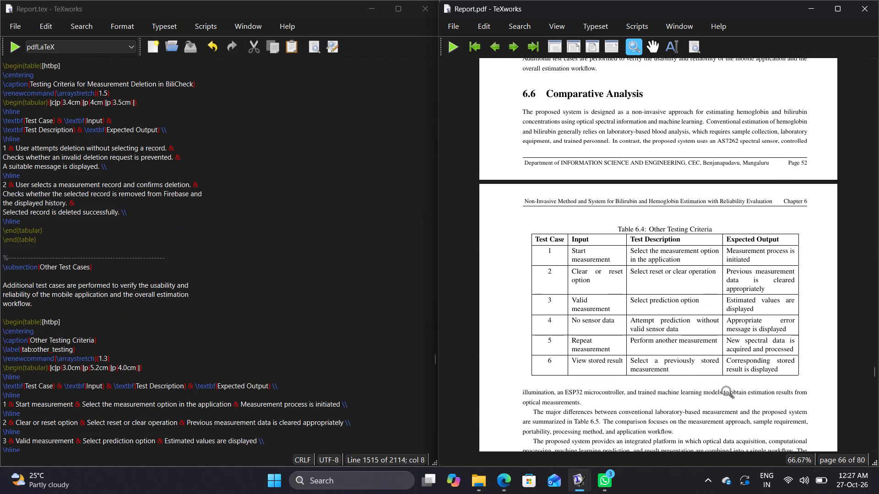
{"action": "scroll", "coordinate": [726, 391], "scroll_direction": "up", "scroll_amount": 6}
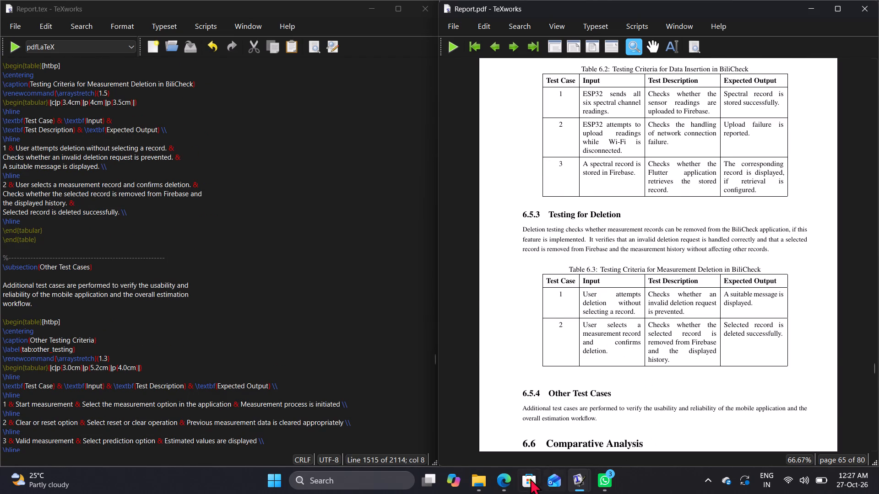
Switch to the sample report PDF in Microsoft Edge and examine the layout of its sections 6.5.2 to 6.5.5 and their tables.
{"action": "left_click", "coordinate": [509, 478]}
{"action": "left_click", "coordinate": [484, 440]}
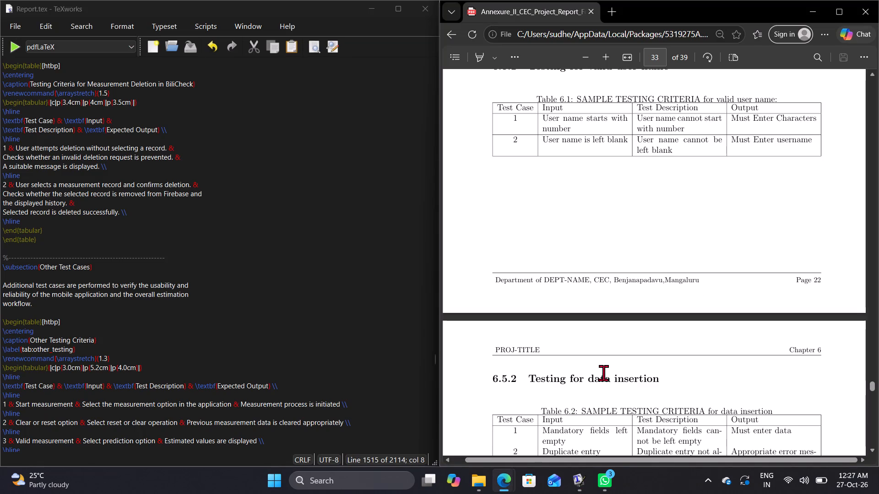
{"action": "scroll", "coordinate": [621, 369], "scroll_direction": "down", "scroll_amount": 7}
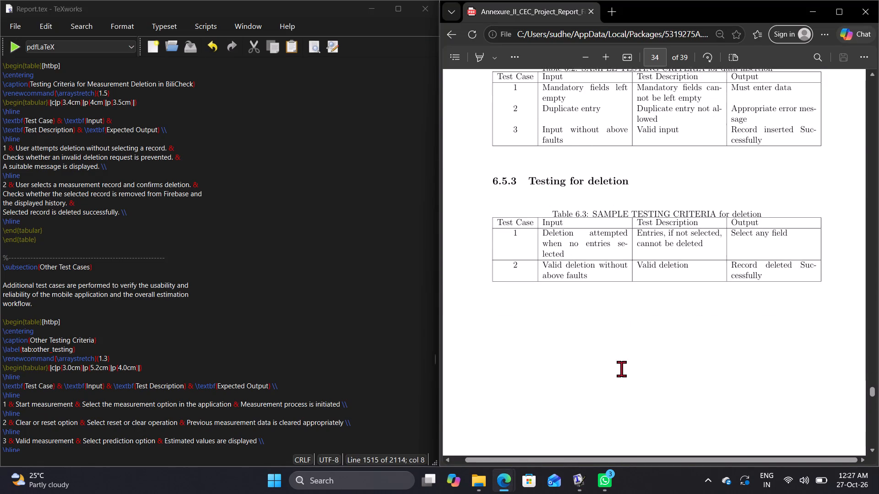
{"action": "scroll", "coordinate": [621, 369], "scroll_direction": "down", "scroll_amount": 8}
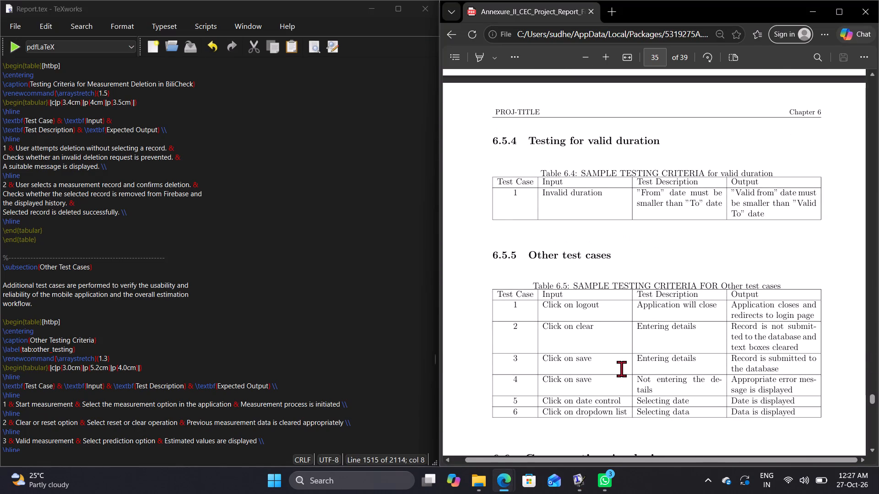
{"action": "scroll", "coordinate": [621, 369], "scroll_direction": "down", "scroll_amount": 1}
{"action": "scroll", "coordinate": [621, 369], "scroll_direction": "up", "scroll_amount": 1}
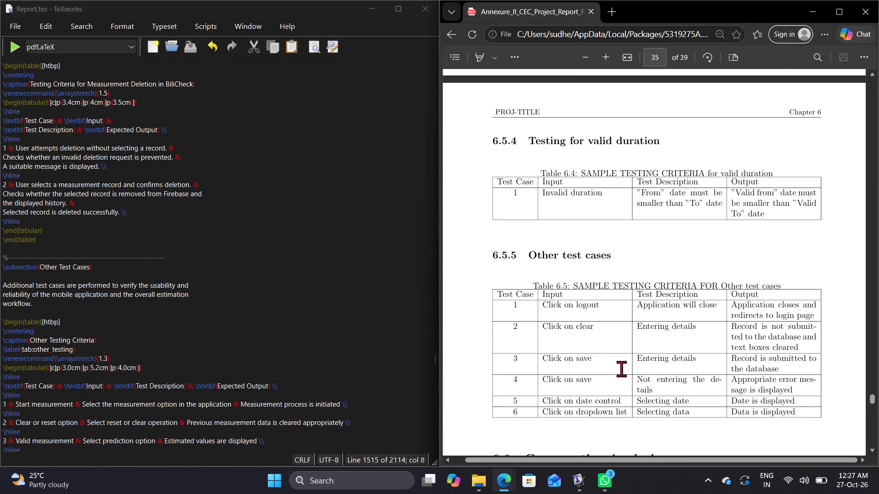
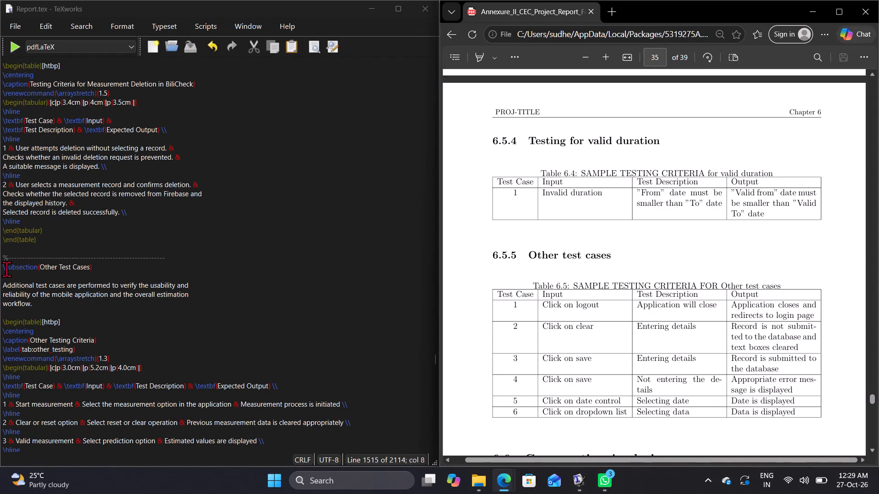
In the TeXworks source, delete the whole Other Test Cases subsection, including its intro paragraph and table, up to the 6.6 Comparative Analysis comment.
{"action": "left_click_drag", "start_coordinate": [2, 268], "coordinate": [46, 436]}
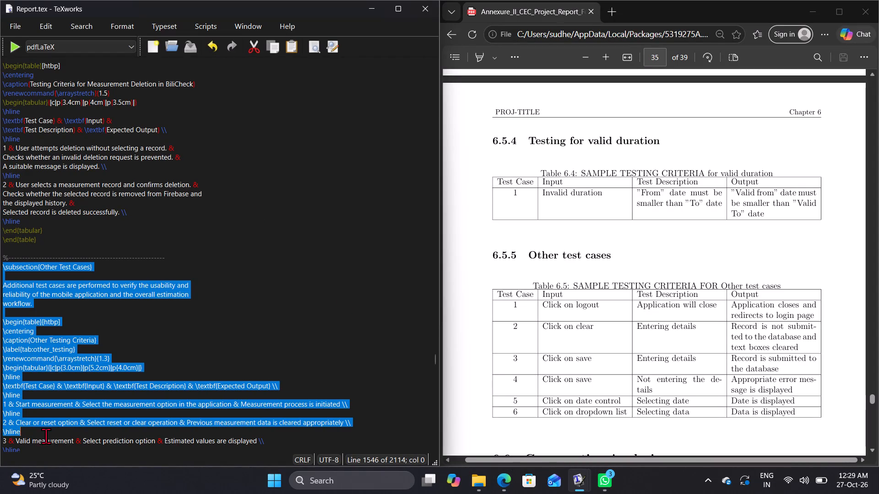
{"action": "left_click_drag", "start_coordinate": [46, 436], "coordinate": [68, 360]}
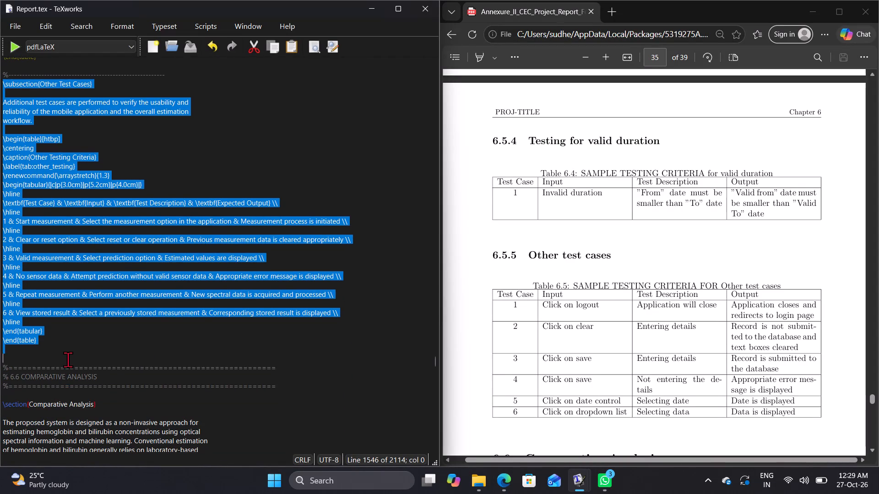
{"action": "left_click_drag", "start_coordinate": [68, 360], "coordinate": [70, 353]}
{"action": "key", "text": "BackSpace"}
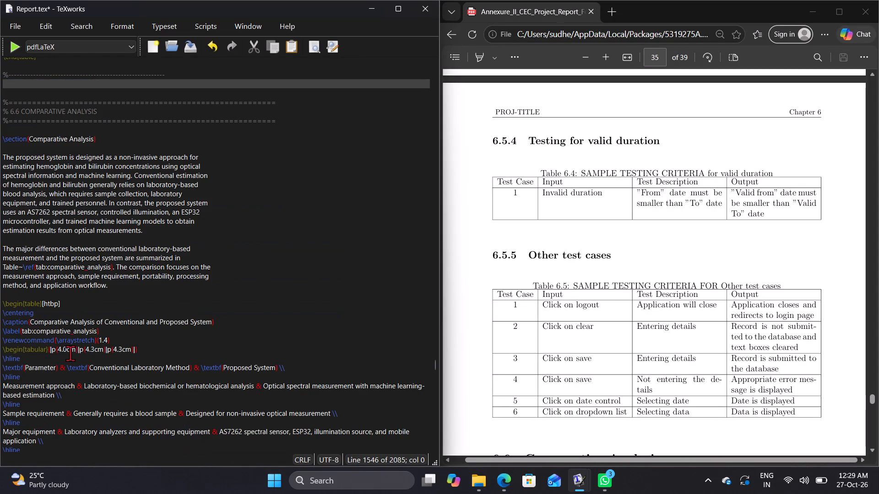
{"action": "scroll", "coordinate": [135, 368], "scroll_direction": "up", "scroll_amount": 2}
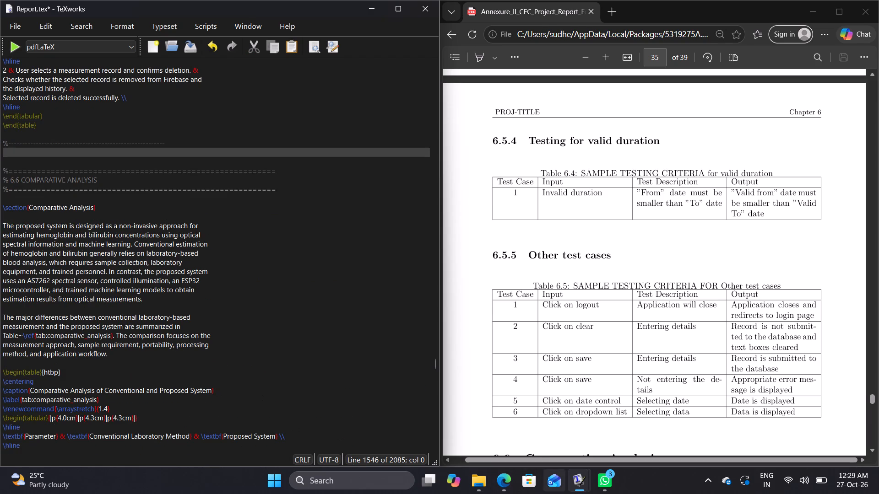
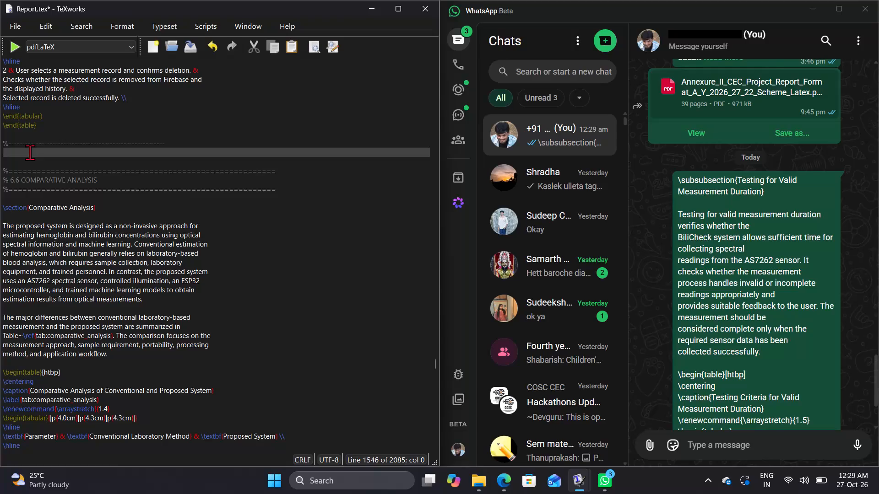
Paste the copied Testing for Valid Measurement Duration and Other Test Cases blocks just above the 6.6 Comparative Analysis comment.
{"action": "key", "text": "ctrl+v"}
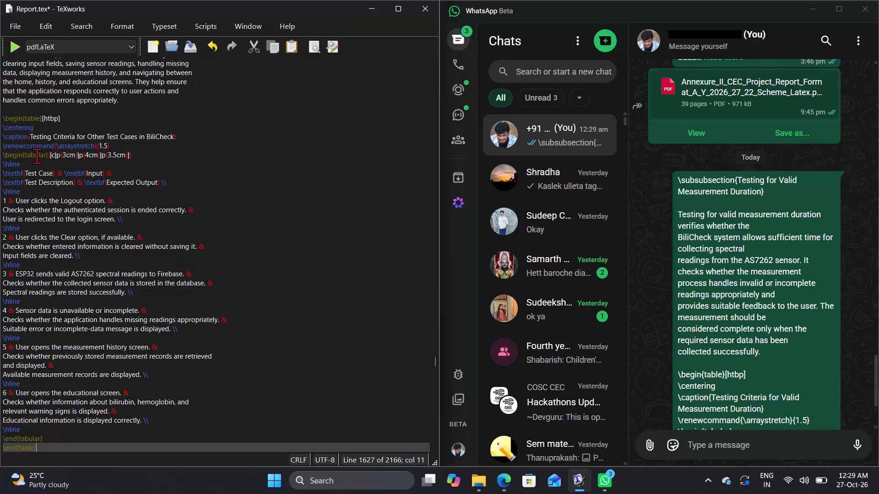
Change both pasted headings, Testing for Valid Measurement Duration and Other Test Cases, from \subsubsection to \subsection.
{"action": "scroll", "coordinate": [38, 156], "scroll_direction": "up", "scroll_amount": 6}
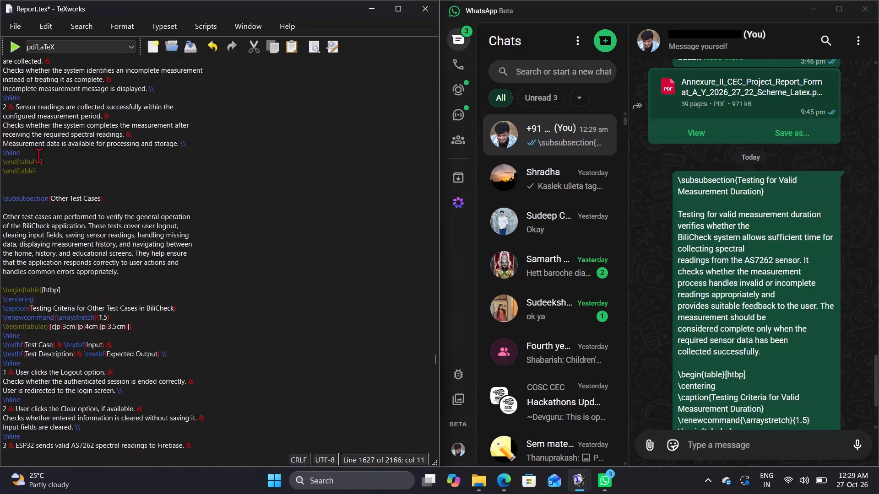
{"action": "scroll", "coordinate": [38, 156], "scroll_direction": "up", "scroll_amount": 7}
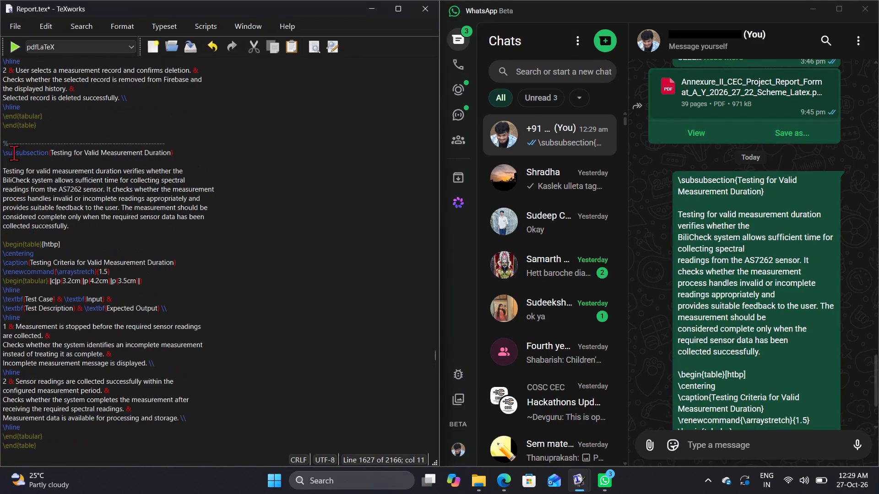
{"action": "left_click", "coordinate": [16, 153]}
{"action": "key", "text": "BackSpace"}
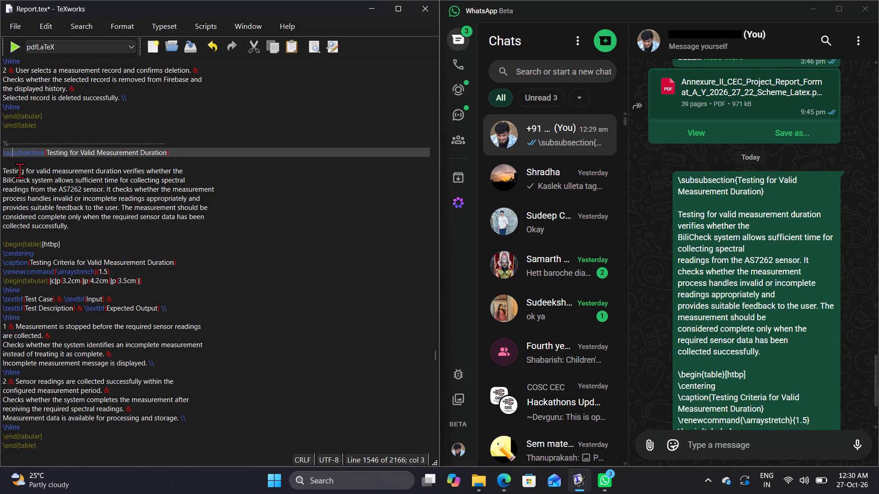
{"action": "key", "text": "BackSpace"}
{"action": "key", "text": "BackSpace"}
{"action": "scroll", "coordinate": [86, 262], "scroll_direction": "down", "scroll_amount": 2}
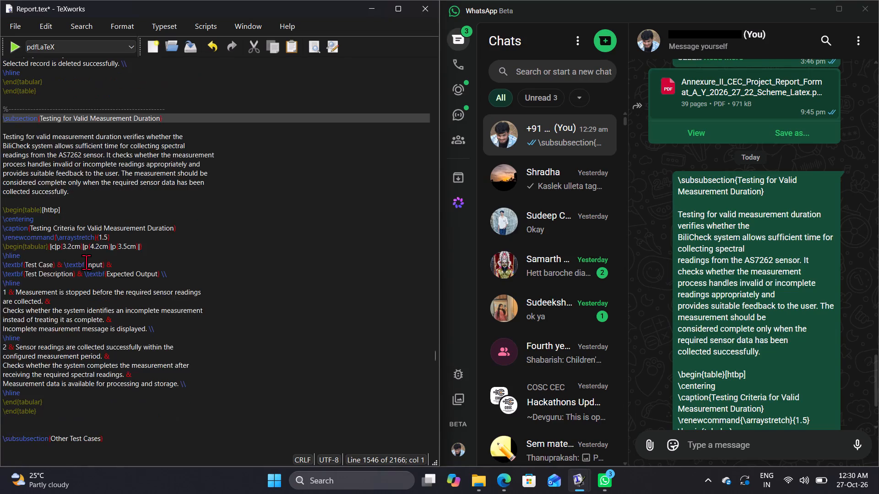
{"action": "scroll", "coordinate": [86, 262], "scroll_direction": "down", "scroll_amount": 2}
{"action": "left_click", "coordinate": [17, 337]}
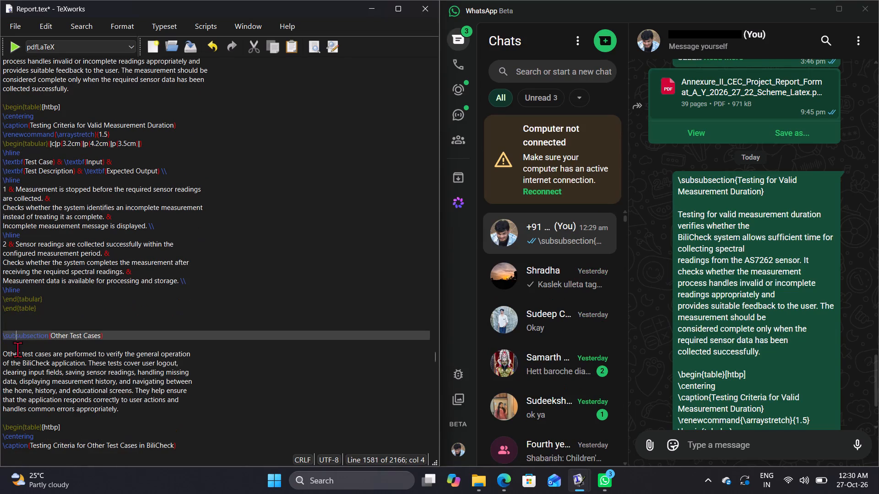
{"action": "key", "text": "BackSpace"}
{"action": "key", "text": "BackSpace"}
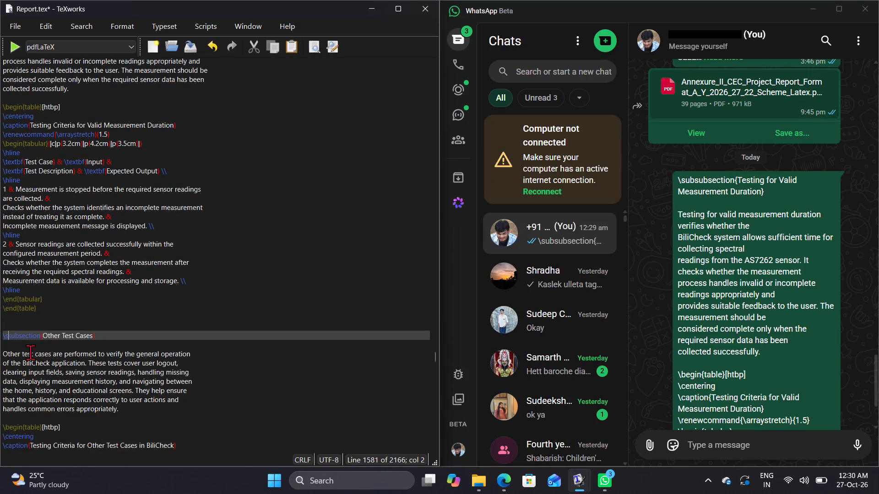
{"action": "key", "text": "BackSpace"}
Recompile the report with pdfLaTeX and check the compiled pages from section 6.5.3 to 6.6, including the table placement.
{"action": "scroll", "coordinate": [30, 352], "scroll_direction": "down", "scroll_amount": 5}
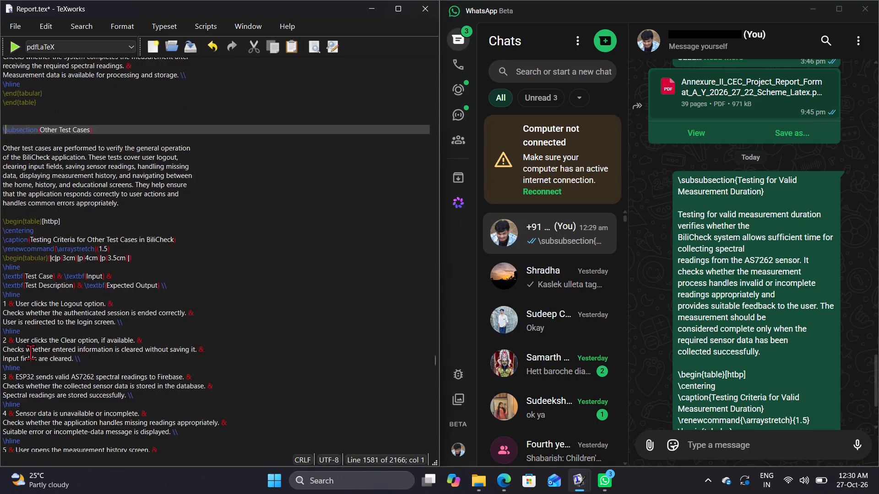
{"action": "scroll", "coordinate": [30, 352], "scroll_direction": "down", "scroll_amount": 6}
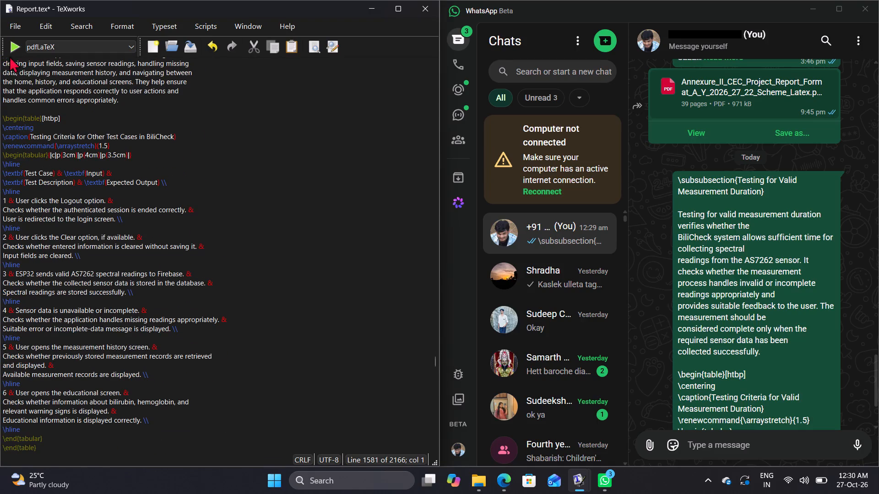
{"action": "left_click", "coordinate": [10, 49]}
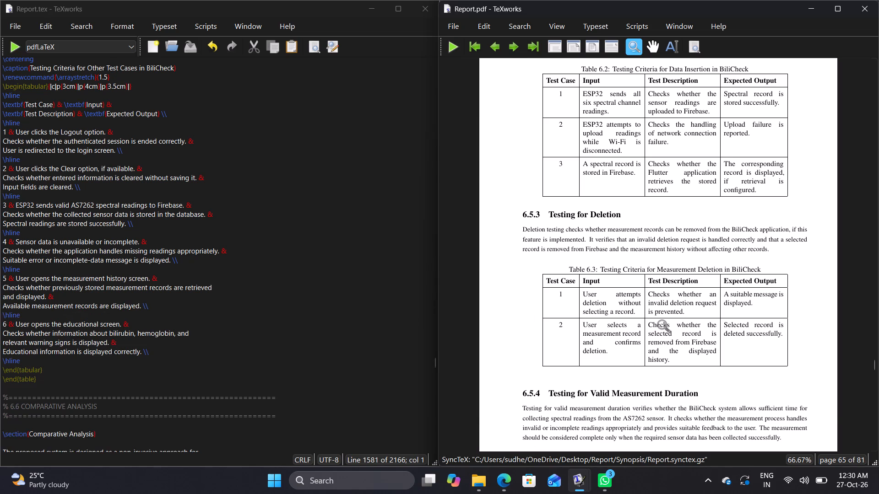
{"action": "scroll", "coordinate": [662, 325], "scroll_direction": "down", "scroll_amount": 3}
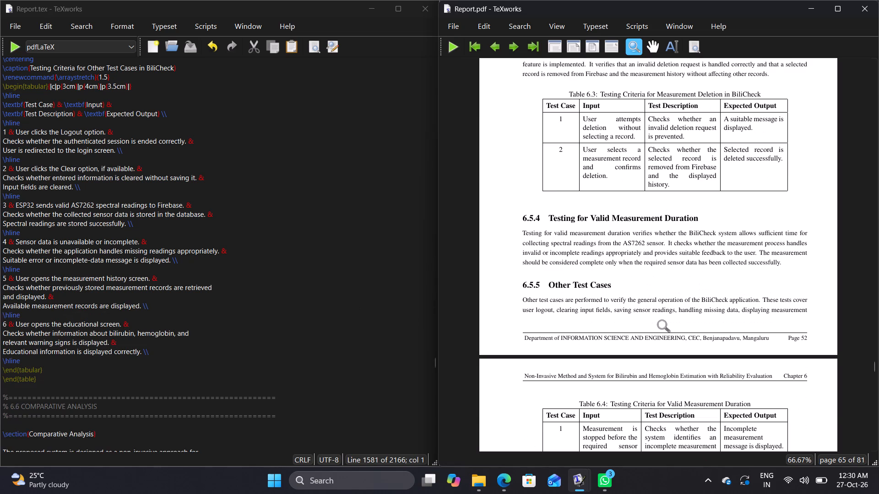
{"action": "scroll", "coordinate": [662, 325], "scroll_direction": "down", "scroll_amount": 2}
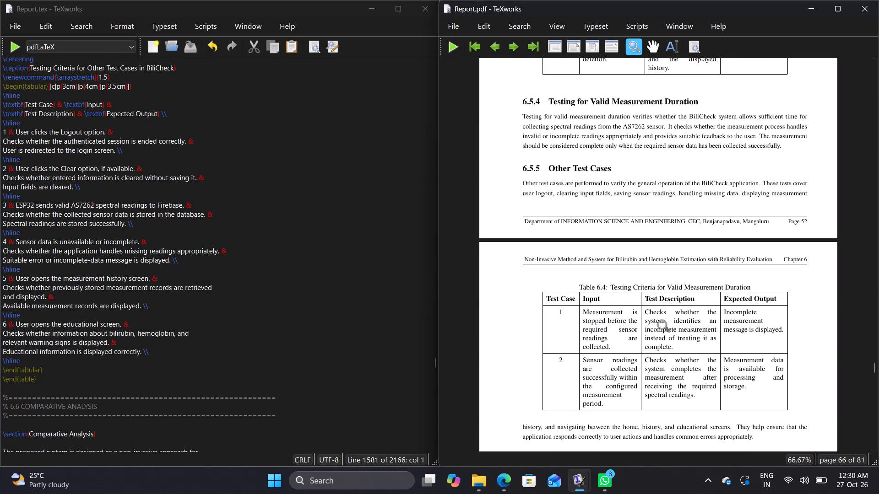
{"action": "scroll", "coordinate": [662, 325], "scroll_direction": "down", "scroll_amount": 2}
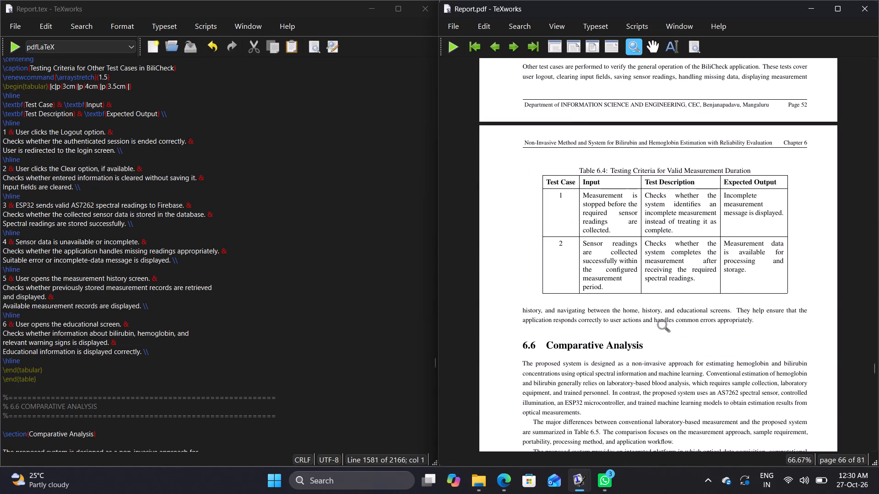
{"action": "scroll", "coordinate": [662, 325], "scroll_direction": "up", "scroll_amount": 5}
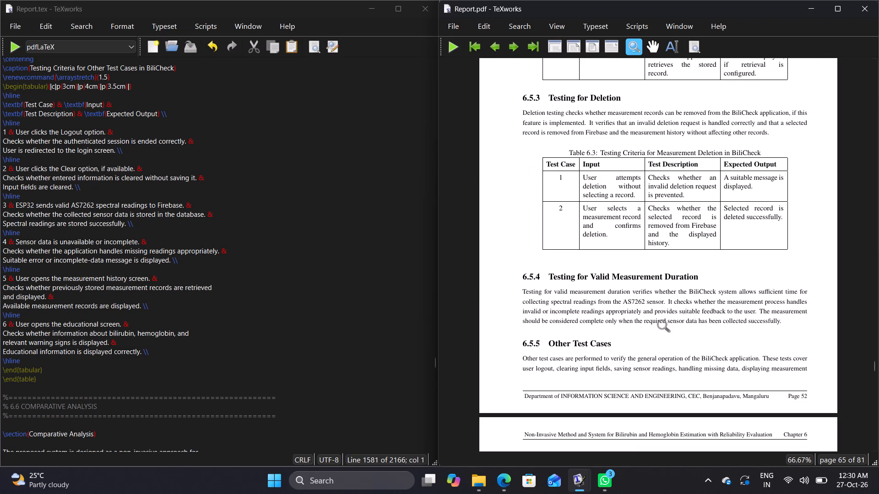
Insert a \newpage command directly before the Other Test Cases subsection in the source and recompile the report.
{"action": "scroll", "coordinate": [662, 325], "scroll_direction": "down", "scroll_amount": 11}
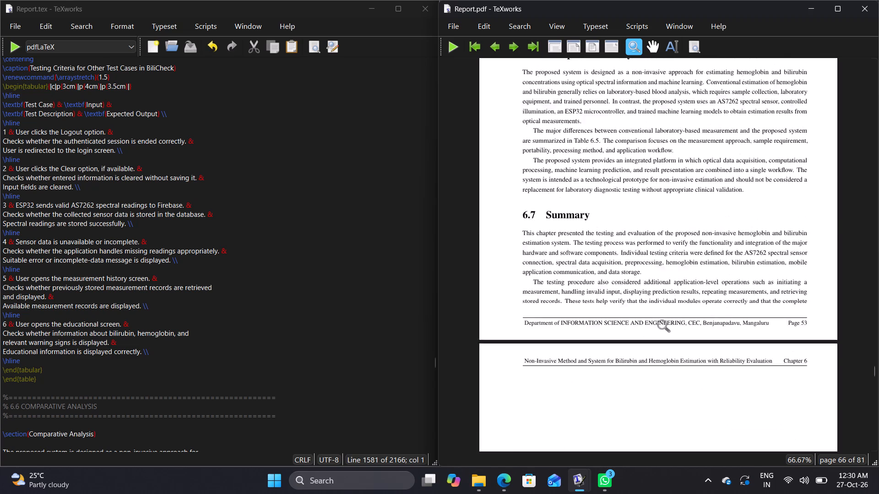
{"action": "scroll", "coordinate": [662, 325], "scroll_direction": "down", "scroll_amount": 4}
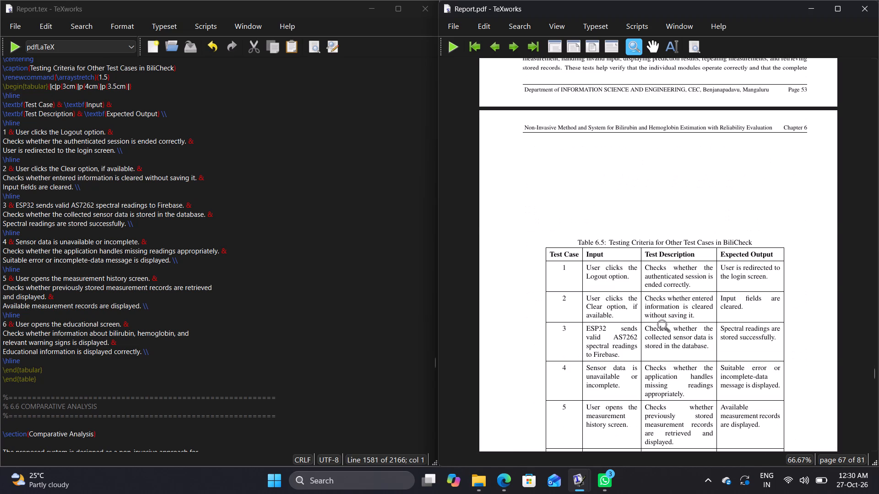
{"action": "scroll", "coordinate": [662, 325], "scroll_direction": "up", "scroll_amount": 14}
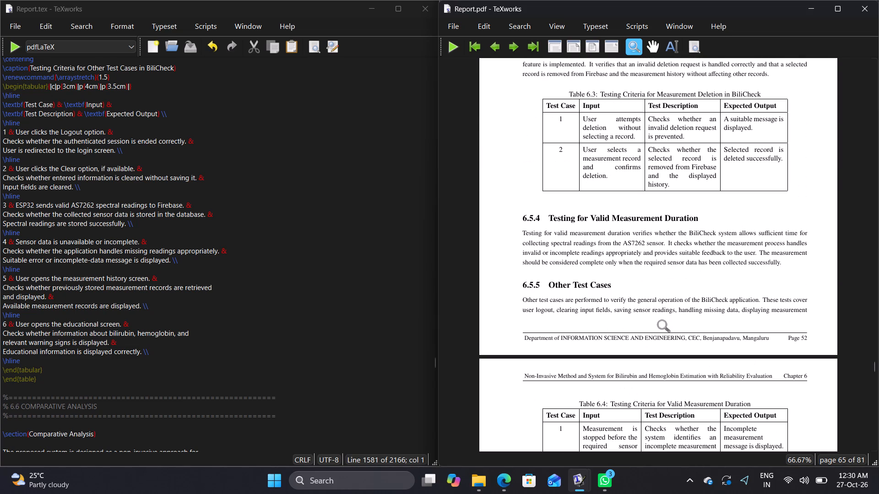
{"action": "scroll", "coordinate": [662, 325], "scroll_direction": "up", "scroll_amount": 1}
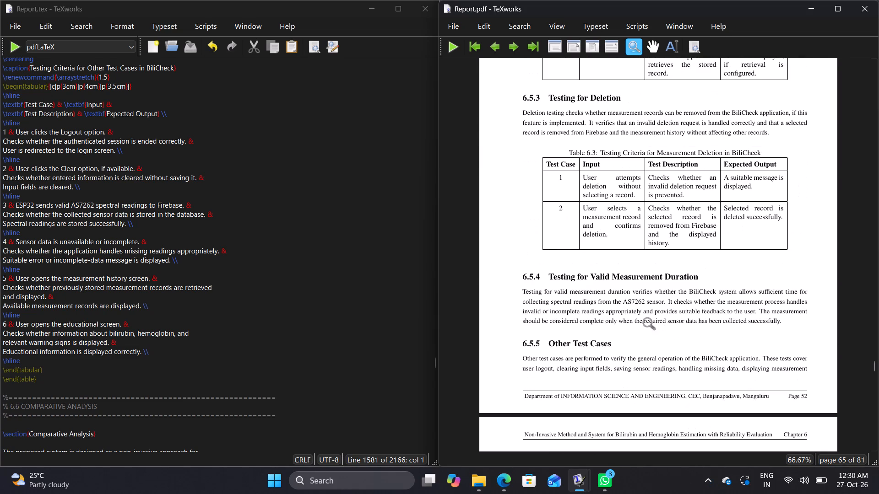
{"action": "scroll", "coordinate": [102, 302], "scroll_direction": "up", "scroll_amount": 7}
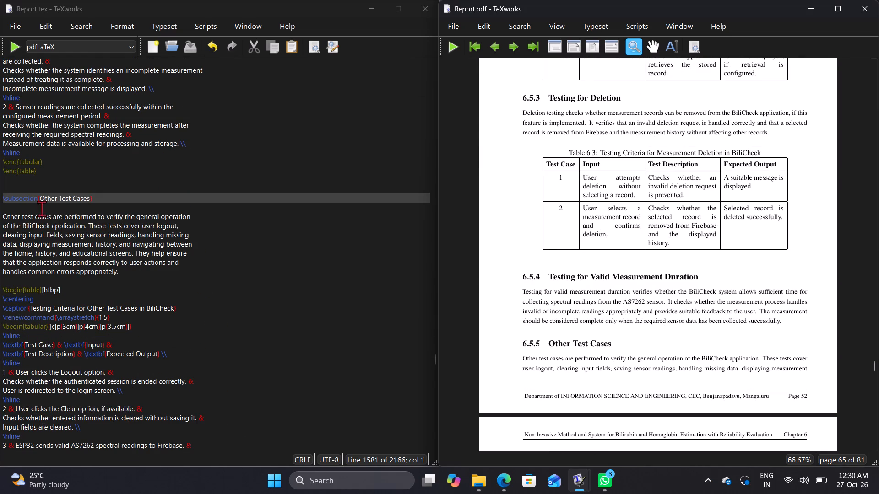
{"action": "left_click", "coordinate": [22, 188]}
{"action": "type", "text": "\\new"}
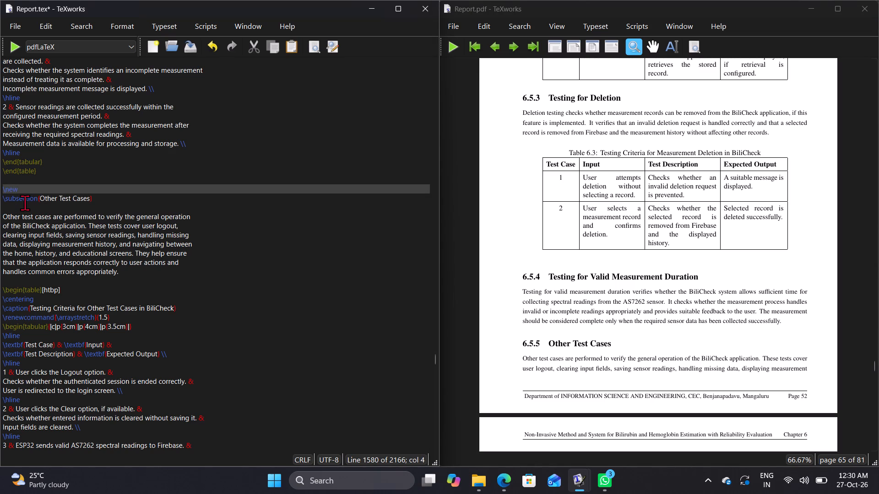
{"action": "type", "text": "page"}
{"action": "left_click", "coordinate": [16, 45]}
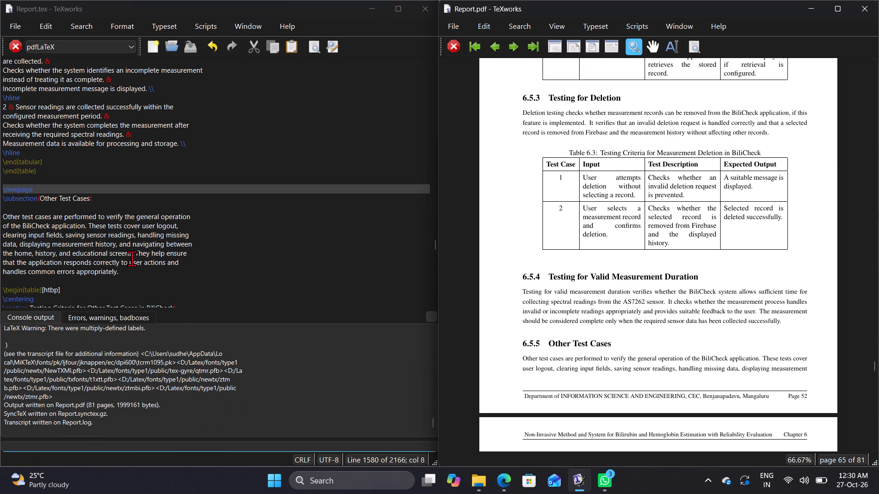
Examine the recompiled pages from section 6.5.4 to Table 6.5 against the source of the Other Test Cases table.
{"action": "scroll", "coordinate": [673, 319], "scroll_direction": "down", "scroll_amount": 3}
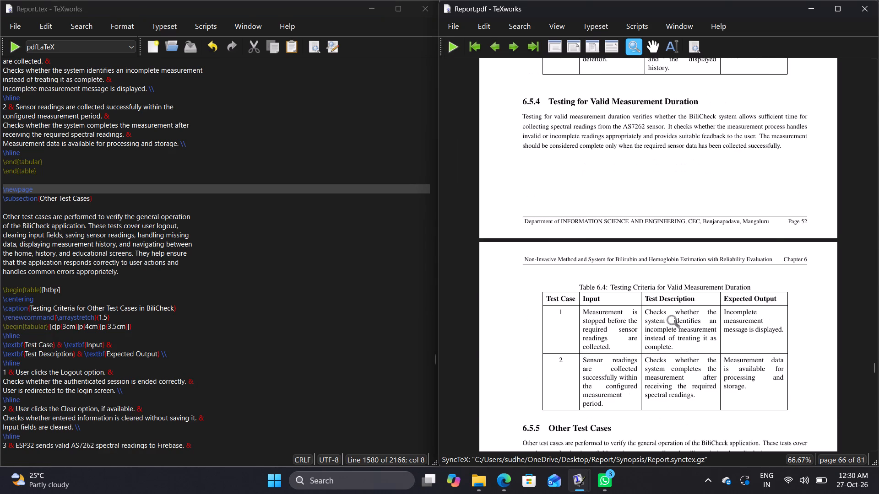
{"action": "scroll", "coordinate": [672, 320], "scroll_direction": "down", "scroll_amount": 3}
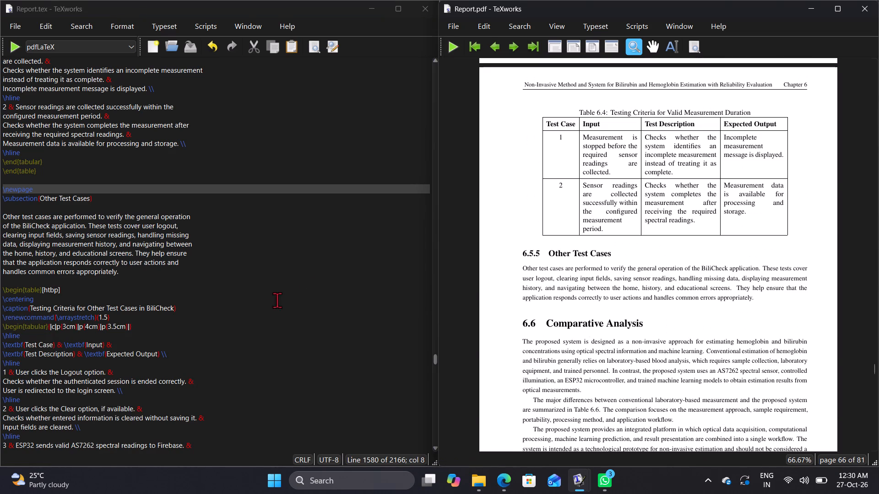
{"action": "scroll", "coordinate": [254, 313], "scroll_direction": "down", "scroll_amount": 2}
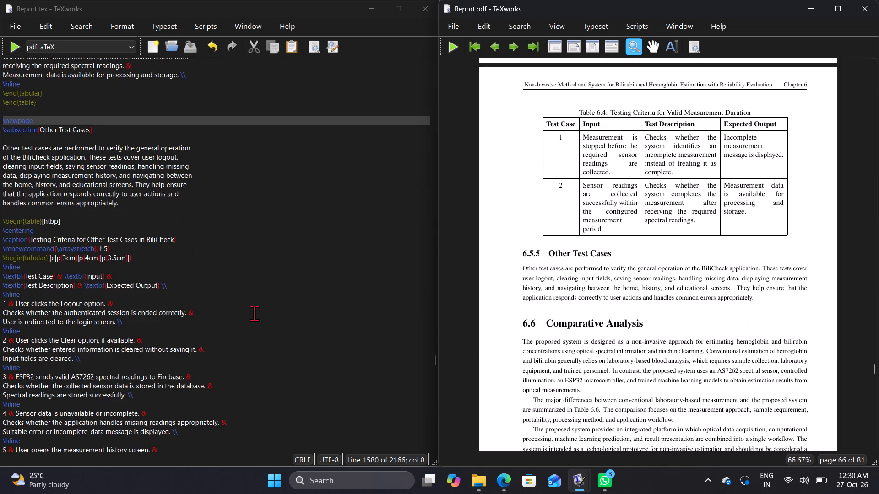
{"action": "scroll", "coordinate": [254, 313], "scroll_direction": "down", "scroll_amount": 5}
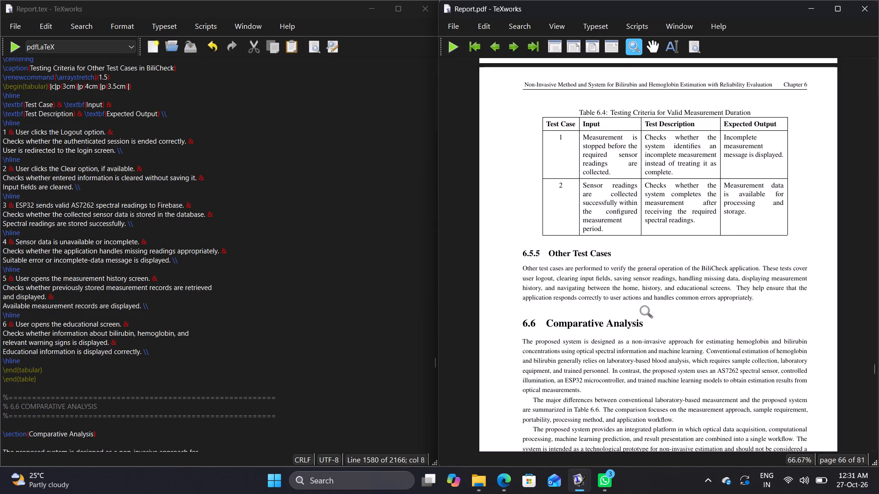
{"action": "scroll", "coordinate": [645, 311], "scroll_direction": "down", "scroll_amount": 7}
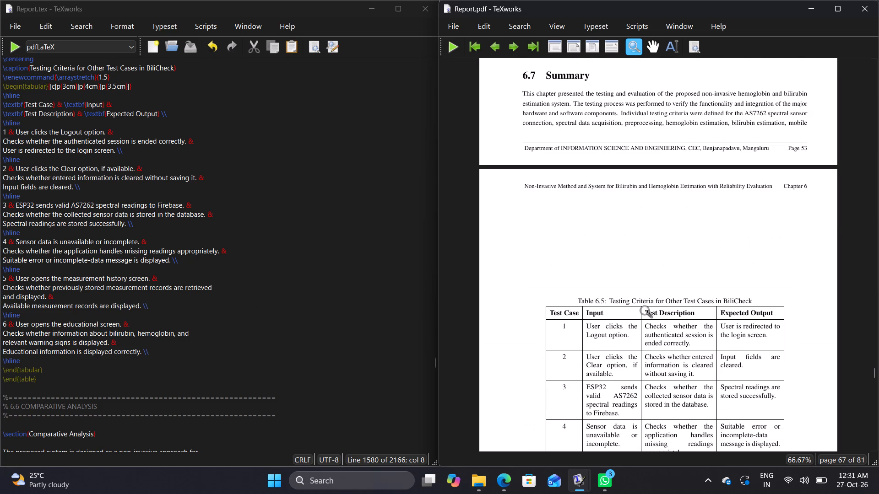
{"action": "scroll", "coordinate": [645, 311], "scroll_direction": "up", "scroll_amount": 3}
{"action": "scroll", "coordinate": [645, 311], "scroll_direction": "down", "scroll_amount": 8}
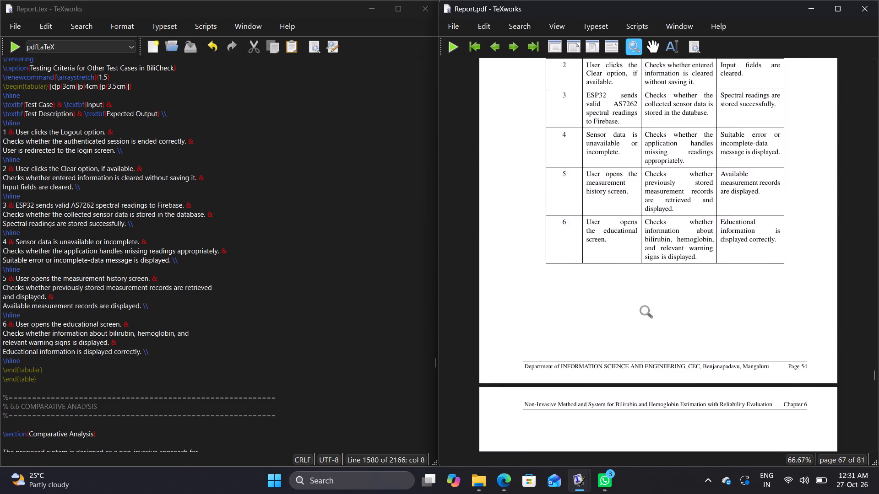
{"action": "scroll", "coordinate": [645, 311], "scroll_direction": "down", "scroll_amount": 7}
{"action": "scroll", "coordinate": [645, 311], "scroll_direction": "up", "scroll_amount": 12}
Insert a \newpage command directly before the Comparative Analysis section and recompile the report.
{"action": "scroll", "coordinate": [289, 309], "scroll_direction": "up", "scroll_amount": 3}
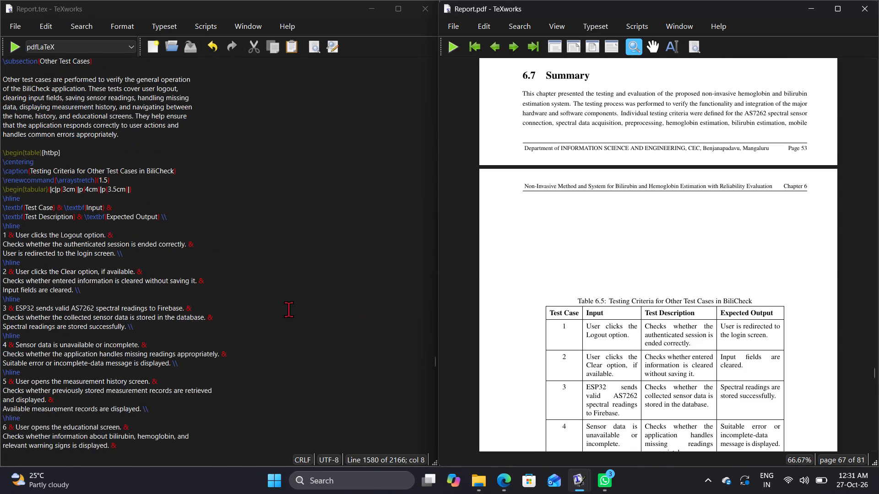
{"action": "scroll", "coordinate": [288, 309], "scroll_direction": "up", "scroll_amount": 2}
{"action": "scroll", "coordinate": [288, 309], "scroll_direction": "down", "scroll_amount": 8}
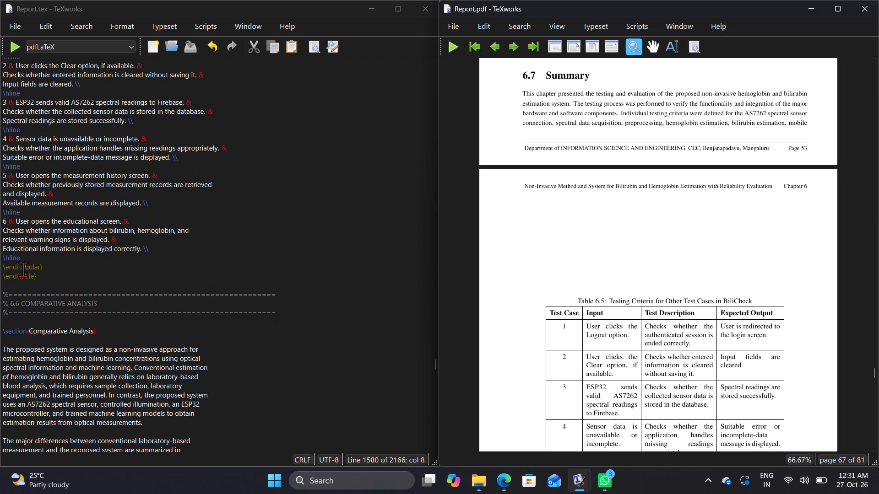
{"action": "left_click", "coordinate": [6, 320]}
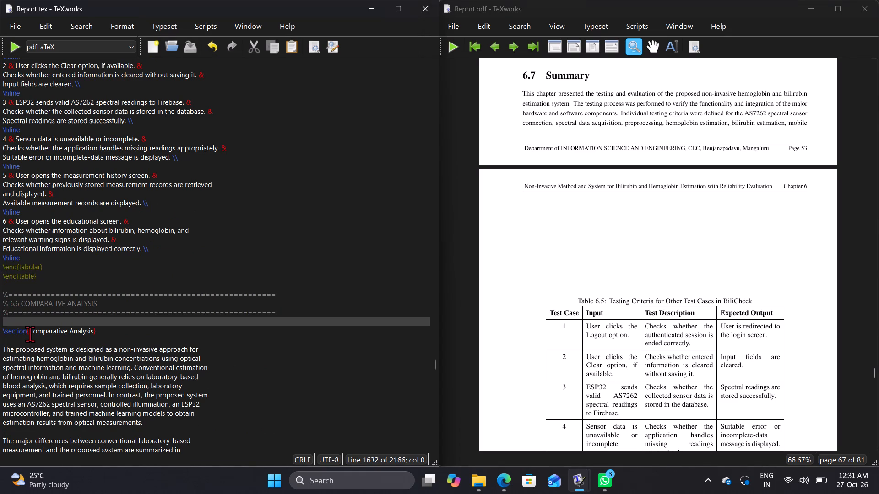
{"action": "type", "text": "\\newpage"}
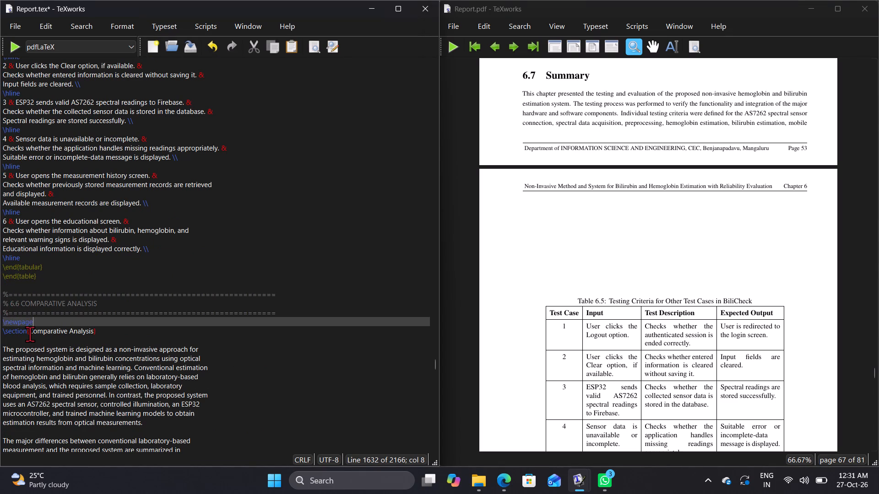
{"action": "key", "text": "Return"}
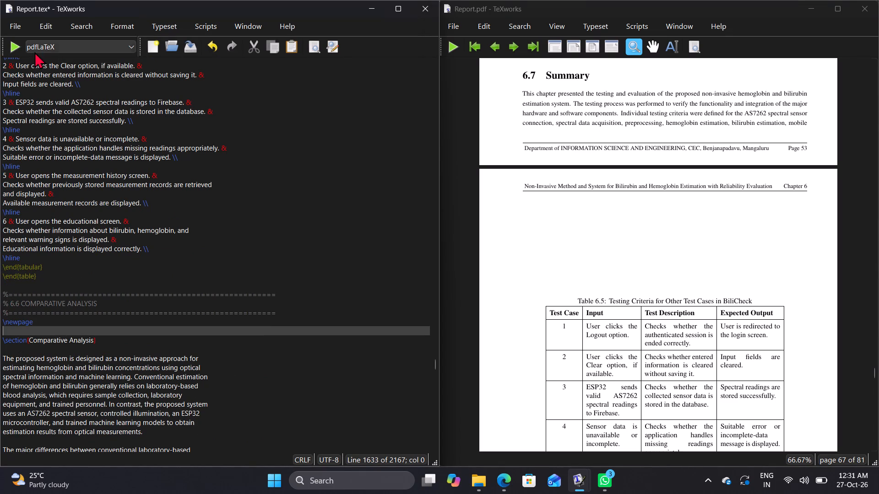
{"action": "left_click", "coordinate": [17, 43]}
Examine the recompiled pages around section 6.5.5 for the page break and the placement of Tables 6.4 and 6.5.
{"action": "scroll", "coordinate": [746, 280], "scroll_direction": "up", "scroll_amount": 2}
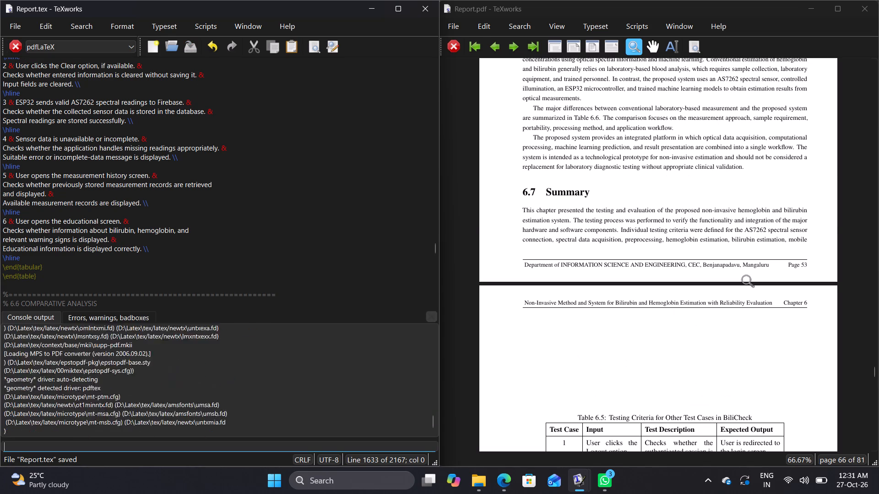
{"action": "scroll", "coordinate": [746, 280], "scroll_direction": "up", "scroll_amount": 3}
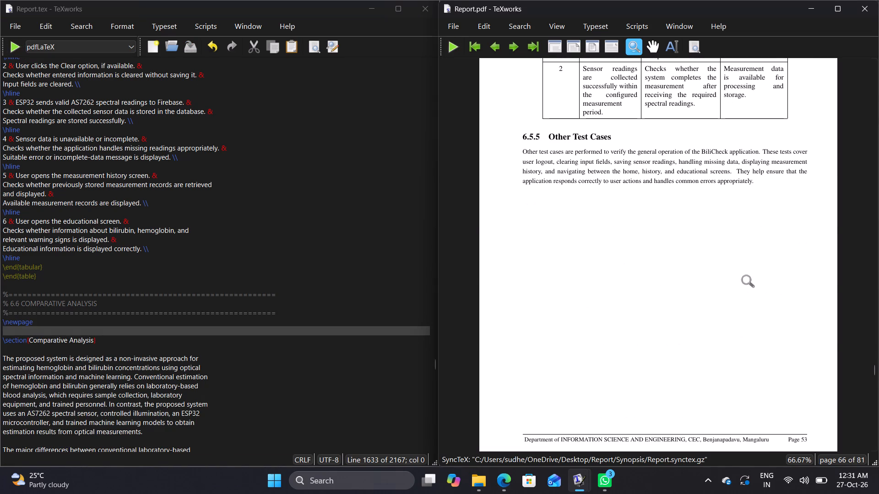
{"action": "scroll", "coordinate": [746, 280], "scroll_direction": "down", "scroll_amount": 3}
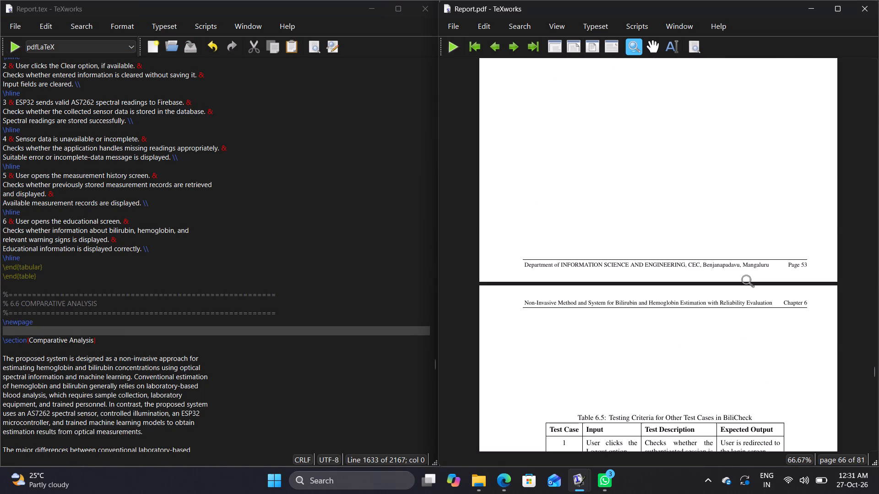
{"action": "scroll", "coordinate": [691, 360], "scroll_direction": "down", "scroll_amount": 3}
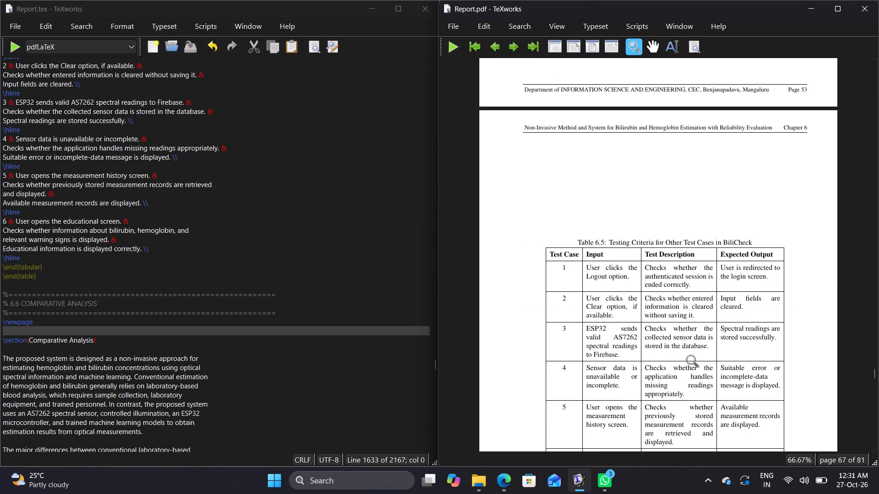
{"action": "scroll", "coordinate": [691, 360], "scroll_direction": "down", "scroll_amount": 3}
{"action": "scroll", "coordinate": [691, 360], "scroll_direction": "up", "scroll_amount": 5}
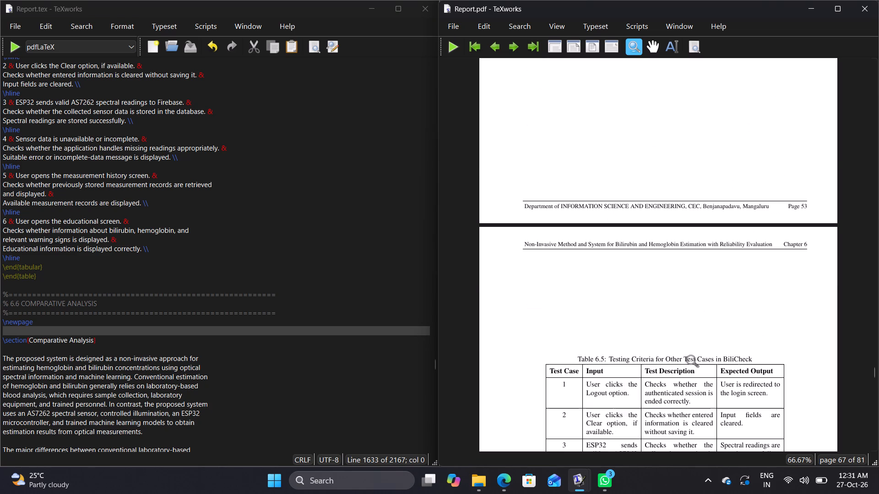
{"action": "scroll", "coordinate": [691, 360], "scroll_direction": "up", "scroll_amount": 8}
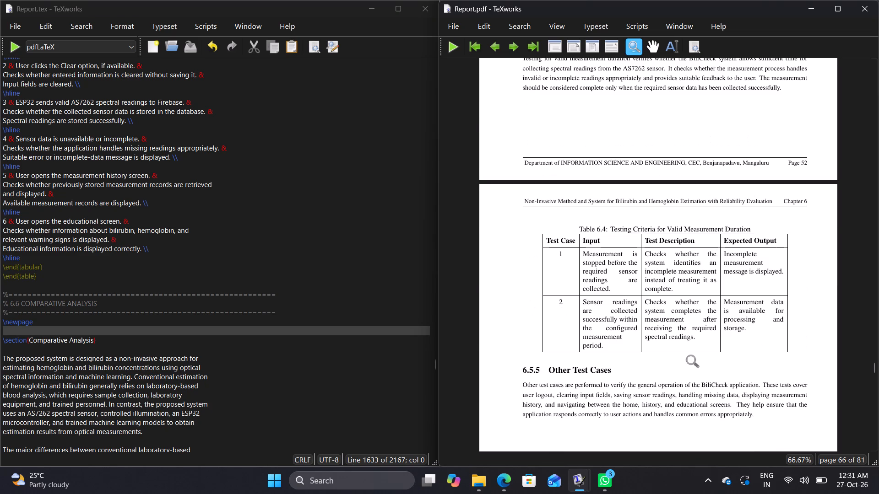
Examine the pages from section 6.5.5 through Tables 6.5 and 6.6 to the 6.7 Summary heading.
{"action": "scroll", "coordinate": [691, 360], "scroll_direction": "down", "scroll_amount": 6}
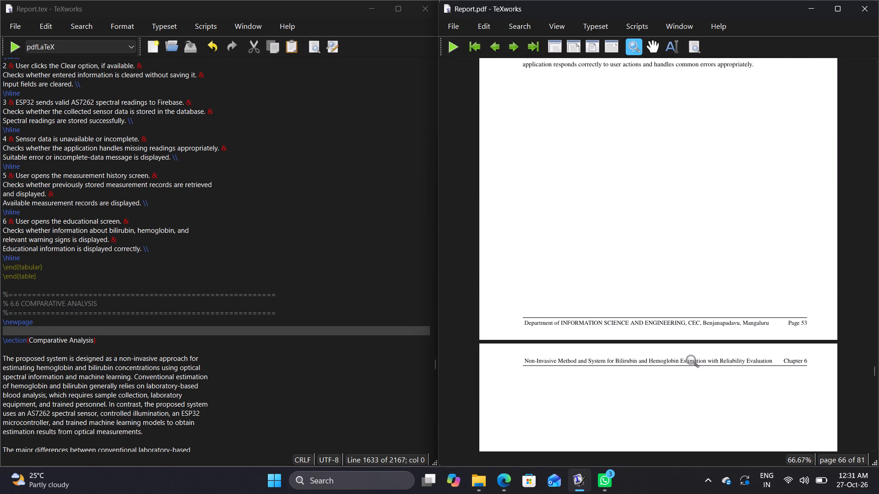
{"action": "scroll", "coordinate": [691, 360], "scroll_direction": "down", "scroll_amount": 5}
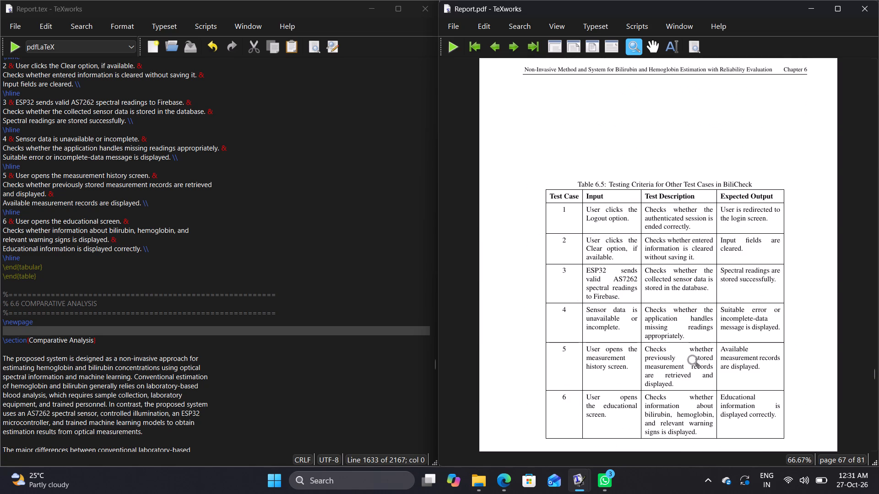
{"action": "scroll", "coordinate": [692, 360], "scroll_direction": "down", "scroll_amount": 5}
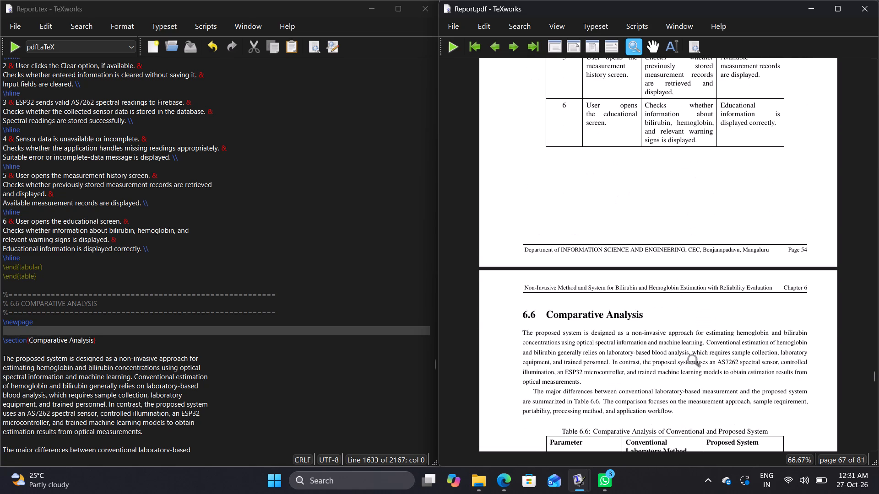
{"action": "scroll", "coordinate": [692, 360], "scroll_direction": "down", "scroll_amount": 7}
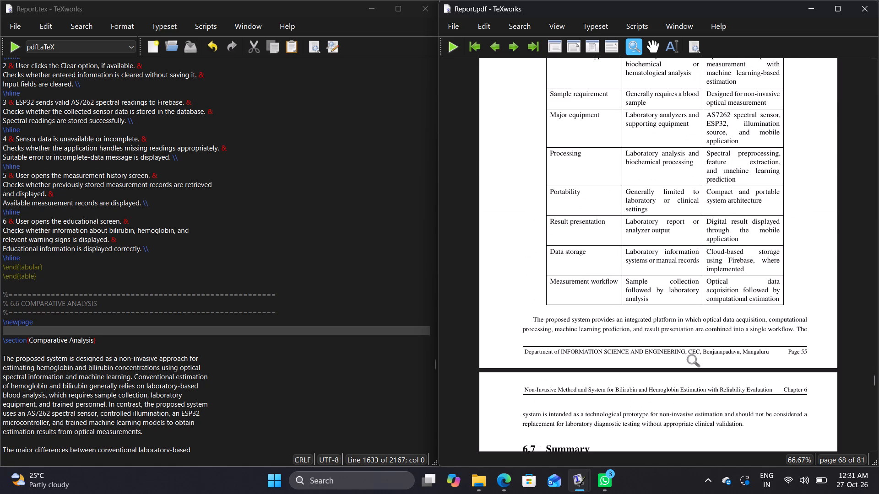
{"action": "scroll", "coordinate": [692, 360], "scroll_direction": "down", "scroll_amount": 2}
Review the layout of sections 6.5.4 and 6.5.5 and Tables 6.3 to 6.5 at 44.44% zoom.
{"action": "scroll", "coordinate": [692, 360], "scroll_direction": "up", "scroll_amount": 16}
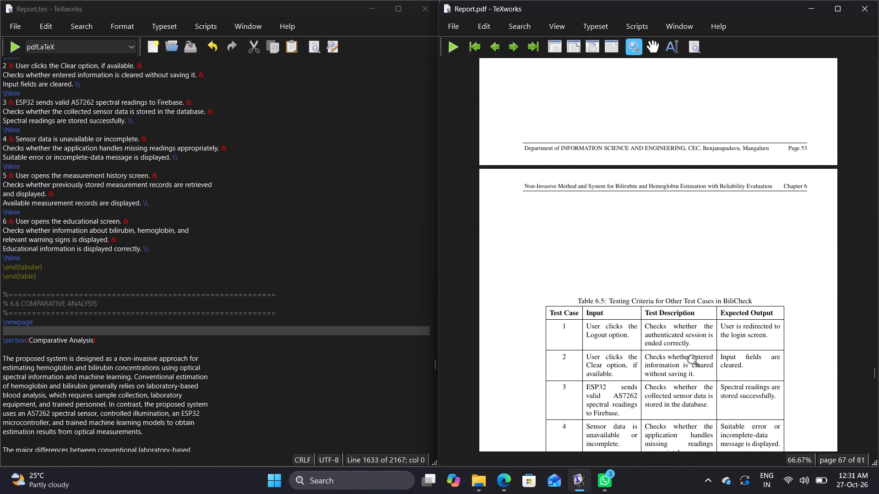
{"action": "scroll", "coordinate": [692, 360], "scroll_direction": "up", "scroll_amount": 2}
{"action": "scroll", "coordinate": [692, 360], "scroll_direction": "down", "scroll_amount": 2}
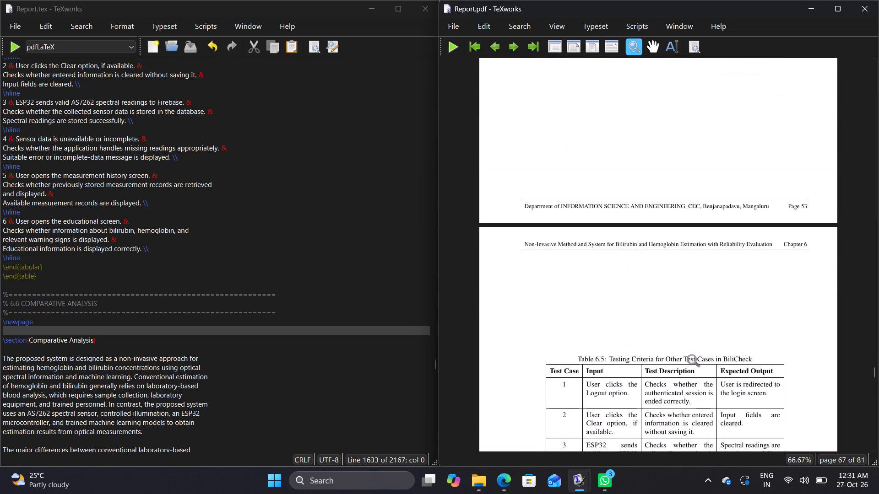
{"action": "scroll", "coordinate": [692, 360], "scroll_direction": "down", "scroll_amount": 1, "text": "ctrl"}
{"action": "scroll", "coordinate": [692, 360], "scroll_direction": "up", "scroll_amount": 2}
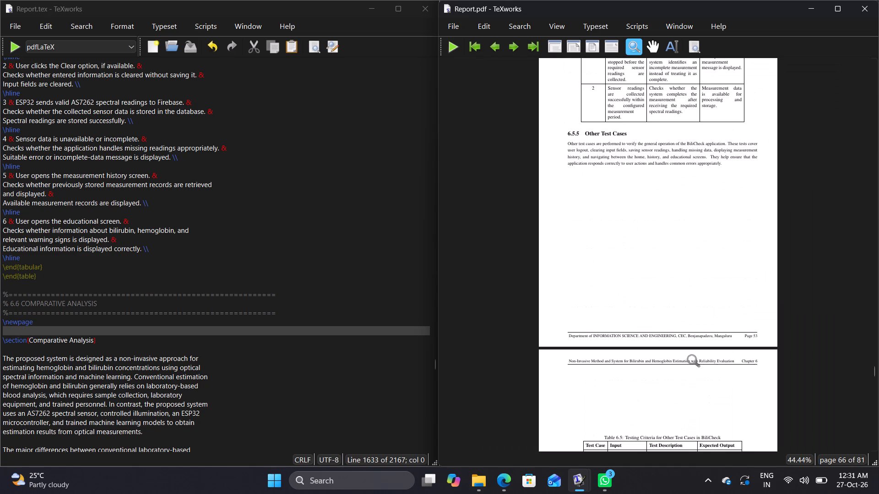
{"action": "scroll", "coordinate": [692, 360], "scroll_direction": "up", "scroll_amount": 4}
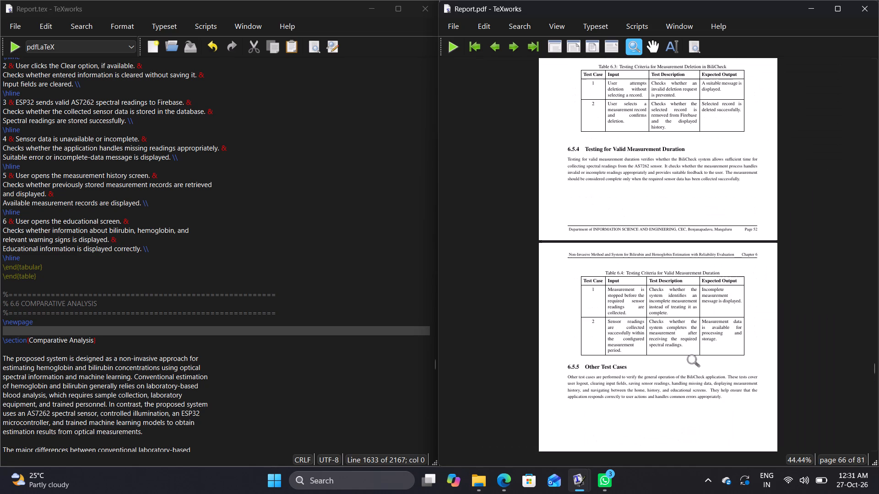
{"action": "scroll", "coordinate": [692, 360], "scroll_direction": "down", "scroll_amount": 1}
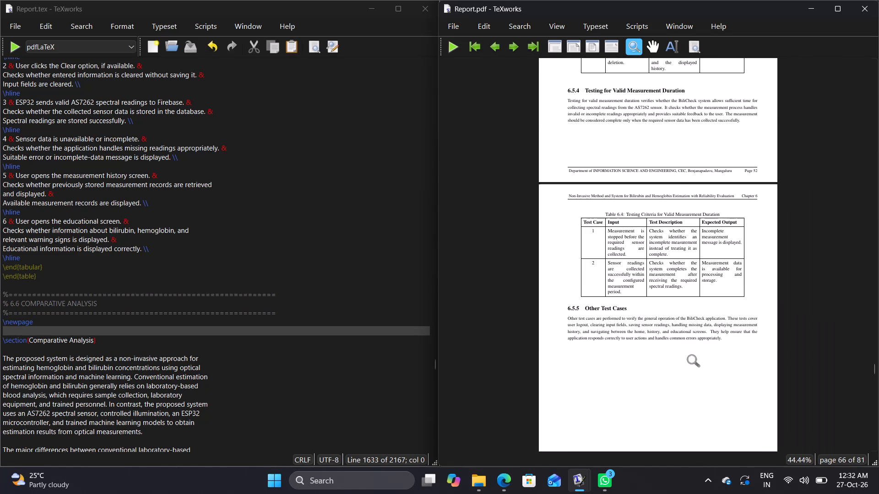
Examine the page layout from section 6.5.3 to Table 6.5, focusing on the gap below the Other Test Cases text.
{"action": "scroll", "coordinate": [692, 360], "scroll_direction": "down", "scroll_amount": 2}
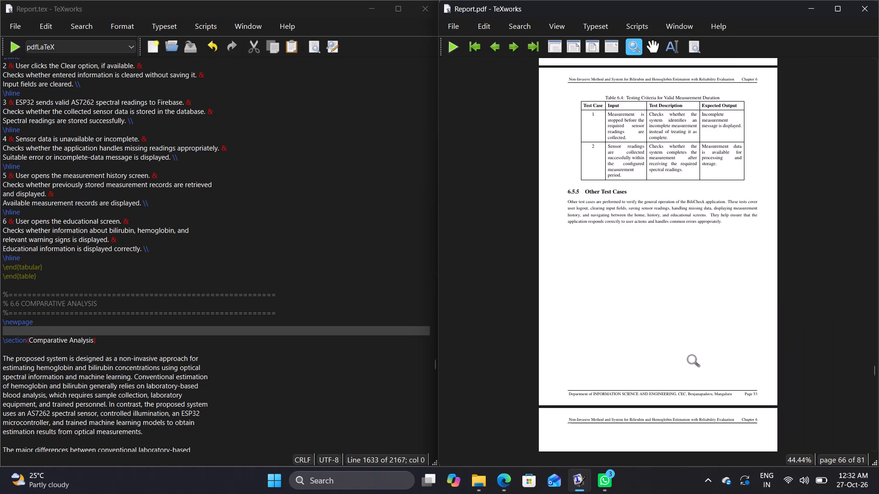
{"action": "scroll", "coordinate": [692, 360], "scroll_direction": "up", "scroll_amount": 4}
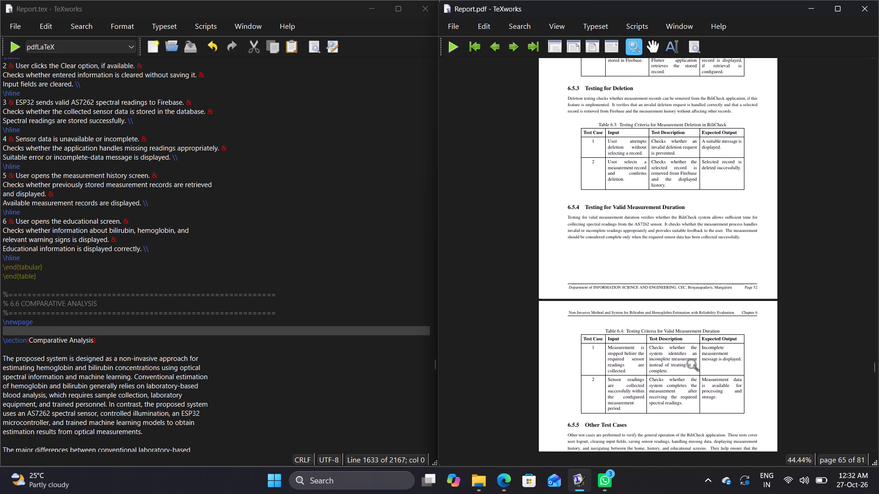
{"action": "scroll", "coordinate": [691, 364], "scroll_direction": "down", "scroll_amount": 2}
{"action": "middle_click", "coordinate": [691, 364]}
{"action": "scroll", "coordinate": [691, 364], "scroll_direction": "down", "scroll_amount": 1}
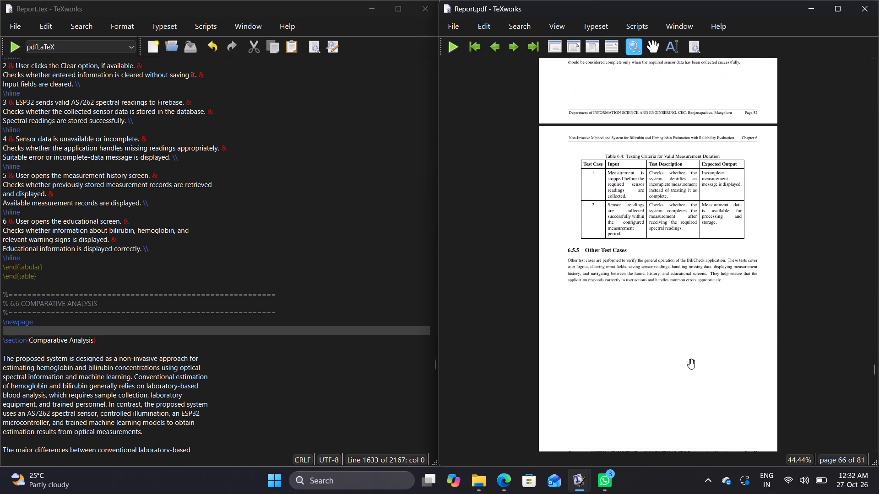
{"action": "scroll", "coordinate": [691, 364], "scroll_direction": "up", "scroll_amount": 4, "text": "ctrl"}
{"action": "scroll", "coordinate": [691, 364], "scroll_direction": "down", "scroll_amount": 4, "text": "ctrl"}
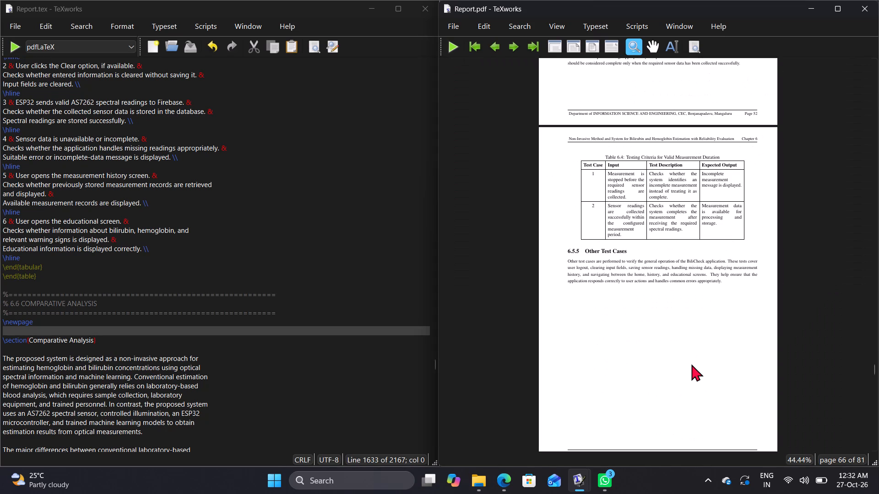
{"action": "scroll", "coordinate": [691, 364], "scroll_direction": "up", "scroll_amount": 1, "text": "ctrl"}
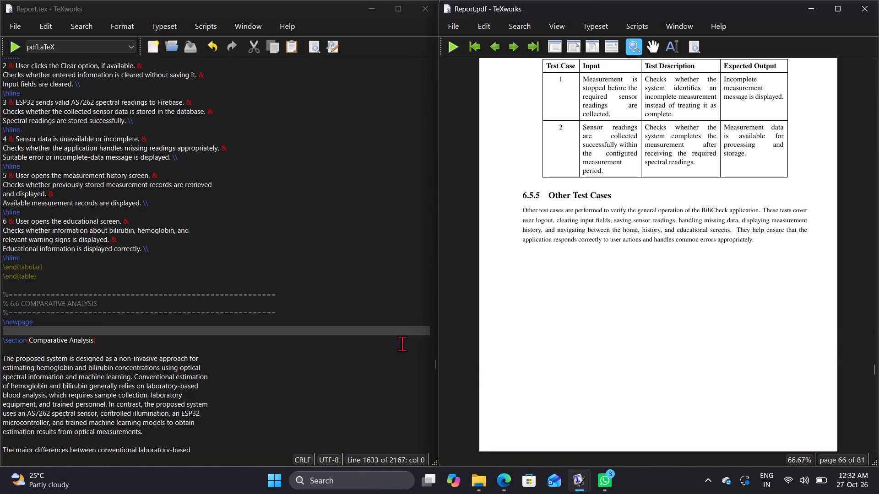
{"action": "scroll", "coordinate": [775, 293], "scroll_direction": "down", "scroll_amount": 4}
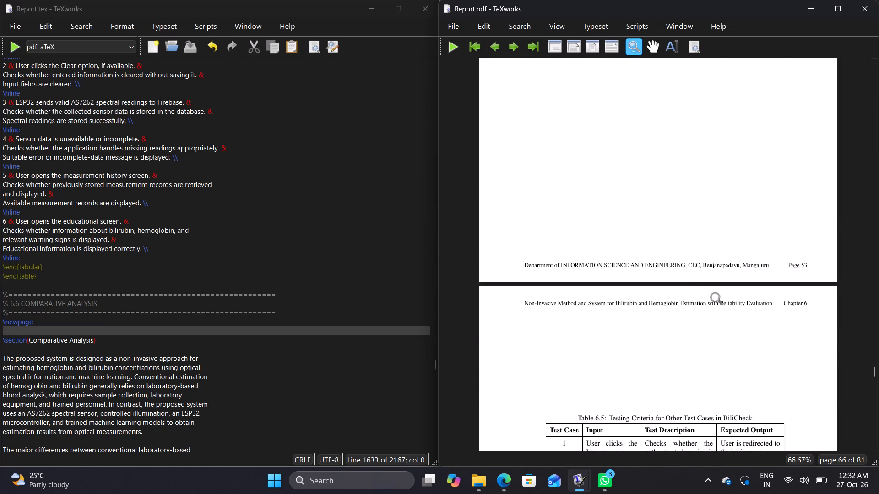
{"action": "scroll", "coordinate": [715, 298], "scroll_direction": "down", "scroll_amount": 6}
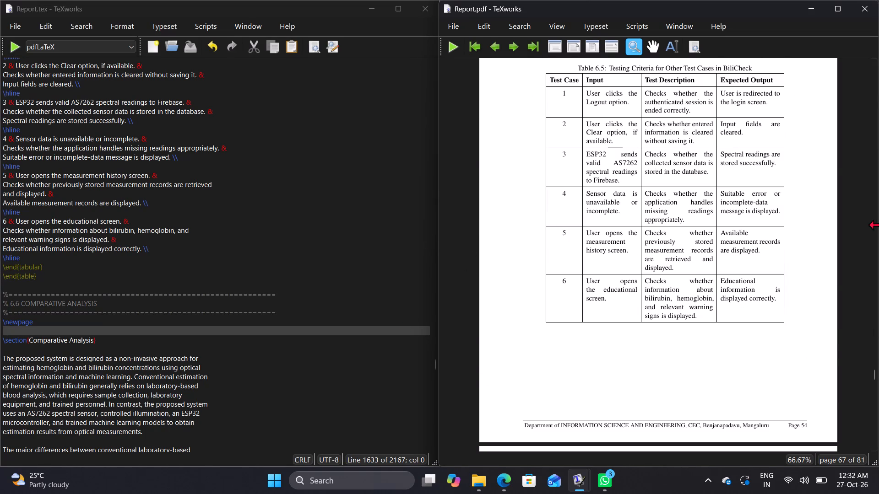
Set \arraystretch to 1.0 for the Other Test Cases table in section 6.5.5 and recompile the report.
{"action": "scroll", "coordinate": [260, 223], "scroll_direction": "up", "scroll_amount": 6}
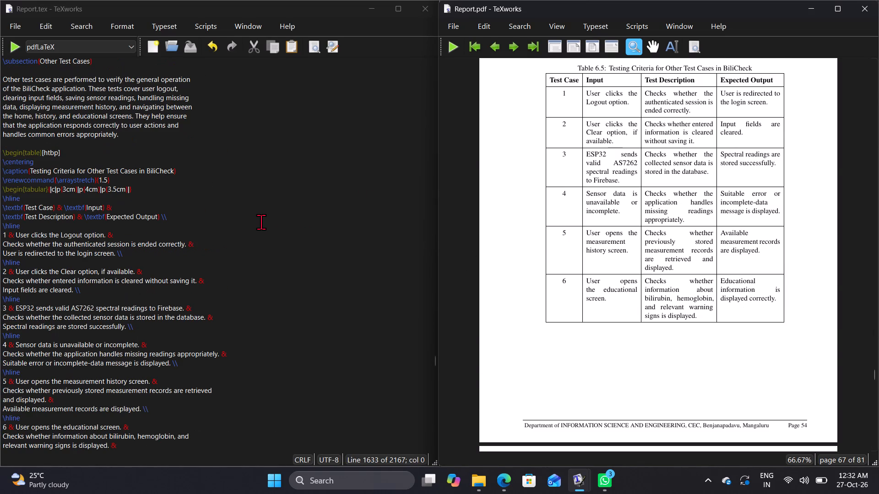
{"action": "left_click", "coordinate": [108, 178]}
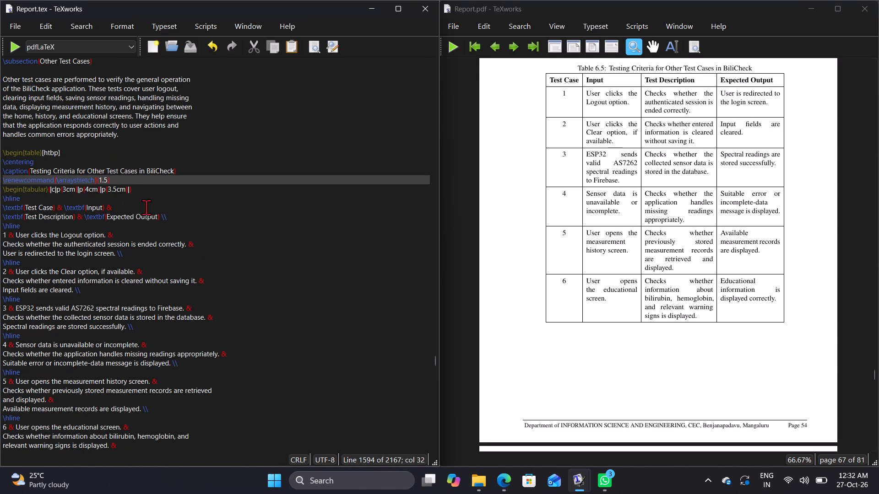
{"action": "key", "text": "BackSpace"}
{"action": "key", "text": "0"}
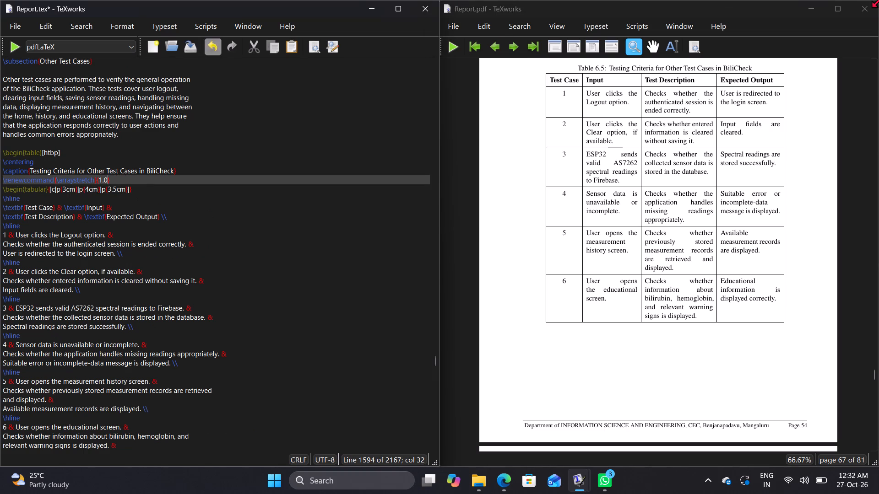
{"action": "left_click", "coordinate": [22, 46]}
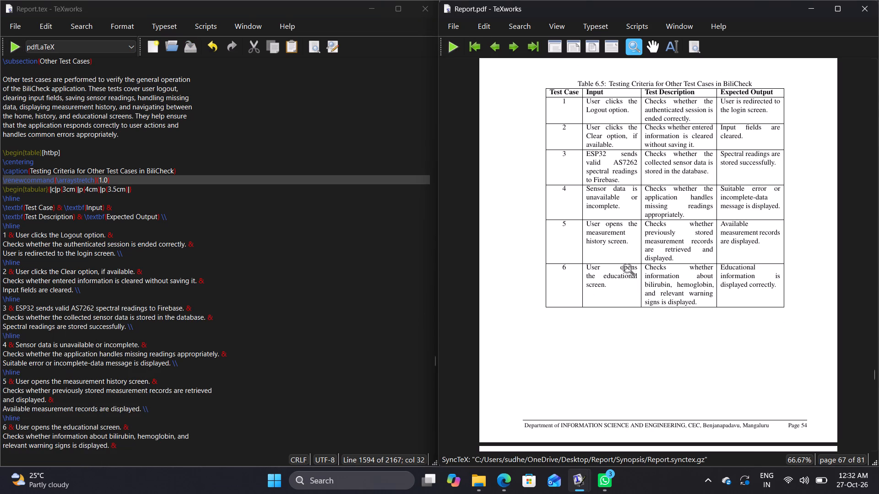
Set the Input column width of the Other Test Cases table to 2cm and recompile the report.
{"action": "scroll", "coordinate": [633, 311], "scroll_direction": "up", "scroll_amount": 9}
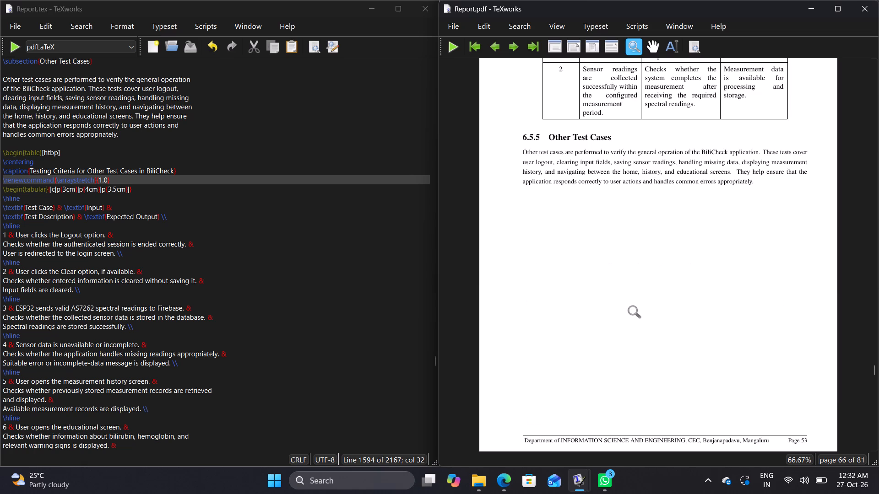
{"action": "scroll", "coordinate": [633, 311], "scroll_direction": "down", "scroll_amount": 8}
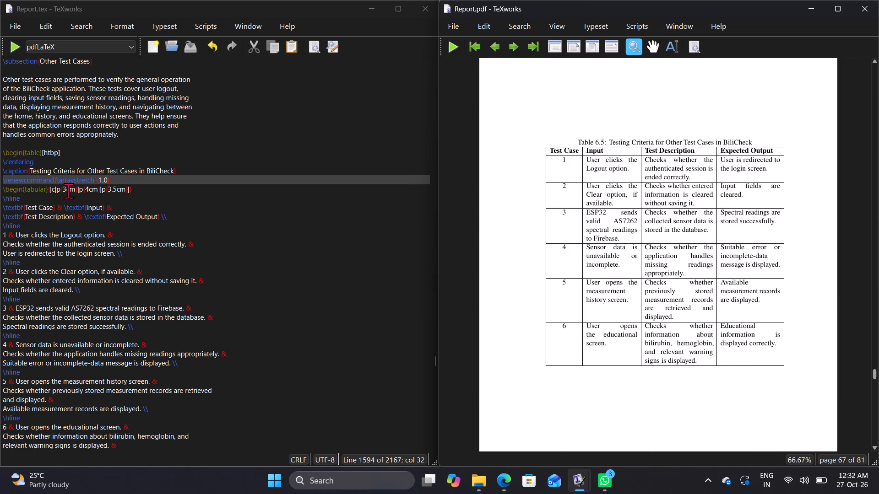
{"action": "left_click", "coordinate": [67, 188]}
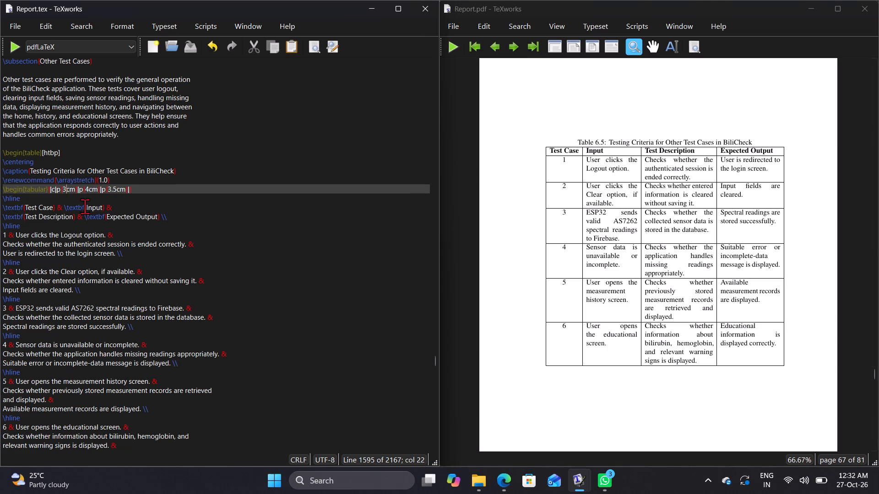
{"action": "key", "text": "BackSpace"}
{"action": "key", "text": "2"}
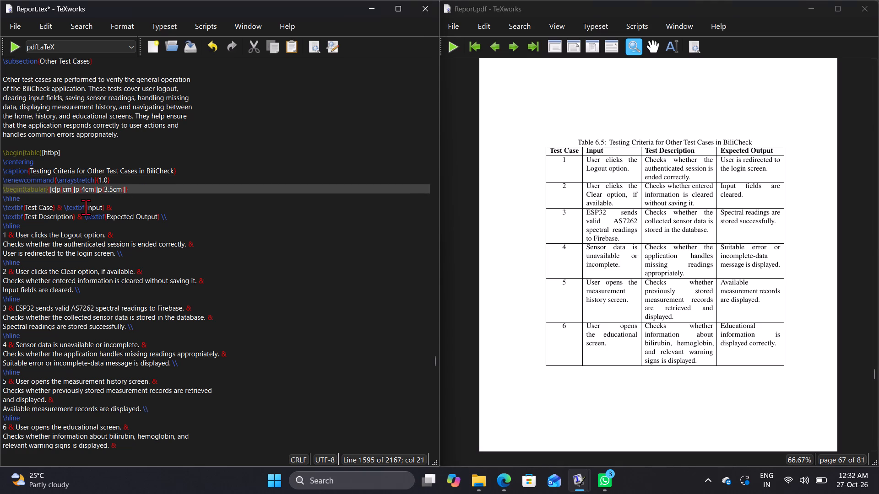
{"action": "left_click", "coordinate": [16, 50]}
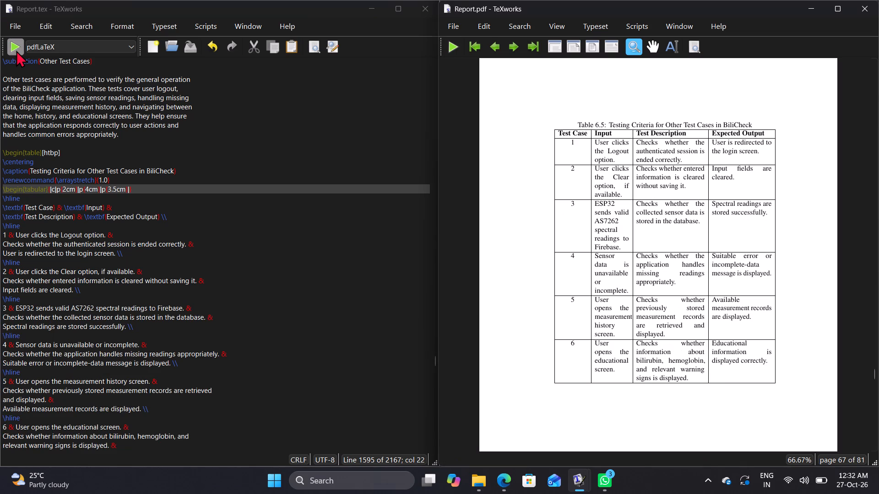
Set the Test Description column width of the Other Test Cases table to 2cm and recompile the report.
{"action": "left_click", "coordinate": [89, 192]}
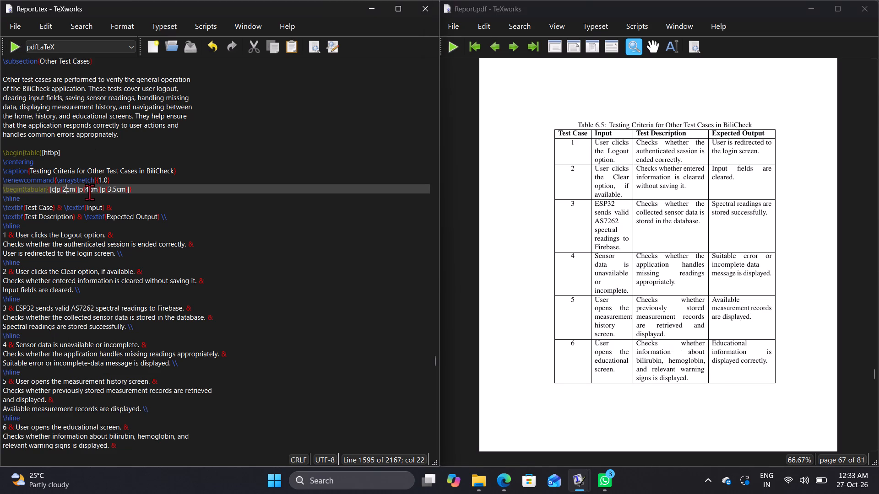
{"action": "key", "text": "BackSpace"}
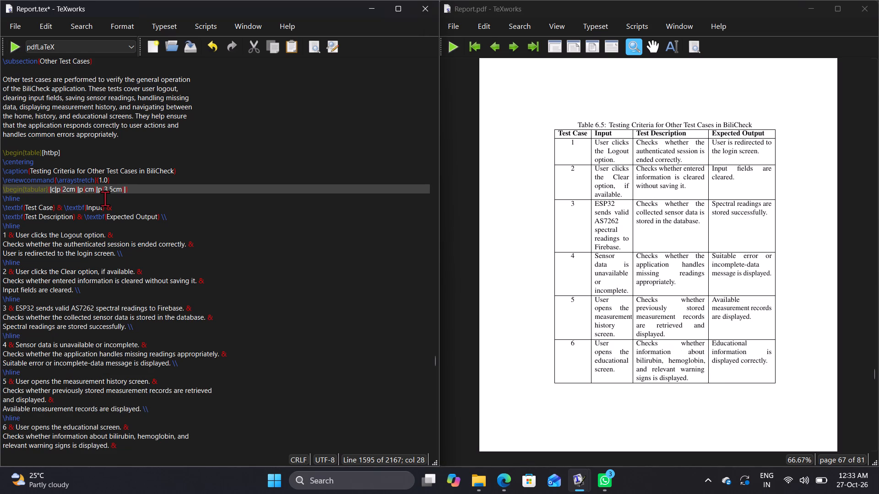
{"action": "key", "text": "2"}
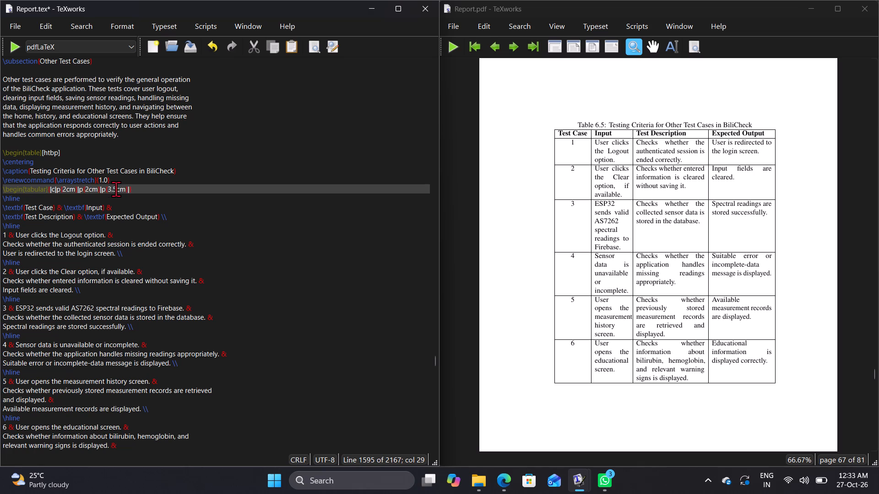
{"action": "left_click", "coordinate": [22, 45]}
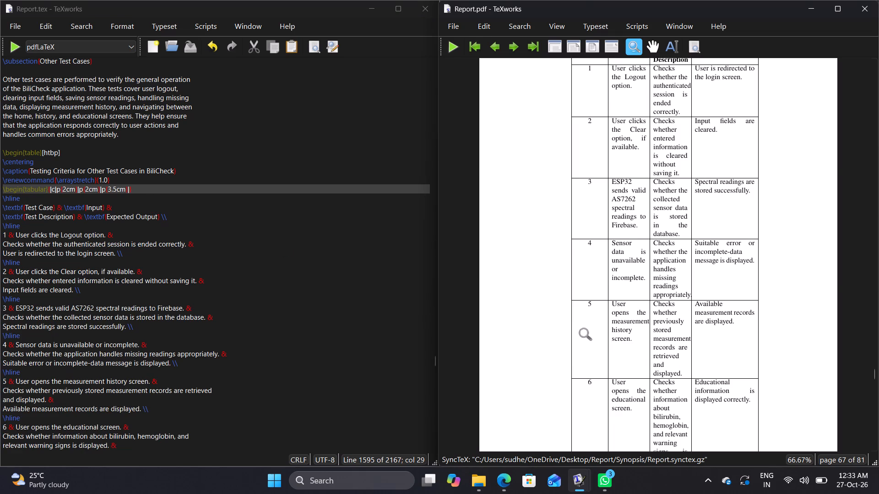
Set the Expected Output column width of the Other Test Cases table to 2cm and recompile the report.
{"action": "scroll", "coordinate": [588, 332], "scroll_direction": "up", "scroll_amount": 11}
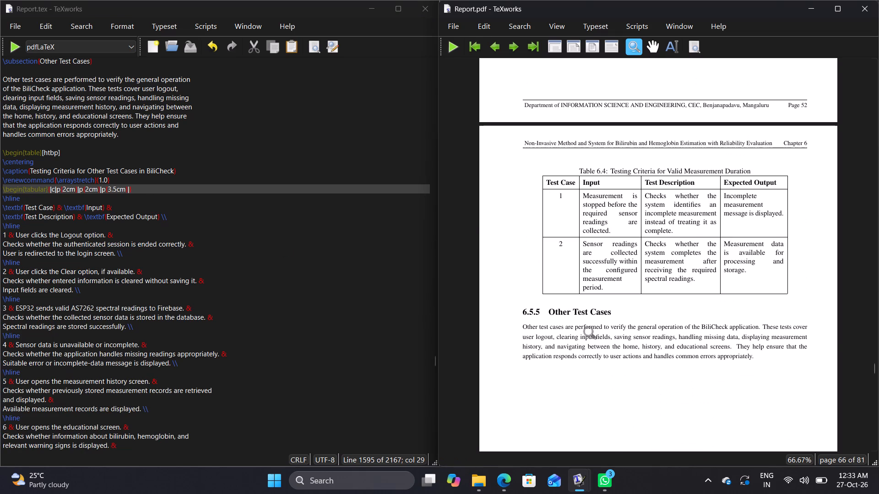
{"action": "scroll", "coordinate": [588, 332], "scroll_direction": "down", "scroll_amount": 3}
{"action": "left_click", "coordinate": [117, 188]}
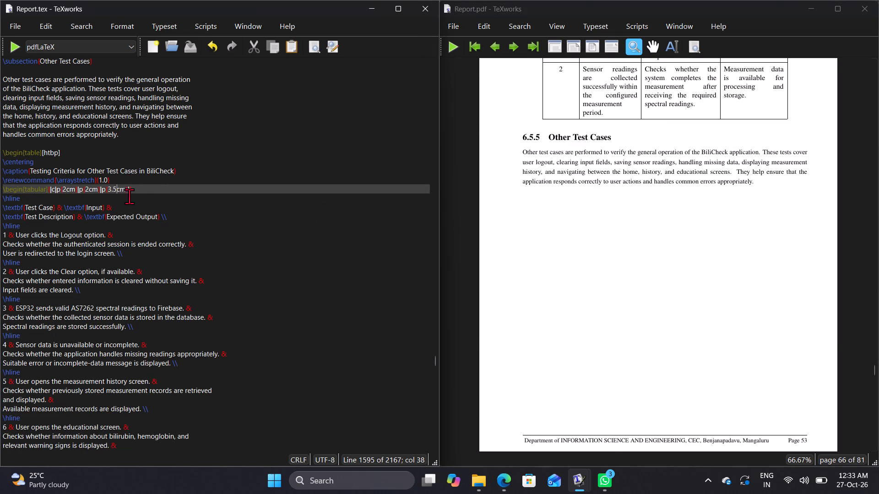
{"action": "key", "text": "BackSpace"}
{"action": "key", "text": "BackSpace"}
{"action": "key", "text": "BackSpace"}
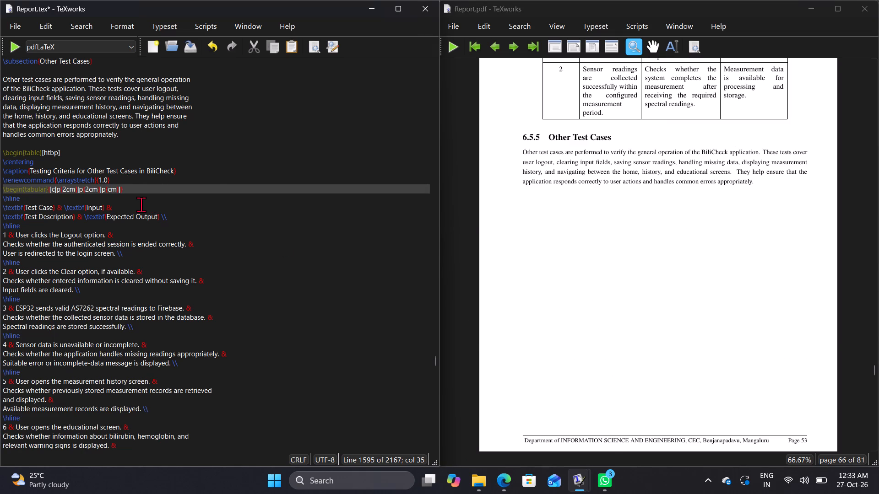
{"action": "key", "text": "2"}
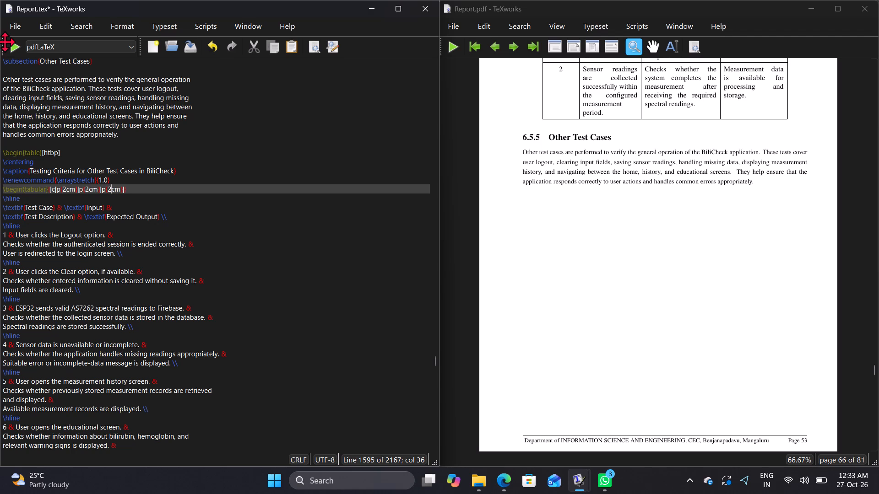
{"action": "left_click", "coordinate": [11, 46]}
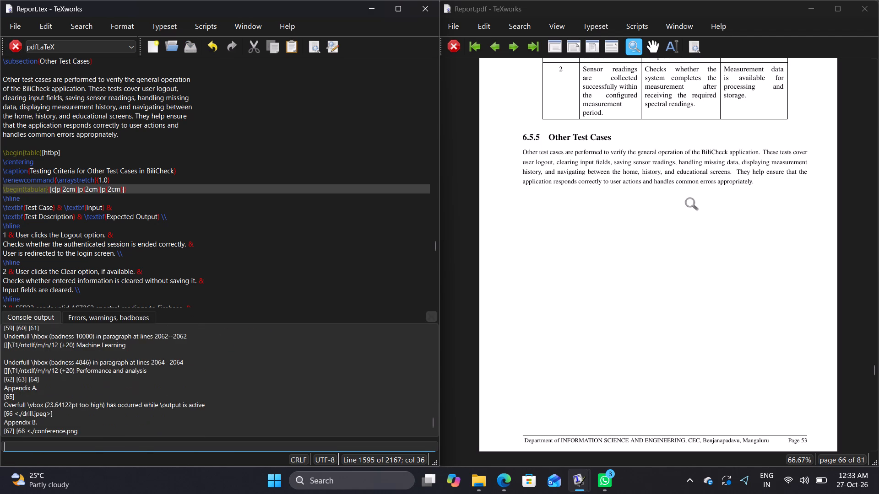
Check Table 6.5 in the compiled pages, set its Input column width to 1cm, and recompile the report.
{"action": "scroll", "coordinate": [690, 203], "scroll_direction": "down", "scroll_amount": 6}
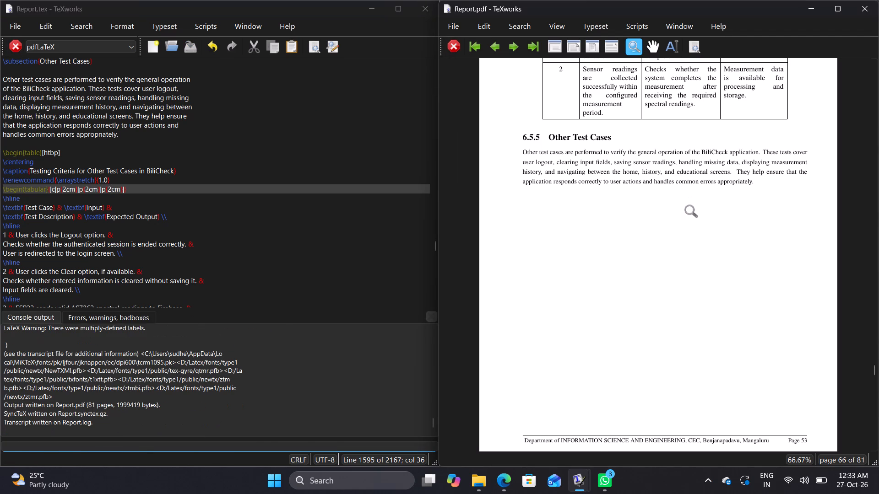
{"action": "scroll", "coordinate": [689, 210], "scroll_direction": "down", "scroll_amount": 5}
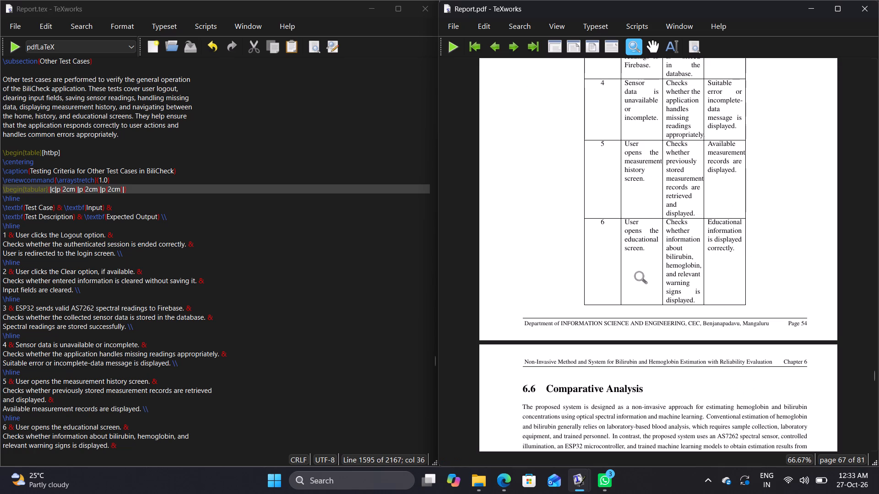
{"action": "scroll", "coordinate": [639, 276], "scroll_direction": "up", "scroll_amount": 6}
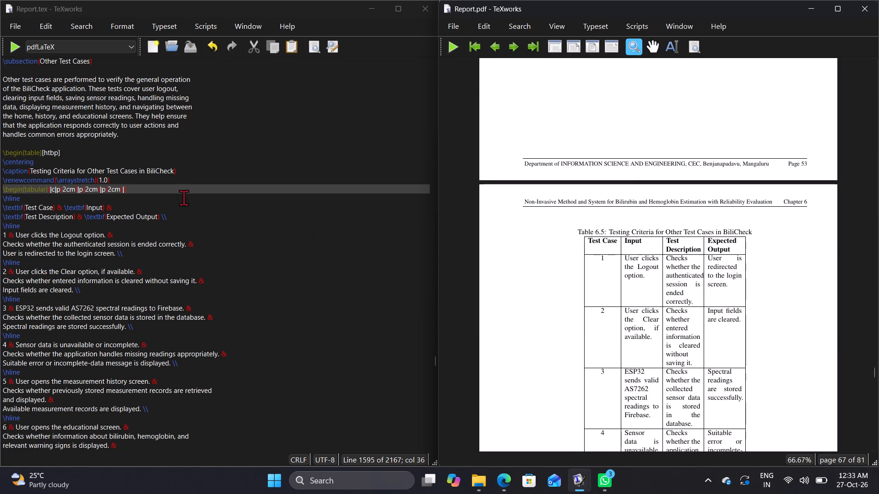
{"action": "left_click", "coordinate": [65, 192]}
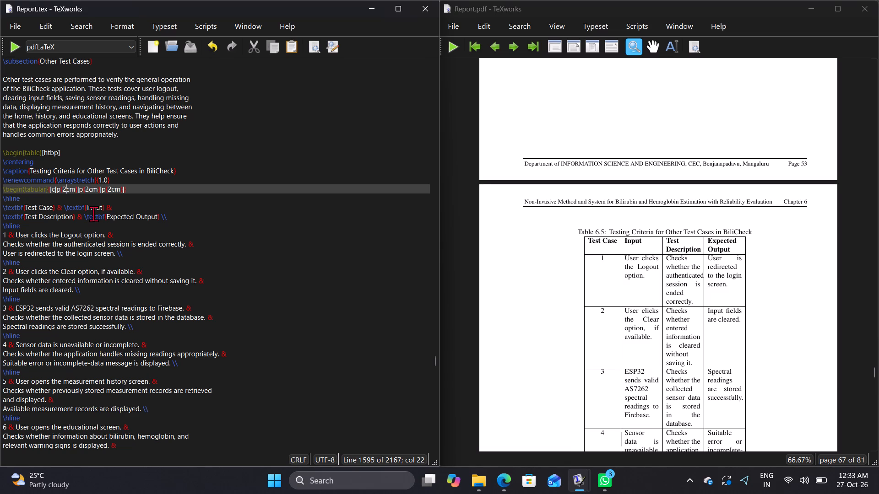
{"action": "key", "text": "BackSpace"}
{"action": "key", "text": "1"}
{"action": "left_click", "coordinate": [17, 44]}
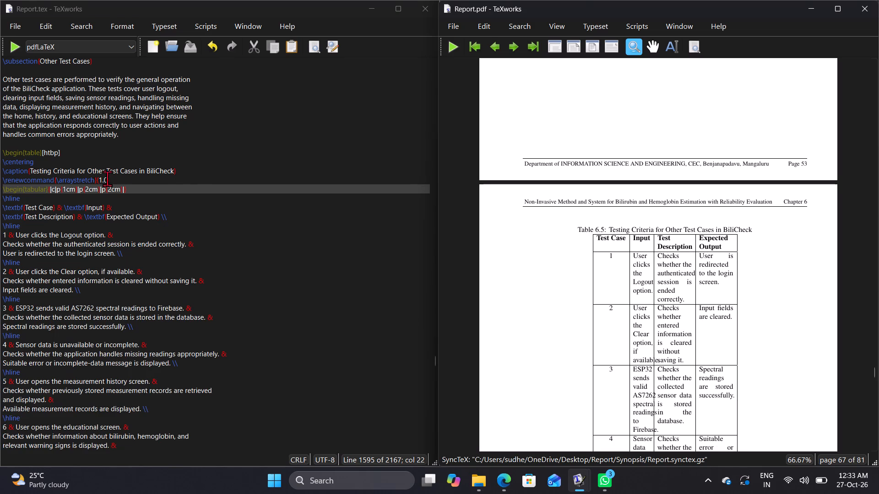
Set the Expected Output column width of the Other Test Cases table to 3cm and recompile the report.
{"action": "left_click", "coordinate": [109, 190]}
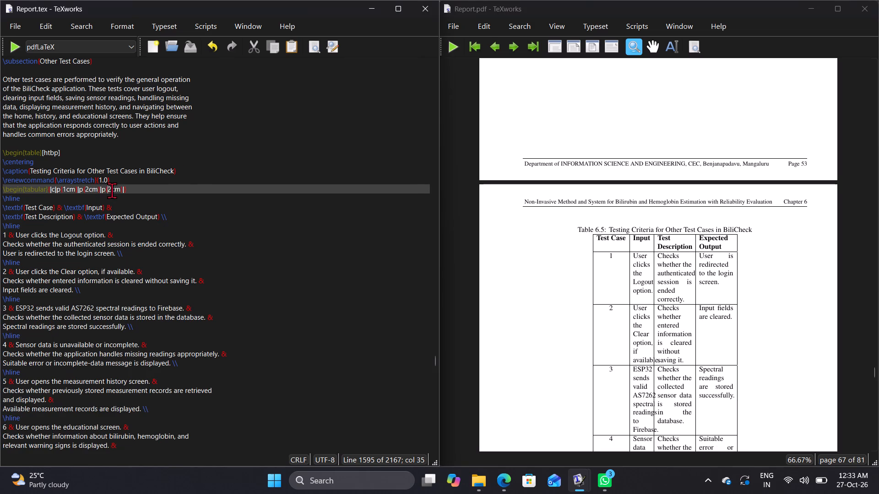
{"action": "left_click", "coordinate": [113, 190]}
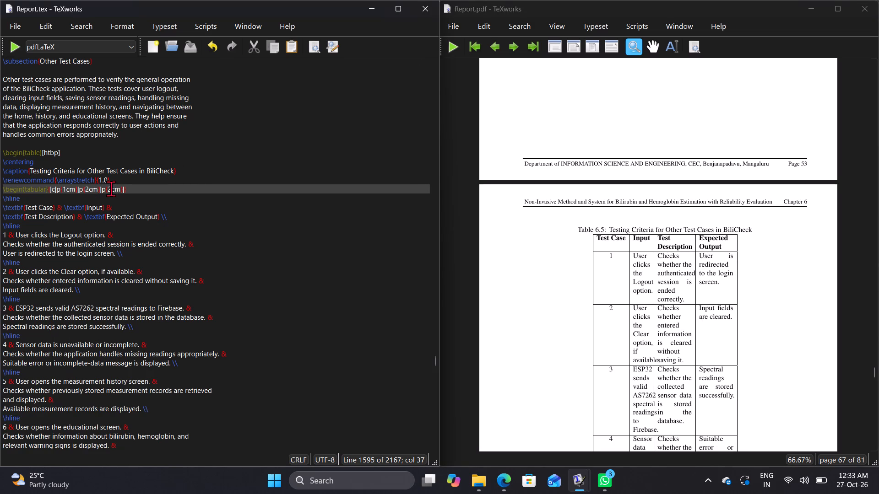
{"action": "left_click", "coordinate": [111, 188]}
{"action": "key", "text": "BackSpace"}
{"action": "key", "text": "3"}
{"action": "left_click", "coordinate": [8, 43]}
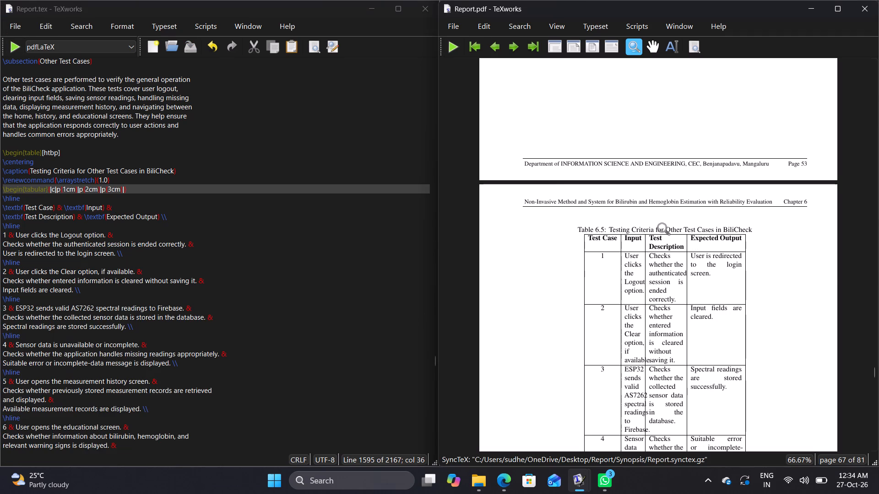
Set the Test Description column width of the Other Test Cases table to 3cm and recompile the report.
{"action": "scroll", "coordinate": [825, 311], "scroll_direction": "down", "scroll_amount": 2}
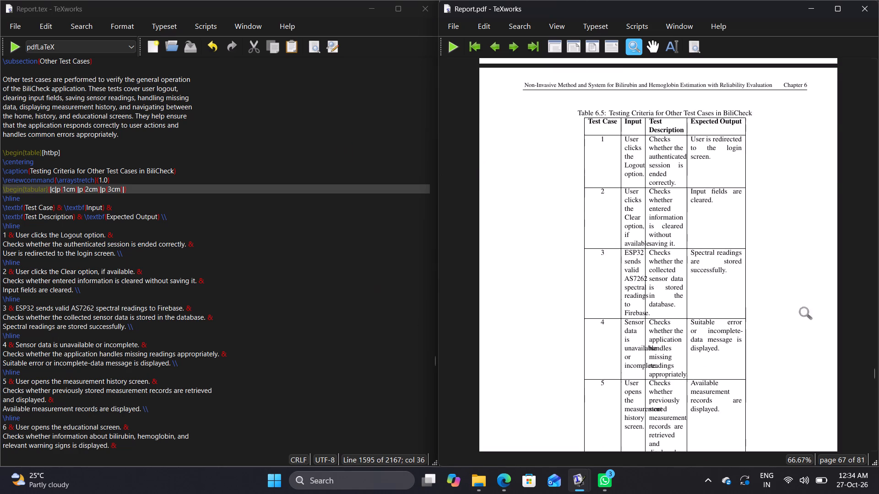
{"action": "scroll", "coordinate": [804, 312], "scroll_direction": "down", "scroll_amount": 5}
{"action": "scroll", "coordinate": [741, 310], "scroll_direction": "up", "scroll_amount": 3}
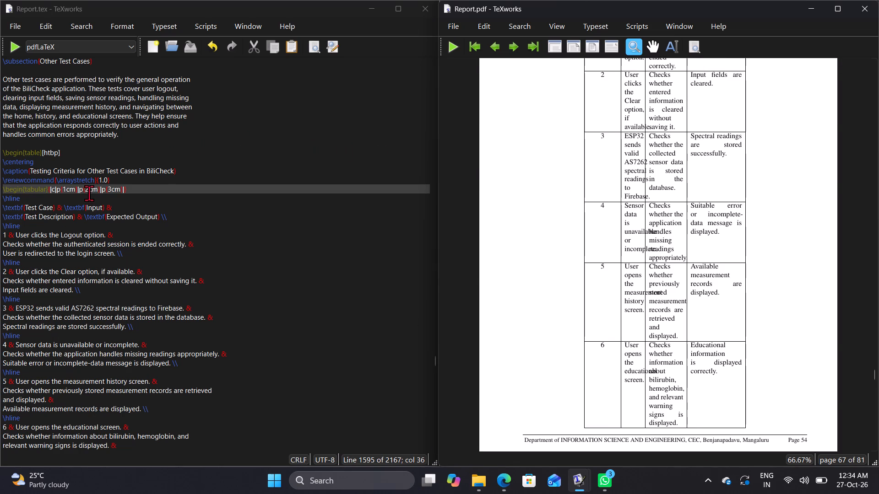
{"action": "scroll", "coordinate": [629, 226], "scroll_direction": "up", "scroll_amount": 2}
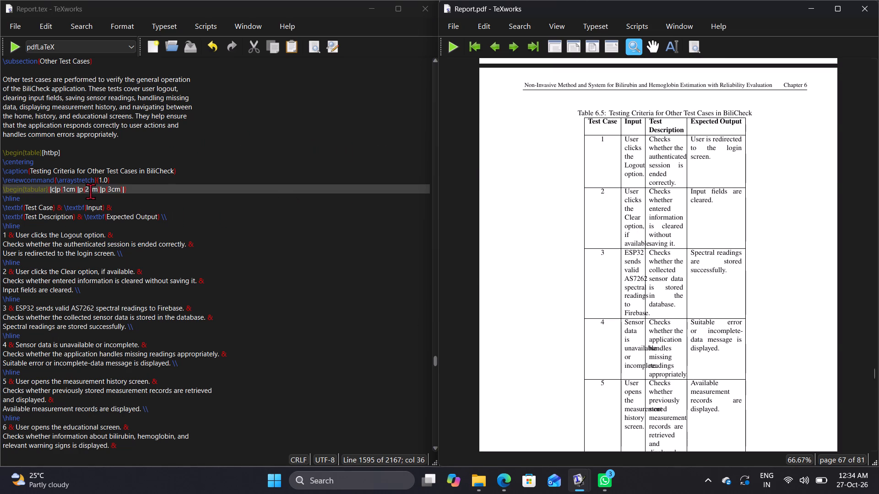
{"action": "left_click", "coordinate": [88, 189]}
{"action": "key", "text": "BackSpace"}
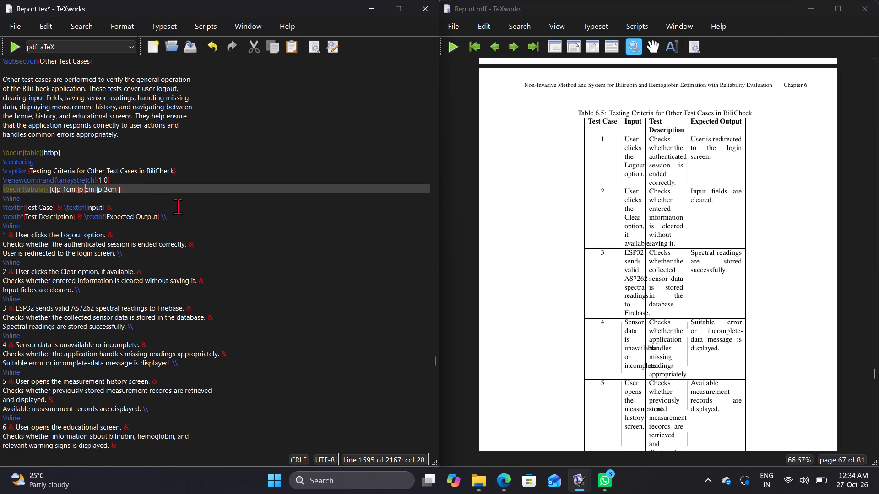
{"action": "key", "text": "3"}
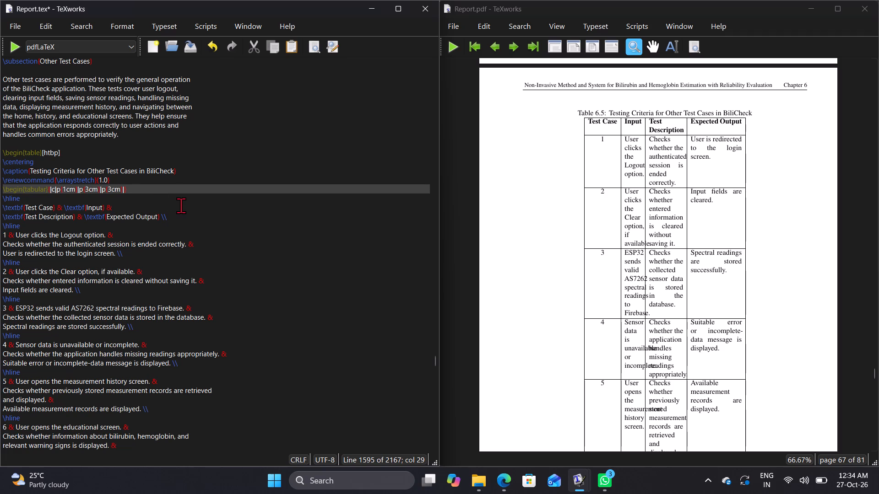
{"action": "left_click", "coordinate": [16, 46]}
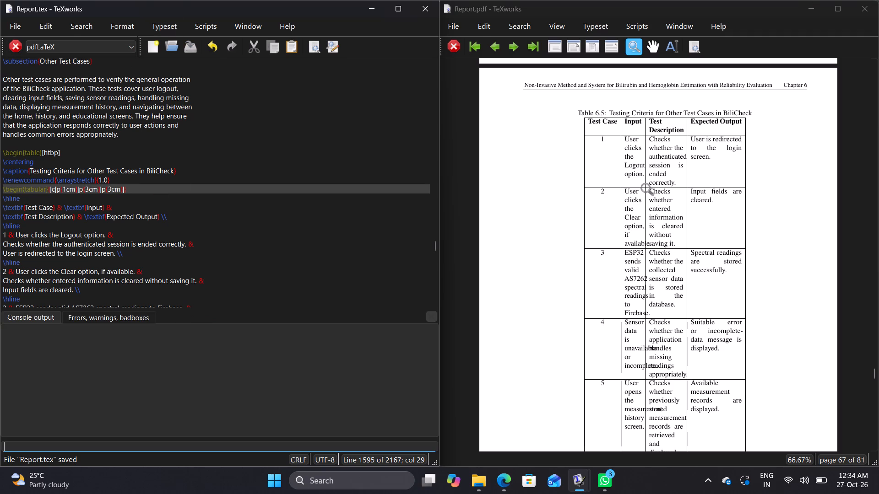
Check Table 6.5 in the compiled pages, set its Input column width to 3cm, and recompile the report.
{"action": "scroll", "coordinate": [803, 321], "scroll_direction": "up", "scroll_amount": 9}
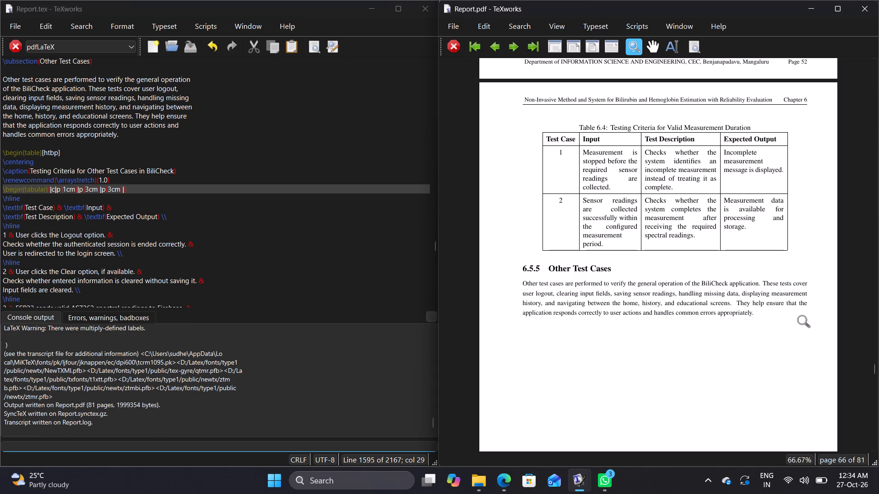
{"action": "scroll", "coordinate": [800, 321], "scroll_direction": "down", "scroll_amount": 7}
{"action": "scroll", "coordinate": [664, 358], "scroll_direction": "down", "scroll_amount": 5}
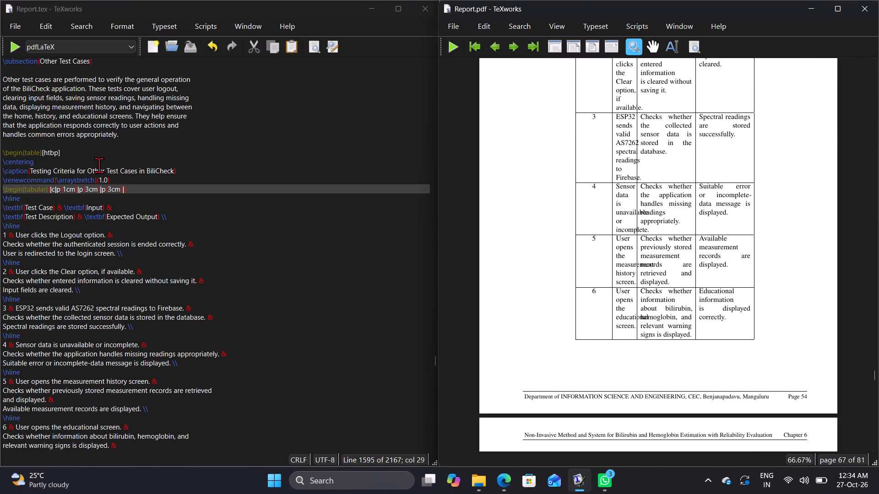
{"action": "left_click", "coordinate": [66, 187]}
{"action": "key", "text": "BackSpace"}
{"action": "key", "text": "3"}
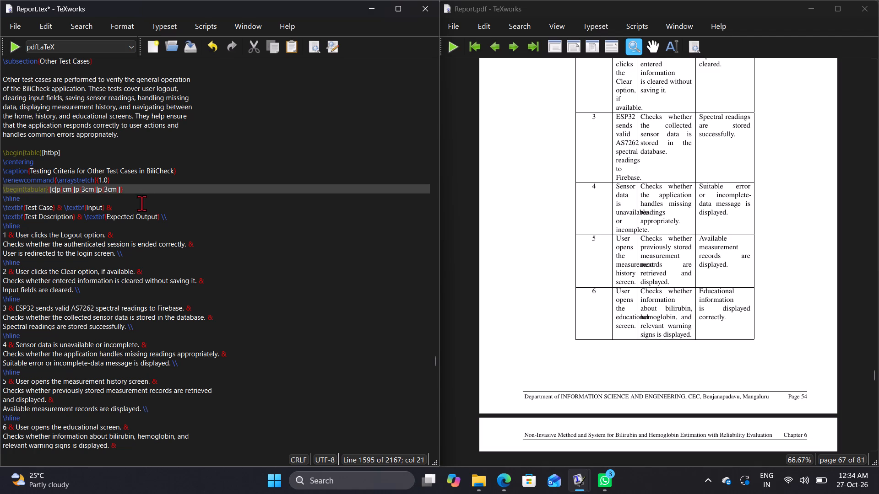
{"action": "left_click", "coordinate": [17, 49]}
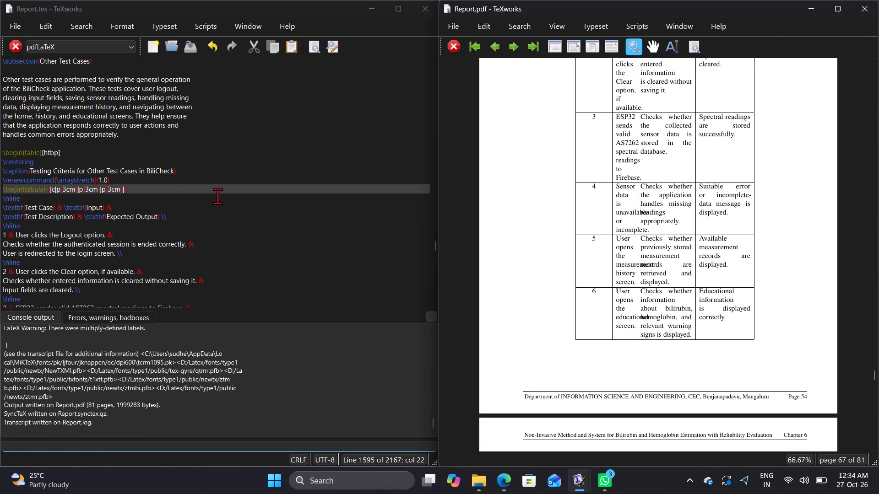
Set the Input, Test Description and Expected Output column widths of the Other Test Cases table to 4cm and recompile the report.
{"action": "scroll", "coordinate": [704, 278], "scroll_direction": "up", "scroll_amount": 3}
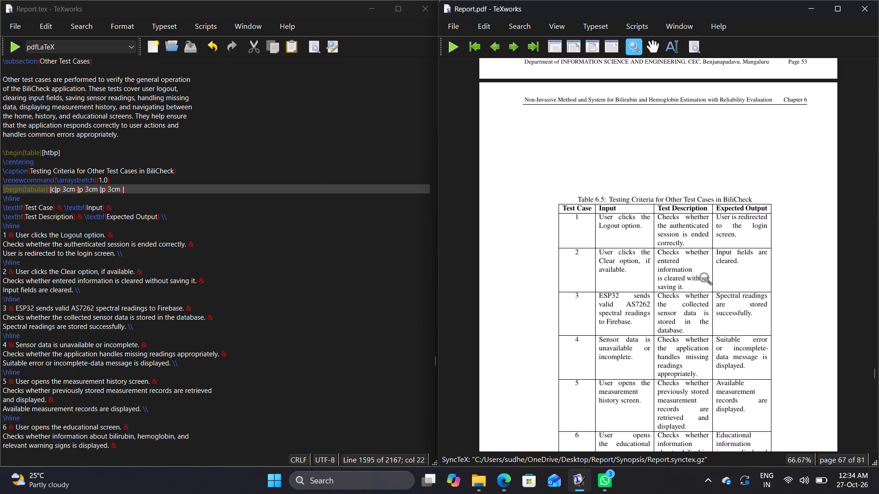
{"action": "scroll", "coordinate": [704, 278], "scroll_direction": "up", "scroll_amount": 6}
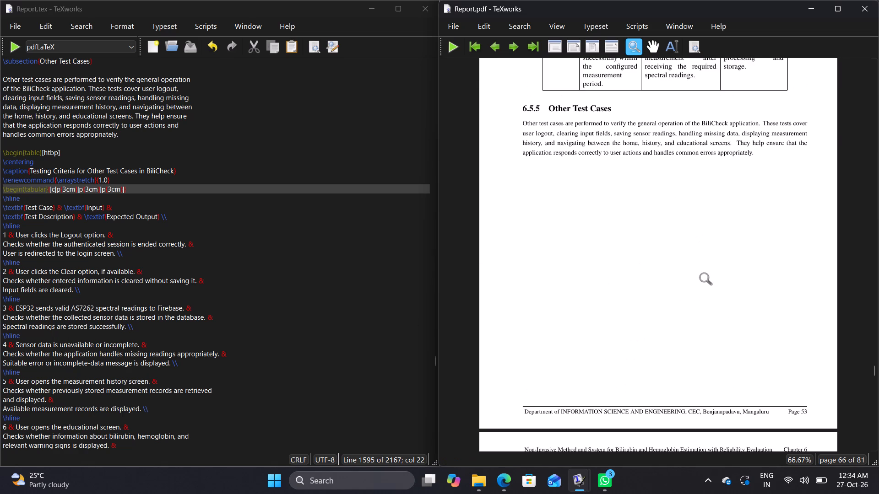
{"action": "scroll", "coordinate": [704, 278], "scroll_direction": "down", "scroll_amount": 12}
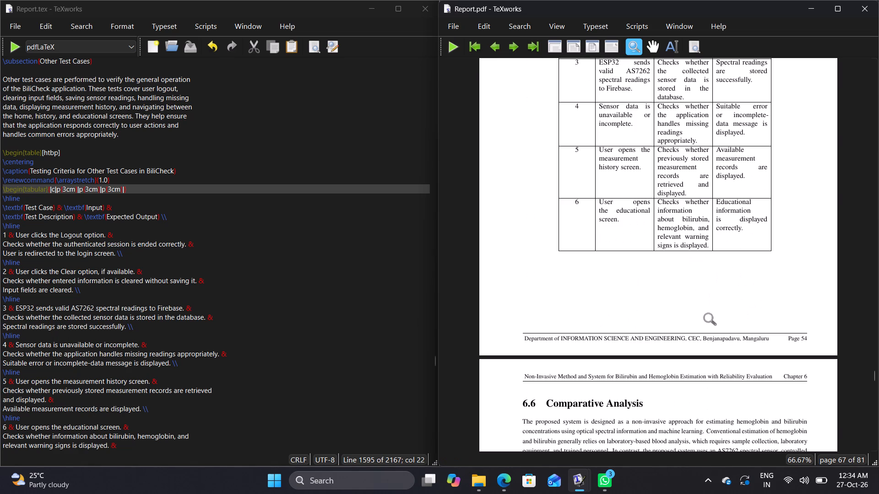
{"action": "left_click", "coordinate": [67, 187]}
{"action": "key", "text": "BackSpace"}
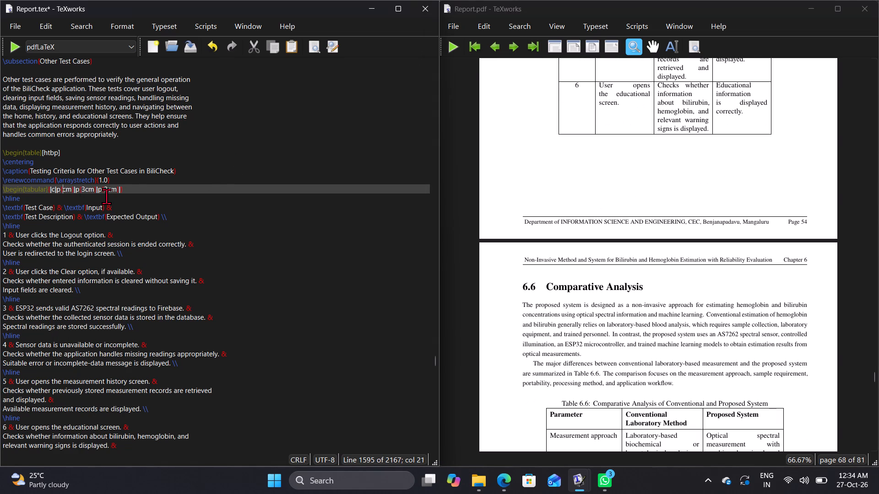
{"action": "key", "text": "4"}
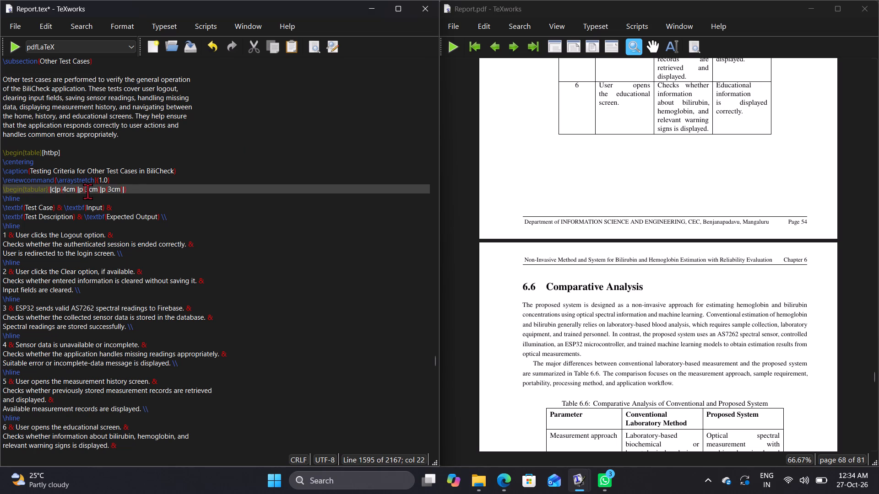
{"action": "left_click", "coordinate": [89, 189]}
{"action": "key", "text": "4"}
{"action": "key", "text": "BackSpace"}
{"action": "key", "text": "BackSpace"}
{"action": "key", "text": "4"}
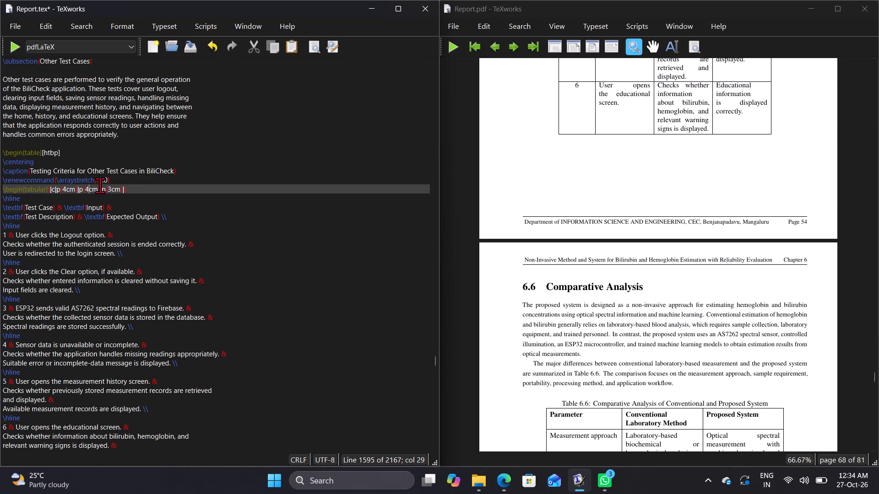
{"action": "left_click", "coordinate": [109, 189]}
{"action": "key", "text": "Right"}
{"action": "key", "text": "BackSpace"}
{"action": "key", "text": "4"}
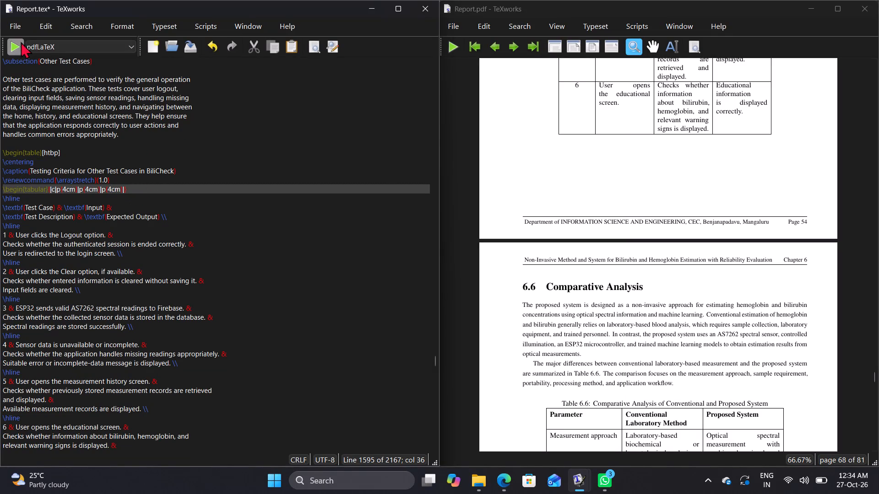
{"action": "left_click", "coordinate": [20, 41]}
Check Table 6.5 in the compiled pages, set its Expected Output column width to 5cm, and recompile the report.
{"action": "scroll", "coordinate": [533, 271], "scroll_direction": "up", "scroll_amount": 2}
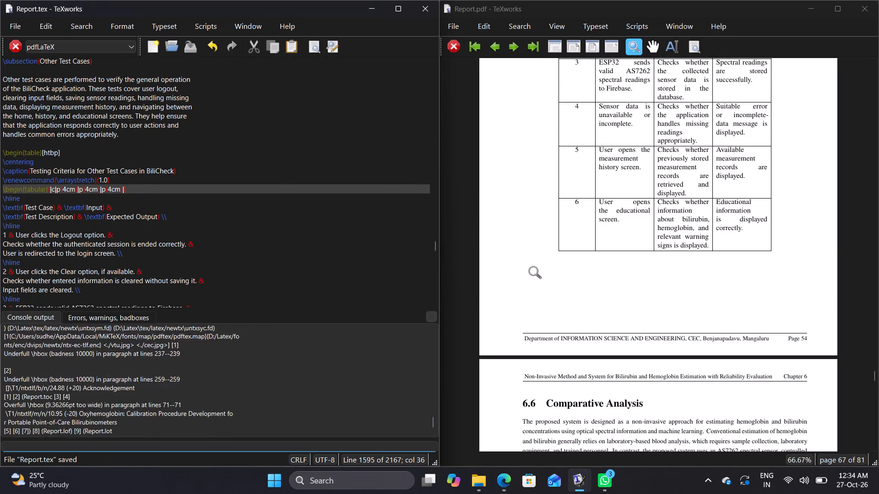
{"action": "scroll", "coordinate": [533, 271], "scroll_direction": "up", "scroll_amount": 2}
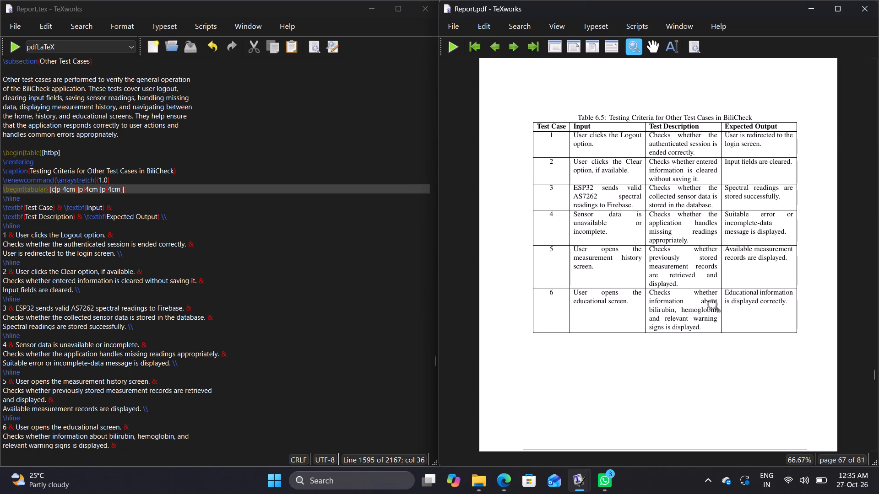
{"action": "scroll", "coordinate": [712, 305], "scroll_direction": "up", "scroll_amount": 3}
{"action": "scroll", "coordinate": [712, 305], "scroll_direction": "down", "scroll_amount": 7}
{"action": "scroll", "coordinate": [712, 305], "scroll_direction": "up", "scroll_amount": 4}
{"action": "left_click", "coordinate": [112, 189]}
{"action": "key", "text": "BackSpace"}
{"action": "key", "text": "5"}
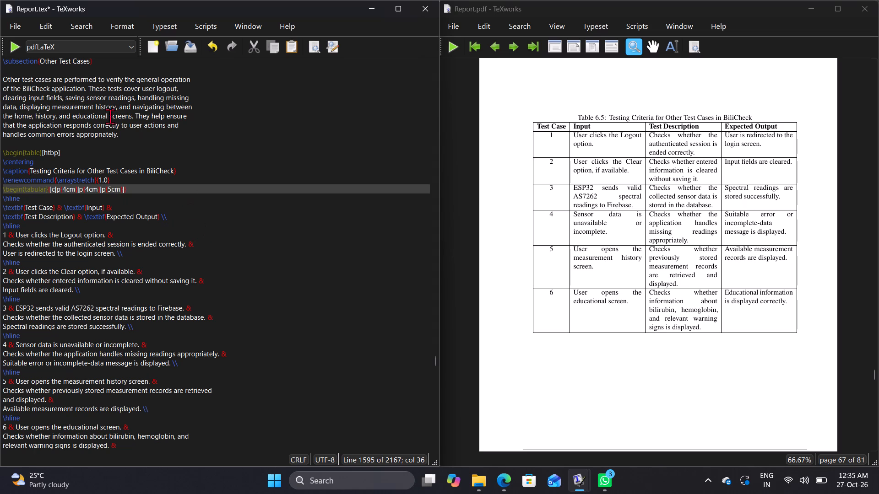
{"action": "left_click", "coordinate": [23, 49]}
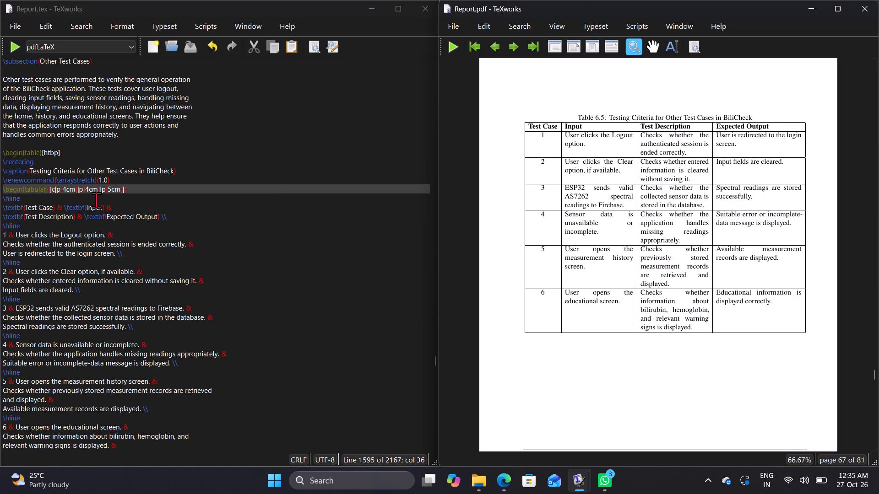
Set the Expected Output column width of the Other Test Cases table to 2cm and recompile the report.
{"action": "left_click", "coordinate": [89, 189]}
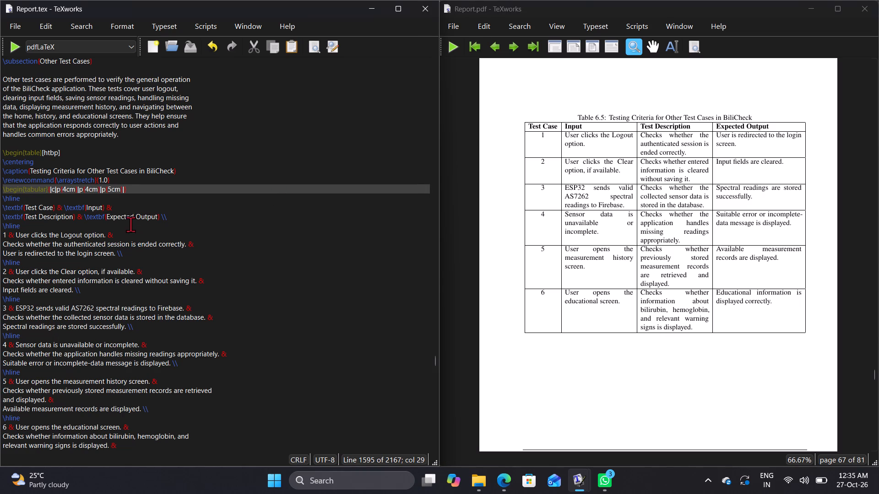
{"action": "left_click", "coordinate": [110, 186]}
{"action": "key", "text": "BackSpace"}
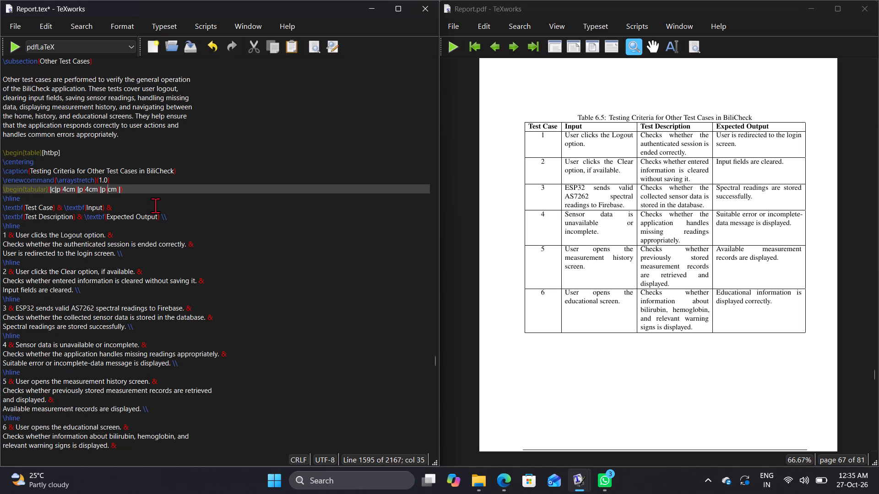
{"action": "key", "text": "2"}
{"action": "left_click", "coordinate": [19, 44]}
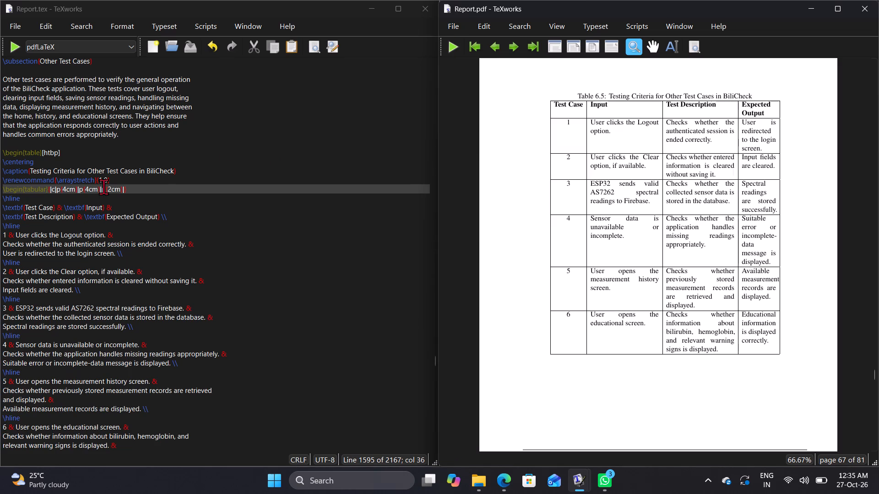
Set the Test Description column width of the Other Test Cases table to 3cm, recompile the report, and check Table 6.5.
{"action": "left_click", "coordinate": [87, 188]}
{"action": "key", "text": "BackSpace"}
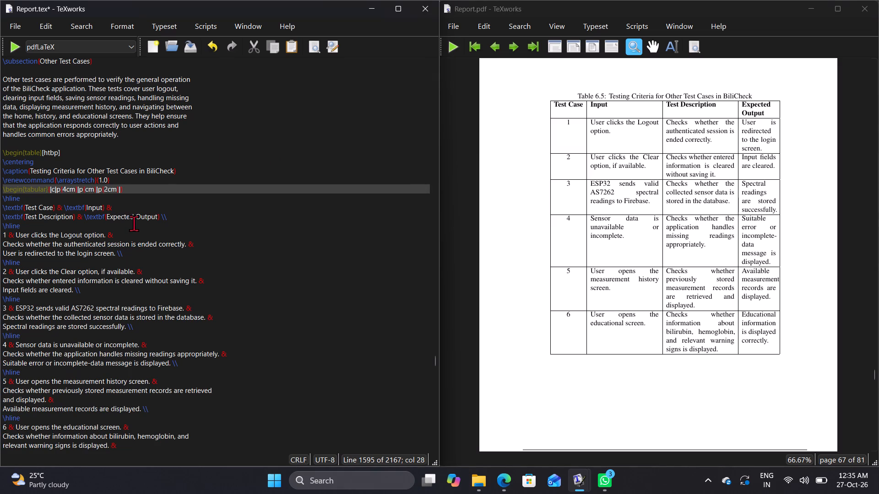
{"action": "key", "text": "3"}
{"action": "left_click", "coordinate": [22, 50]}
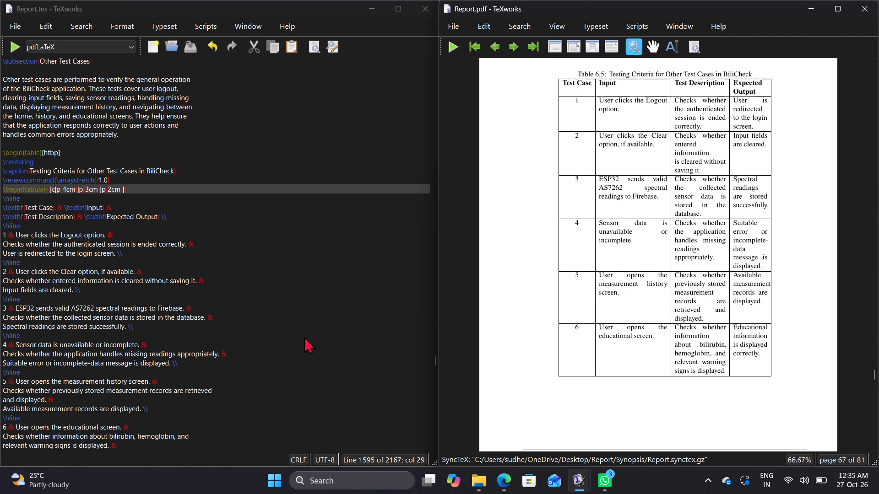
{"action": "scroll", "coordinate": [849, 383], "scroll_direction": "up", "scroll_amount": 3}
{"action": "scroll", "coordinate": [841, 346], "scroll_direction": "down", "scroll_amount": 4}
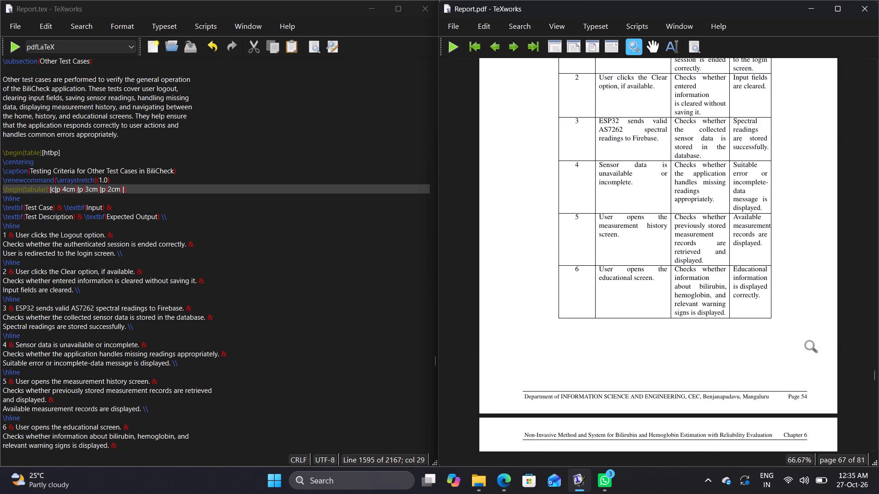
{"action": "scroll", "coordinate": [809, 345], "scroll_direction": "down", "scroll_amount": 1}
{"action": "scroll", "coordinate": [806, 345], "scroll_direction": "up", "scroll_amount": 2}
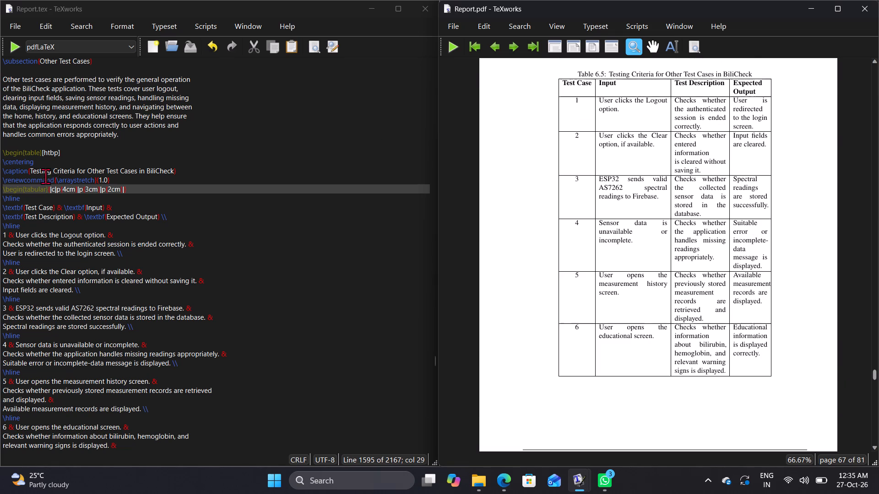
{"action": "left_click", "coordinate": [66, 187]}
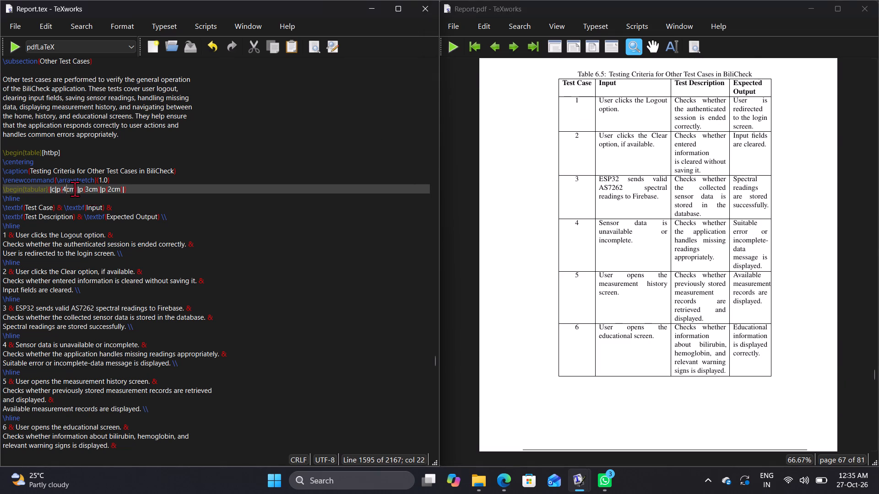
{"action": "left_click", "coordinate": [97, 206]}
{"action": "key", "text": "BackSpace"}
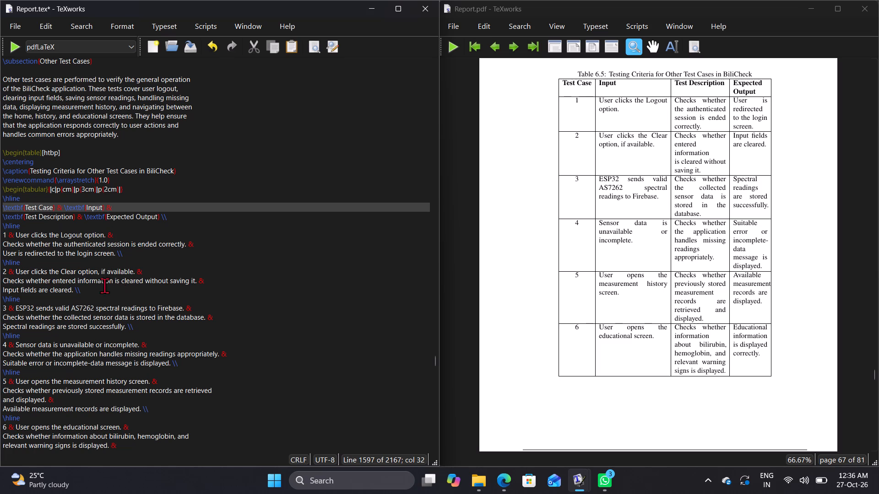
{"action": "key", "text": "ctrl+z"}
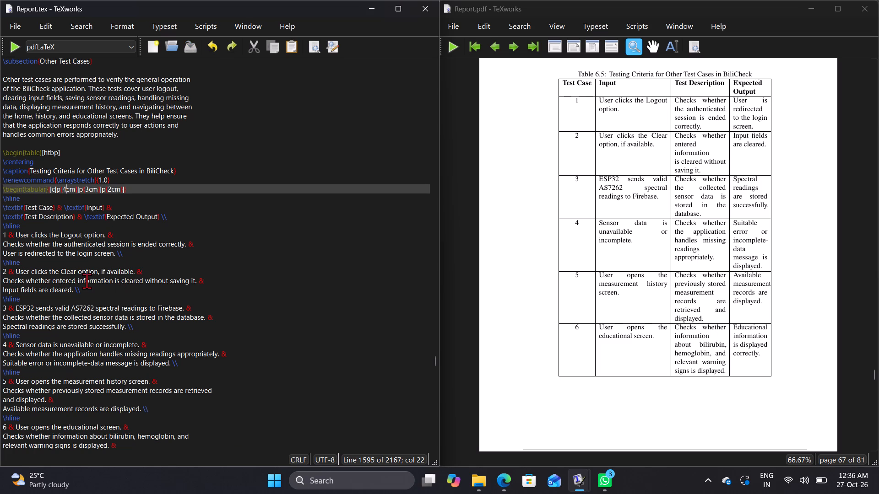
Set the Input column width of the Other Test Cases table to 2cm, recompile the report, and check Table 6.5.
{"action": "key", "text": "BackSpace"}
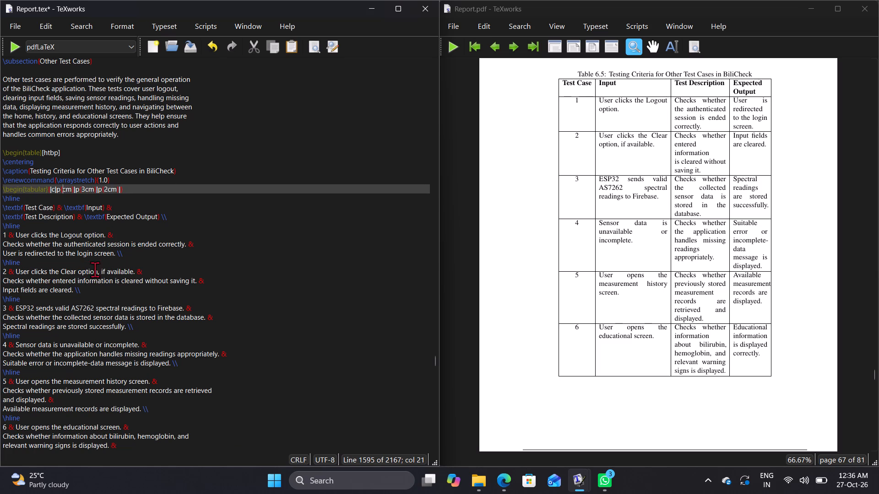
{"action": "key", "text": "2"}
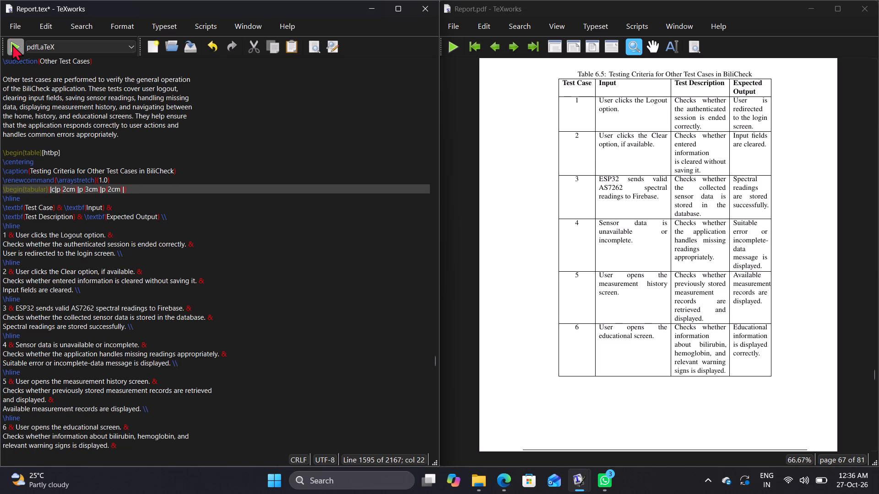
{"action": "left_click", "coordinate": [12, 44]}
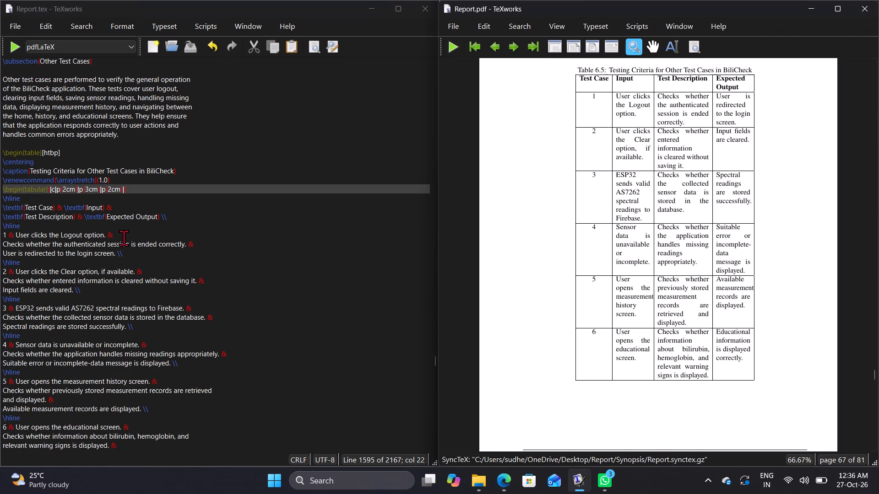
{"action": "scroll", "coordinate": [790, 419], "scroll_direction": "down", "scroll_amount": 1}
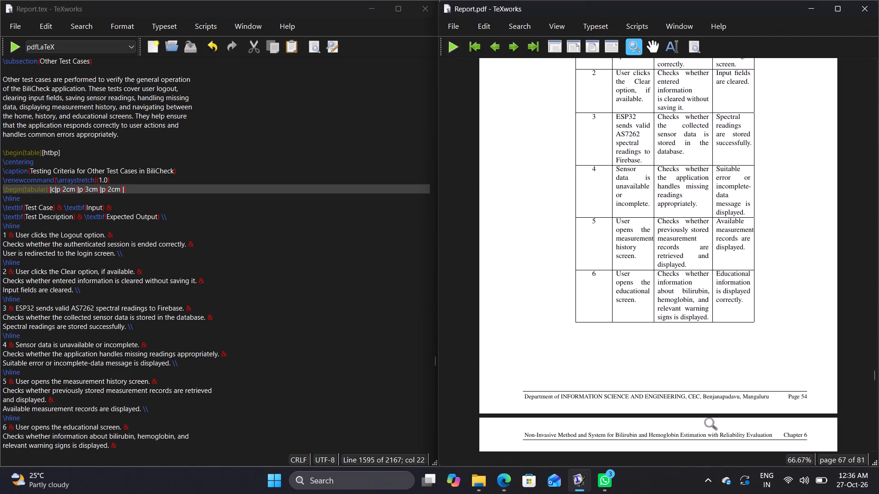
{"action": "scroll", "coordinate": [709, 424], "scroll_direction": "down", "scroll_amount": 3}
{"action": "scroll", "coordinate": [709, 426], "scroll_direction": "up", "scroll_amount": 7}
{"action": "scroll", "coordinate": [709, 426], "scroll_direction": "down", "scroll_amount": 1}
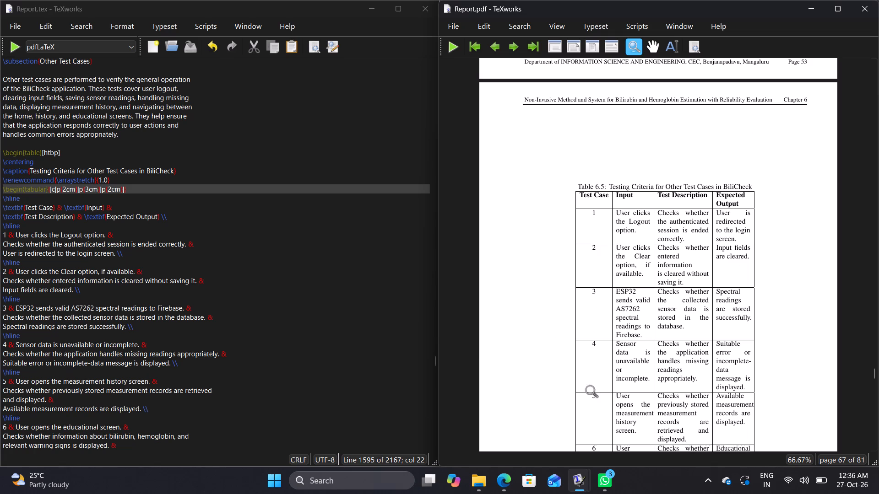
Set the Test Description column width of the Other Test Cases table to 2cm and recompile the report.
{"action": "left_click", "coordinate": [88, 187]}
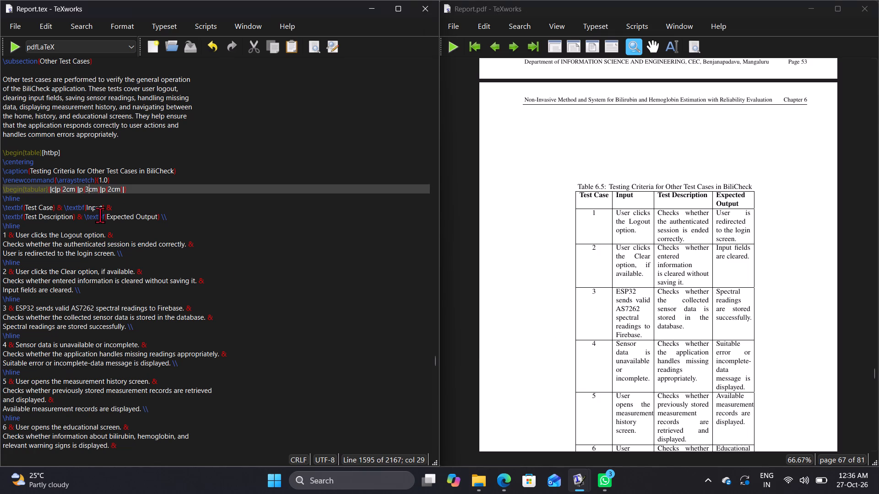
{"action": "key", "text": "BackSpace"}
{"action": "key", "text": "2"}
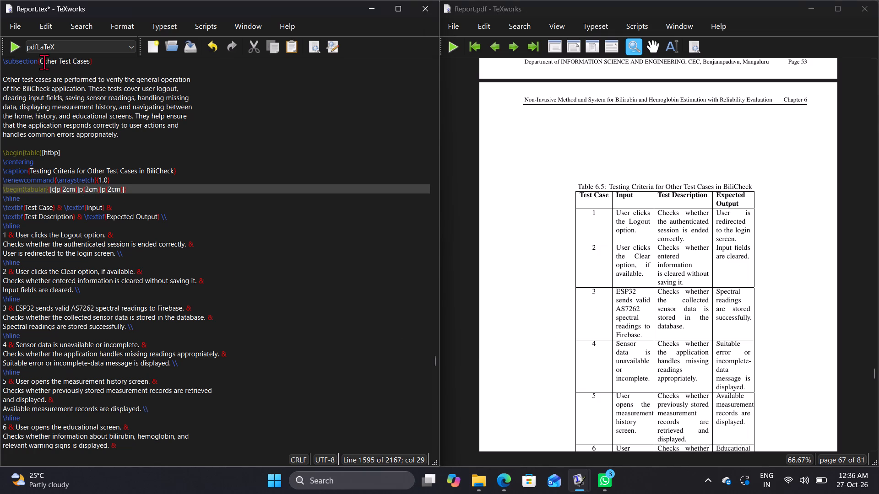
{"action": "left_click", "coordinate": [11, 51]}
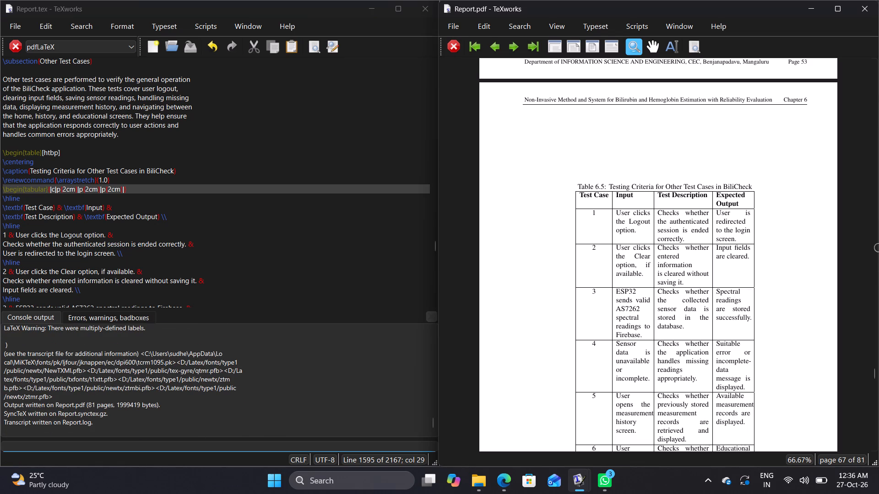
Examine the layout of Table 6.5 and the page flow from section 6.5.5 through sections 6.6 and 6.7 in the compiled report.
{"action": "scroll", "coordinate": [704, 261], "scroll_direction": "down", "scroll_amount": 3}
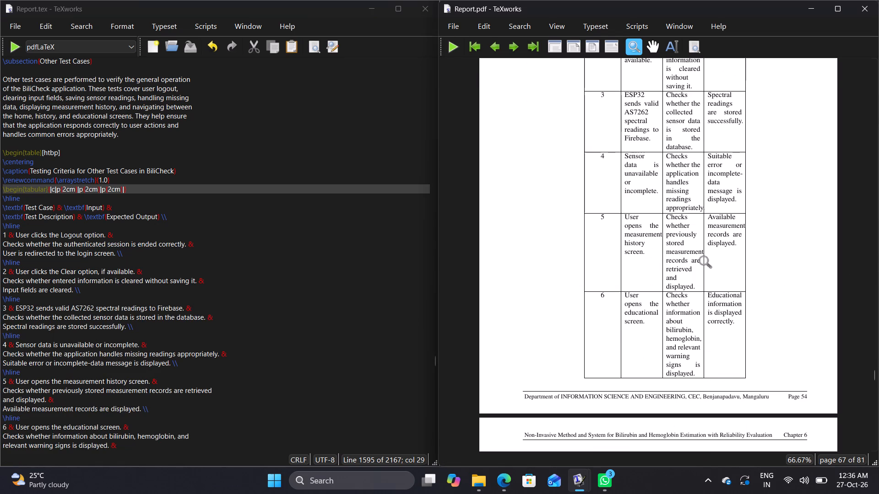
{"action": "scroll", "coordinate": [704, 261], "scroll_direction": "up", "scroll_amount": 4}
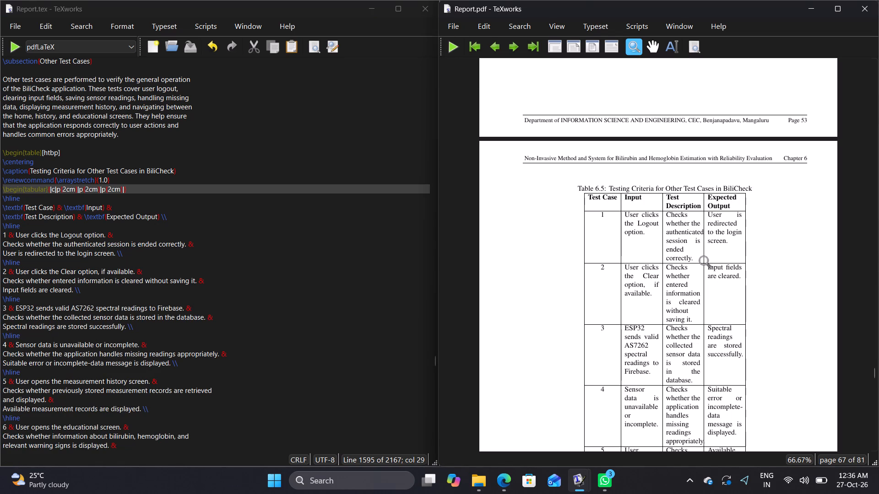
{"action": "scroll", "coordinate": [704, 261], "scroll_direction": "down", "scroll_amount": 4}
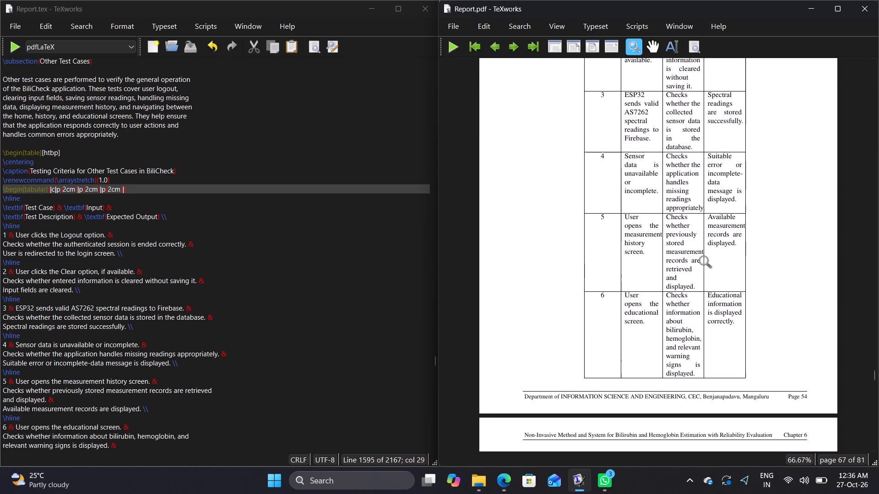
{"action": "scroll", "coordinate": [704, 261], "scroll_direction": "up", "scroll_amount": 1}
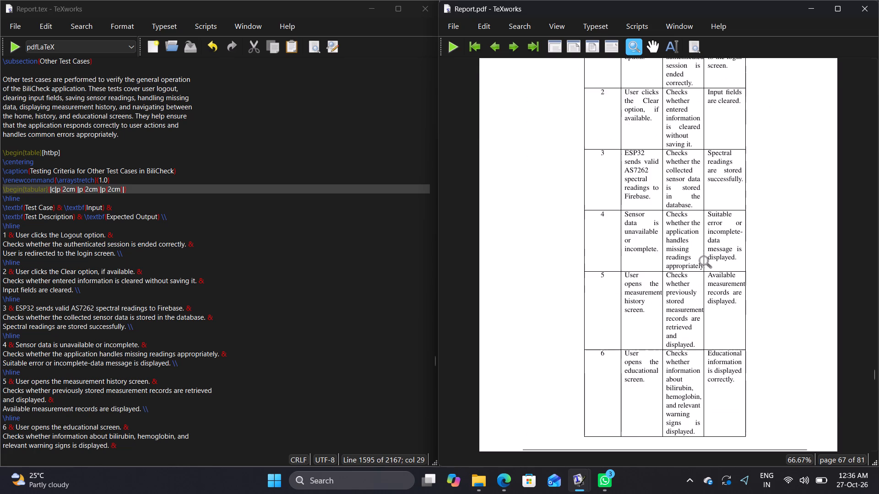
{"action": "scroll", "coordinate": [704, 261], "scroll_direction": "up", "scroll_amount": 1}
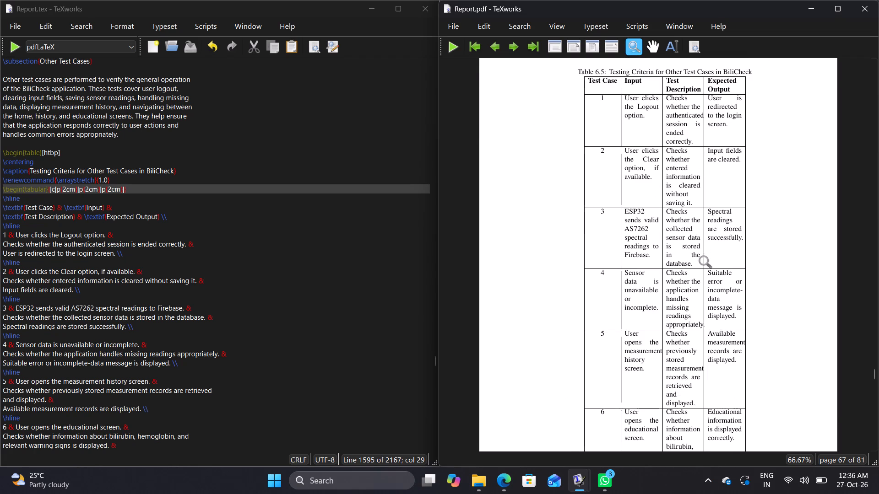
{"action": "scroll", "coordinate": [704, 261], "scroll_direction": "up", "scroll_amount": 8}
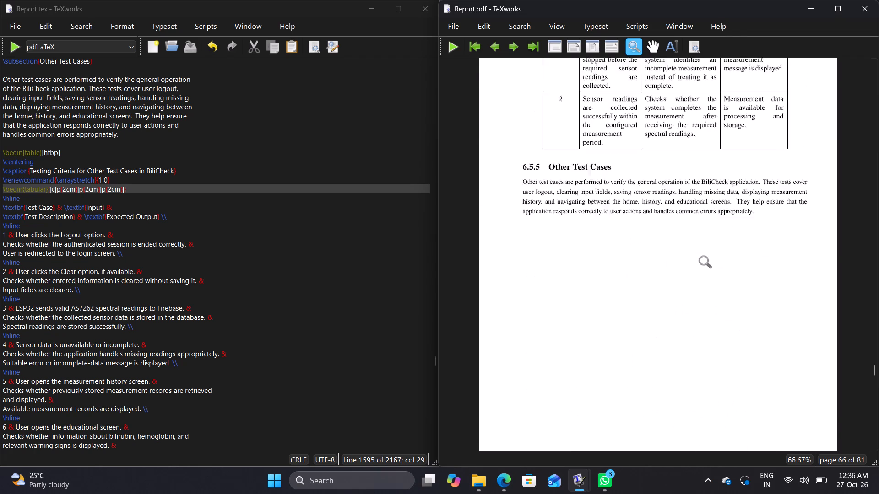
{"action": "scroll", "coordinate": [704, 261], "scroll_direction": "up", "scroll_amount": 1}
{"action": "scroll", "coordinate": [704, 261], "scroll_direction": "down", "scroll_amount": 12}
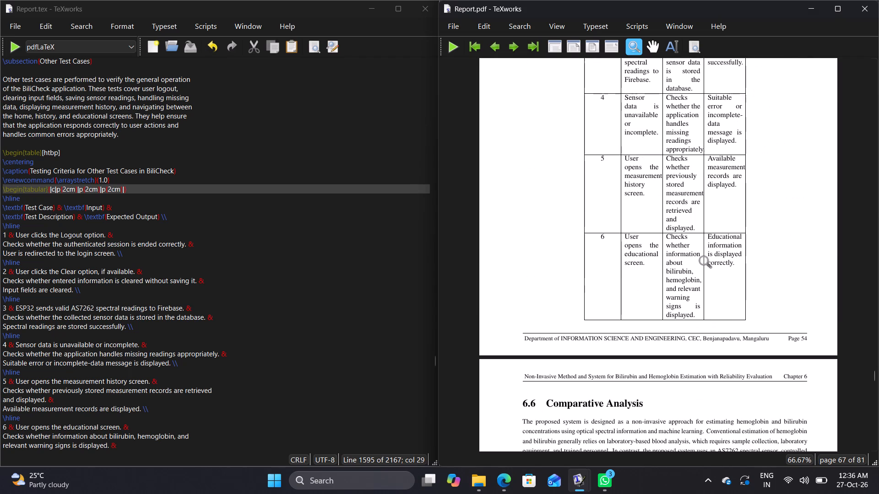
{"action": "scroll", "coordinate": [704, 261], "scroll_direction": "up", "scroll_amount": 4}
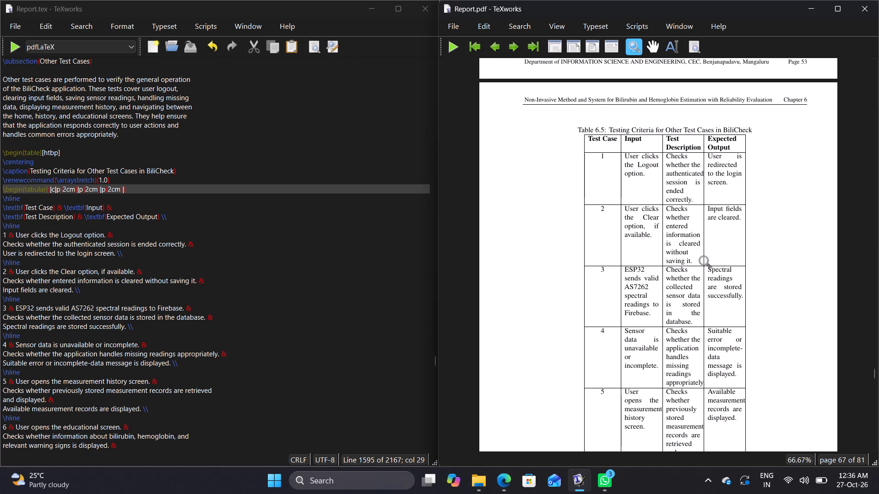
{"action": "scroll", "coordinate": [704, 261], "scroll_direction": "down", "scroll_amount": 5}
{"action": "scroll", "coordinate": [704, 261], "scroll_direction": "up", "scroll_amount": 3}
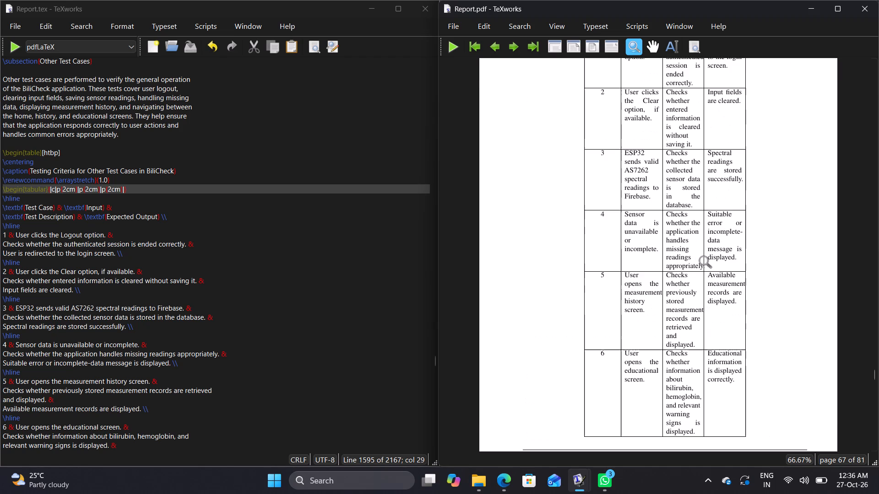
{"action": "scroll", "coordinate": [704, 261], "scroll_direction": "up", "scroll_amount": 2}
{"action": "scroll", "coordinate": [704, 261], "scroll_direction": "down", "scroll_amount": 2}
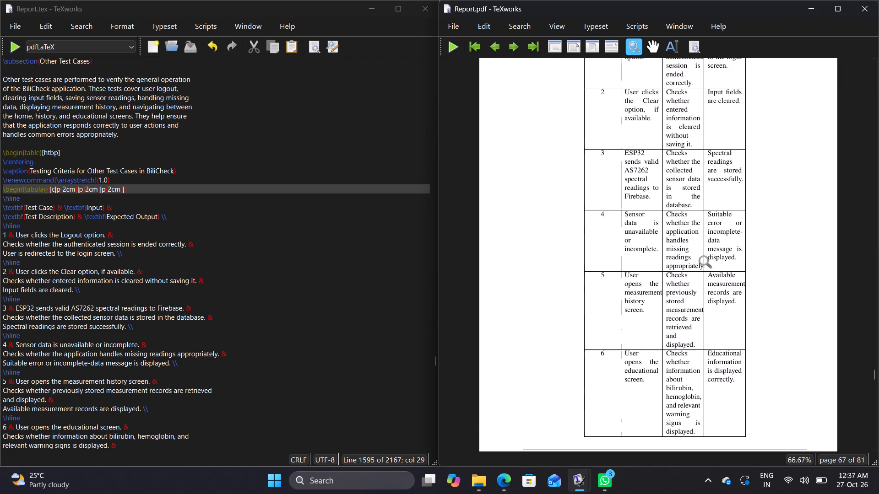
{"action": "scroll", "coordinate": [704, 261], "scroll_direction": "down", "scroll_amount": 3}
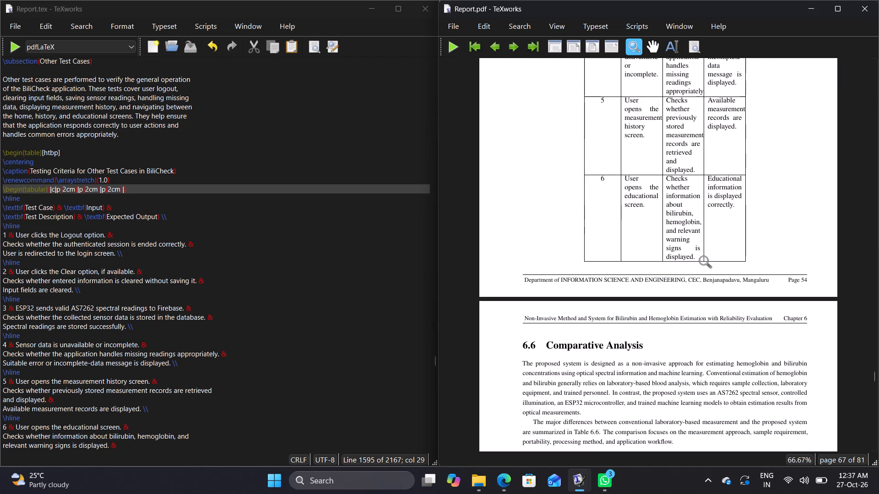
{"action": "scroll", "coordinate": [704, 261], "scroll_direction": "down", "scroll_amount": 2}
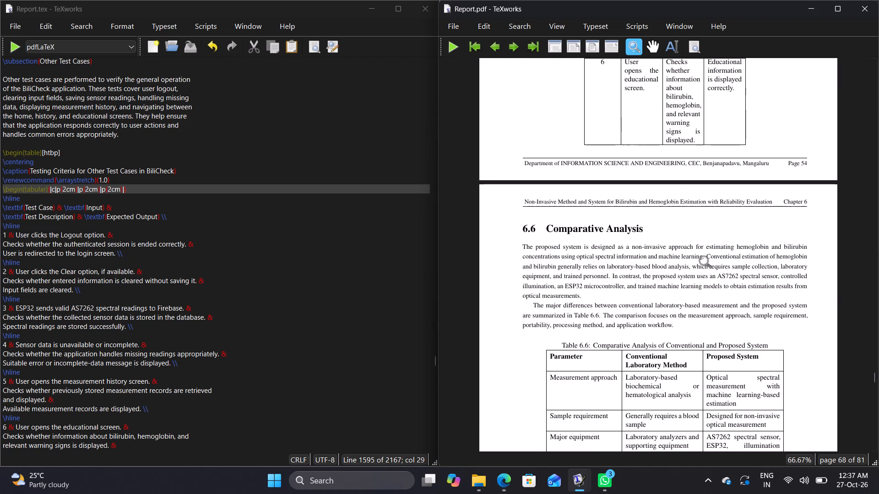
{"action": "scroll", "coordinate": [704, 261], "scroll_direction": "down", "scroll_amount": 7}
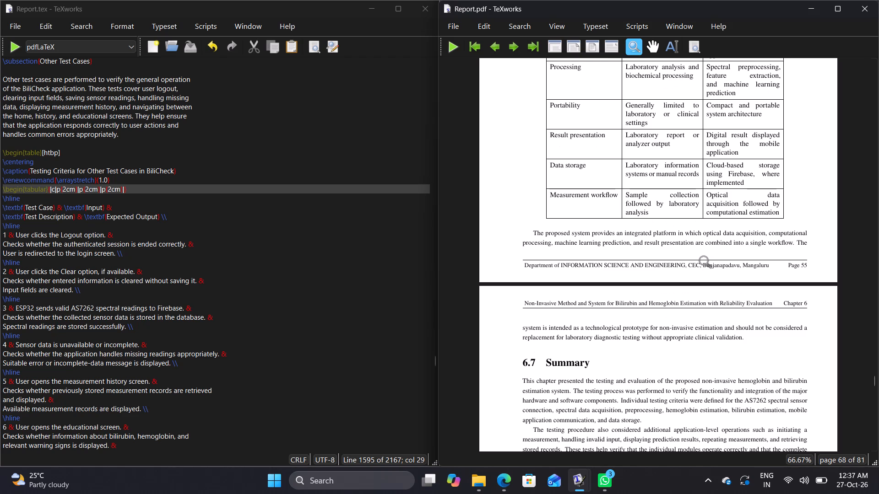
{"action": "scroll", "coordinate": [704, 261], "scroll_direction": "down", "scroll_amount": 1}
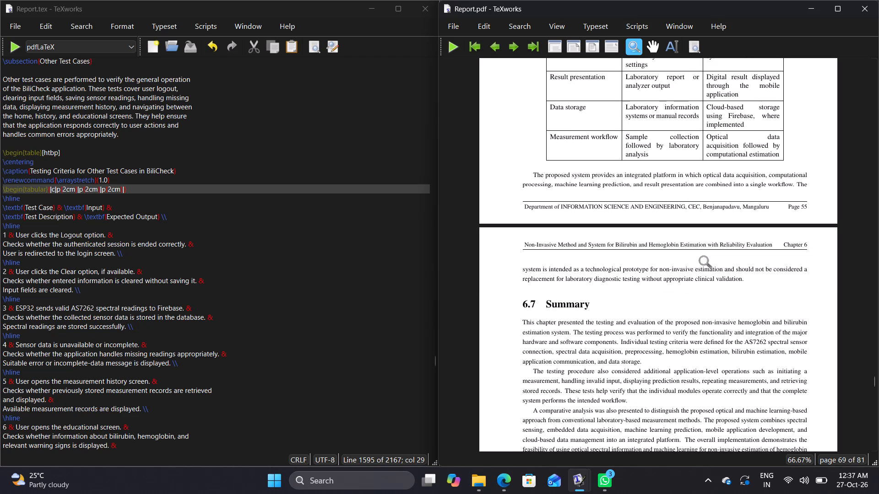
{"action": "scroll", "coordinate": [704, 261], "scroll_direction": "up", "scroll_amount": 9}
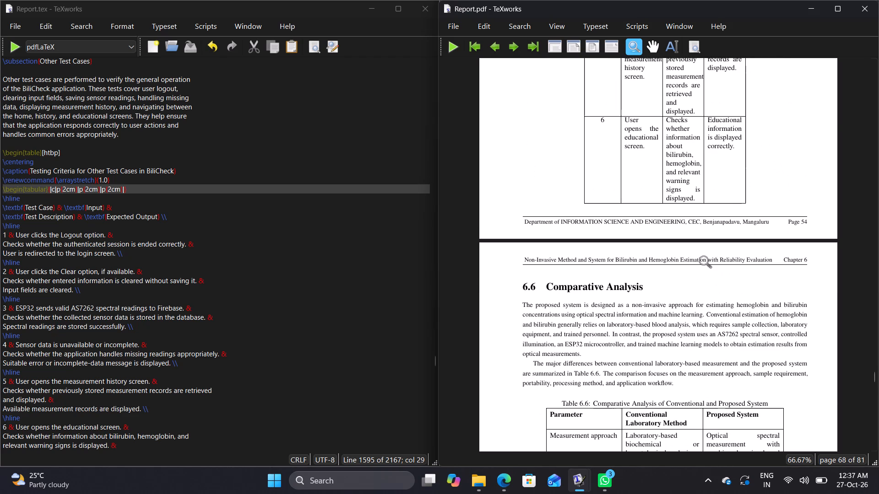
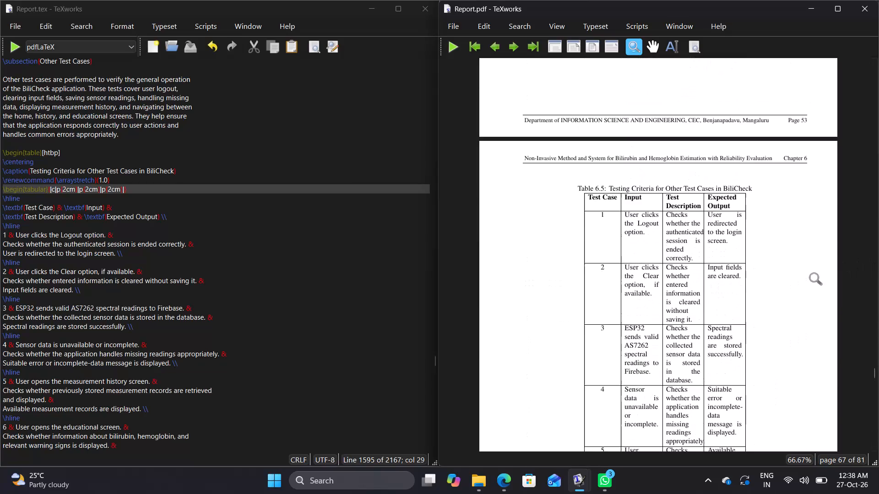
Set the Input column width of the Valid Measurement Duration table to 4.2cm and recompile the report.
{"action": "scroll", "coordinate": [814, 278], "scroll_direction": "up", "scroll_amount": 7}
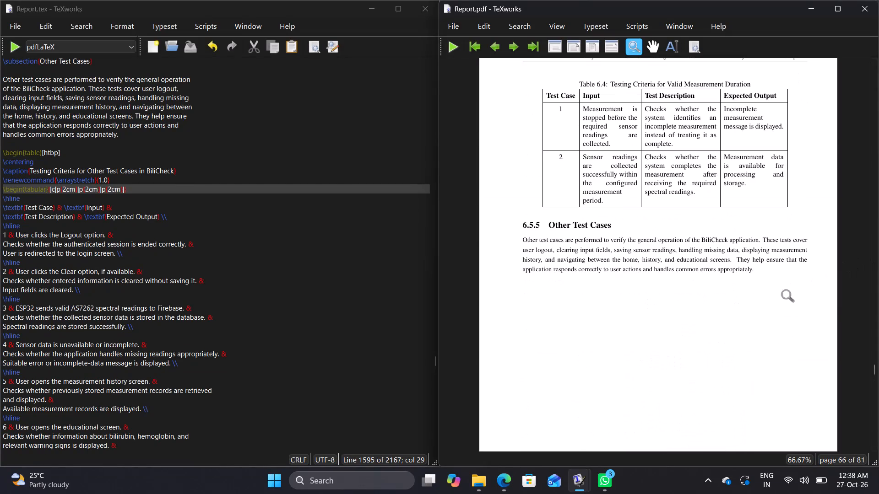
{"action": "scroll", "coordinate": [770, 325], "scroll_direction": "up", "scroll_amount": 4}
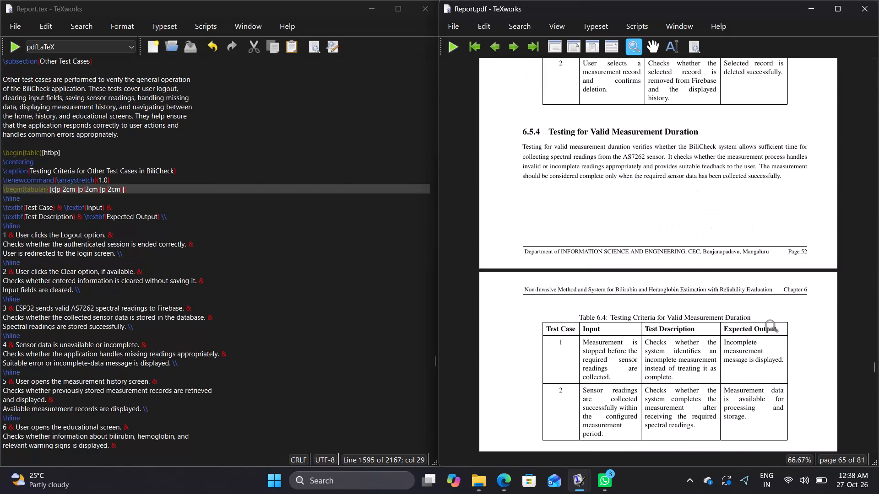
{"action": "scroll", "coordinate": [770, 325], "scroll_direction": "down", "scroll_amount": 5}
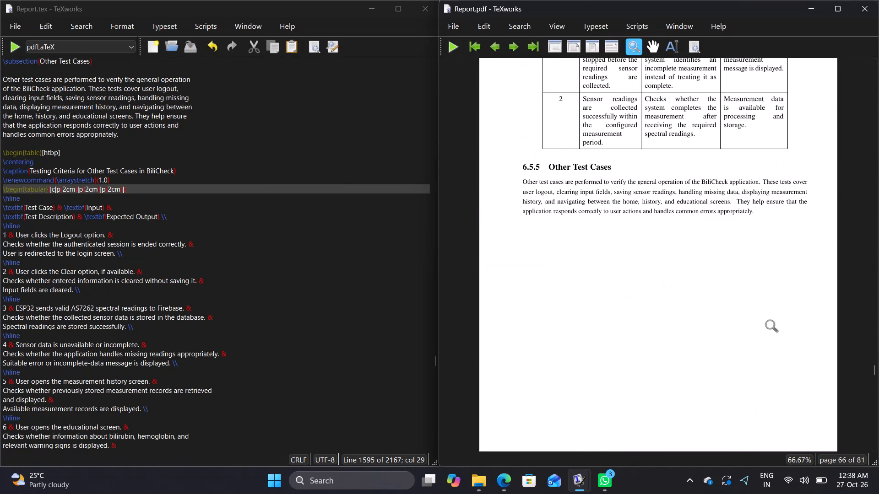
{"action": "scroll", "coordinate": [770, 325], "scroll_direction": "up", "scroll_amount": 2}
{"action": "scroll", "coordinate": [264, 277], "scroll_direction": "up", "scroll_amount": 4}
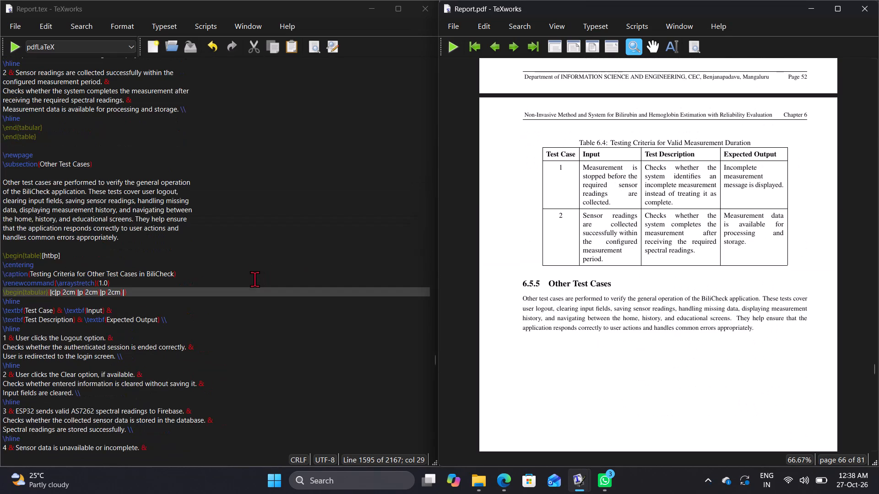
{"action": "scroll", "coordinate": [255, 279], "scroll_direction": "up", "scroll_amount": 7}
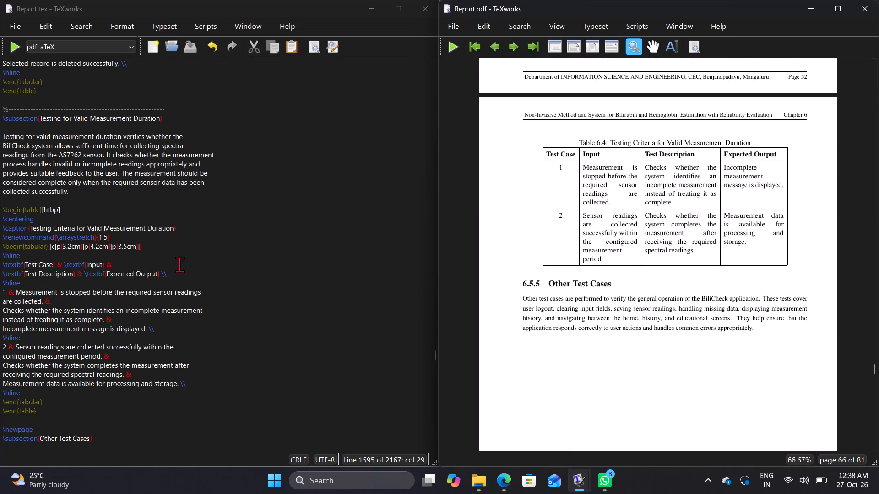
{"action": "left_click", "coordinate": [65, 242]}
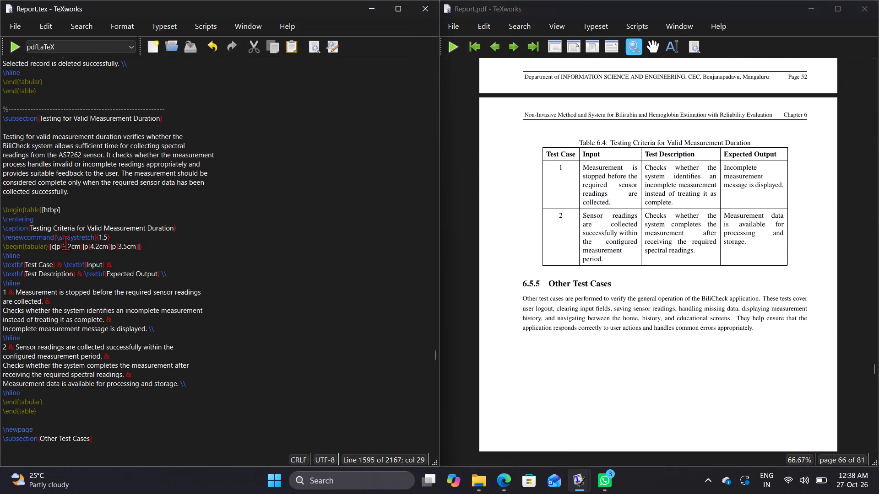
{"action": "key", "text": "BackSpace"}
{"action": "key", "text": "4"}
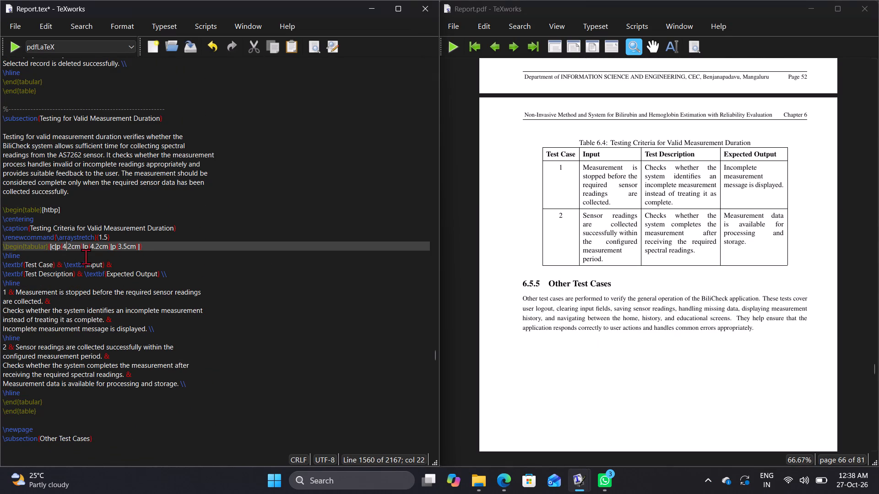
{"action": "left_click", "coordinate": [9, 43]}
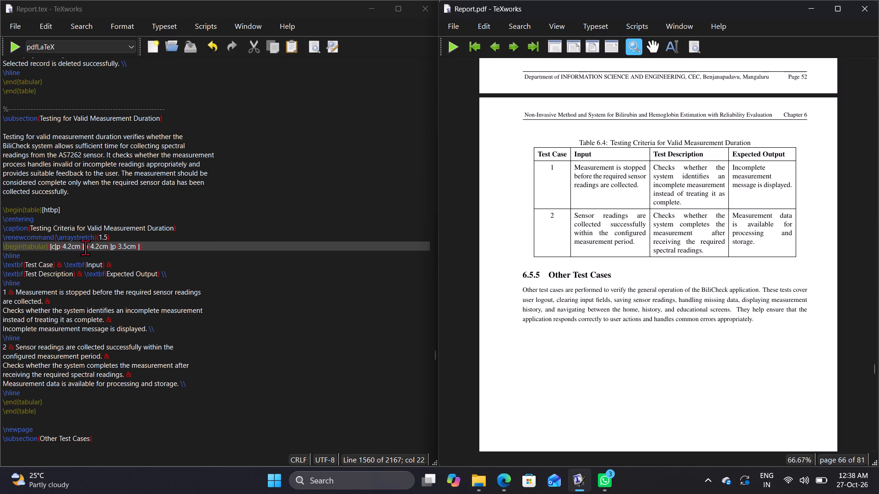
Set the Input column width of the Valid Measurement Duration table to 2.2cm and recompile the report.
{"action": "left_click", "coordinate": [65, 247]}
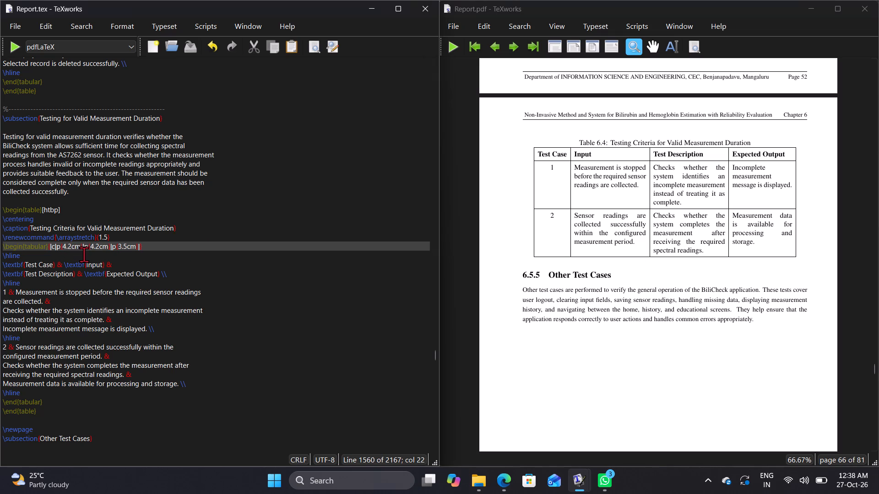
{"action": "key", "text": "BackSpace"}
{"action": "key", "text": "2"}
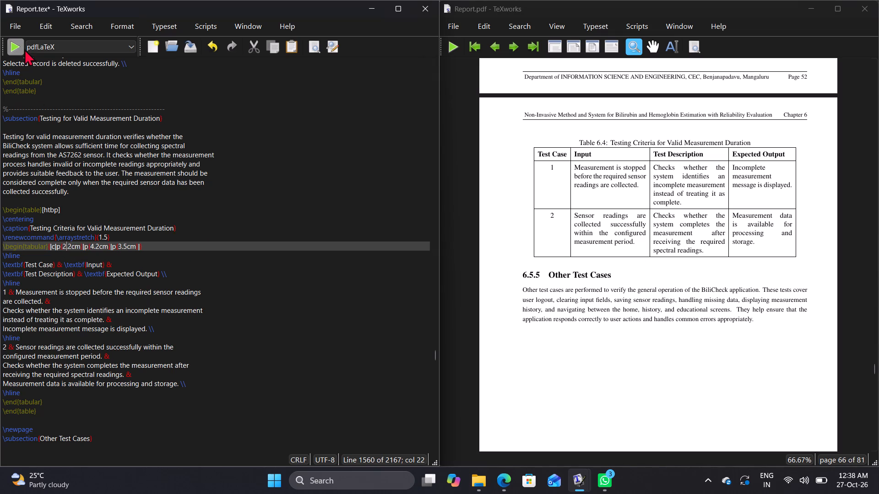
{"action": "left_click", "coordinate": [20, 44]}
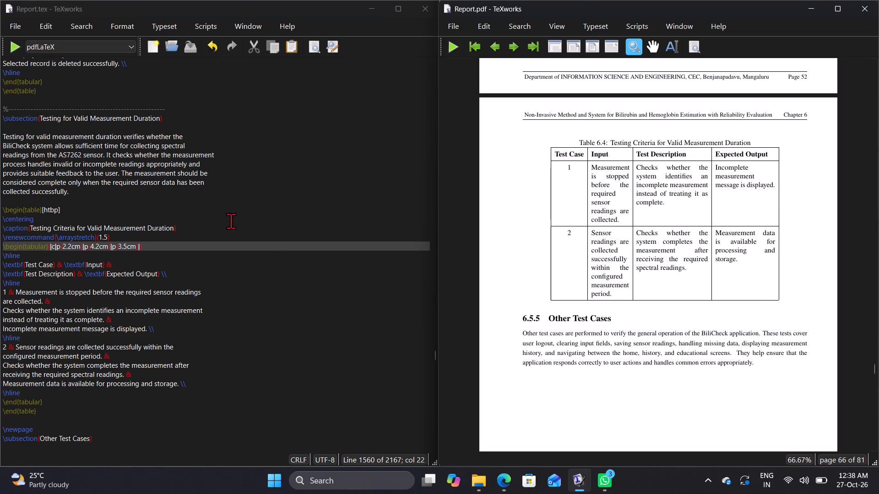
Set the Expected Output column width of the Valid Measurement Duration table to 2.5cm, recompile the report, and check Table 6.4.
{"action": "left_click", "coordinate": [120, 246]}
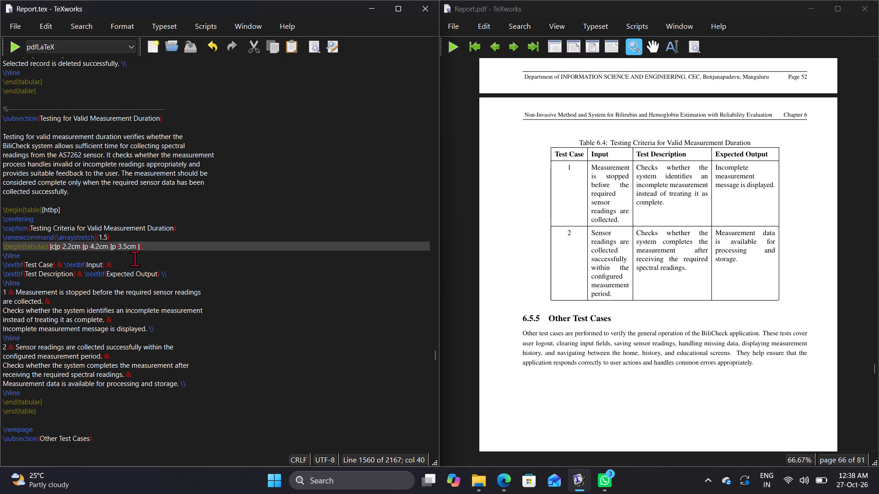
{"action": "key", "text": "BackSpace"}
{"action": "key", "text": "2"}
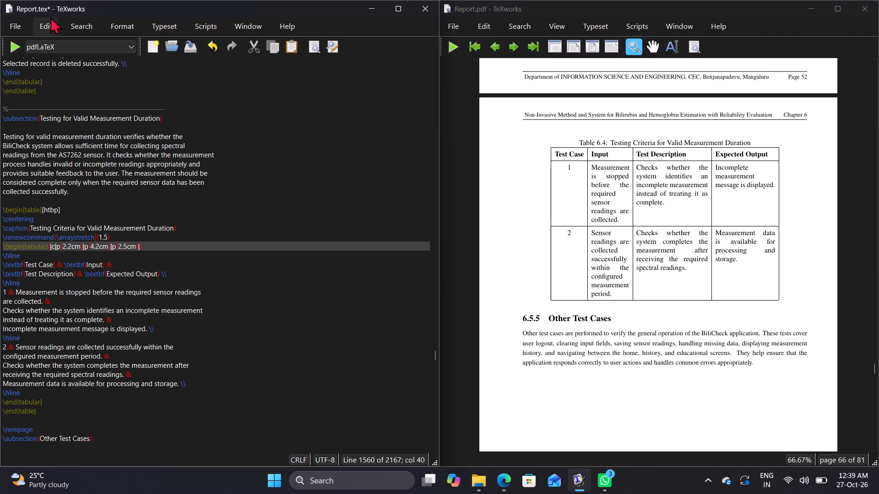
{"action": "left_click", "coordinate": [16, 41]}
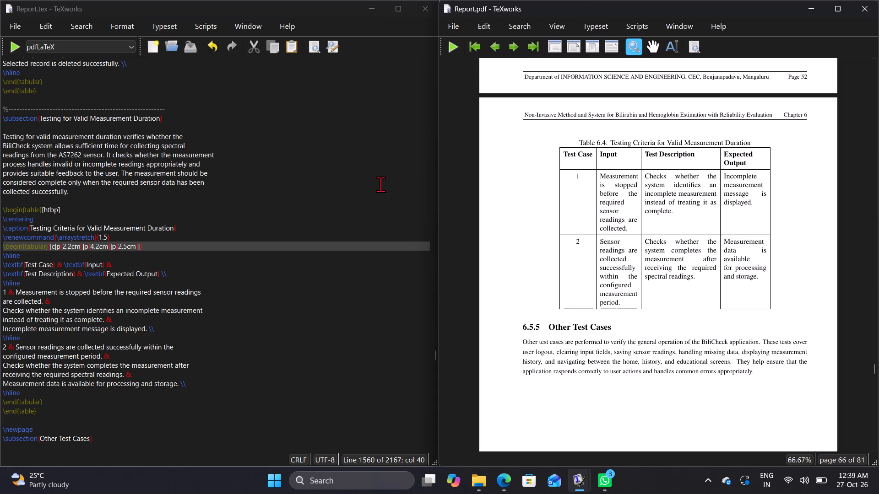
{"action": "scroll", "coordinate": [666, 210], "scroll_direction": "down", "scroll_amount": 5}
{"action": "scroll", "coordinate": [671, 214], "scroll_direction": "up", "scroll_amount": 5}
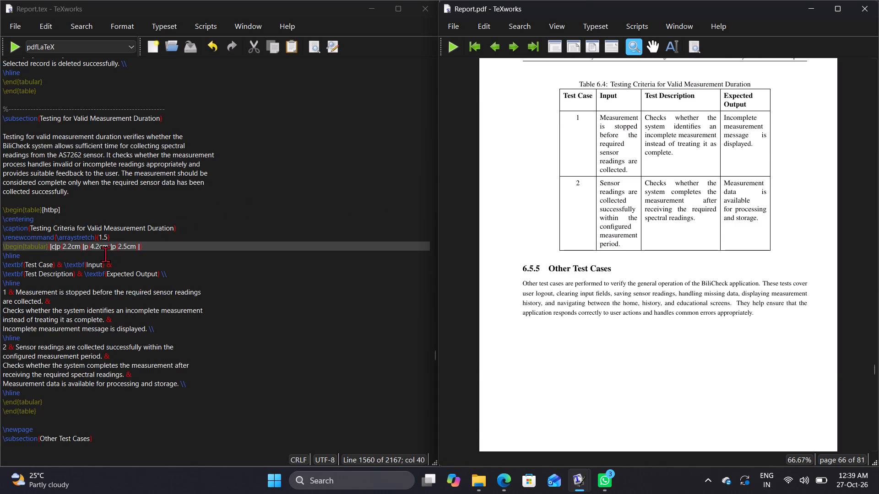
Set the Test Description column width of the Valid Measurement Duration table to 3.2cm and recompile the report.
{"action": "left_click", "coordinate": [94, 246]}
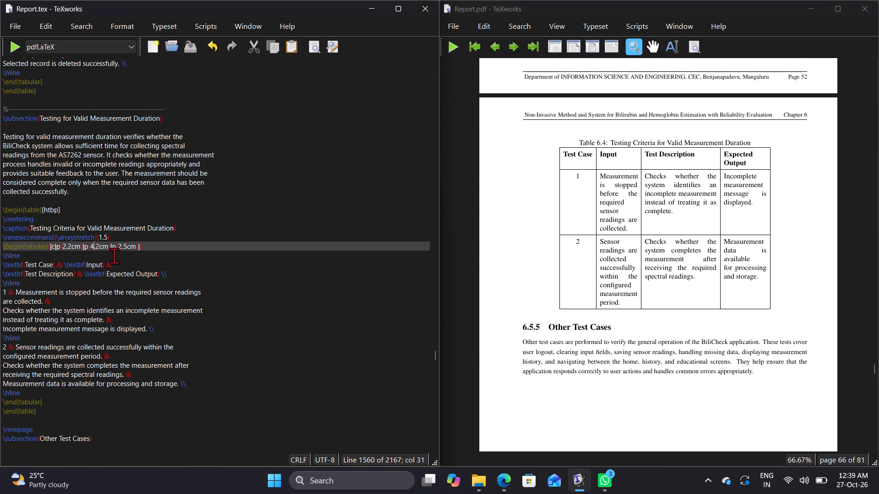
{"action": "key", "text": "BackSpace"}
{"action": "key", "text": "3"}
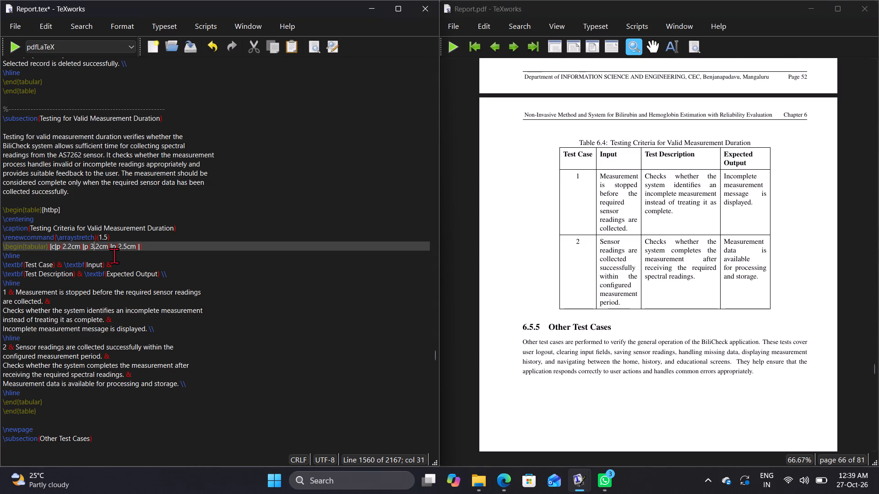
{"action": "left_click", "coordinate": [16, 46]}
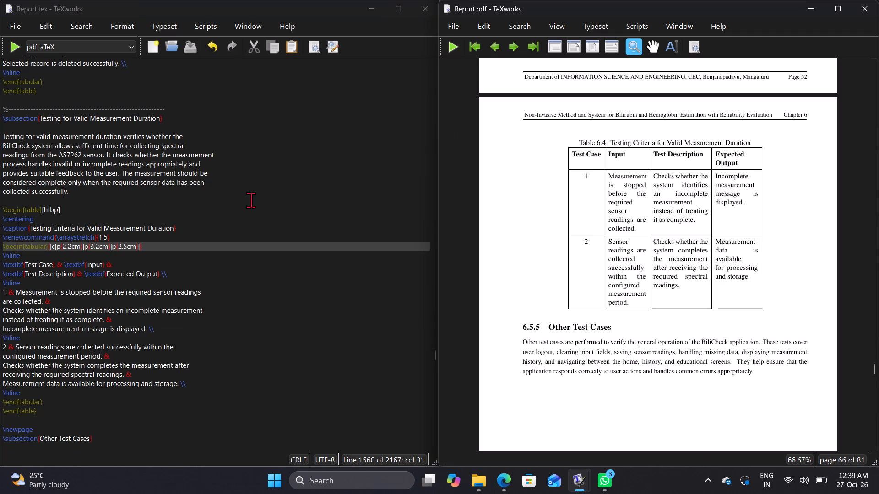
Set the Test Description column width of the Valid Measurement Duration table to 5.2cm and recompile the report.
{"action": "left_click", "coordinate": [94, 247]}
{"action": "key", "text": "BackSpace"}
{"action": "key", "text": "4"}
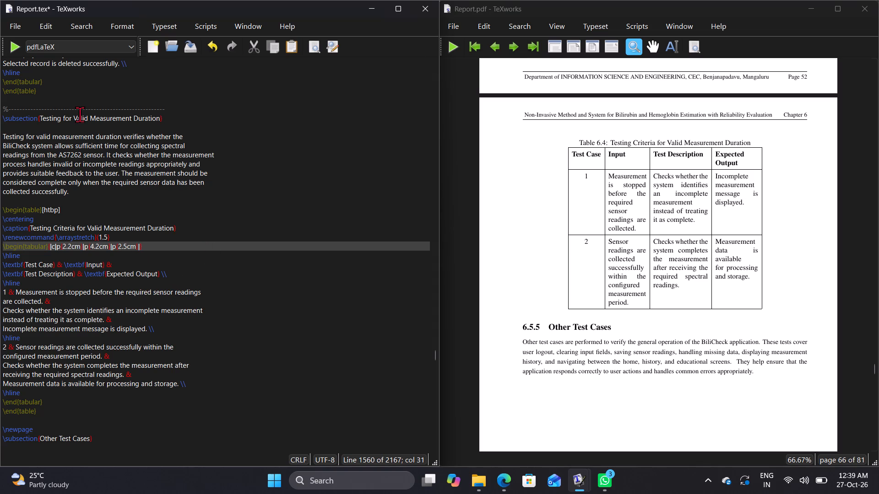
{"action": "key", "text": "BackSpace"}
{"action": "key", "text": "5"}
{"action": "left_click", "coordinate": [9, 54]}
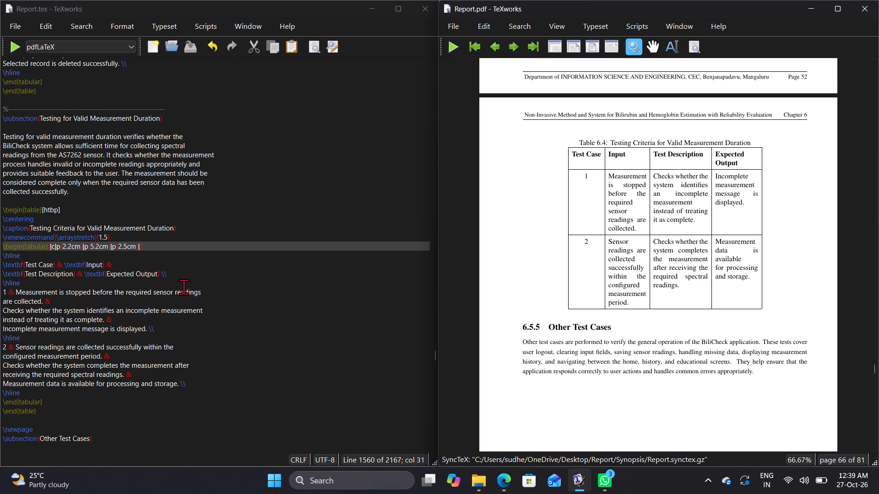
Set the Test Description column width of the Valid Measurement Duration table to 2.2cm and recompile the report.
{"action": "left_click", "coordinate": [96, 247]}
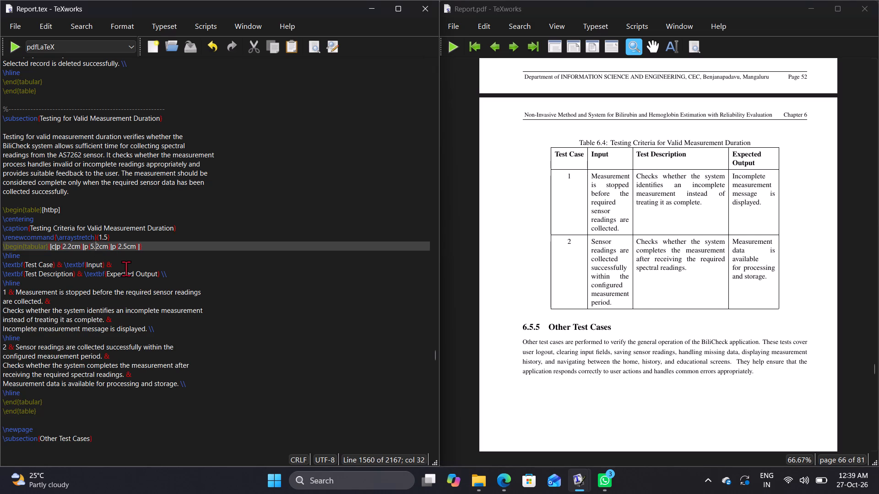
{"action": "key", "text": "Left"}
{"action": "key", "text": "BackSpace"}
{"action": "key", "text": "2"}
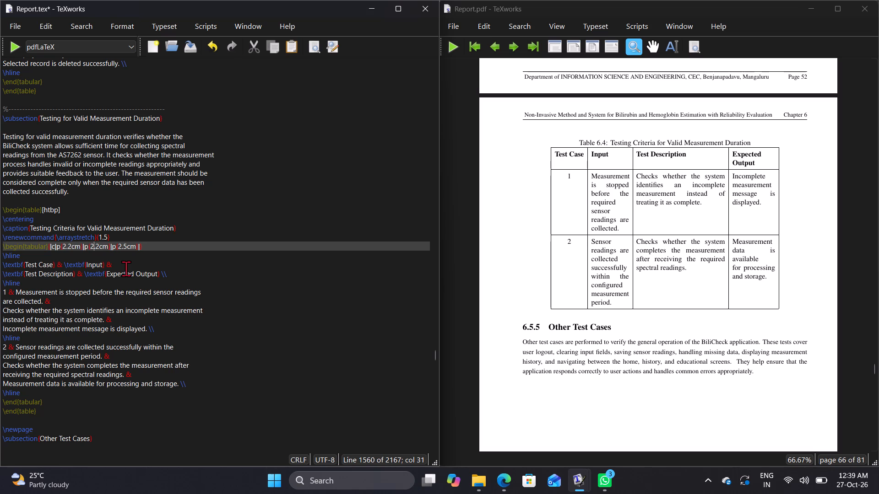
{"action": "left_click", "coordinate": [8, 46]}
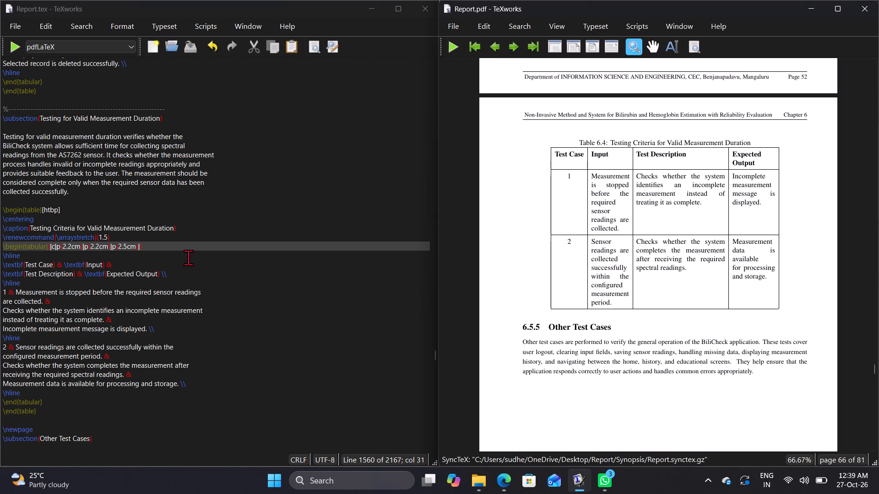
Examine the layout of Tables 6.4 and 6.5 and the page flow from section 6.5.4 to section 6.6 in the compiled report.
{"action": "scroll", "coordinate": [716, 294], "scroll_direction": "up", "scroll_amount": 3}
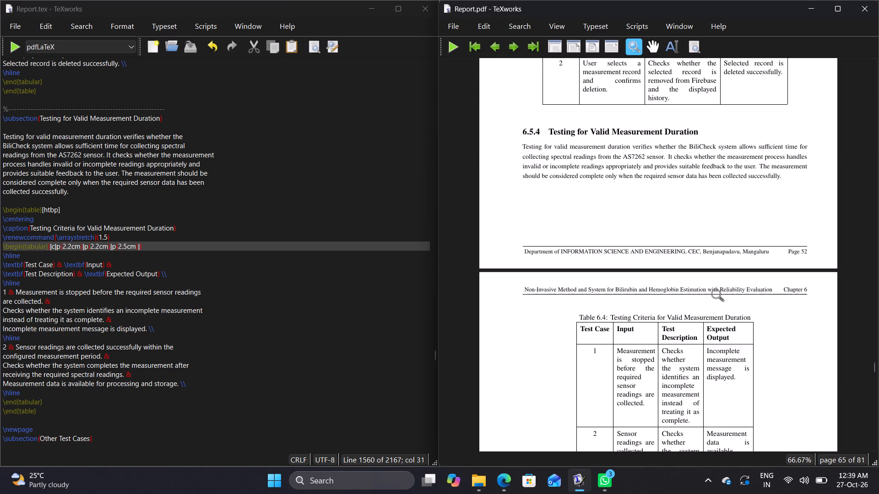
{"action": "scroll", "coordinate": [716, 294], "scroll_direction": "up", "scroll_amount": 3}
{"action": "scroll", "coordinate": [716, 294], "scroll_direction": "down", "scroll_amount": 6}
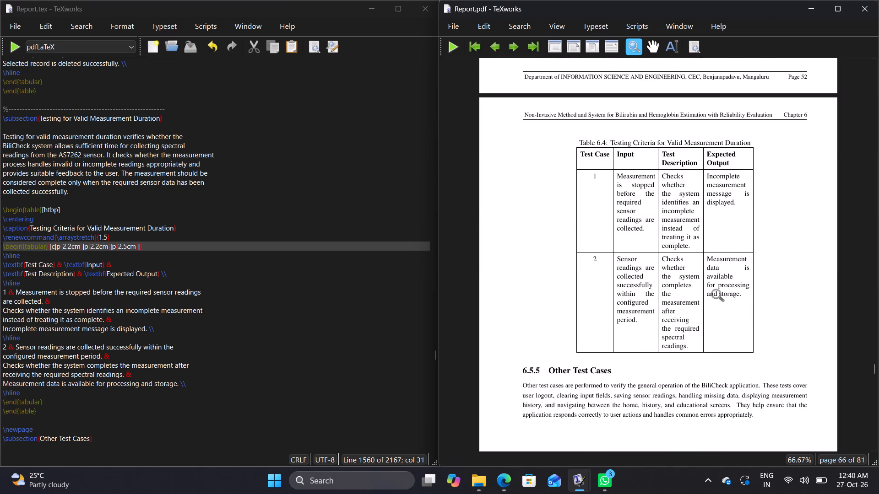
{"action": "scroll", "coordinate": [716, 294], "scroll_direction": "down", "scroll_amount": 4}
{"action": "scroll", "coordinate": [716, 294], "scroll_direction": "up", "scroll_amount": 4}
{"action": "scroll", "coordinate": [783, 264], "scroll_direction": "down", "scroll_amount": 1}
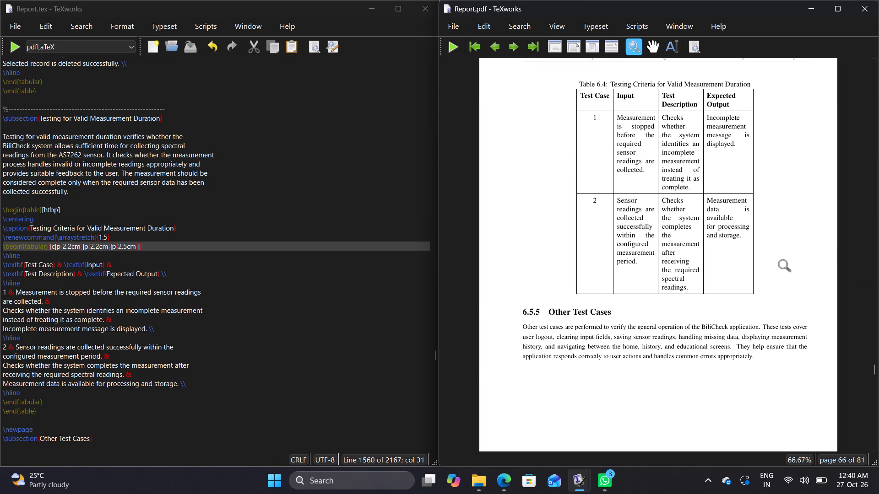
{"action": "scroll", "coordinate": [783, 264], "scroll_direction": "down", "scroll_amount": 11}
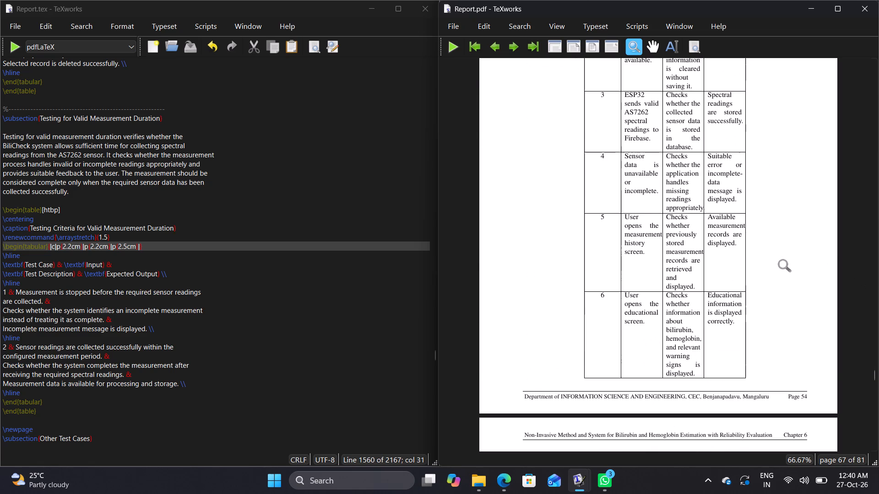
{"action": "scroll", "coordinate": [783, 264], "scroll_direction": "up", "scroll_amount": 2}
{"action": "scroll", "coordinate": [783, 264], "scroll_direction": "down", "scroll_amount": 4}
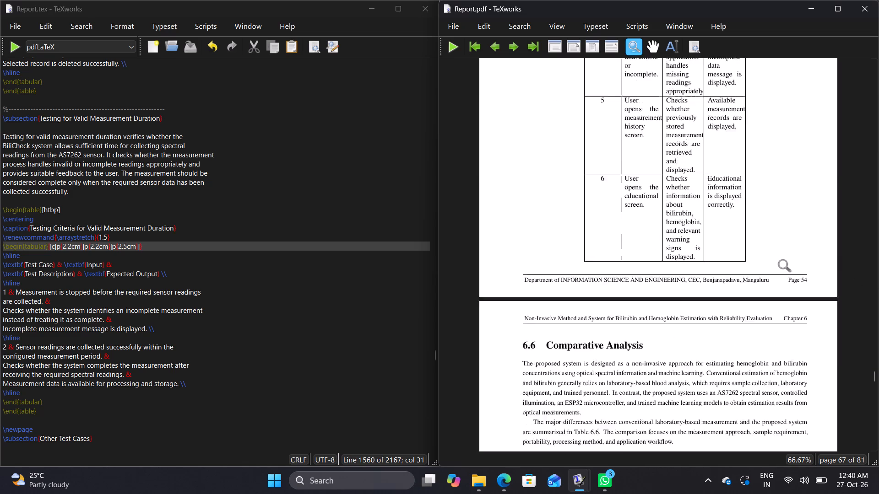
{"action": "scroll", "coordinate": [783, 264], "scroll_direction": "down", "scroll_amount": 5}
{"action": "scroll", "coordinate": [783, 264], "scroll_direction": "up", "scroll_amount": 2}
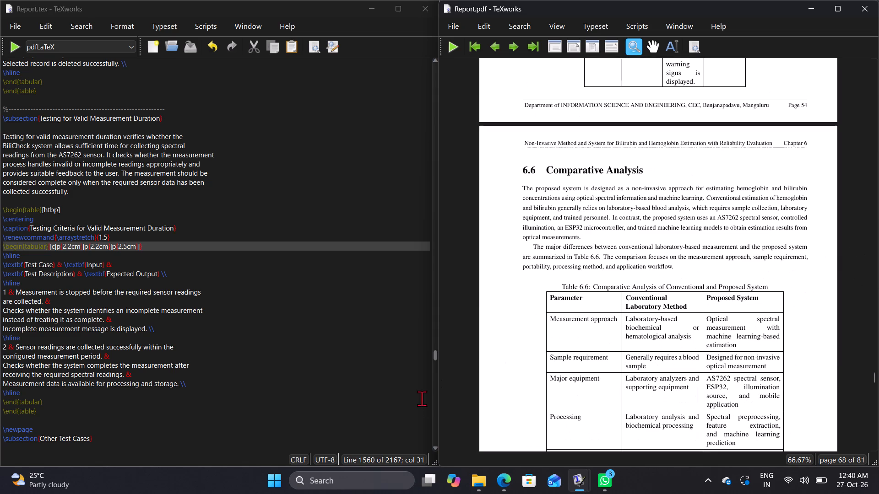
Switch to the Annexure II project report template in Edge and review its sections 6.6 and 6.7.
{"action": "left_click", "coordinate": [498, 478]}
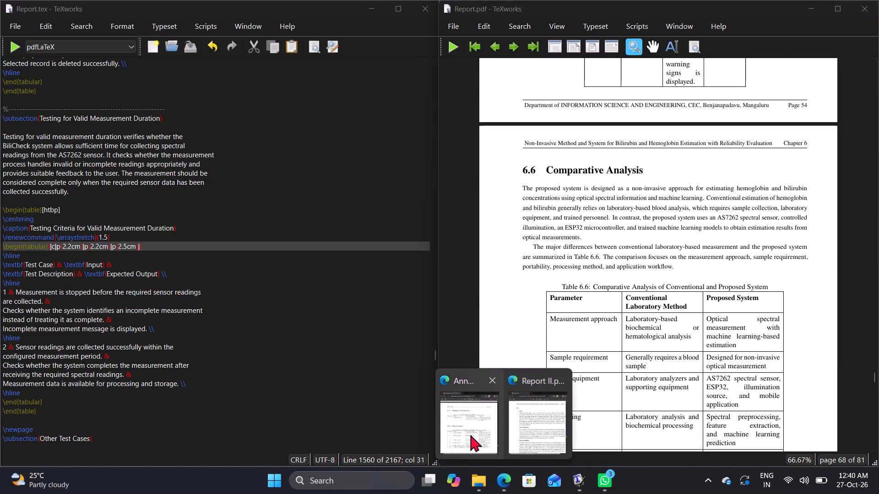
{"action": "left_click", "coordinate": [470, 435]}
{"action": "scroll", "coordinate": [636, 414], "scroll_direction": "down", "scroll_amount": 5}
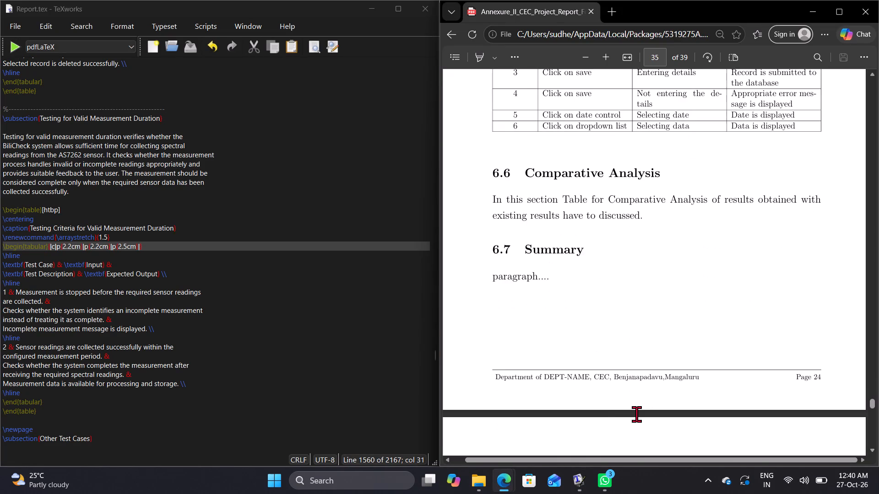
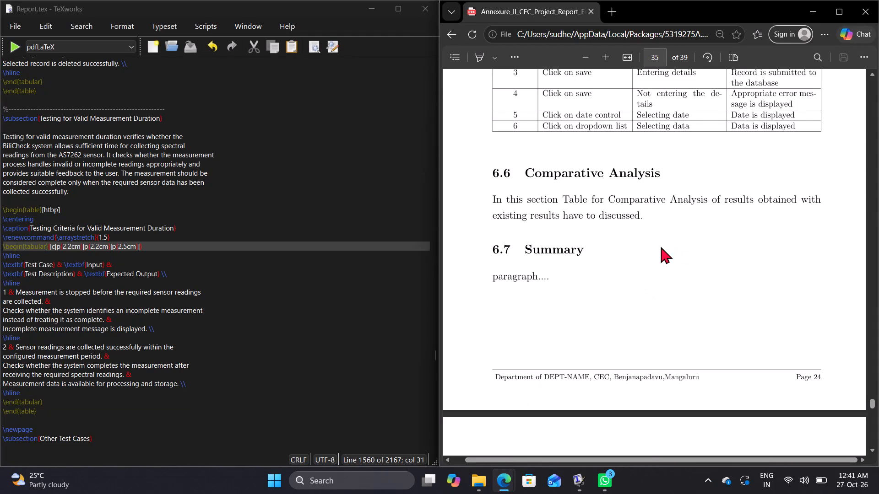
Examine the Comparative Analysis section in the LaTeX source against the template's sections 6.6 and 6.7 and its Chapter 7 Conclusions and Future work.
{"action": "scroll", "coordinate": [336, 325], "scroll_direction": "down", "scroll_amount": 6}
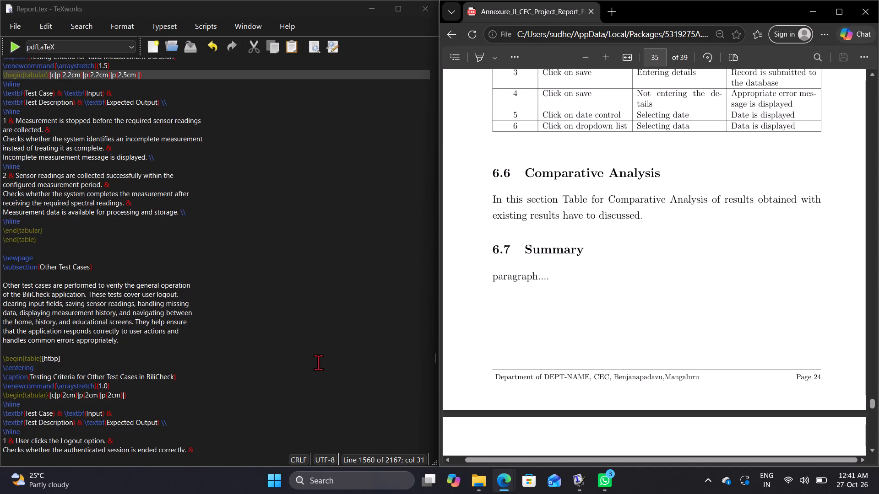
{"action": "scroll", "coordinate": [318, 362], "scroll_direction": "down", "scroll_amount": 17}
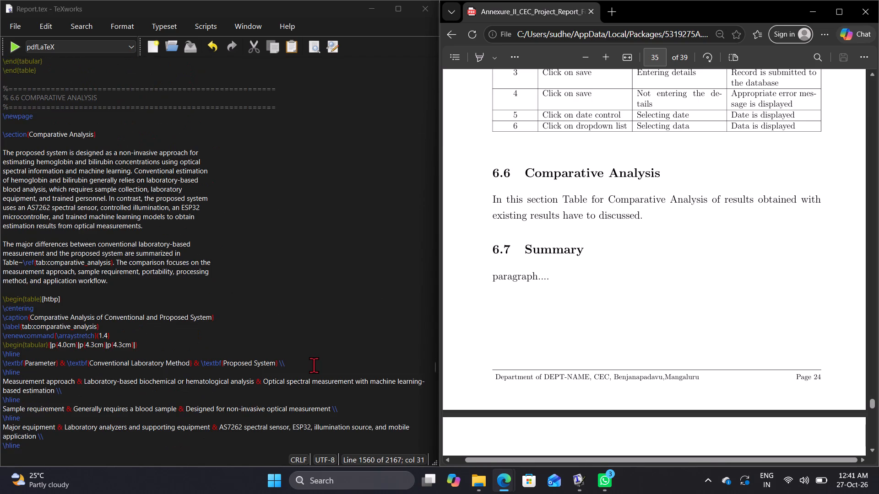
{"action": "scroll", "coordinate": [314, 365], "scroll_direction": "down", "scroll_amount": 4}
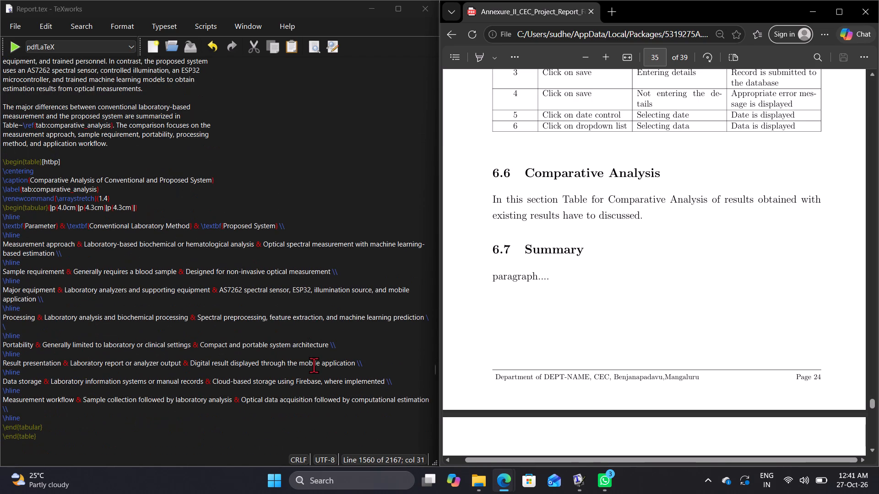
{"action": "scroll", "coordinate": [572, 352], "scroll_direction": "down", "scroll_amount": 6}
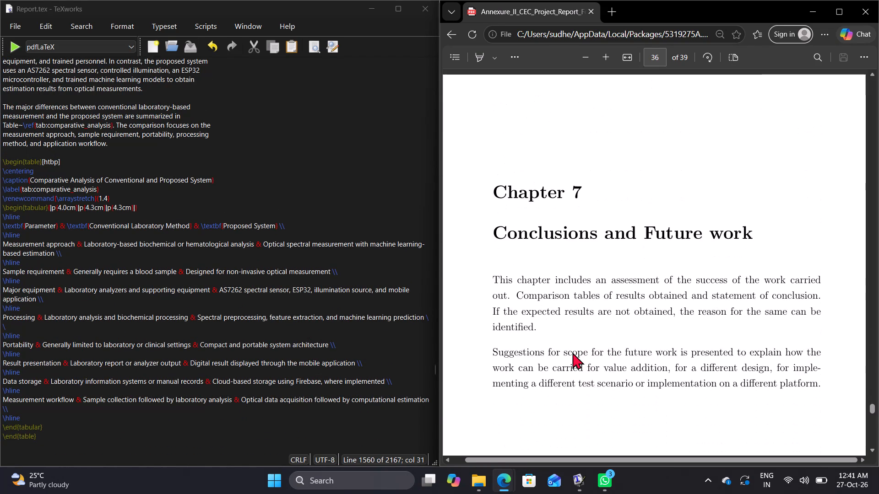
{"action": "scroll", "coordinate": [572, 352], "scroll_direction": "down", "scroll_amount": 12}
{"action": "scroll", "coordinate": [561, 352], "scroll_direction": "up", "scroll_amount": 9}
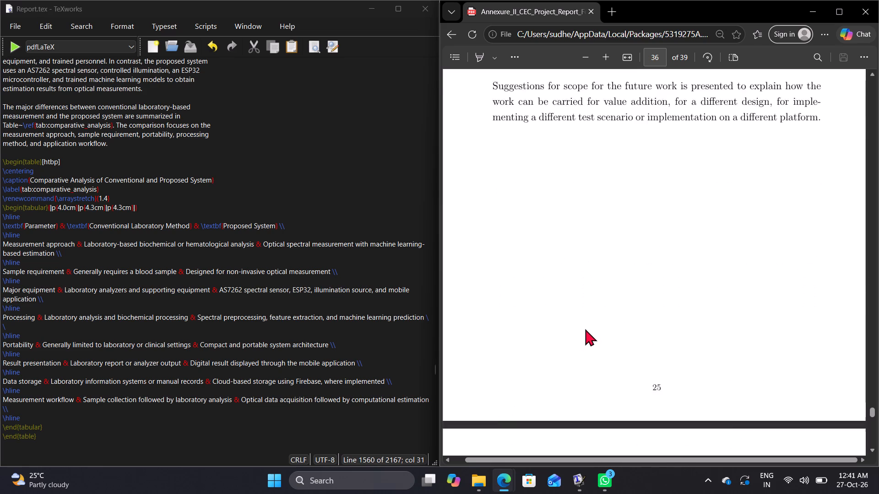
{"action": "scroll", "coordinate": [585, 329], "scroll_direction": "up", "scroll_amount": 4}
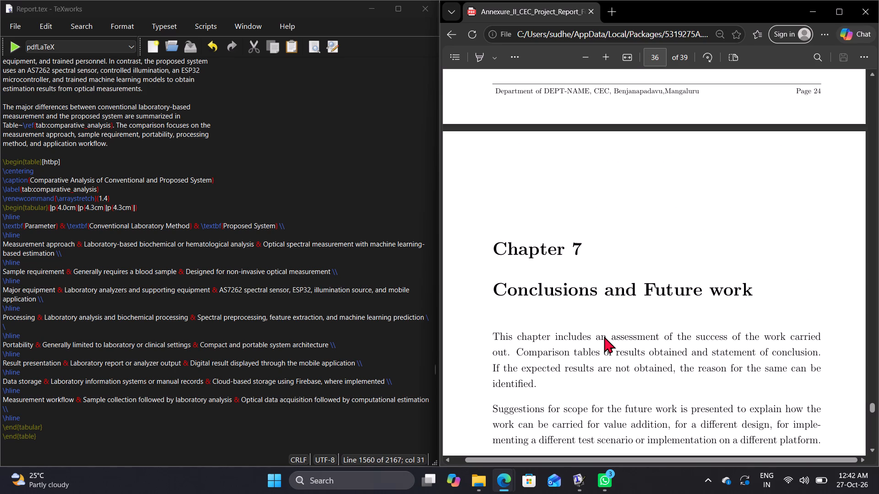
{"action": "scroll", "coordinate": [604, 336], "scroll_direction": "up", "scroll_amount": 5}
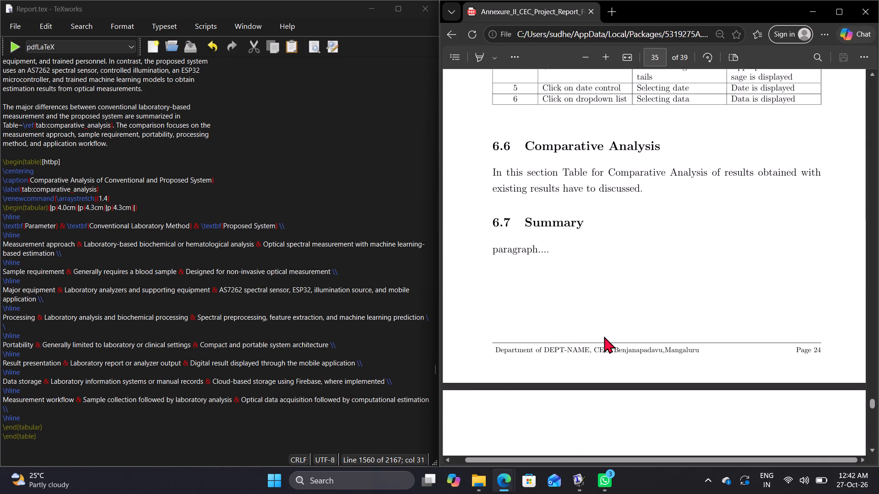
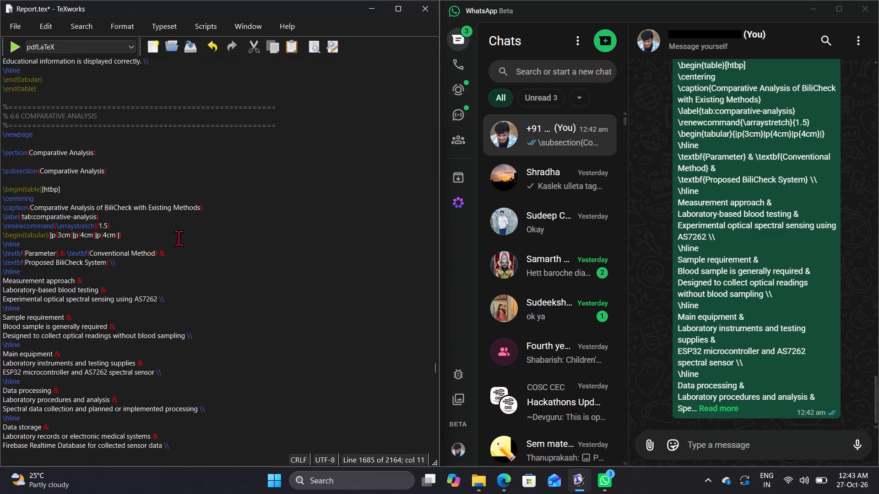
Delete the duplicate Comparative Analysis subsection heading and its blank line under section 6.6, and retypeset the report.
{"action": "left_click_drag", "start_coordinate": [121, 205], "coordinate": [3, 204]}
{"action": "key", "text": "BackSpace"}
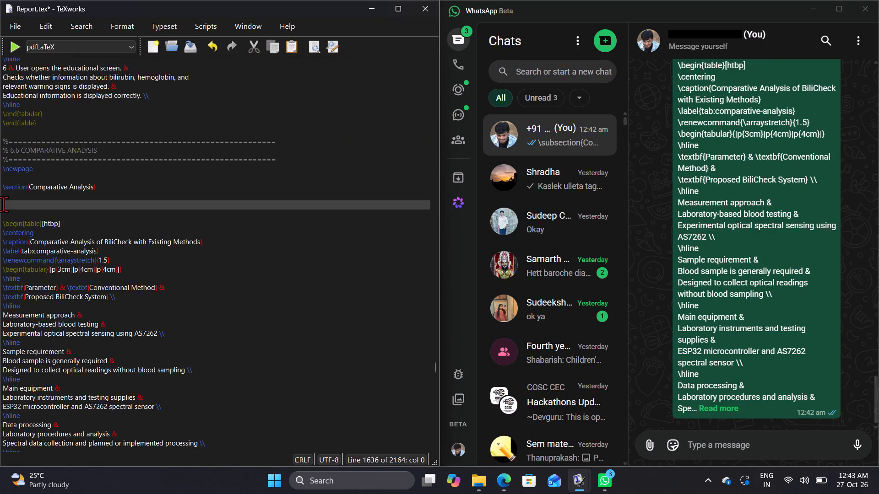
{"action": "key", "text": "BackSpace"}
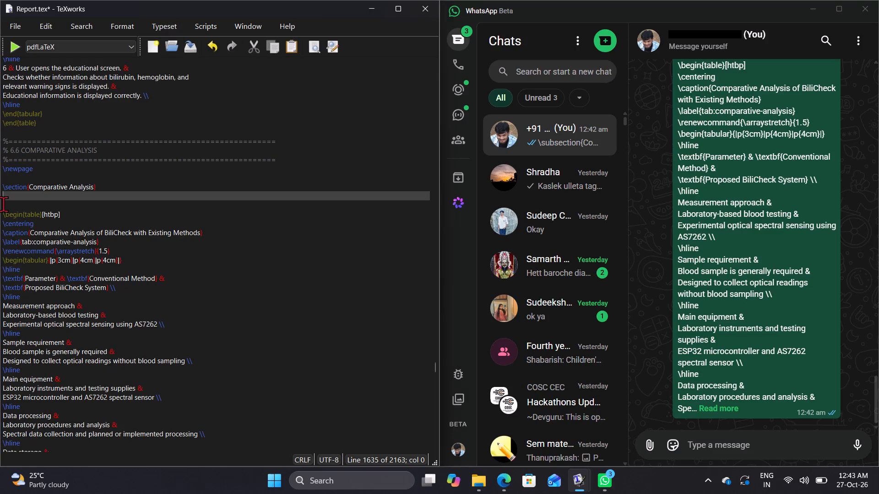
{"action": "left_click", "coordinate": [9, 46]}
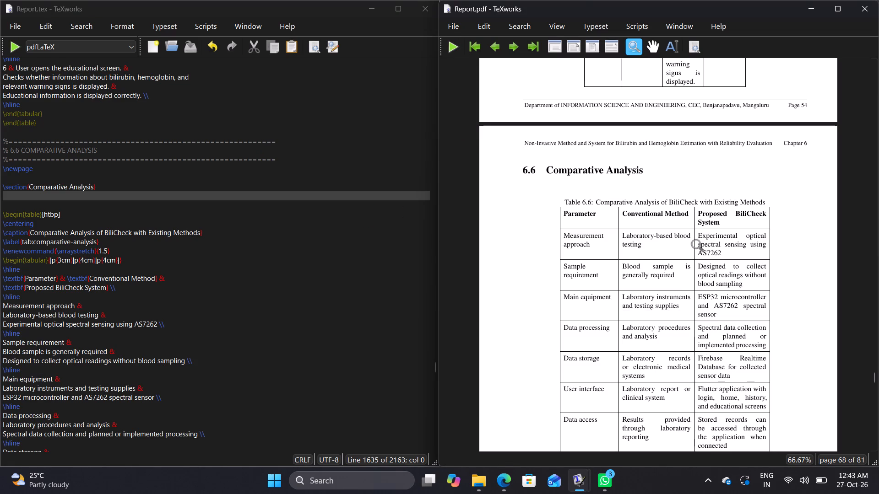
Examine the typeset Comparative Analysis table and section 6.7 Summary against the table's LaTeX source.
{"action": "scroll", "coordinate": [696, 244], "scroll_direction": "down", "scroll_amount": 4}
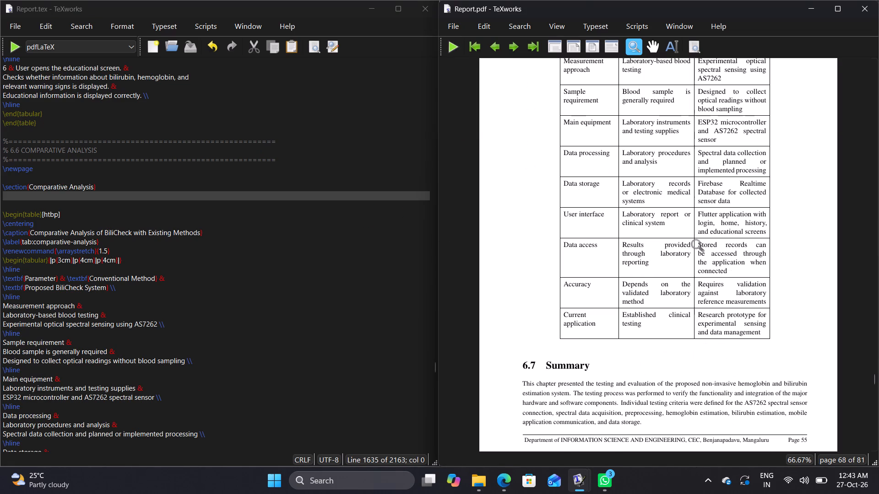
{"action": "scroll", "coordinate": [696, 244], "scroll_direction": "up", "scroll_amount": 2}
{"action": "scroll", "coordinate": [833, 228], "scroll_direction": "down", "scroll_amount": 1}
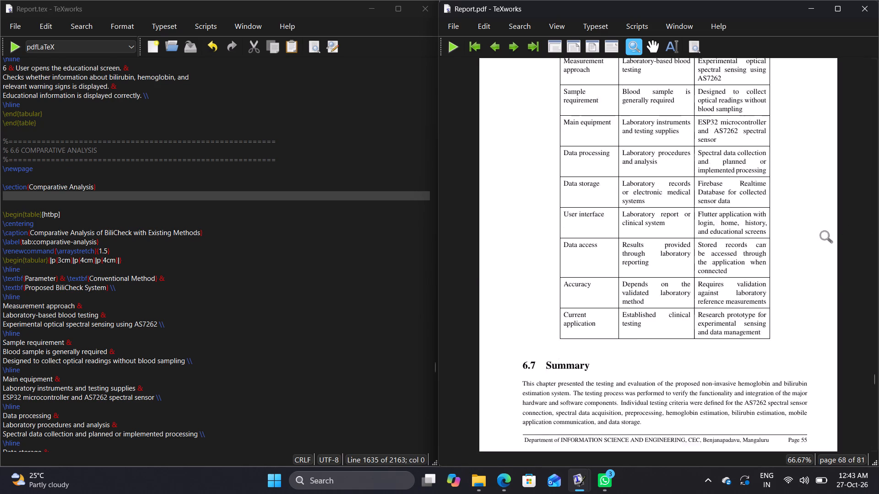
{"action": "scroll", "coordinate": [825, 236], "scroll_direction": "down", "scroll_amount": 1}
{"action": "scroll", "coordinate": [604, 286], "scroll_direction": "down", "scroll_amount": 2}
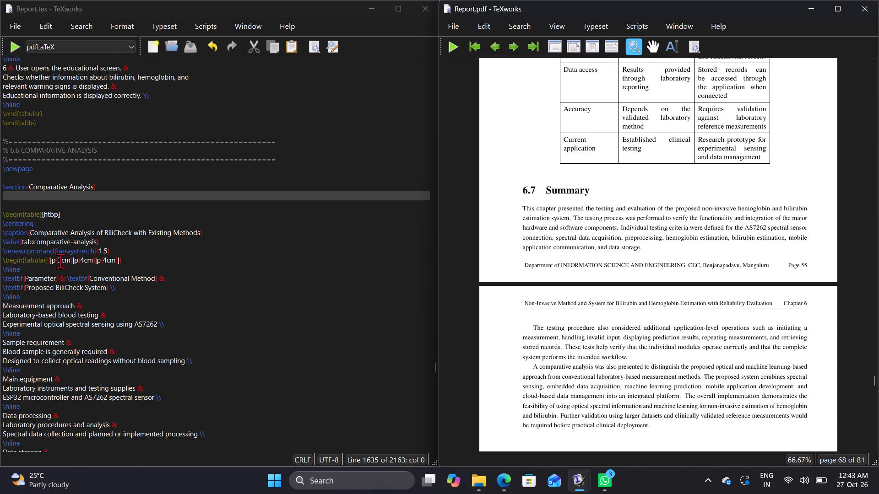
{"action": "scroll", "coordinate": [136, 279], "scroll_direction": "down", "scroll_amount": 1}
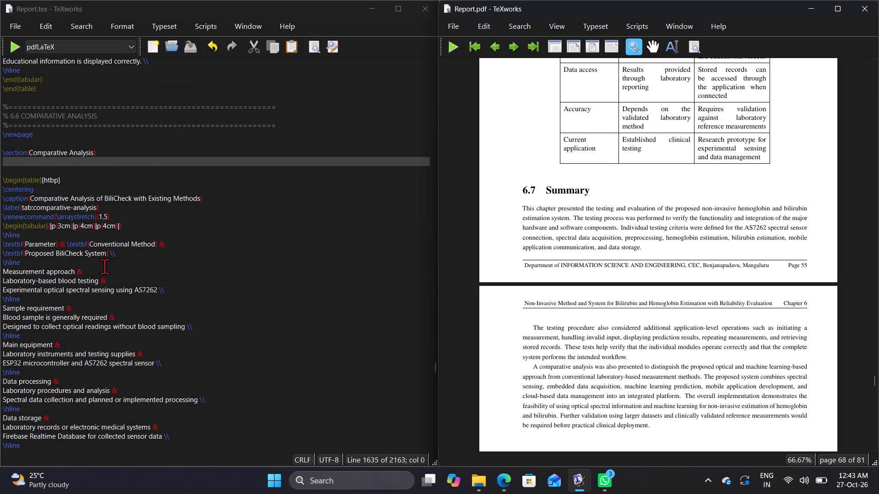
{"action": "scroll", "coordinate": [104, 266], "scroll_direction": "up", "scroll_amount": 2}
{"action": "scroll", "coordinate": [543, 233], "scroll_direction": "up", "scroll_amount": 1}
{"action": "scroll", "coordinate": [597, 232], "scroll_direction": "up", "scroll_amount": 2}
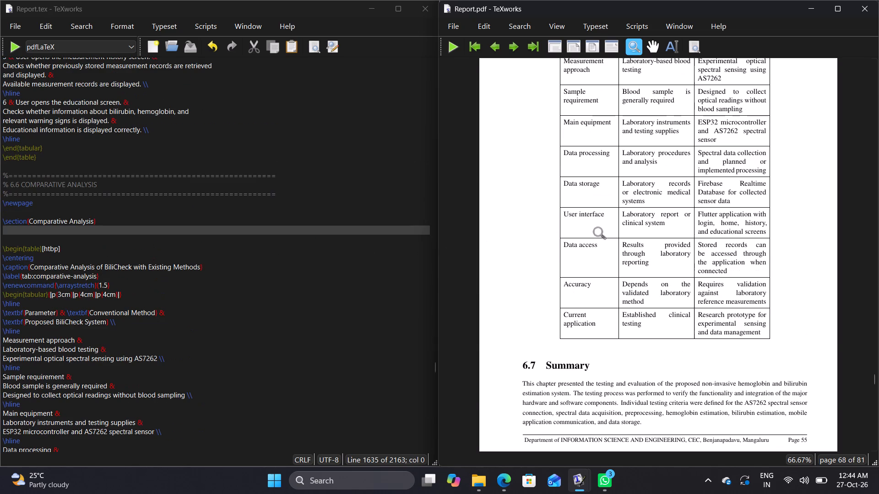
{"action": "scroll", "coordinate": [598, 232], "scroll_direction": "up", "scroll_amount": 2}
{"action": "scroll", "coordinate": [594, 239], "scroll_direction": "down", "scroll_amount": 1}
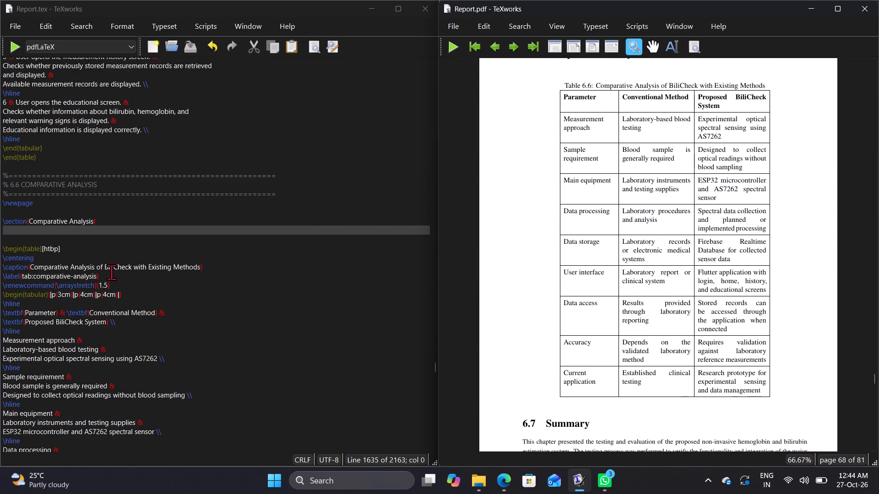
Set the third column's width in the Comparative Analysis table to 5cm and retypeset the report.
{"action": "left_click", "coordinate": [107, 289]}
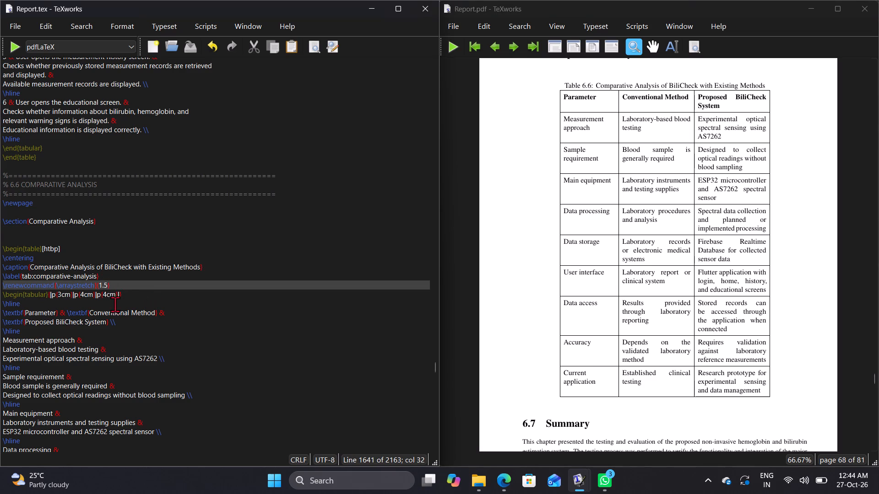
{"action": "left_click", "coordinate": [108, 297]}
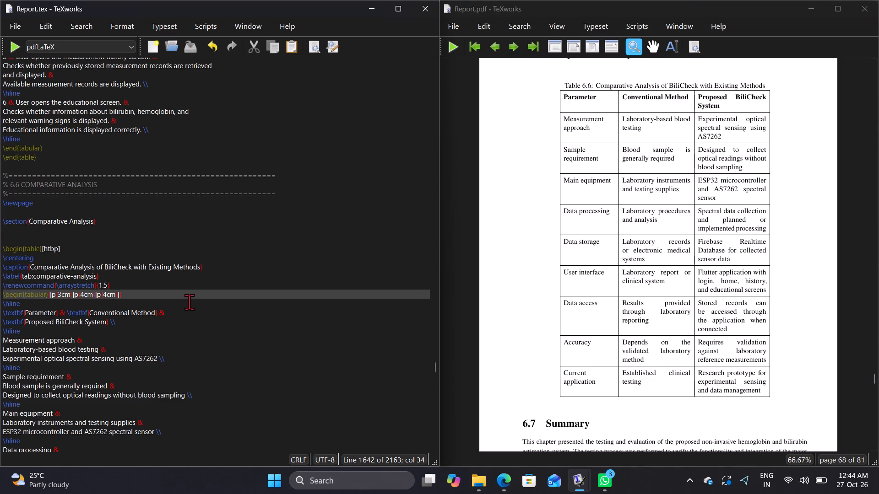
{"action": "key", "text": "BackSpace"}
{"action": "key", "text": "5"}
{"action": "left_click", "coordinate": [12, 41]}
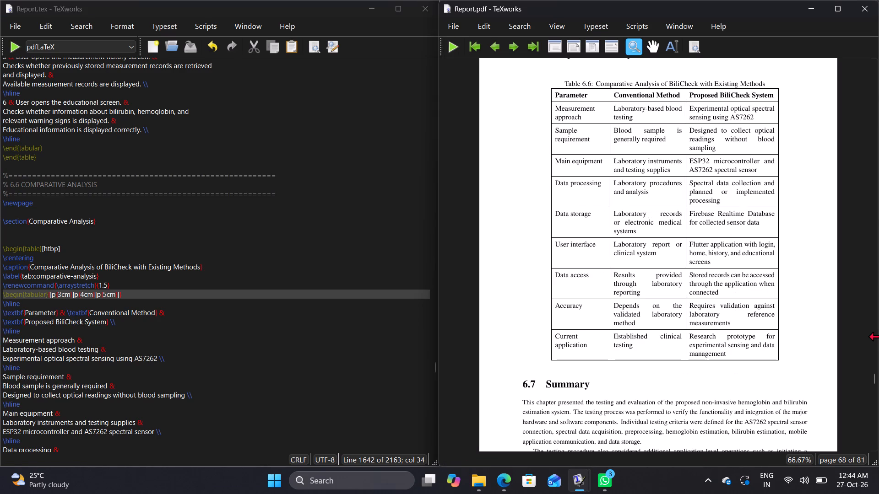
Set the Comparative Analysis table's Proposed BiliCheck System column width to 6cm and retypeset the report.
{"action": "scroll", "coordinate": [870, 334], "scroll_direction": "down", "scroll_amount": 3}
{"action": "scroll", "coordinate": [832, 328], "scroll_direction": "up", "scroll_amount": 1}
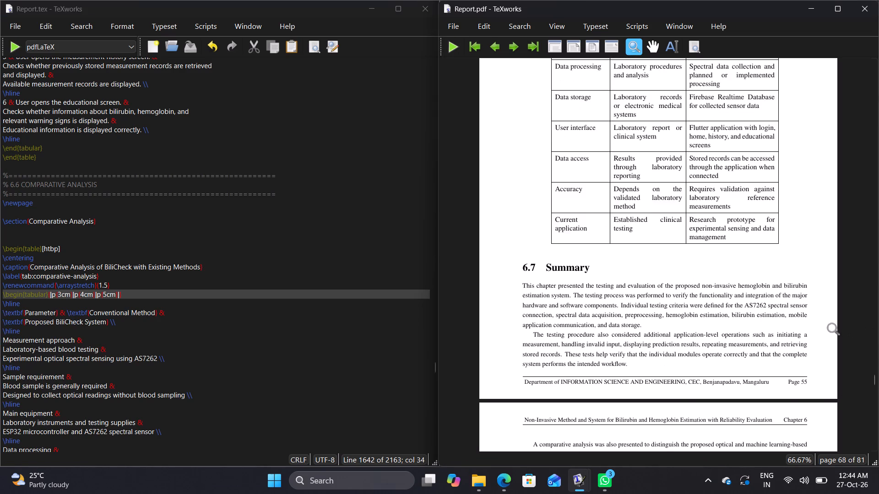
{"action": "scroll", "coordinate": [832, 328], "scroll_direction": "up", "scroll_amount": 4}
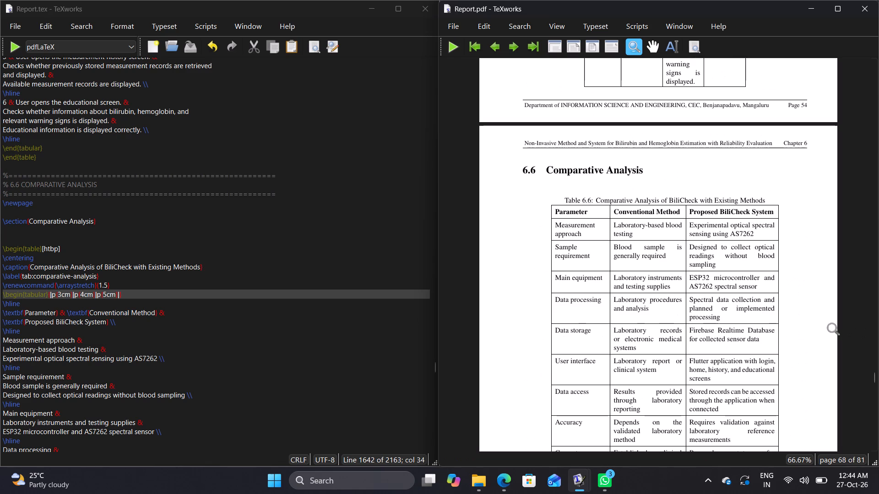
{"action": "scroll", "coordinate": [831, 329], "scroll_direction": "down", "scroll_amount": 2}
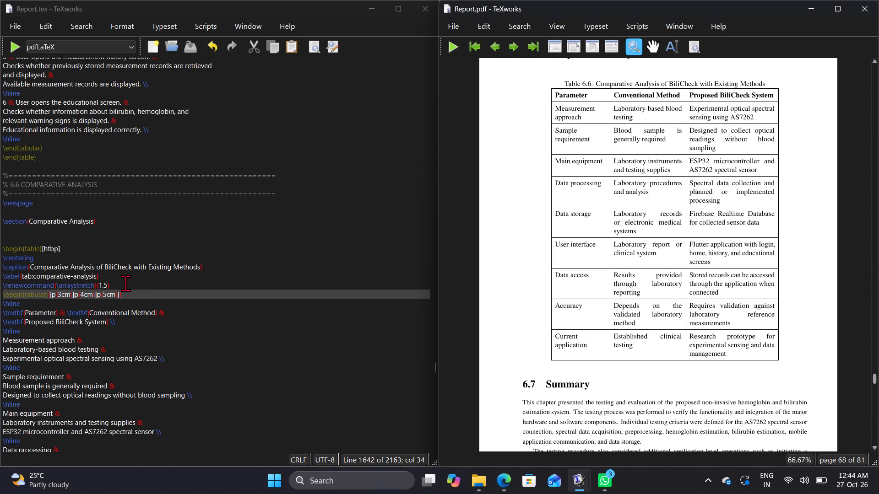
{"action": "left_click", "coordinate": [106, 297]}
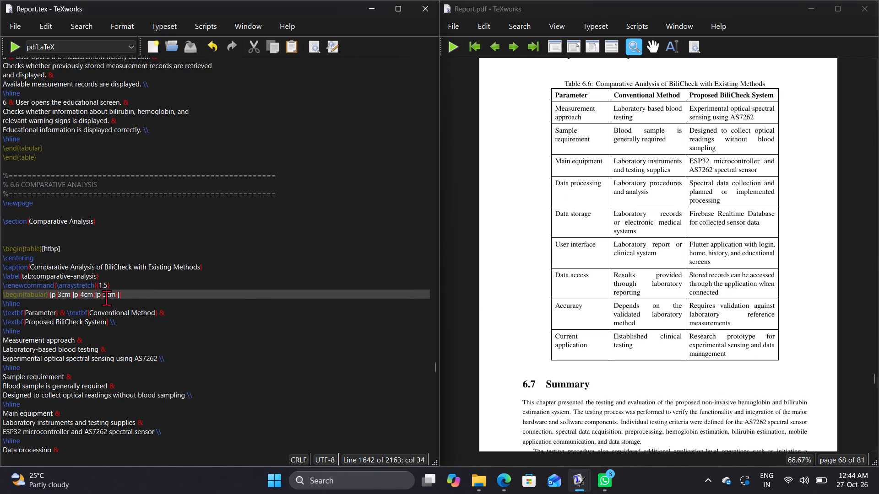
{"action": "key", "text": "BackSpace"}
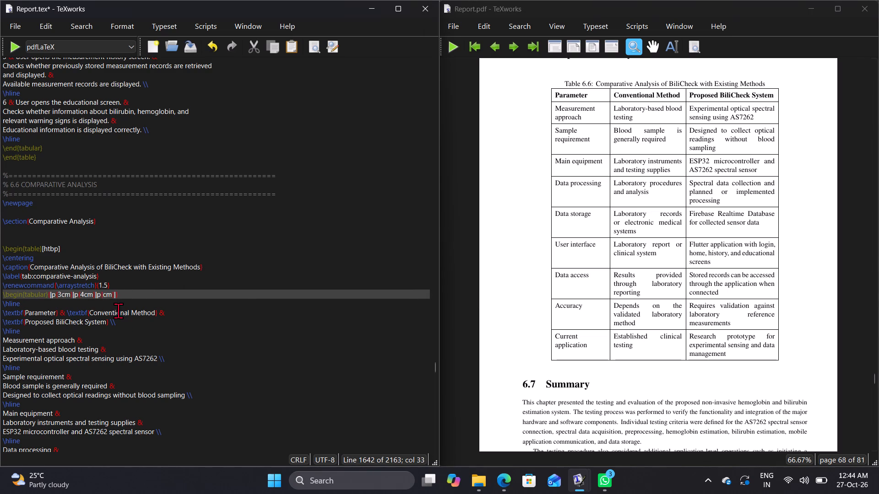
{"action": "key", "text": "6"}
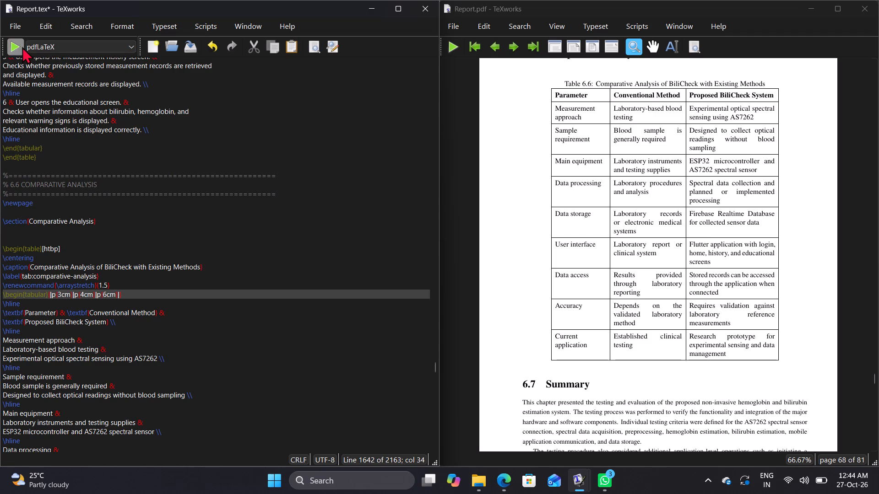
{"action": "left_click", "coordinate": [22, 47]}
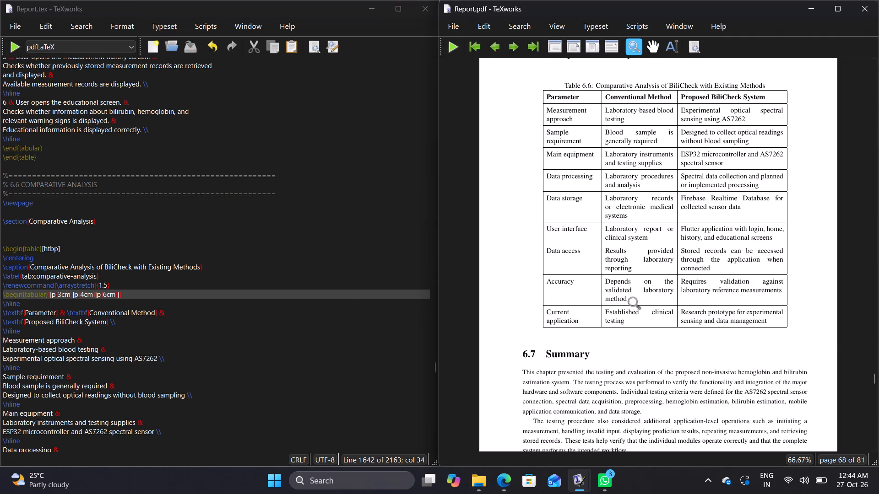
Examine how the resized Comparative Analysis table and the 6.7 Summary fall across the pages, and review their LaTeX source.
{"action": "scroll", "coordinate": [631, 320], "scroll_direction": "down", "scroll_amount": 8}
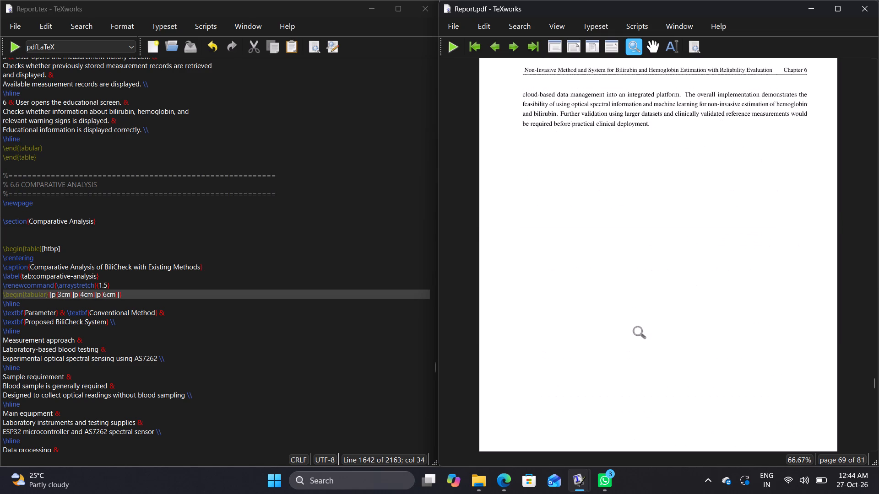
{"action": "scroll", "coordinate": [638, 331], "scroll_direction": "down", "scroll_amount": 6}
{"action": "scroll", "coordinate": [638, 331], "scroll_direction": "up", "scroll_amount": 10}
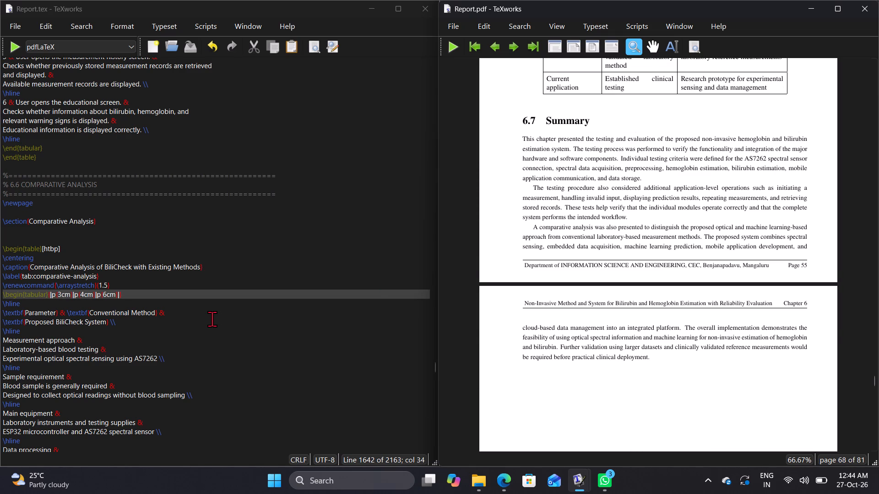
{"action": "scroll", "coordinate": [212, 319], "scroll_direction": "down", "scroll_amount": 2}
{"action": "scroll", "coordinate": [787, 265], "scroll_direction": "up", "scroll_amount": 5}
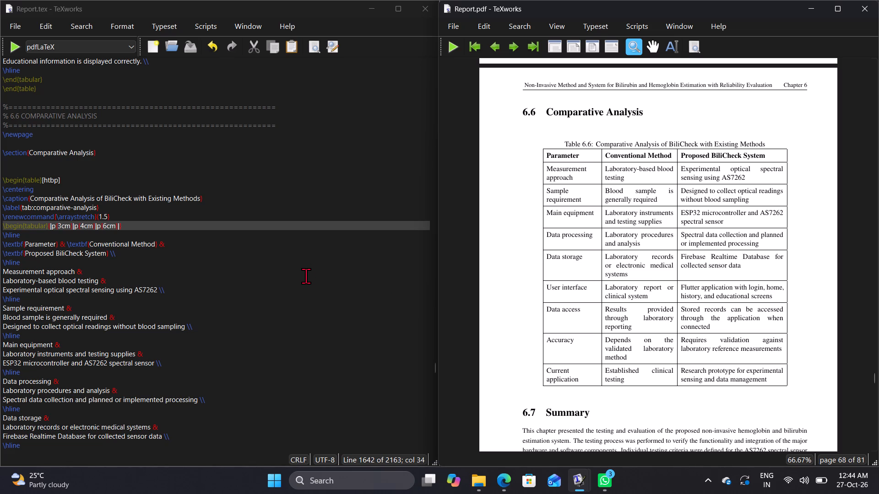
{"action": "scroll", "coordinate": [174, 310], "scroll_direction": "down", "scroll_amount": 4}
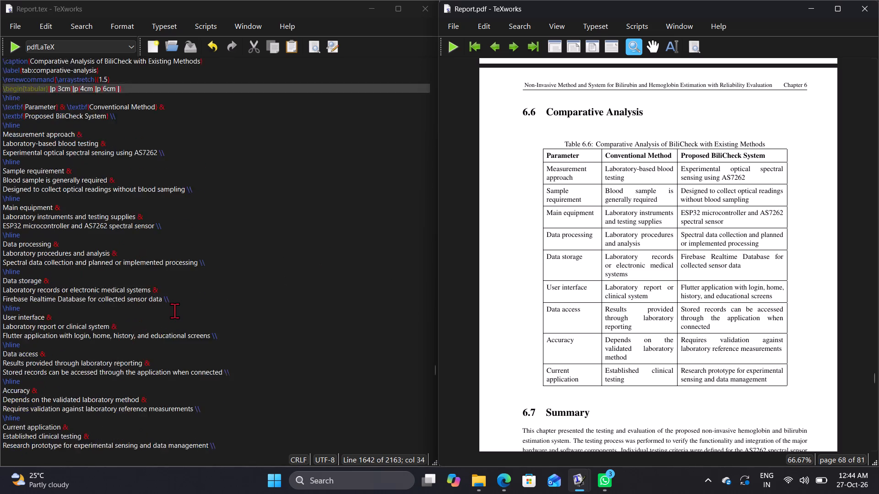
{"action": "scroll", "coordinate": [174, 311], "scroll_direction": "down", "scroll_amount": 4}
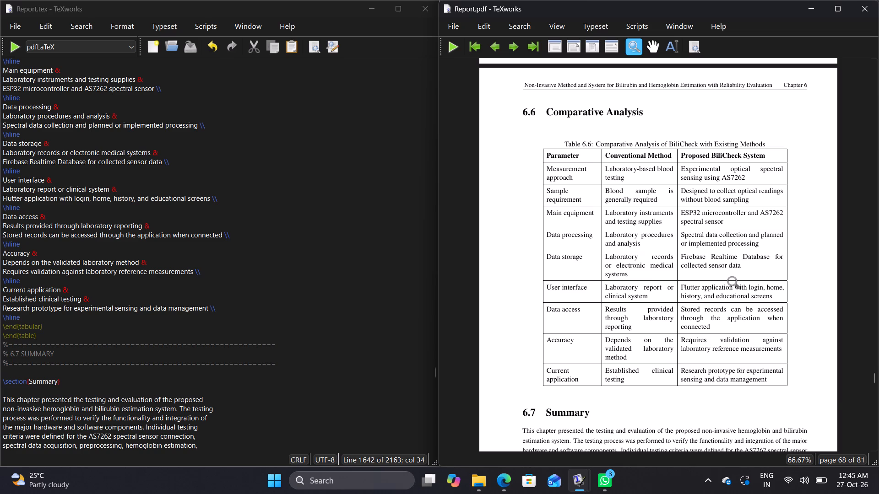
Review the typeset Chapter 7, Conclusion and Future Work, from the Conclusion and results comparison through the limitations and future work subsections.
{"action": "scroll", "coordinate": [732, 281], "scroll_direction": "down", "scroll_amount": 20}
{"action": "scroll", "coordinate": [732, 281], "scroll_direction": "down", "scroll_amount": 3}
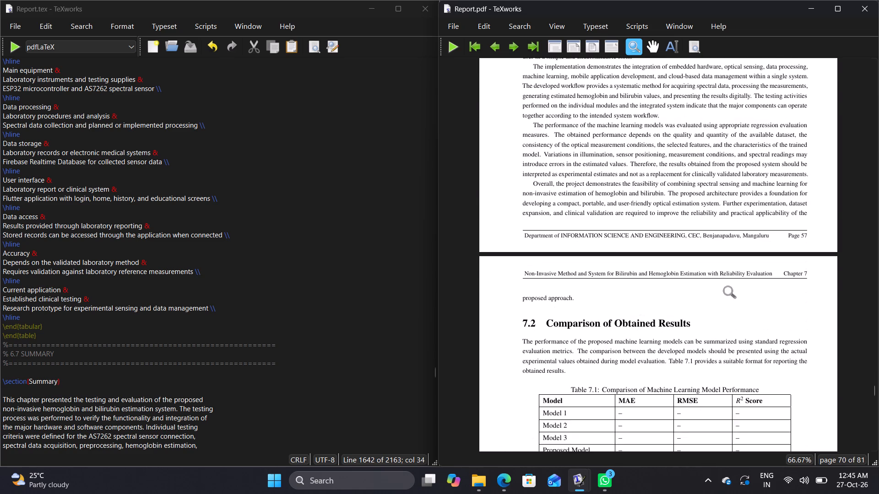
{"action": "scroll", "coordinate": [728, 291], "scroll_direction": "down", "scroll_amount": 3}
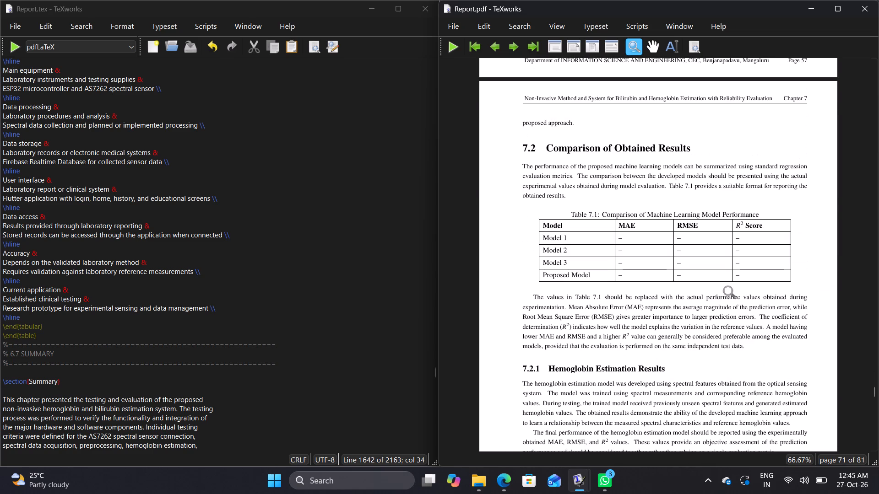
{"action": "scroll", "coordinate": [728, 291], "scroll_direction": "up", "scroll_amount": 7}
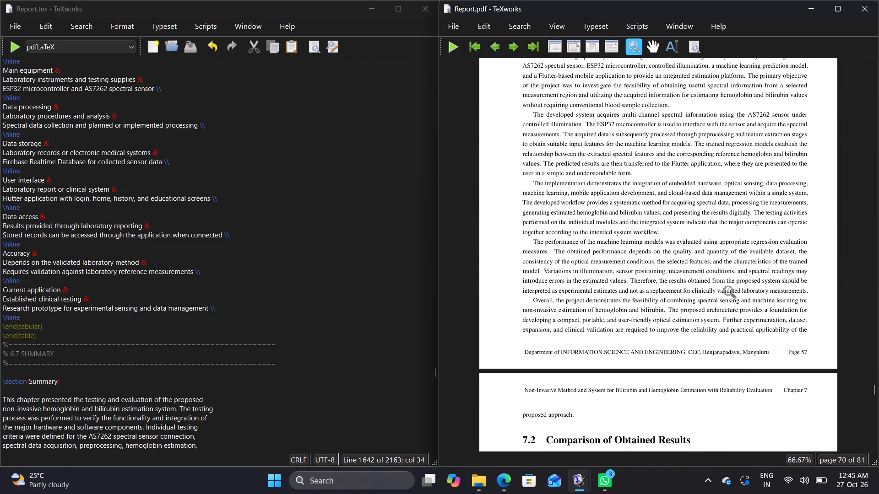
{"action": "scroll", "coordinate": [728, 291], "scroll_direction": "up", "scroll_amount": 2}
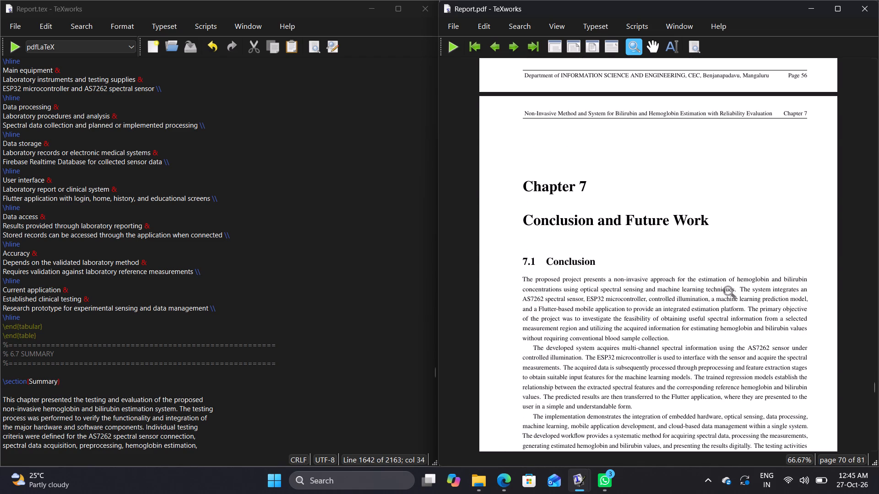
{"action": "scroll", "coordinate": [728, 291], "scroll_direction": "down", "scroll_amount": 17}
{"action": "scroll", "coordinate": [728, 291], "scroll_direction": "down", "scroll_amount": 4}
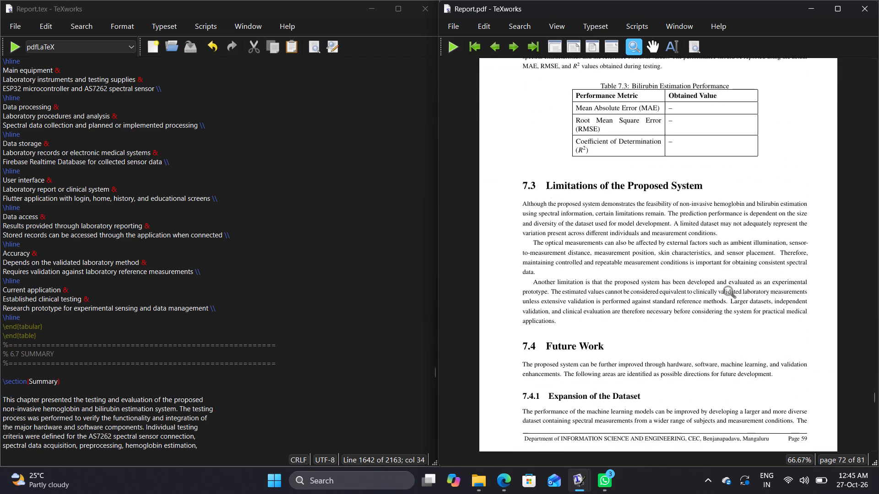
{"action": "scroll", "coordinate": [728, 291], "scroll_direction": "down", "scroll_amount": 2}
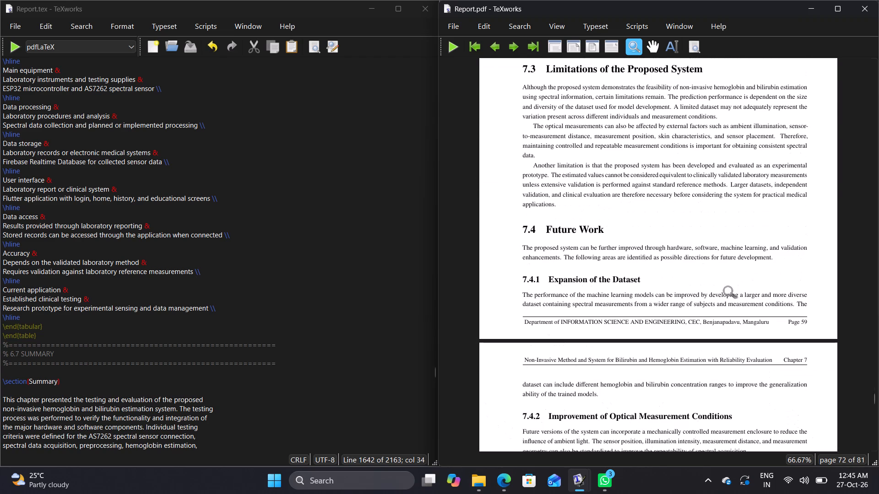
{"action": "scroll", "coordinate": [728, 291], "scroll_direction": "down", "scroll_amount": 13}
{"action": "scroll", "coordinate": [728, 291], "scroll_direction": "up", "scroll_amount": 5}
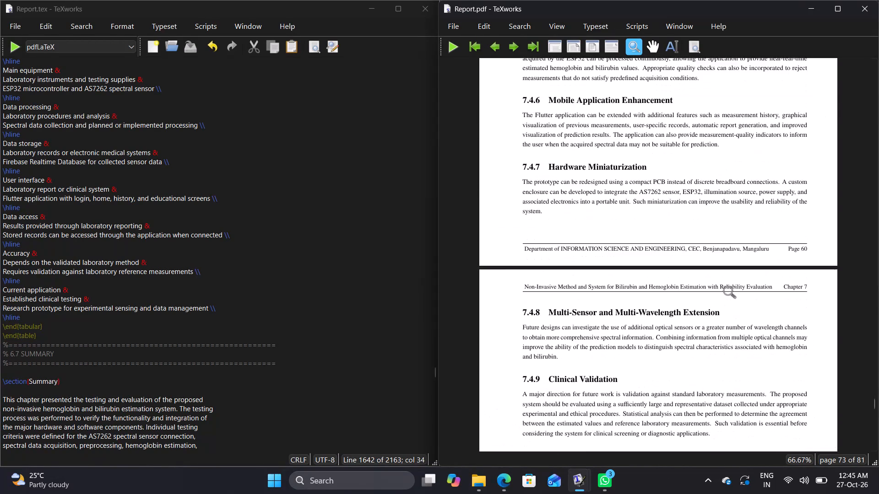
{"action": "scroll", "coordinate": [728, 291], "scroll_direction": "up", "scroll_amount": 20}
{"action": "scroll", "coordinate": [728, 291], "scroll_direction": "up", "scroll_amount": 6}
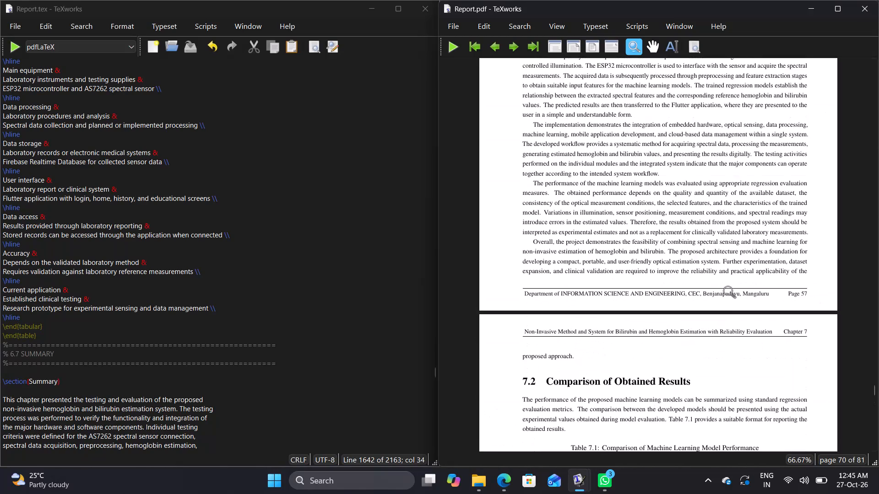
{"action": "scroll", "coordinate": [728, 291], "scroll_direction": "up", "scroll_amount": 5}
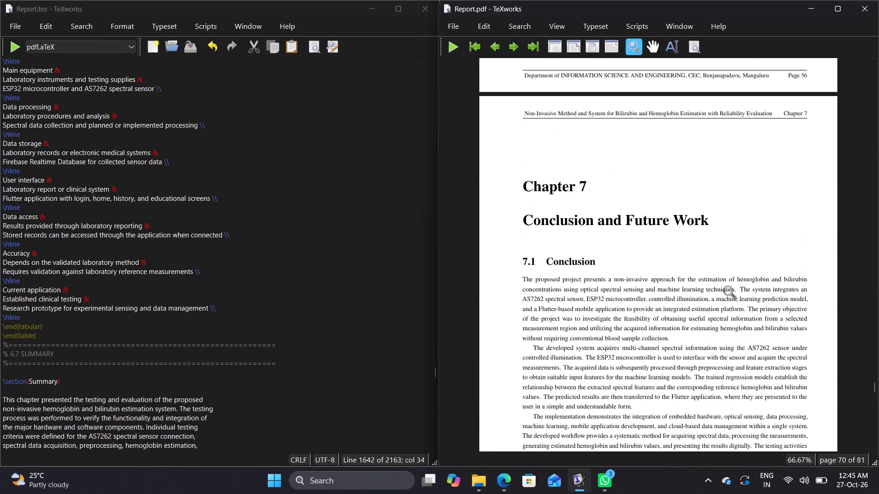
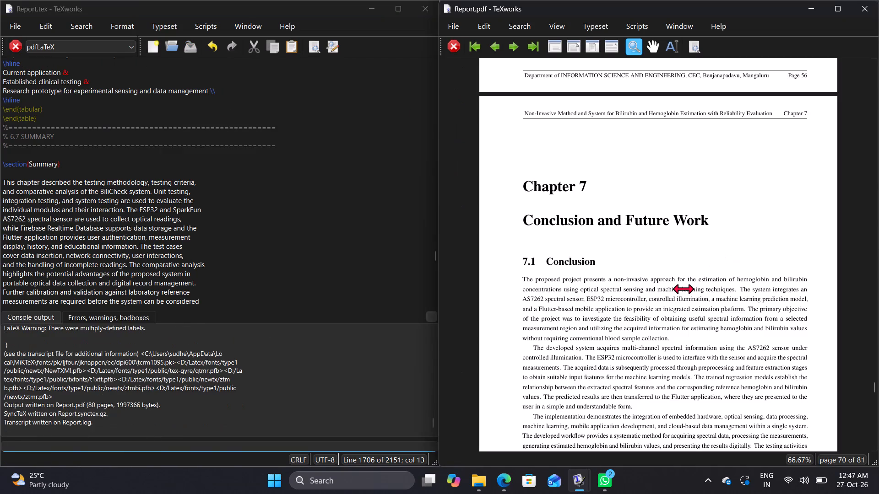
Examine the typeset 6.7 Summary and how it sits with the 6.6 Comparative Analysis table before Chapter 7.
{"action": "scroll", "coordinate": [683, 289], "scroll_direction": "up", "scroll_amount": 11}
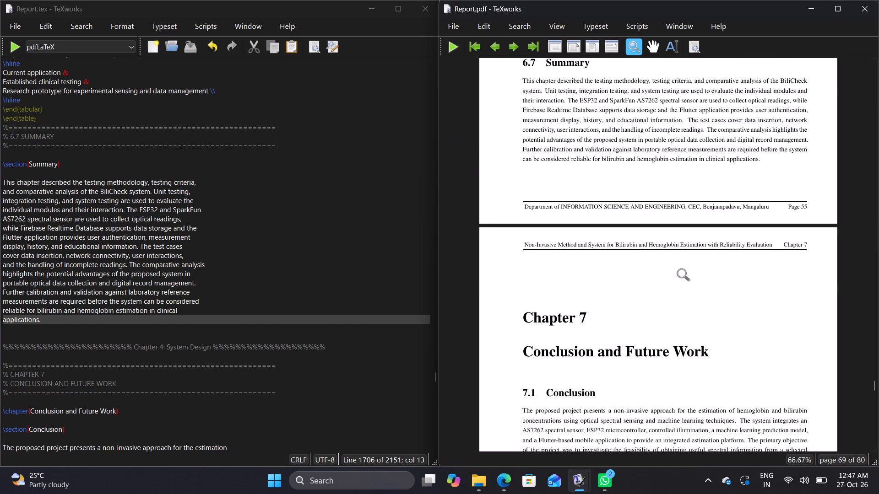
{"action": "scroll", "coordinate": [682, 274], "scroll_direction": "up", "scroll_amount": 2}
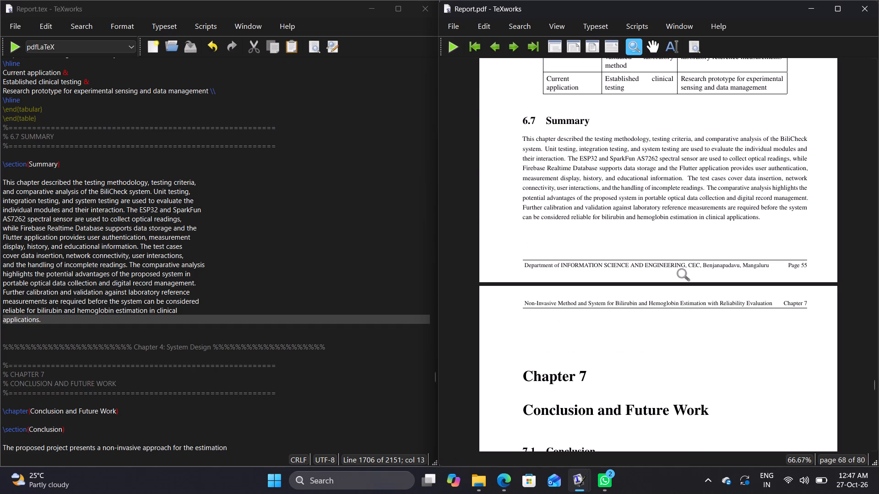
{"action": "scroll", "coordinate": [682, 274], "scroll_direction": "up", "scroll_amount": 5}
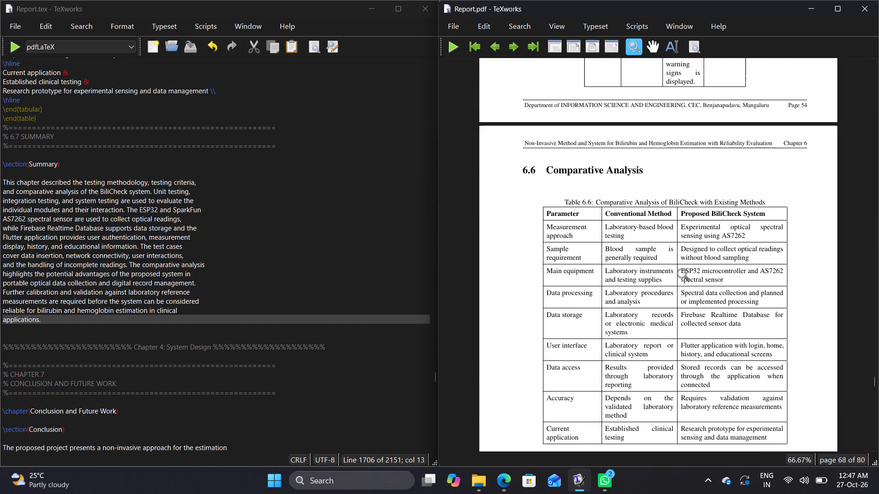
{"action": "scroll", "coordinate": [682, 274], "scroll_direction": "down", "scroll_amount": 6}
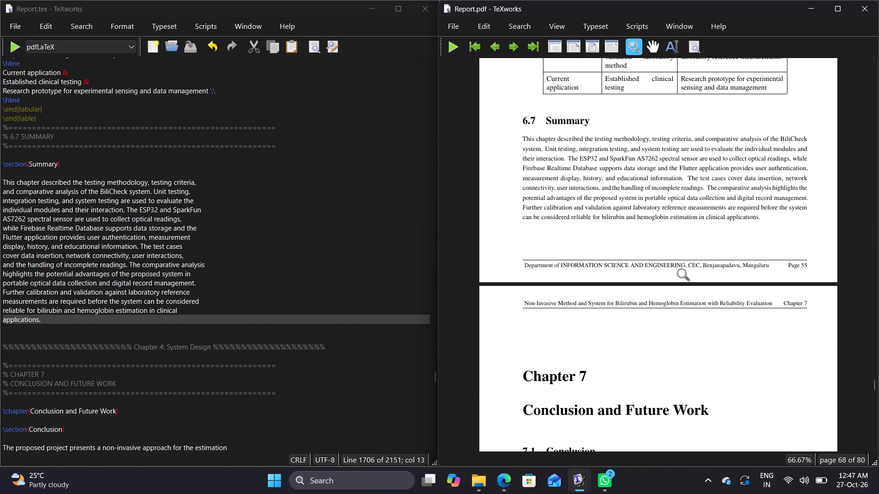
Review the typeset Chapter 6 testing pages, checking the layout of Tables 6.4 and 6.5 and the 6.5.5 Other Test Cases section.
{"action": "scroll", "coordinate": [682, 274], "scroll_direction": "down", "scroll_amount": 5}
{"action": "scroll", "coordinate": [682, 274], "scroll_direction": "up", "scroll_amount": 2}
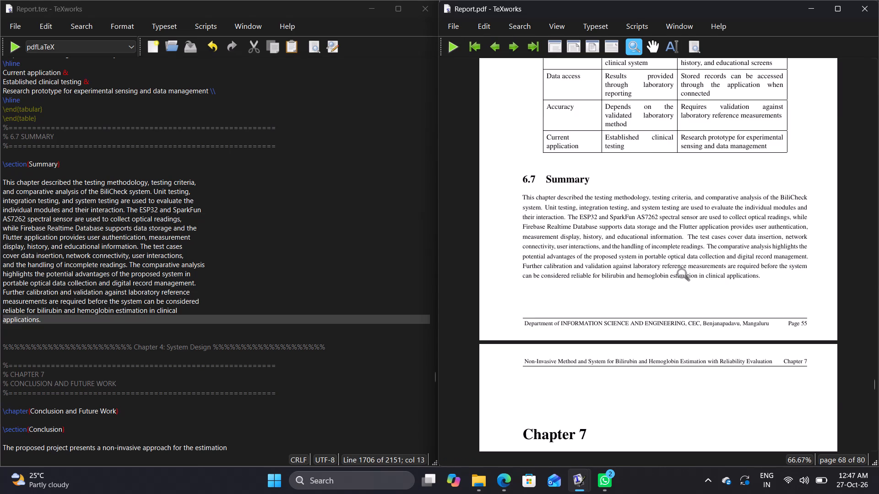
{"action": "scroll", "coordinate": [682, 274], "scroll_direction": "up", "scroll_amount": 18}
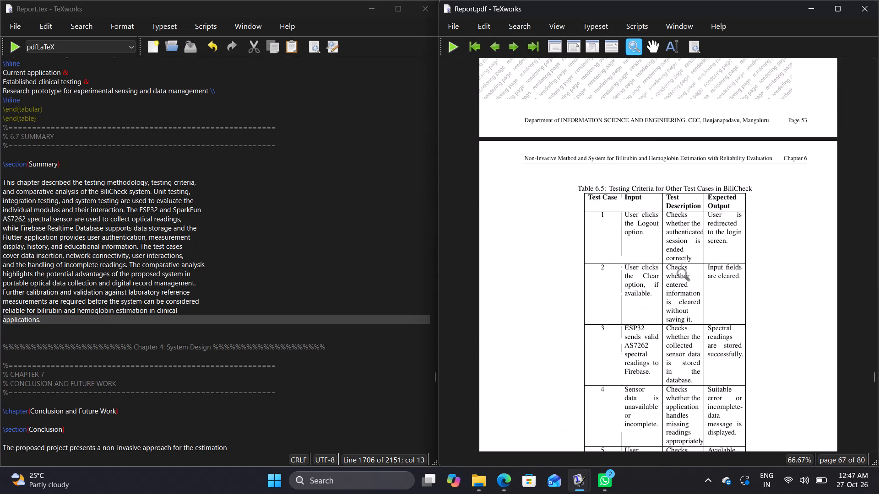
{"action": "scroll", "coordinate": [682, 274], "scroll_direction": "up", "scroll_amount": 2}
{"action": "scroll", "coordinate": [682, 274], "scroll_direction": "down", "scroll_amount": 5}
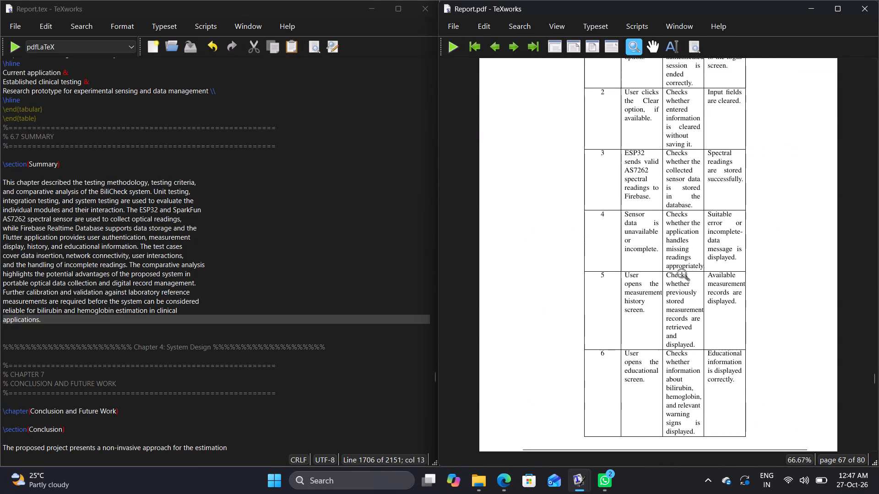
{"action": "scroll", "coordinate": [682, 274], "scroll_direction": "up", "scroll_amount": 12}
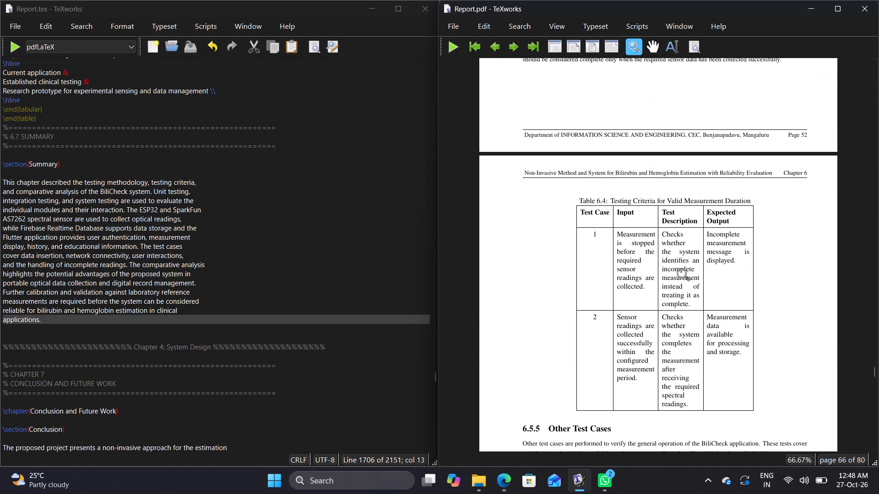
{"action": "scroll", "coordinate": [682, 274], "scroll_direction": "down", "scroll_amount": 12}
{"action": "scroll", "coordinate": [677, 264], "scroll_direction": "up", "scroll_amount": 8}
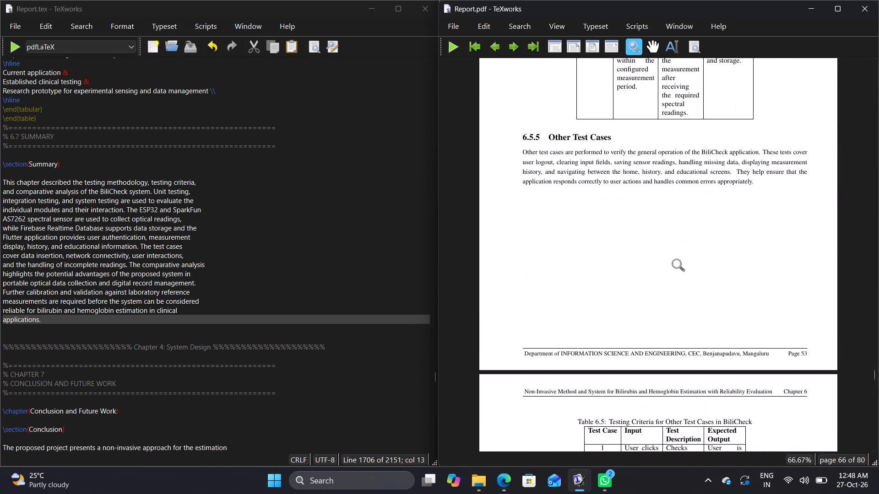
{"action": "scroll", "coordinate": [677, 264], "scroll_direction": "down", "scroll_amount": 3}
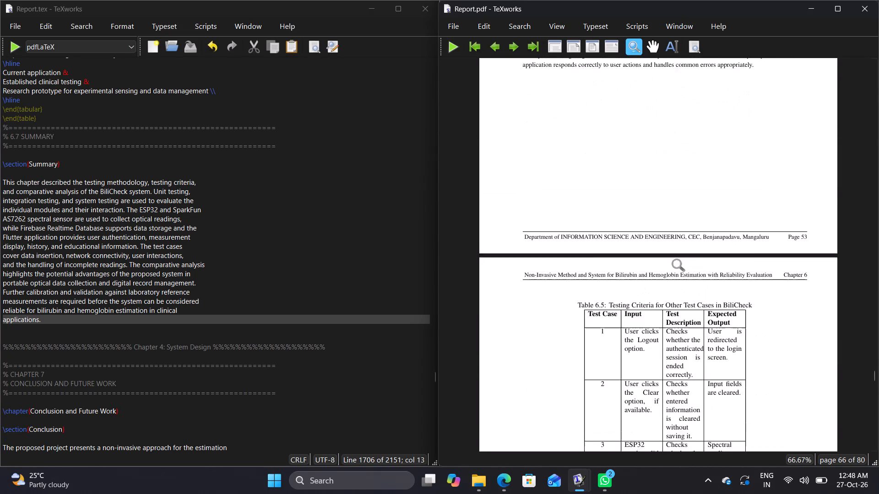
Review the typeset 6.6 Comparative Analysis table and 6.7 Summary, through the opening pages of Chapter 7, Conclusion and Future Work.
{"action": "scroll", "coordinate": [677, 264], "scroll_direction": "down", "scroll_amount": 12}
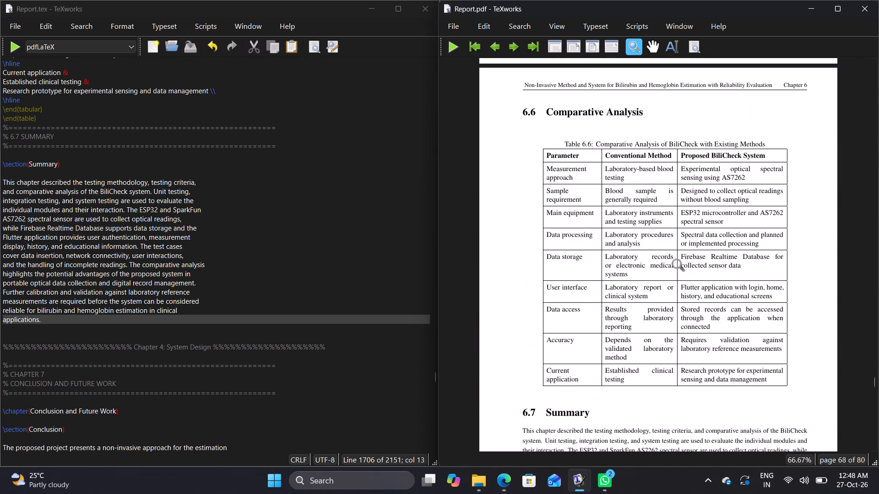
{"action": "scroll", "coordinate": [677, 264], "scroll_direction": "down", "scroll_amount": 3}
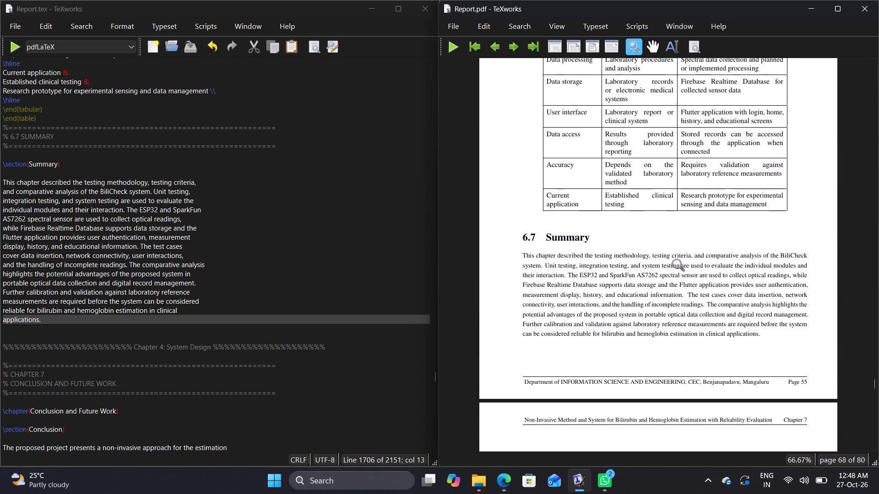
{"action": "scroll", "coordinate": [677, 264], "scroll_direction": "down", "scroll_amount": 2}
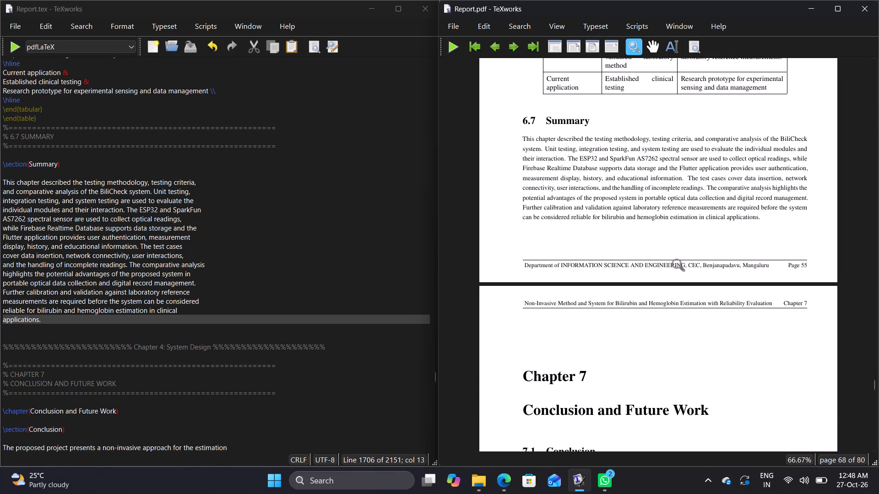
{"action": "scroll", "coordinate": [677, 264], "scroll_direction": "up", "scroll_amount": 5}
{"action": "scroll", "coordinate": [677, 264], "scroll_direction": "down", "scroll_amount": 3}
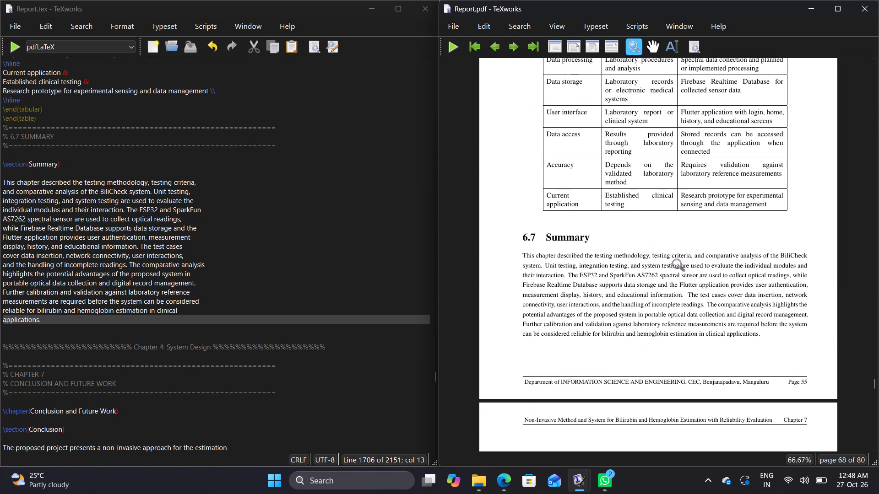
{"action": "scroll", "coordinate": [677, 264], "scroll_direction": "down", "scroll_amount": 2}
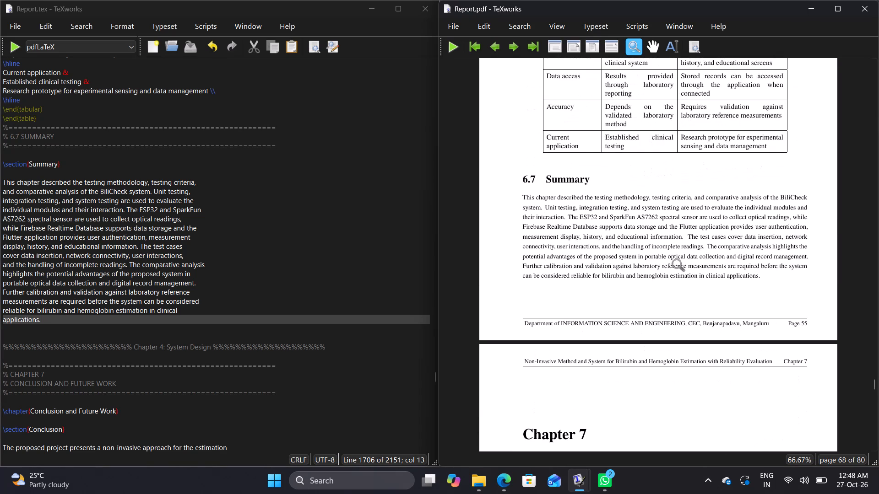
{"action": "scroll", "coordinate": [677, 264], "scroll_direction": "down", "scroll_amount": 11}
{"action": "scroll", "coordinate": [677, 264], "scroll_direction": "up", "scroll_amount": 2}
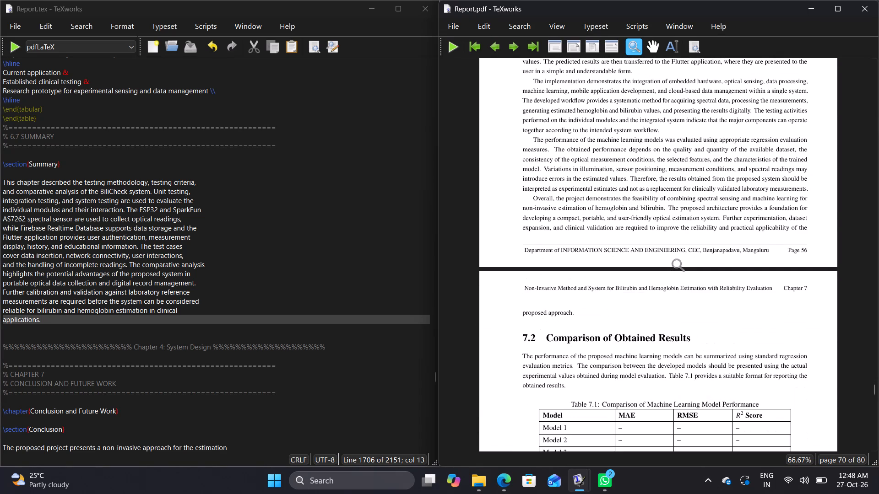
{"action": "scroll", "coordinate": [677, 264], "scroll_direction": "up", "scroll_amount": 4}
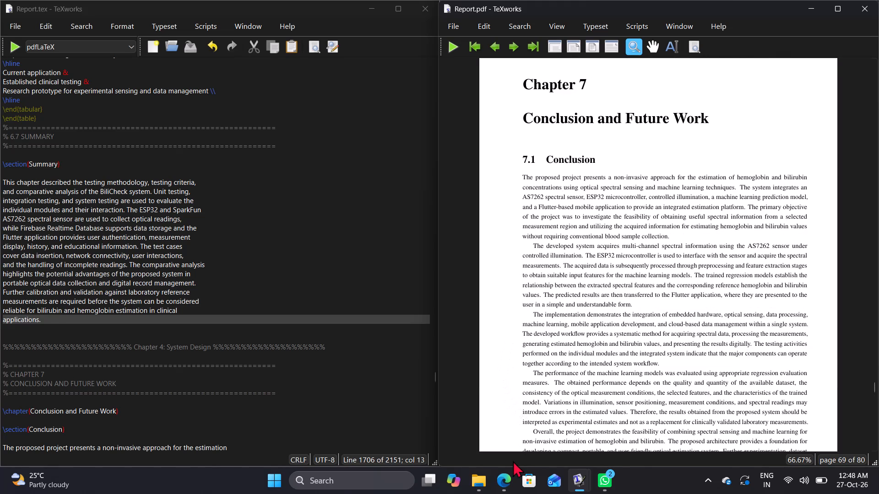
Switch to the sample report PDF in Edge and copy the Chapter 7 title "Conclusions and Future work" with its two guidance paragraphs.
{"action": "left_click", "coordinate": [507, 478]}
{"action": "left_click", "coordinate": [474, 441]}
{"action": "scroll", "coordinate": [600, 338], "scroll_direction": "down", "scroll_amount": 2}
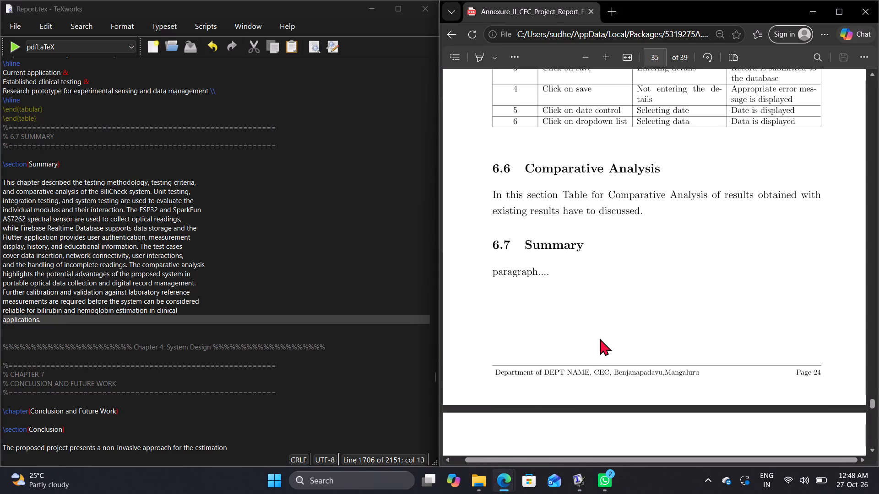
{"action": "scroll", "coordinate": [600, 338], "scroll_direction": "down", "scroll_amount": 13}
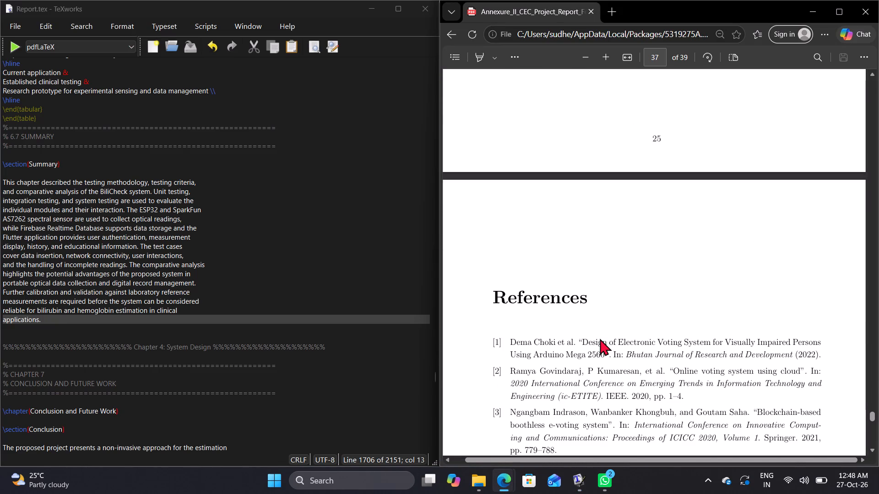
{"action": "scroll", "coordinate": [600, 338], "scroll_direction": "up", "scroll_amount": 10}
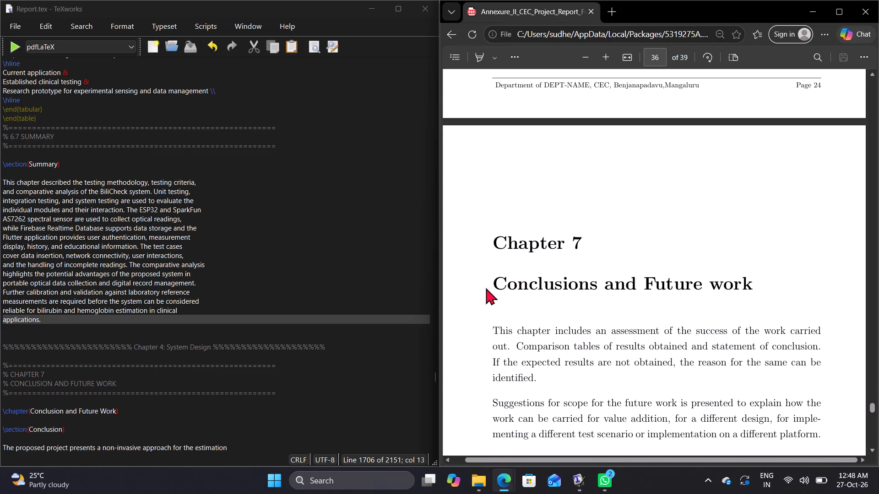
{"action": "left_click_drag", "start_coordinate": [489, 284], "coordinate": [580, 460]}
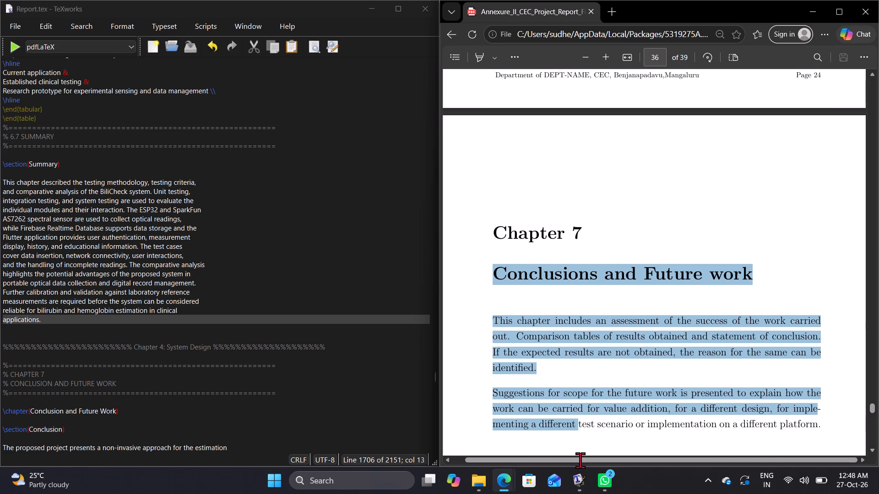
{"action": "left_click_drag", "start_coordinate": [580, 460], "coordinate": [858, 443]}
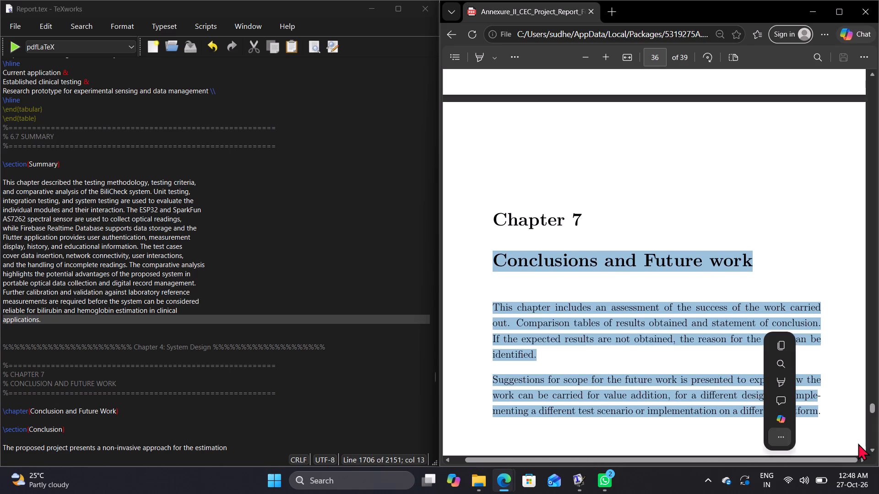
{"action": "key", "text": "ctrl+c"}
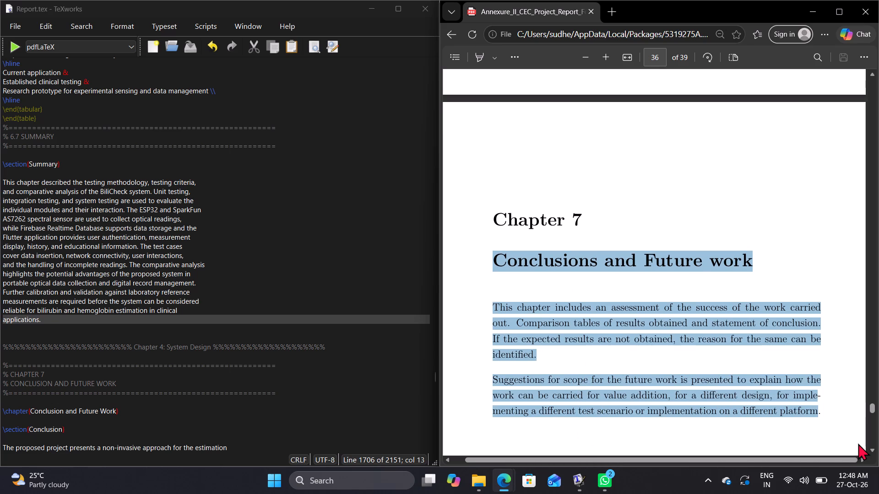
{"action": "scroll", "coordinate": [843, 439], "scroll_direction": "down", "scroll_amount": 6}
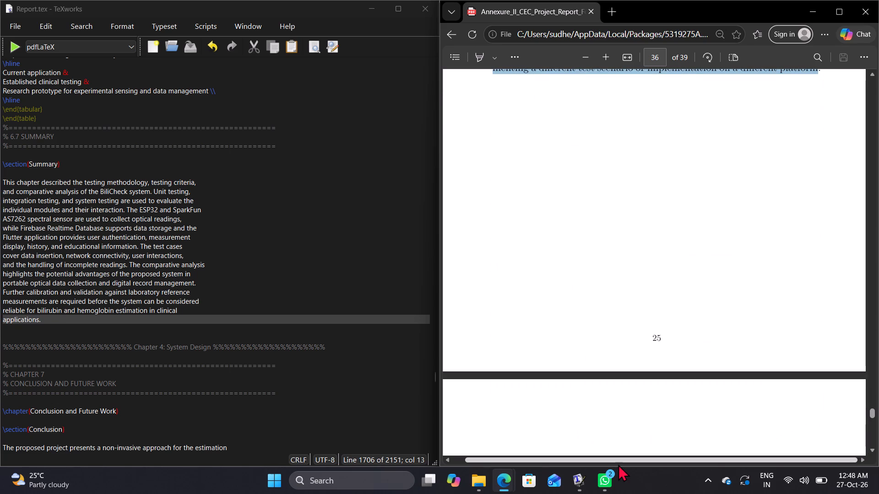
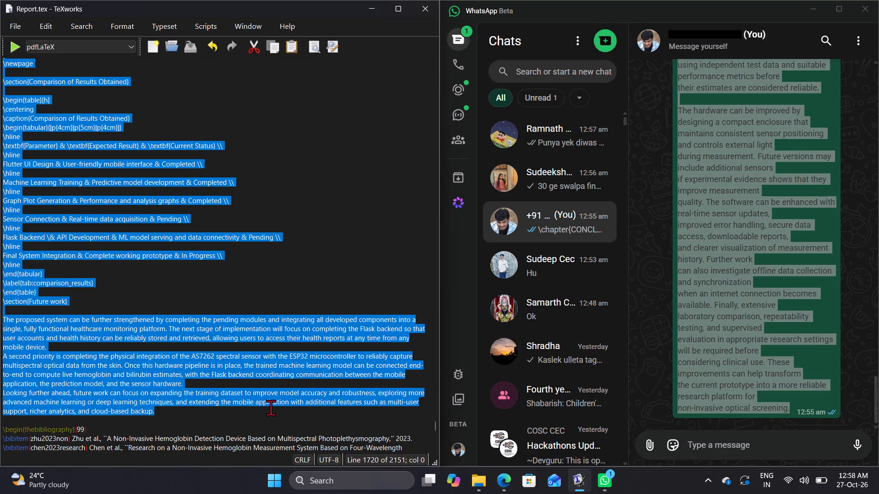
Delete the old Chapter 7 body from below the Conclusion heading to the bibliography, including the results comparison table and future work section.
{"action": "key", "text": "BackSpace"}
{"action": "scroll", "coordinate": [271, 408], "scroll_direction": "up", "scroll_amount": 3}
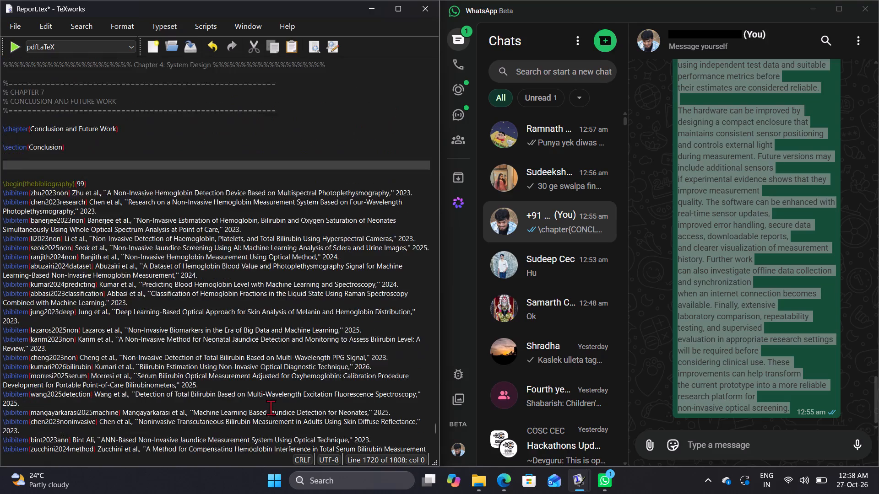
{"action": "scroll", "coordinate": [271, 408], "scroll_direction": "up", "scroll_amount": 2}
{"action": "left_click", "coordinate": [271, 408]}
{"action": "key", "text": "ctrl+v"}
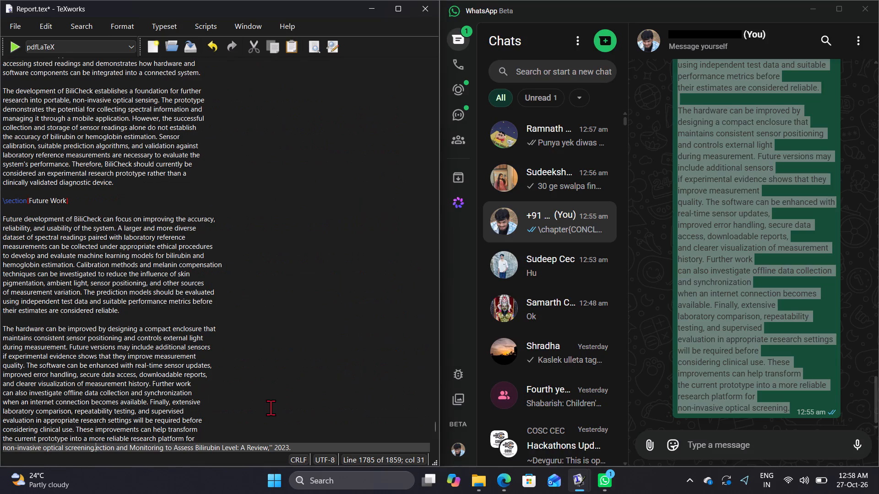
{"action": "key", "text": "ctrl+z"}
Paste the copied BiliCheck Conclusion and Future Work text into Chapter 7, ahead of the bibliography.
{"action": "scroll", "coordinate": [268, 407], "scroll_direction": "up", "scroll_amount": 3}
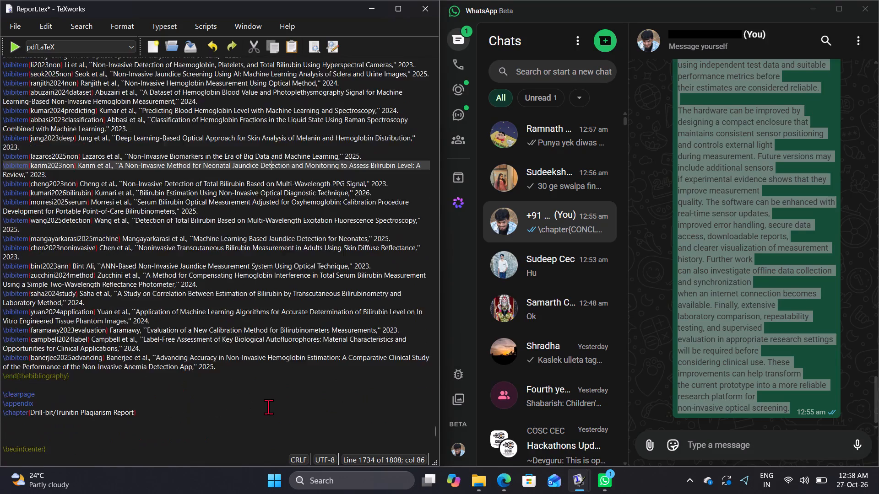
{"action": "scroll", "coordinate": [268, 407], "scroll_direction": "up", "scroll_amount": 6}
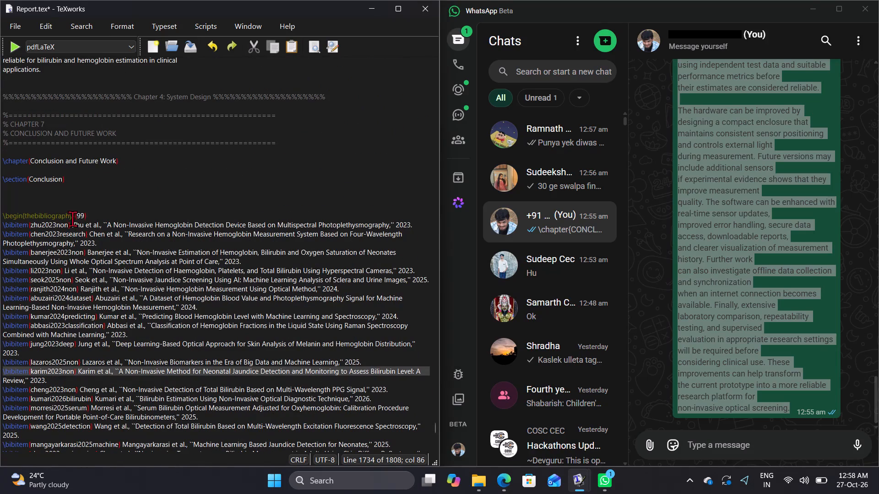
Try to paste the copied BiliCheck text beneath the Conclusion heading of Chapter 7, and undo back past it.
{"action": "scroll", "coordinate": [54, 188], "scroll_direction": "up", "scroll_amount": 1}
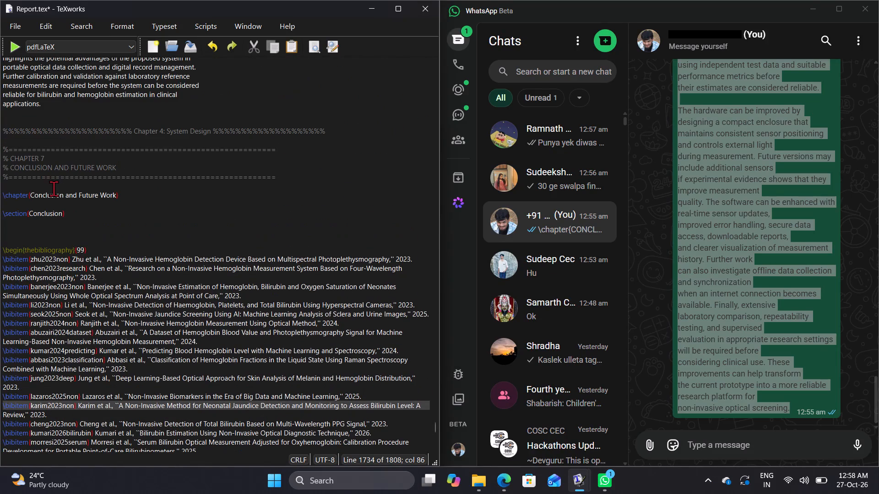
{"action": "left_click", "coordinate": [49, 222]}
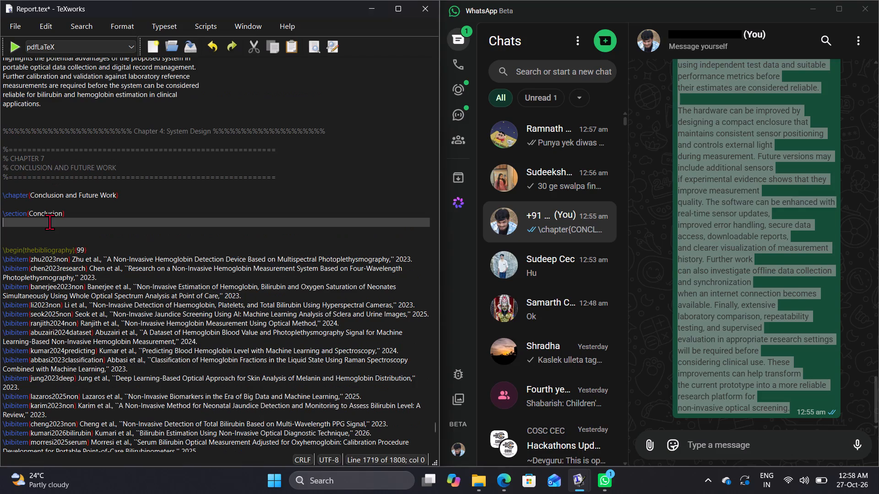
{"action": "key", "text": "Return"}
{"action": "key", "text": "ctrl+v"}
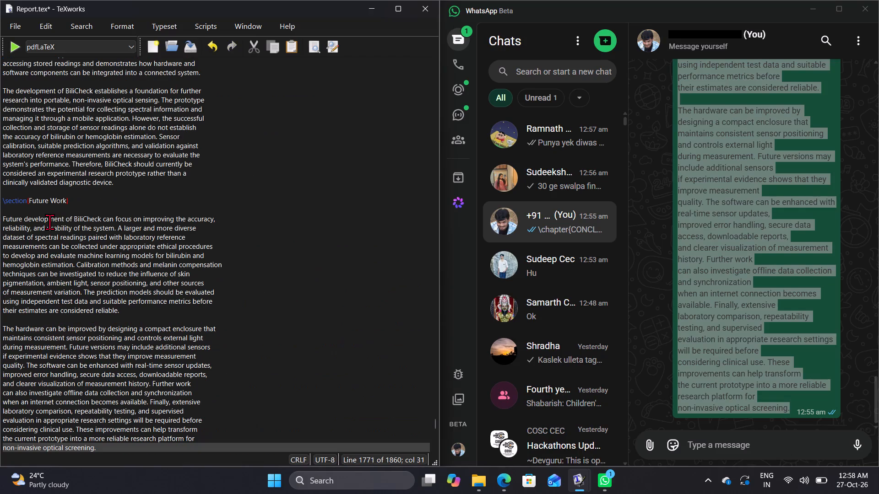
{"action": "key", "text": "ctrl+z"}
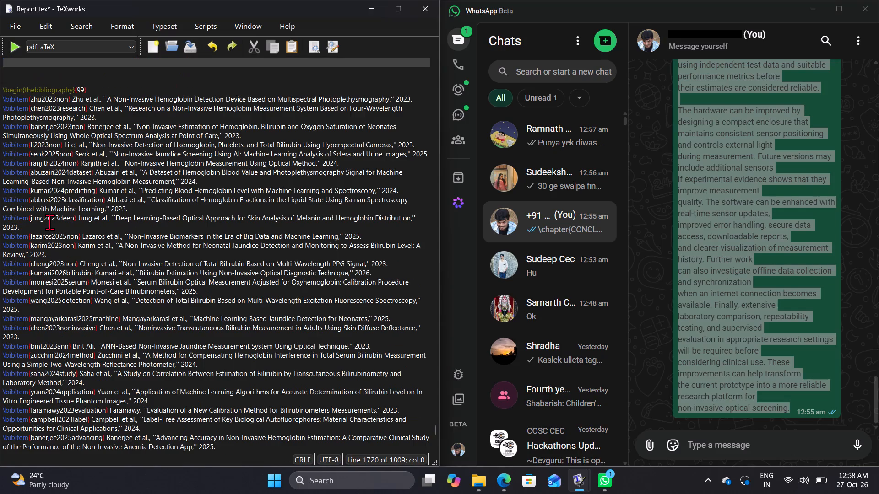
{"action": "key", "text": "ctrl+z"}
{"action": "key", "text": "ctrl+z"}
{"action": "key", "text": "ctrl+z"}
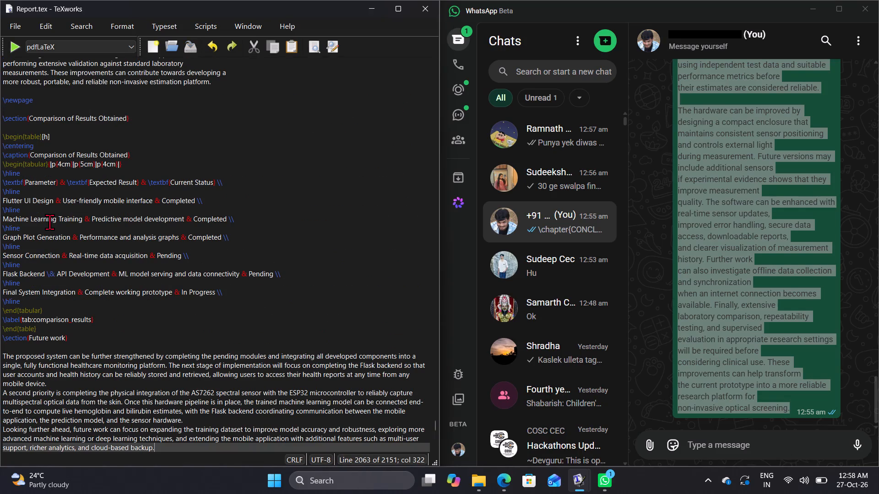
Redo the removal of the old Chapter 7 text and paste the copied BiliCheck Conclusion and Future Work text in its place.
{"action": "key", "text": "ctrl+y"}
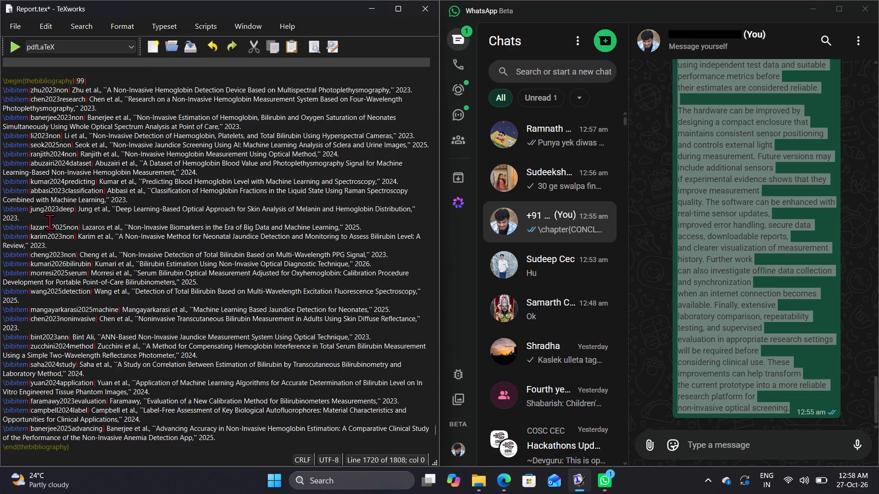
{"action": "key", "text": "ctrl+v"}
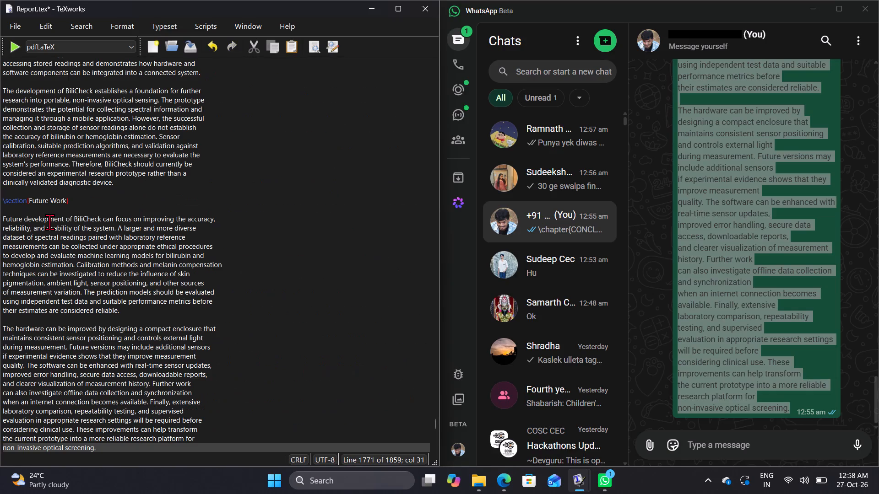
Check the source around the new Chapter 7 text, from Future Work through the bibliography to the plagiarism report and patent appendices.
{"action": "scroll", "coordinate": [49, 222], "scroll_direction": "down", "scroll_amount": 3}
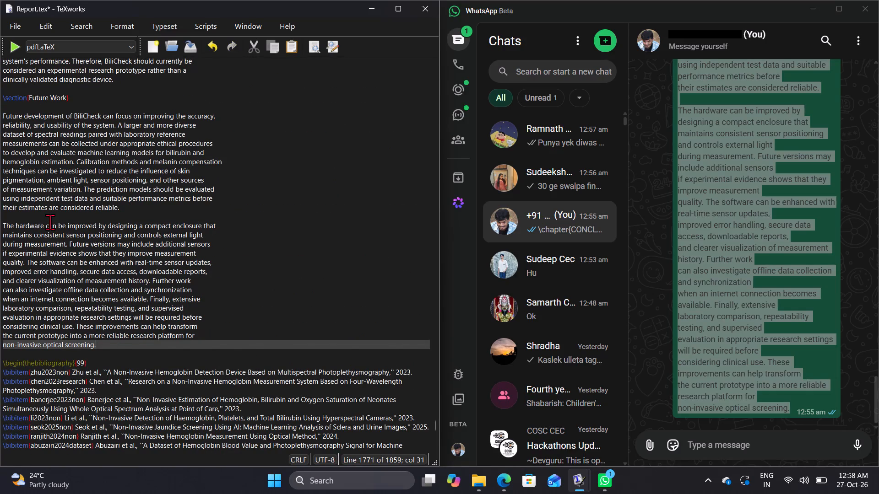
{"action": "scroll", "coordinate": [50, 222], "scroll_direction": "down", "scroll_amount": 5}
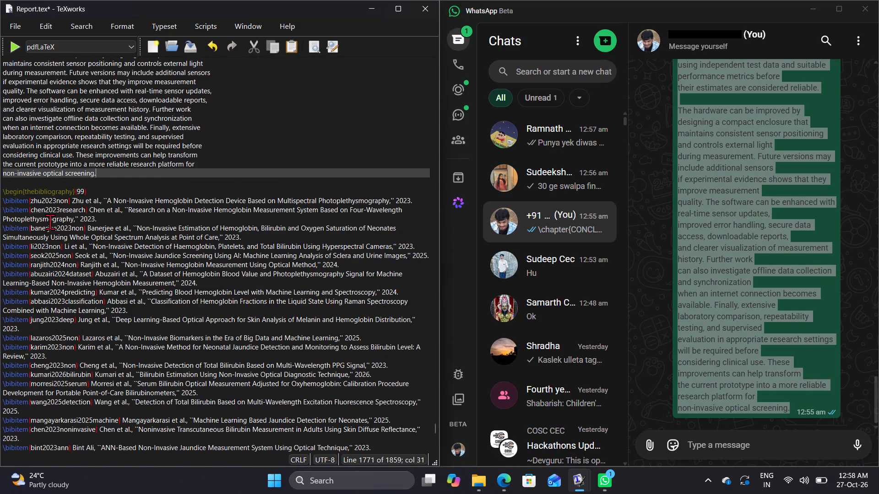
{"action": "scroll", "coordinate": [50, 222], "scroll_direction": "down", "scroll_amount": 4}
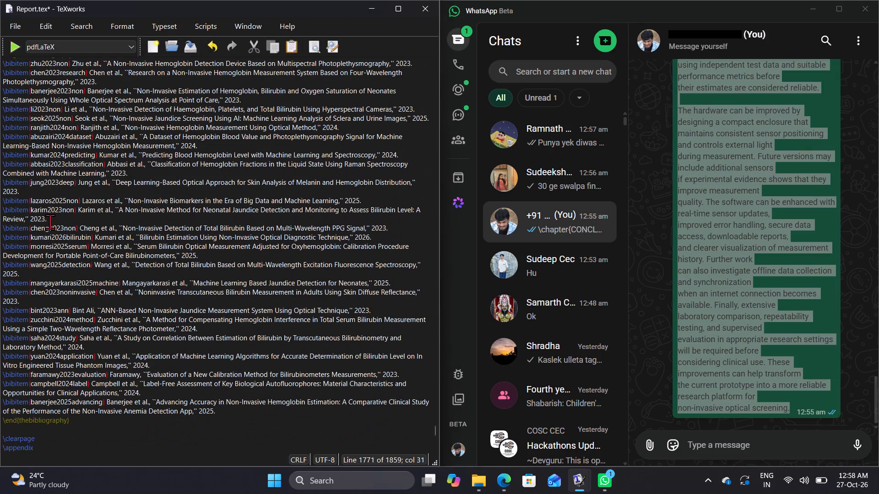
{"action": "scroll", "coordinate": [50, 222], "scroll_direction": "down", "scroll_amount": 3}
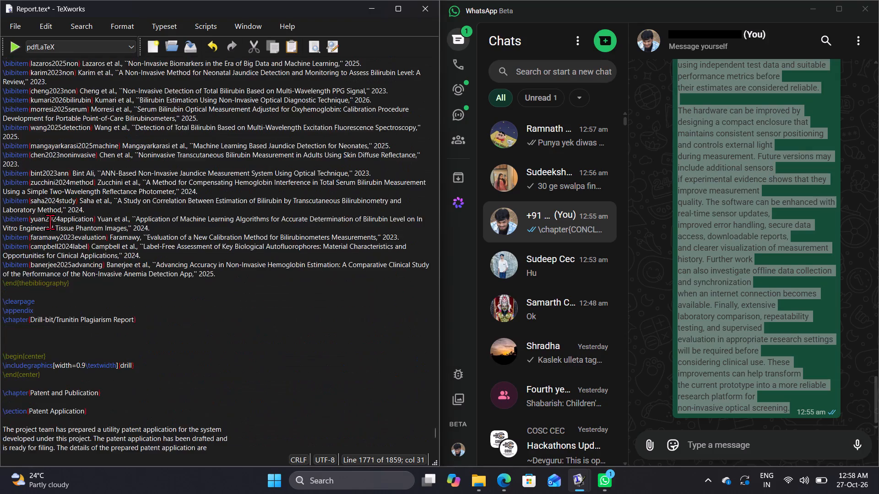
{"action": "scroll", "coordinate": [50, 222], "scroll_direction": "down", "scroll_amount": 4}
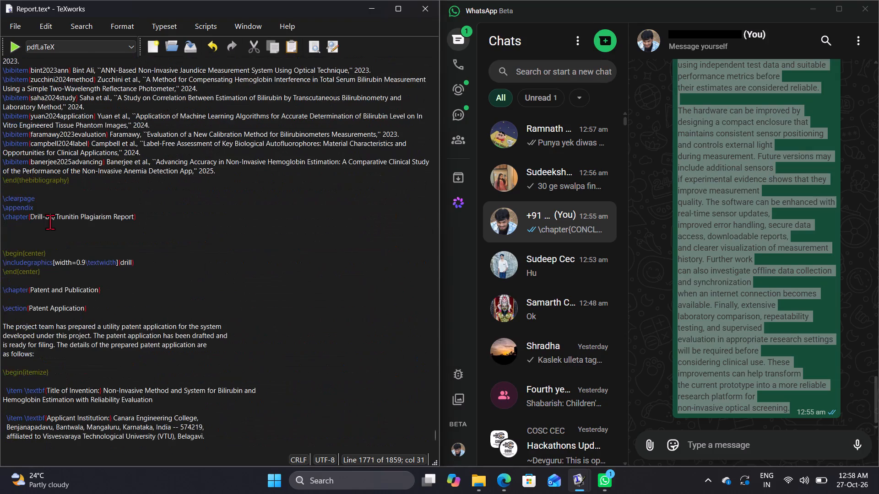
{"action": "scroll", "coordinate": [50, 222], "scroll_direction": "up", "scroll_amount": 10}
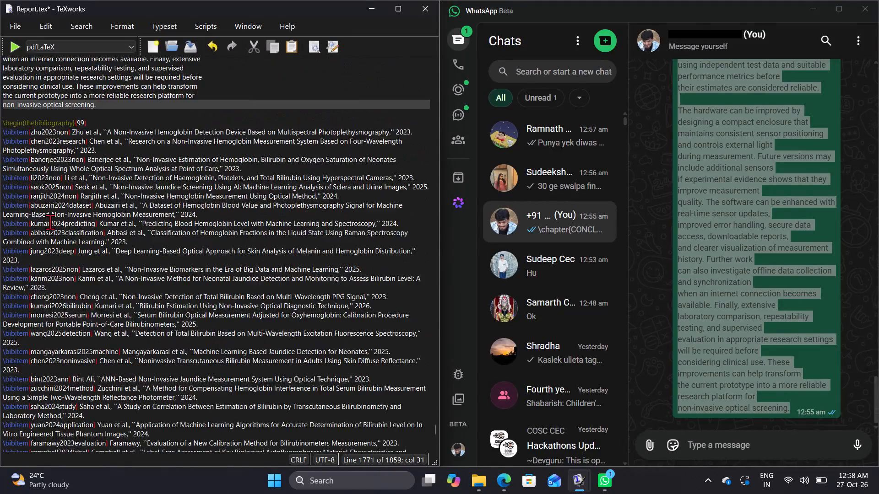
{"action": "scroll", "coordinate": [50, 222], "scroll_direction": "up", "scroll_amount": 15}
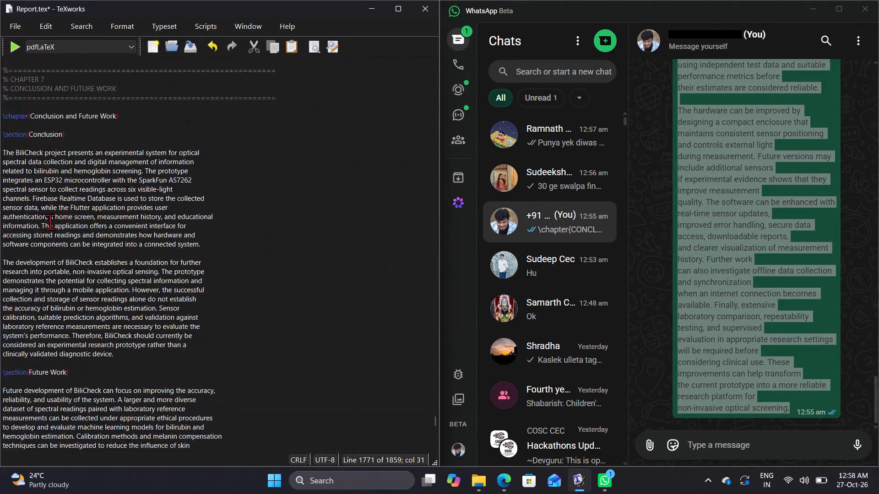
Typeset the report and check the new 7.1 Conclusion and 7.2 Future Work pages in the PDF.
{"action": "left_click", "coordinate": [19, 48]}
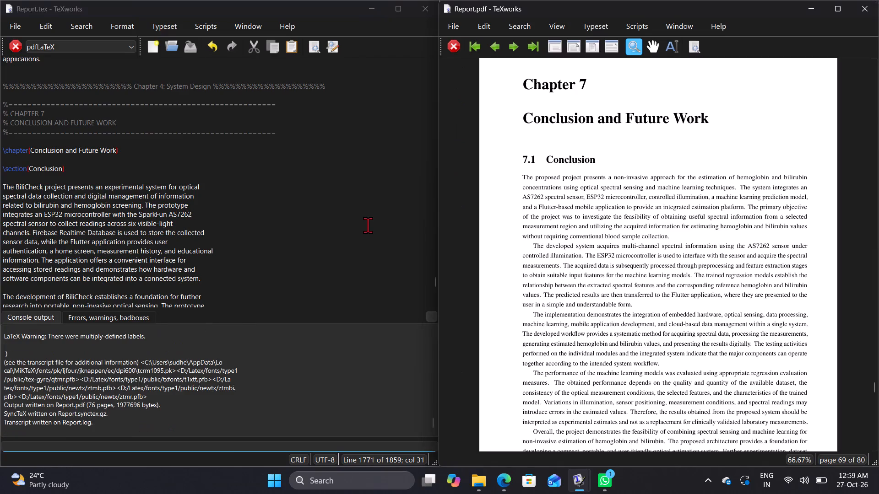
{"action": "scroll", "coordinate": [604, 269], "scroll_direction": "down", "scroll_amount": 4}
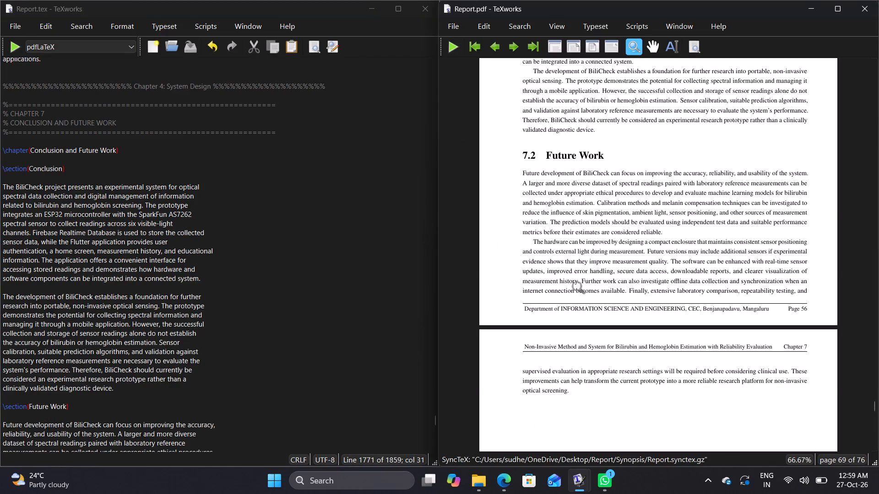
{"action": "scroll", "coordinate": [577, 286], "scroll_direction": "down", "scroll_amount": 1}
{"action": "scroll", "coordinate": [577, 286], "scroll_direction": "up", "scroll_amount": 5}
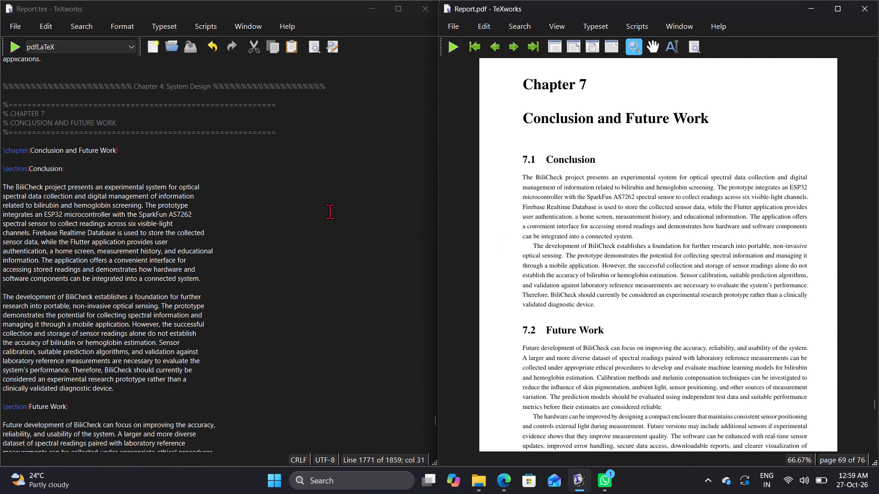
Merge the two paragraphs in Conclusion and the two in Future Work by removing the blank lines between them, and typeset the report.
{"action": "left_click", "coordinate": [16, 282]}
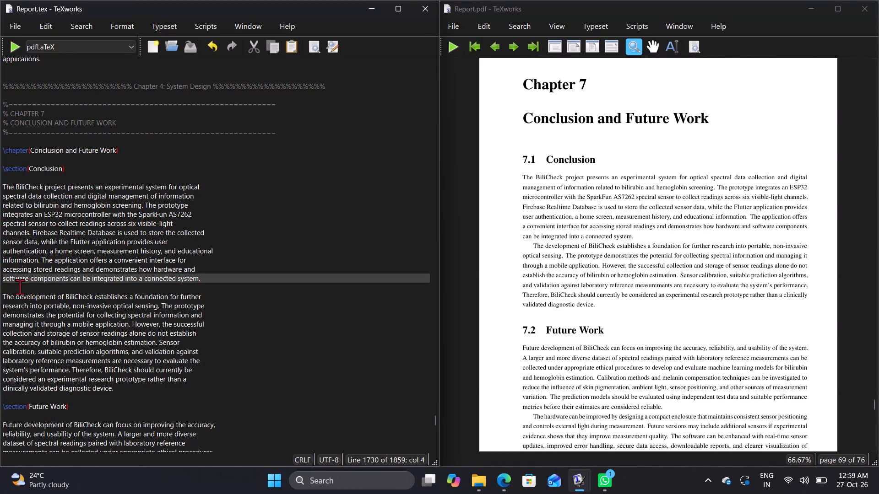
{"action": "left_click", "coordinate": [7, 288]}
{"action": "key", "text": "BackSpace"}
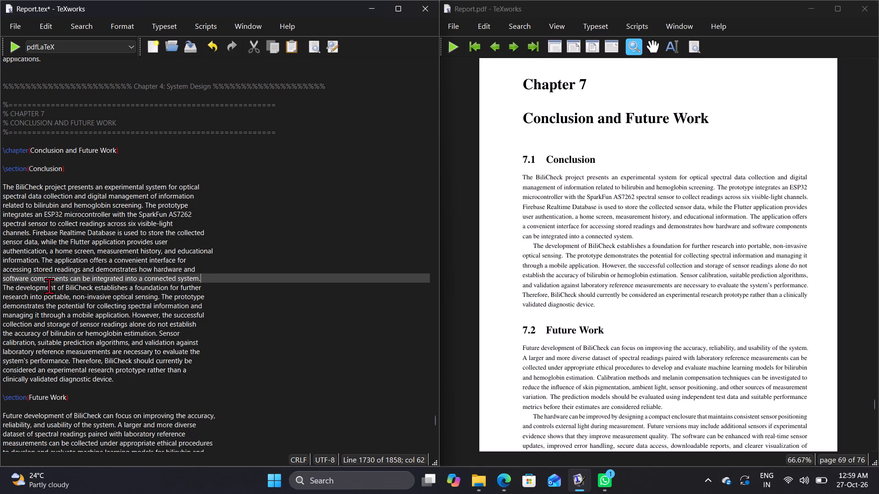
{"action": "scroll", "coordinate": [56, 290], "scroll_direction": "down", "scroll_amount": 2}
{"action": "scroll", "coordinate": [14, 306], "scroll_direction": "down", "scroll_amount": 3}
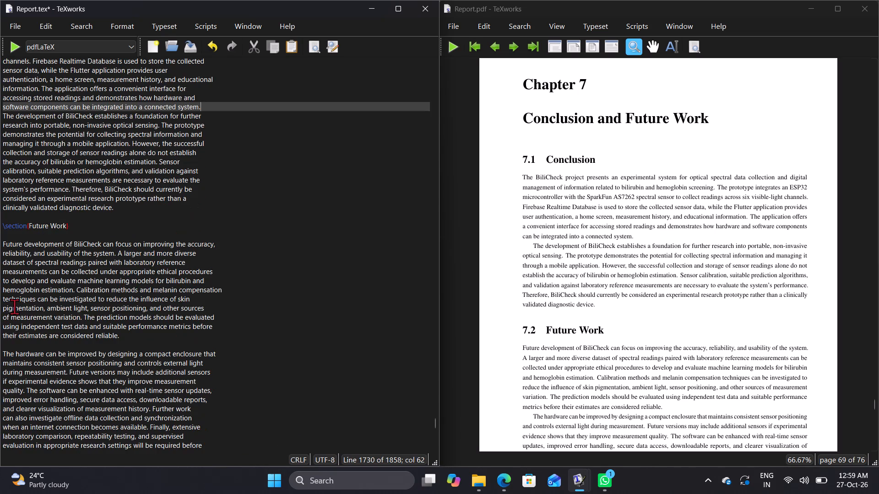
{"action": "left_click", "coordinate": [14, 346]}
{"action": "key", "text": "BackSpace"}
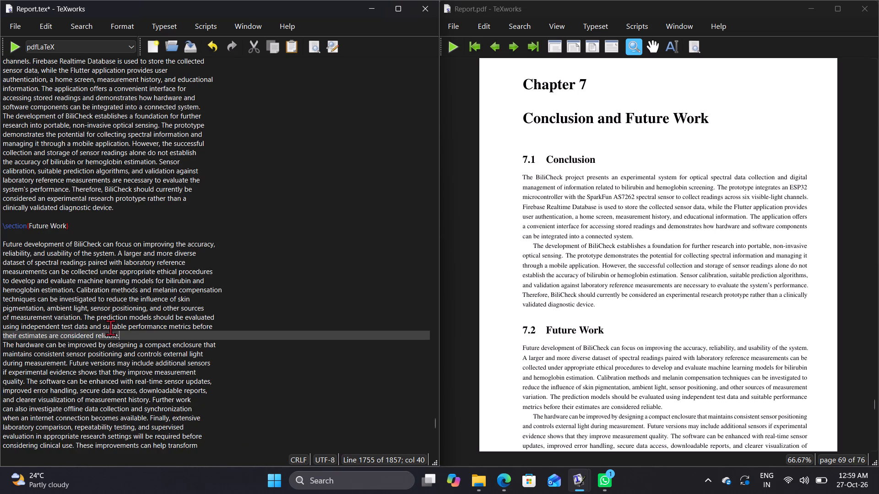
{"action": "scroll", "coordinate": [110, 328], "scroll_direction": "down", "scroll_amount": 4}
{"action": "left_click", "coordinate": [12, 49]}
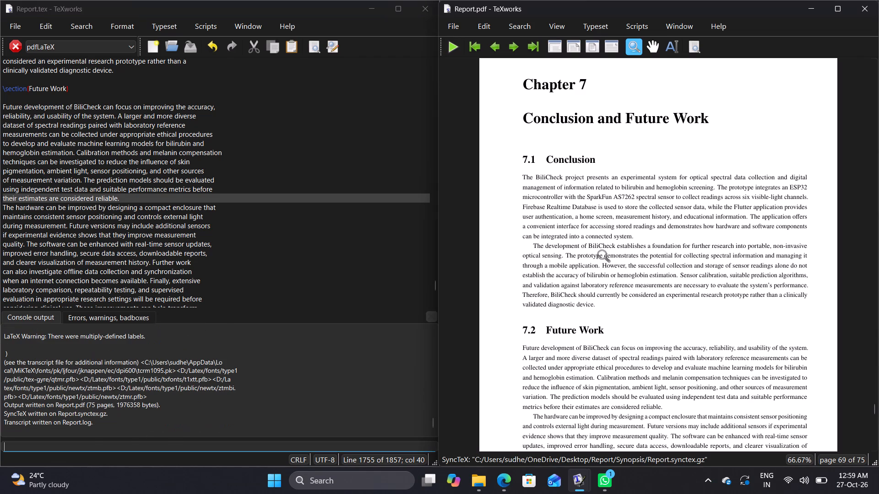
Delete the sentence starting "These improvements can help transform" from the end of Future Work, including its full stop, and typeset the report.
{"action": "scroll", "coordinate": [602, 255], "scroll_direction": "up", "scroll_amount": 2}
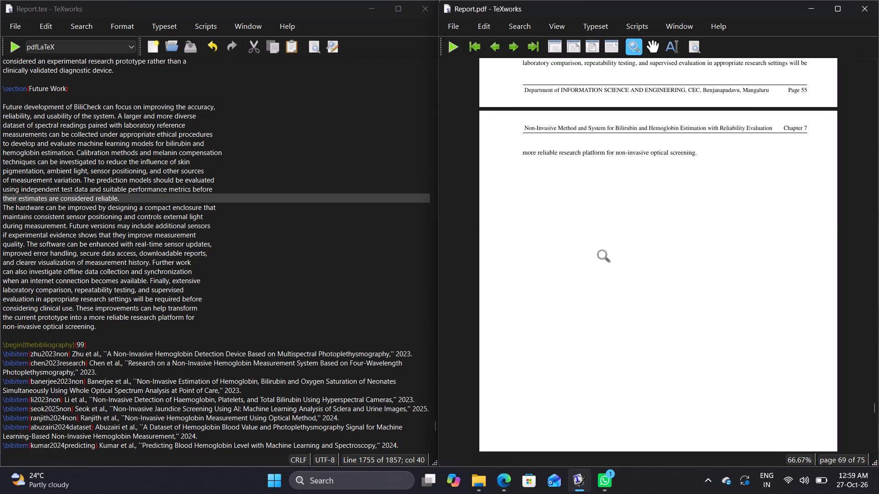
{"action": "scroll", "coordinate": [602, 255], "scroll_direction": "up", "scroll_amount": 5}
{"action": "scroll", "coordinate": [602, 255], "scroll_direction": "down", "scroll_amount": 2}
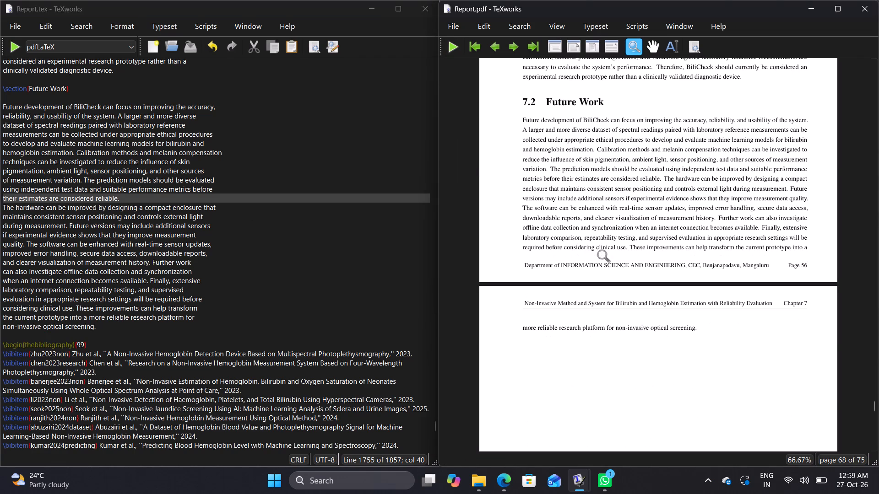
{"action": "scroll", "coordinate": [236, 323], "scroll_direction": "down", "scroll_amount": 3}
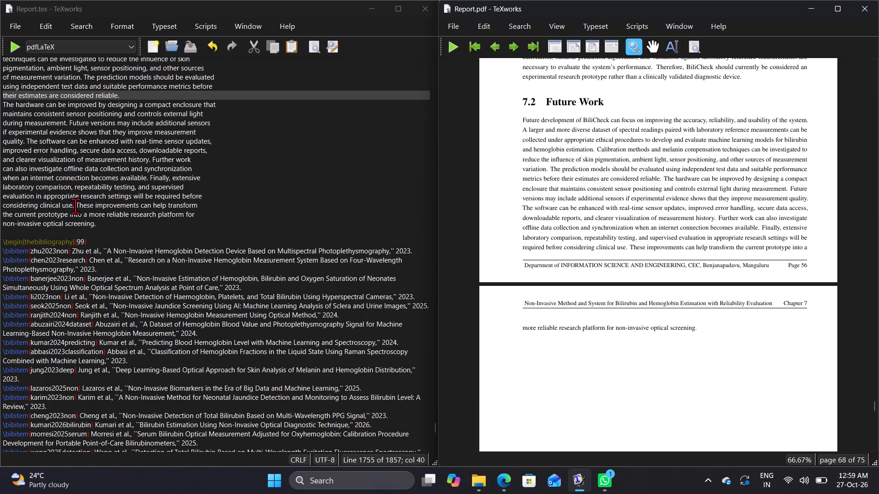
{"action": "left_click_drag", "start_coordinate": [76, 206], "coordinate": [87, 222]}
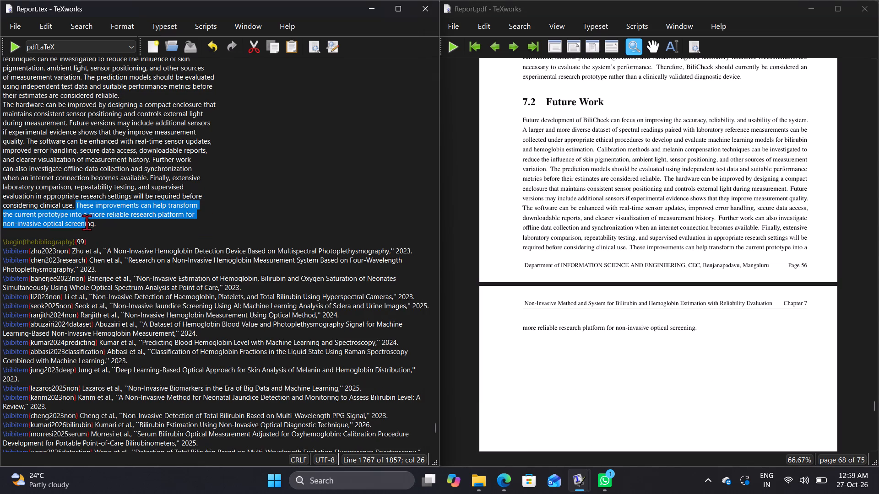
{"action": "left_click_drag", "start_coordinate": [87, 222], "coordinate": [94, 224]}
{"action": "key", "text": "BackSpace"}
{"action": "left_click", "coordinate": [92, 210]}
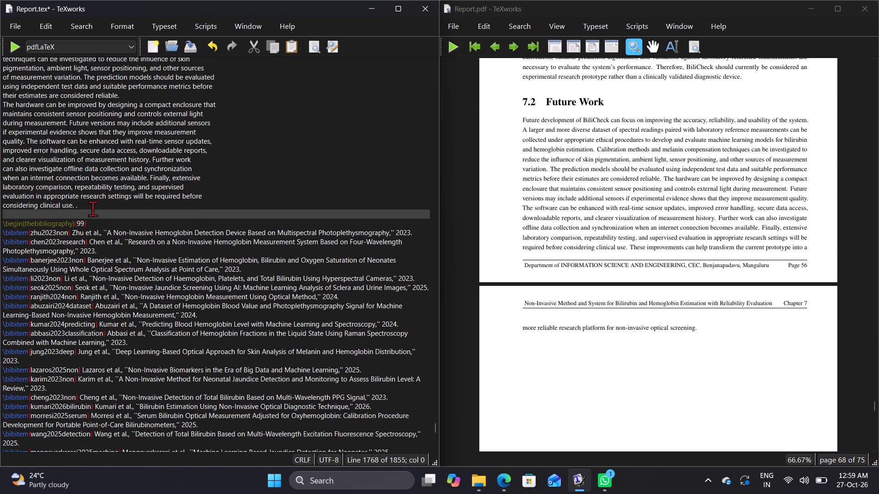
{"action": "left_click", "coordinate": [90, 209]}
{"action": "key", "text": "BackSpace"}
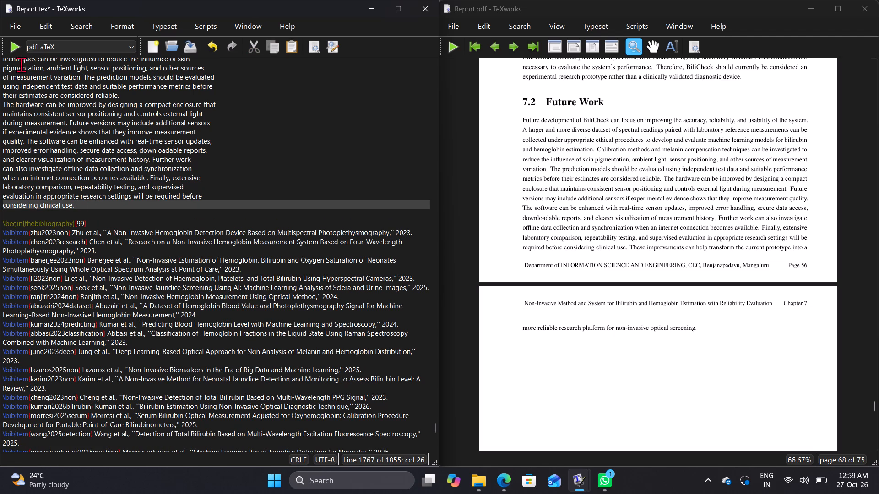
{"action": "left_click", "coordinate": [22, 49]}
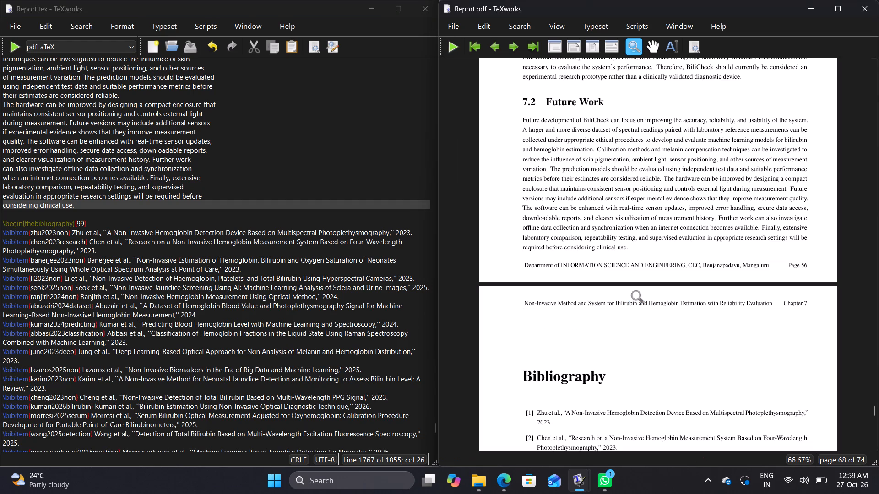
Review the re-typeset Chapter 7, checking how Conclusion and Future Work fit the page before the Bibliography.
{"action": "scroll", "coordinate": [636, 295], "scroll_direction": "up", "scroll_amount": 3}
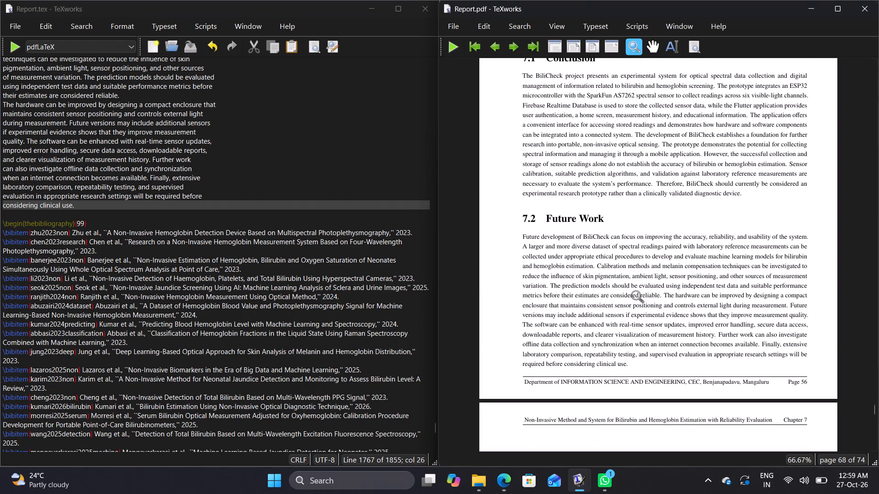
{"action": "scroll", "coordinate": [636, 295], "scroll_direction": "up", "scroll_amount": 7}
{"action": "scroll", "coordinate": [636, 295], "scroll_direction": "down", "scroll_amount": 11}
{"action": "scroll", "coordinate": [636, 295], "scroll_direction": "up", "scroll_amount": 3}
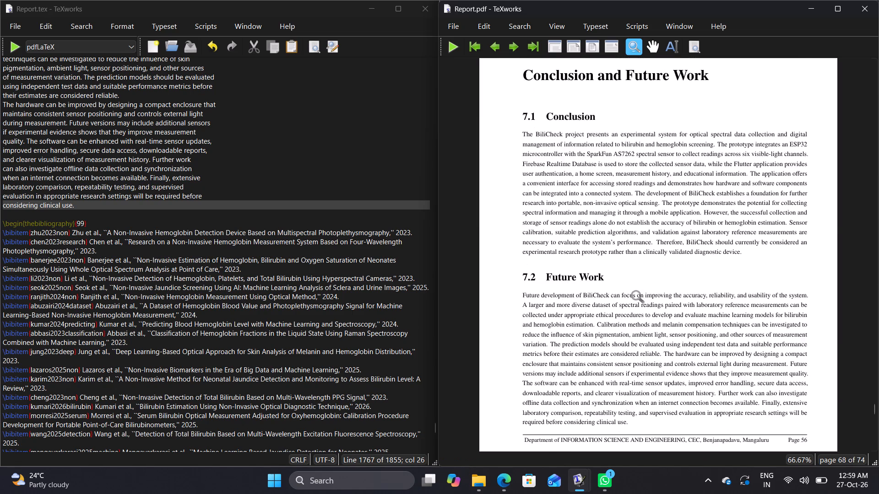
{"action": "scroll", "coordinate": [636, 295], "scroll_direction": "up", "scroll_amount": 3}
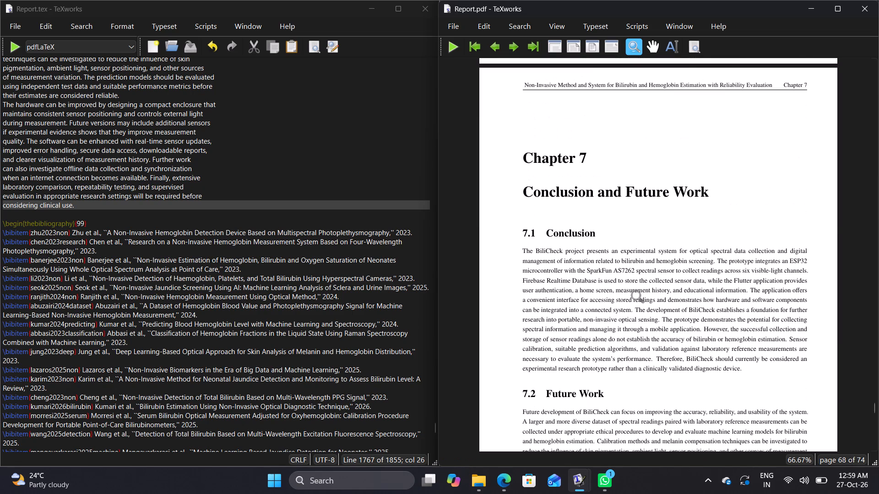
Review the preceding Chapter 6 pages, checking the test case table and the 6.6 Comparative Analysis table.
{"action": "scroll", "coordinate": [636, 295], "scroll_direction": "up", "scroll_amount": 14}
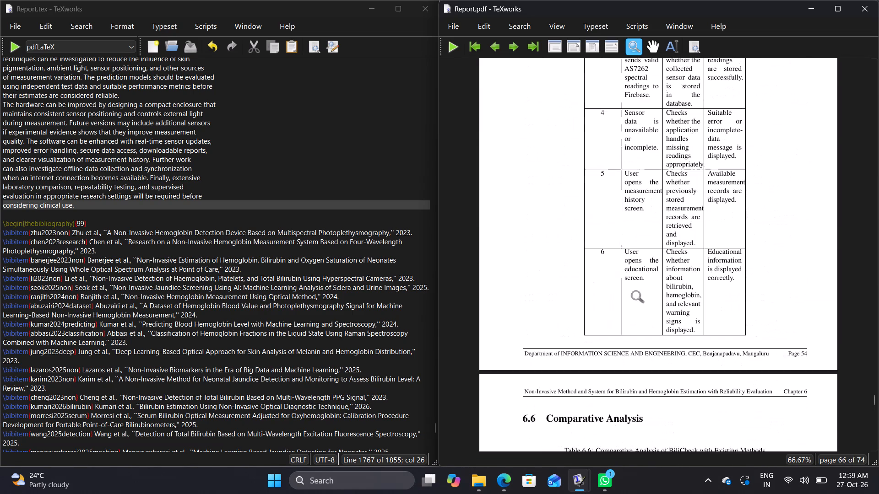
{"action": "scroll", "coordinate": [636, 295], "scroll_direction": "up", "scroll_amount": 2}
{"action": "scroll", "coordinate": [636, 295], "scroll_direction": "down", "scroll_amount": 7}
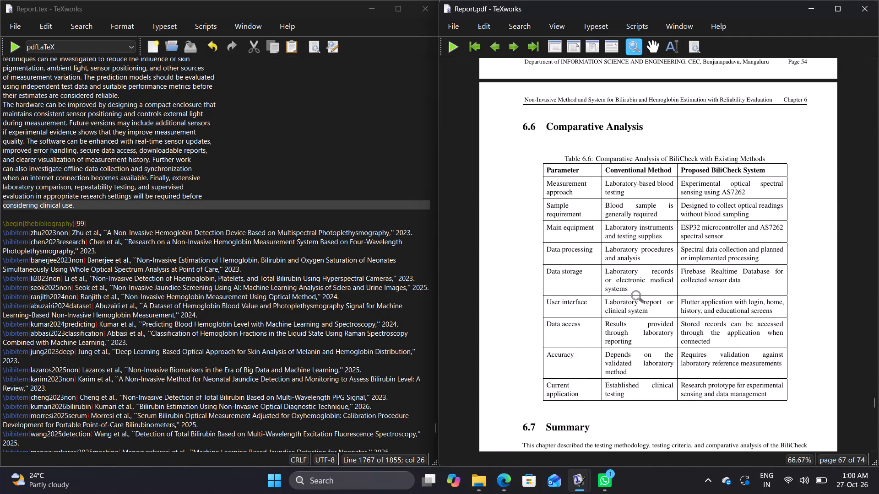
Review the pages from Chapter 7 through the Bibliography entries, and close the PDF preview.
{"action": "scroll", "coordinate": [636, 295], "scroll_direction": "down", "scroll_amount": 10}
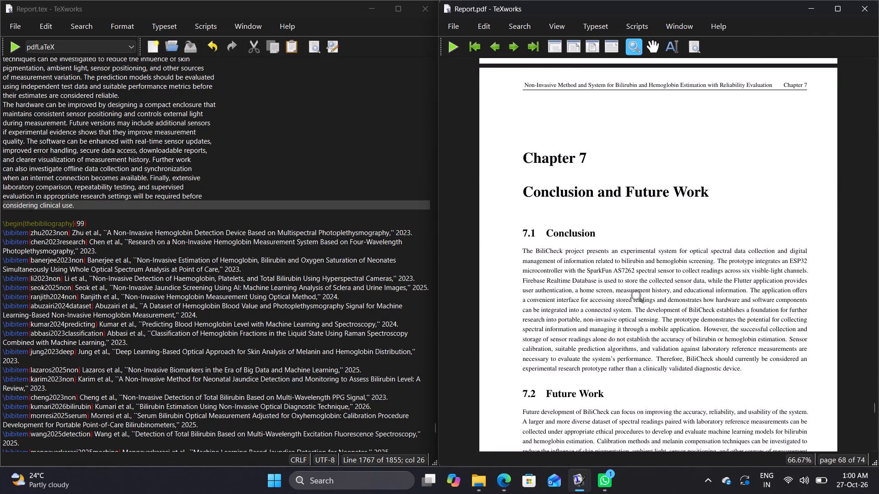
{"action": "scroll", "coordinate": [636, 295], "scroll_direction": "down", "scroll_amount": 10}
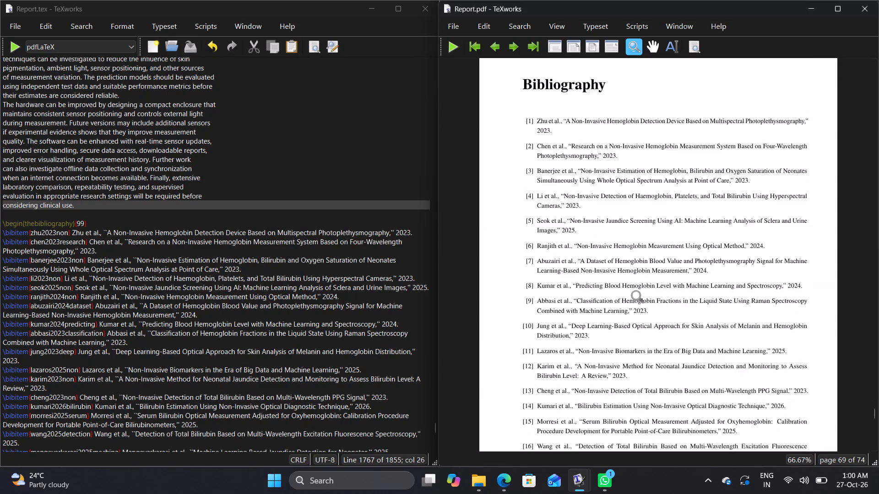
{"action": "scroll", "coordinate": [636, 295], "scroll_direction": "down", "scroll_amount": 3}
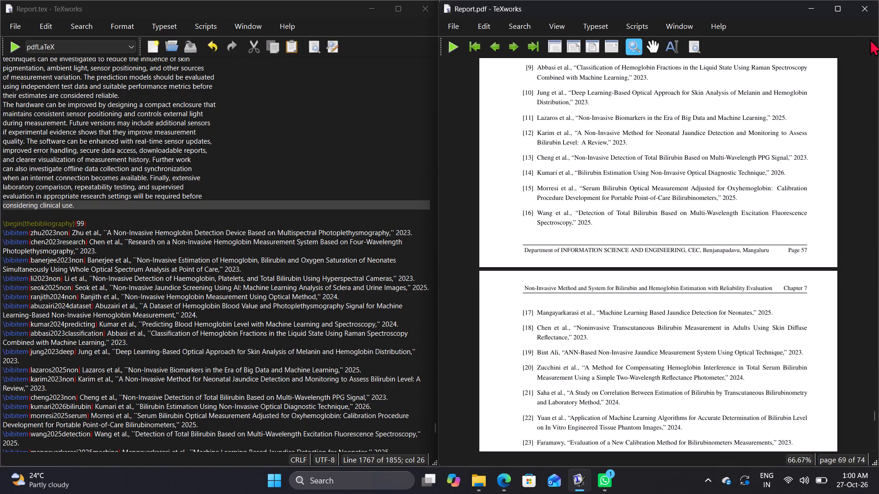
{"action": "left_click", "coordinate": [864, 11]}
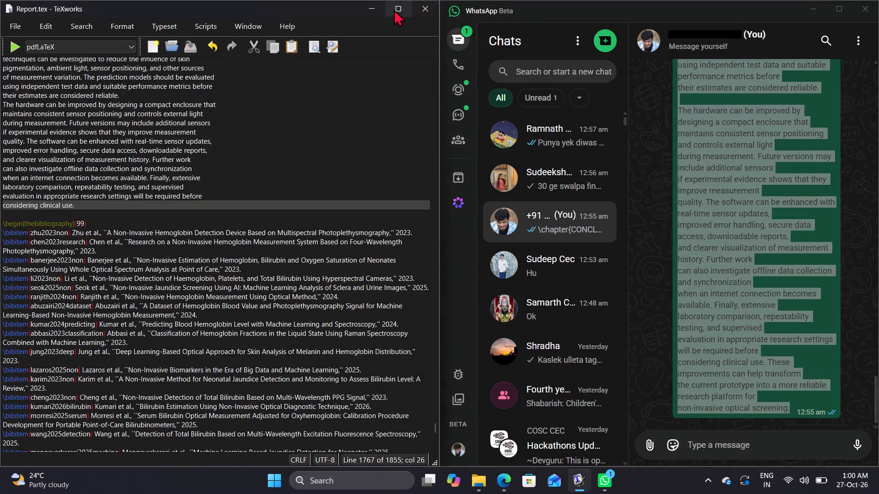
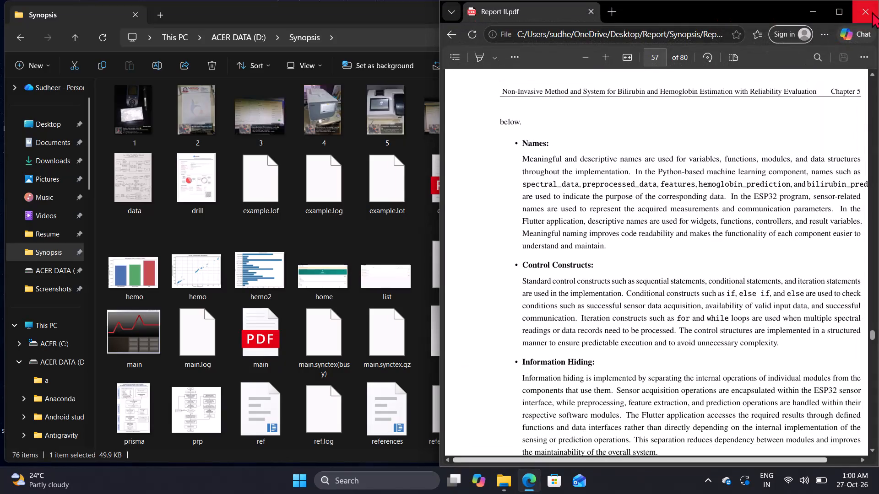
Close the Report II PDF and the Synopsis folder window, leaving the desktop clear.
{"action": "left_click", "coordinate": [872, 11]}
{"action": "left_click", "coordinate": [863, 9]}
{"action": "right_click", "coordinate": [609, 139]}
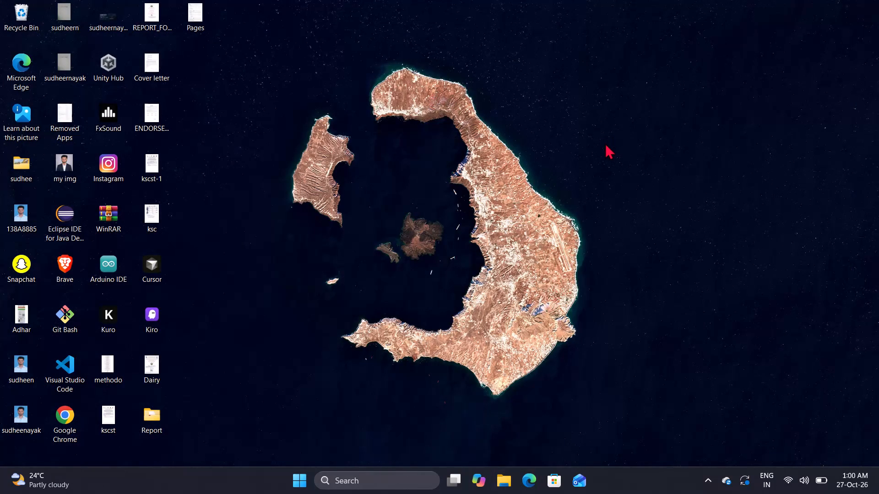
{"action": "left_click", "coordinate": [637, 185]}
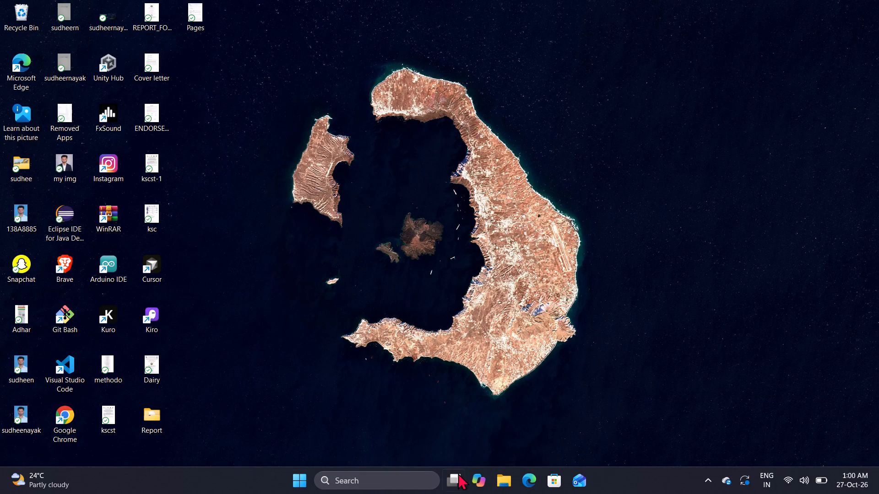
Open the Synopsis folder inside the Desktop's Report folder in a new File Explorer window.
{"action": "left_click", "coordinate": [512, 492]}
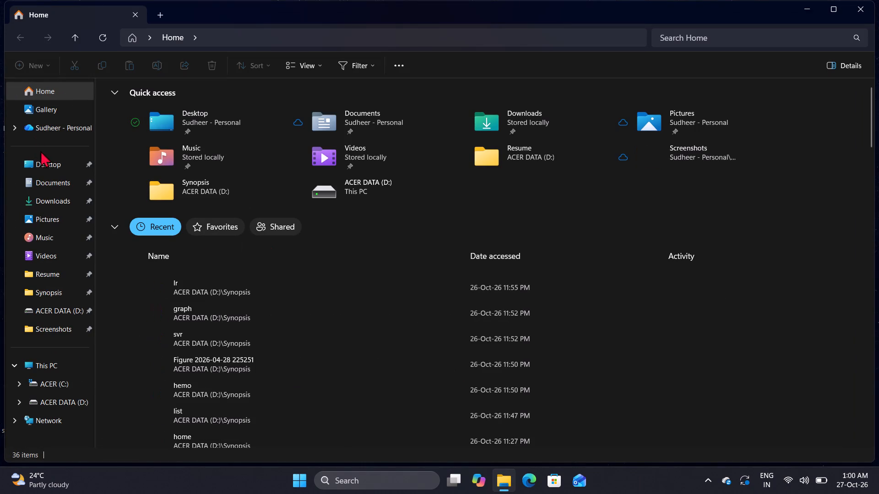
{"action": "left_click", "coordinate": [42, 159]}
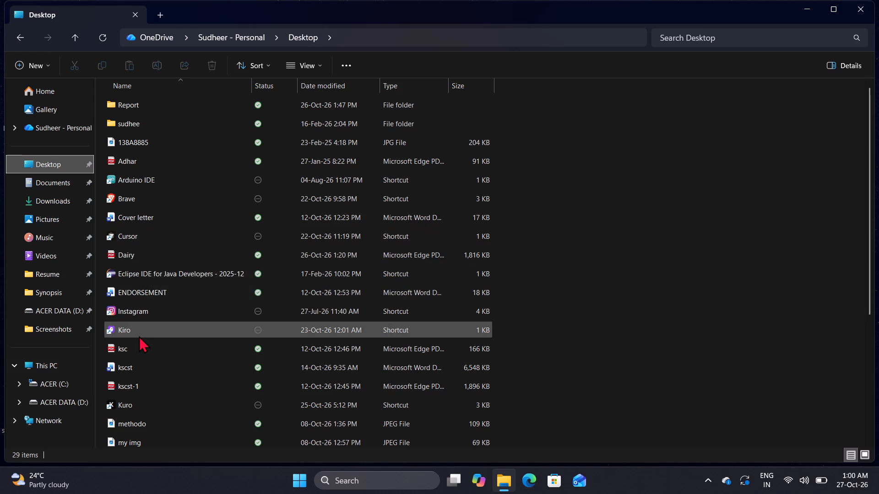
{"action": "scroll", "coordinate": [139, 336], "scroll_direction": "down", "scroll_amount": 5}
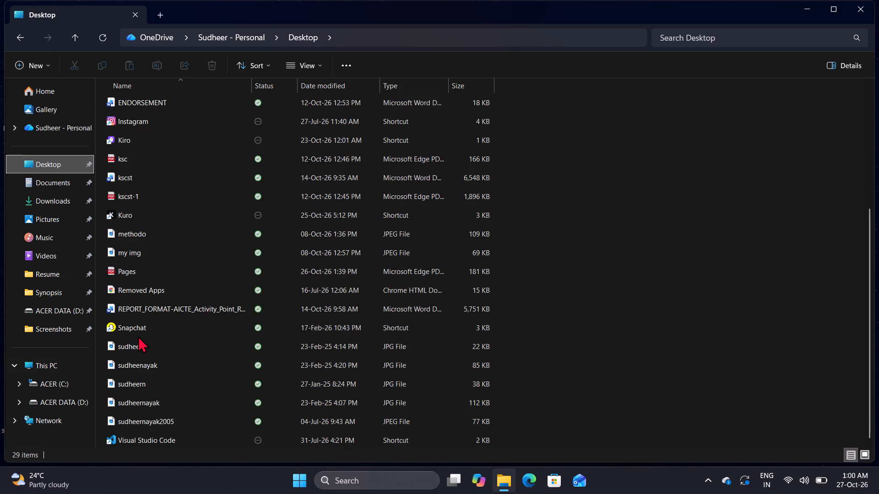
{"action": "scroll", "coordinate": [138, 336], "scroll_direction": "down", "scroll_amount": 11}
{"action": "scroll", "coordinate": [138, 336], "scroll_direction": "up", "scroll_amount": 4}
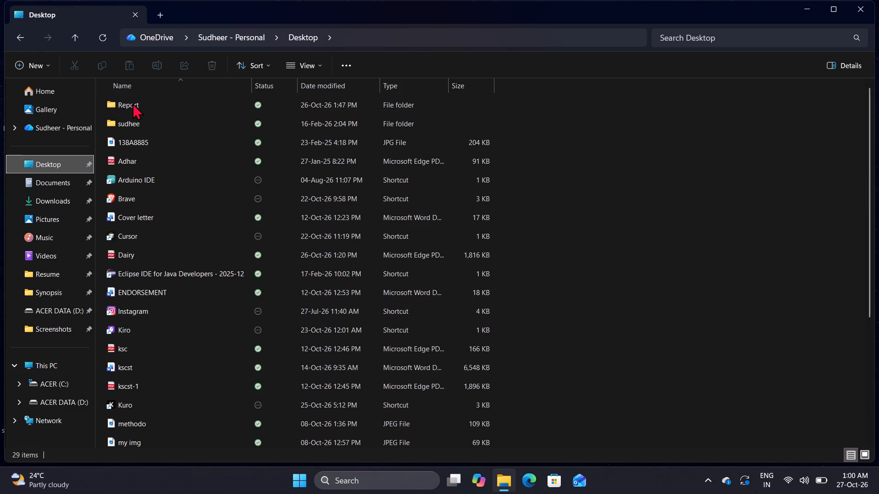
{"action": "left_click", "coordinate": [132, 103]}
{"action": "left_click", "coordinate": [138, 105]}
{"action": "double_click", "coordinate": [138, 105]}
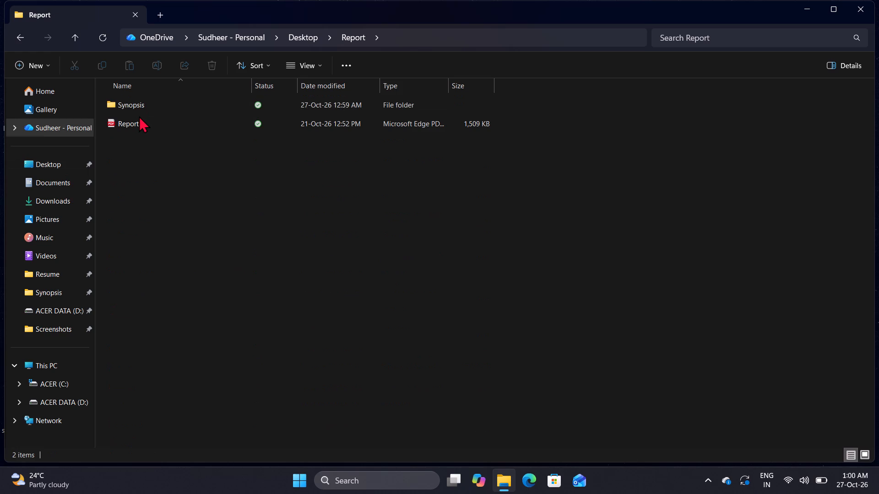
{"action": "double_click", "coordinate": [143, 103]}
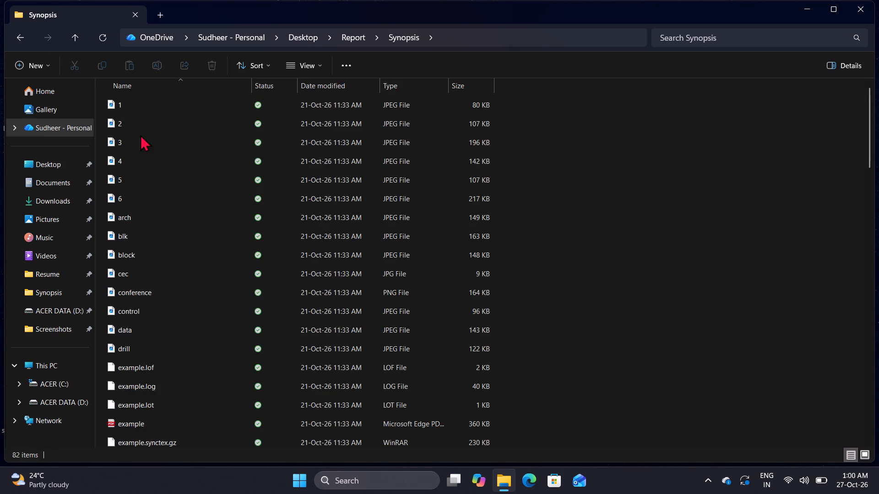
Sort the Synopsis files by date modified, newest first, and open the Report PDF.
{"action": "scroll", "coordinate": [123, 237], "scroll_direction": "down", "scroll_amount": 14}
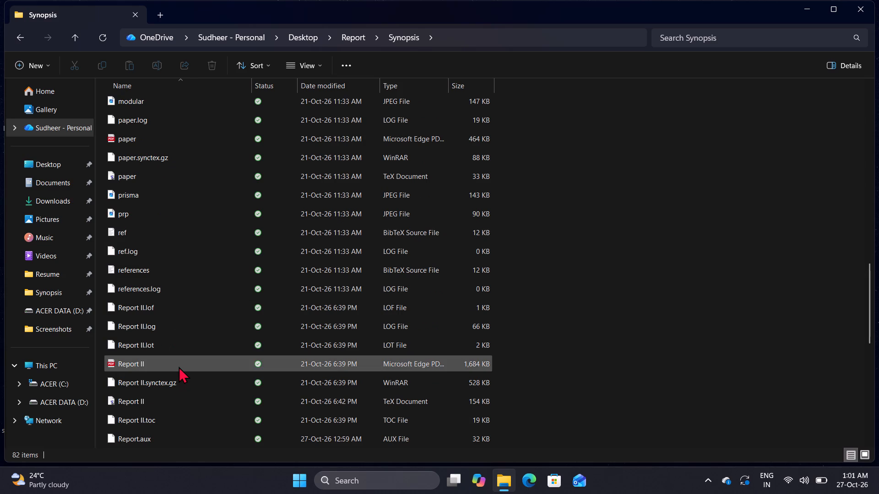
{"action": "scroll", "coordinate": [181, 365], "scroll_direction": "up", "scroll_amount": 17}
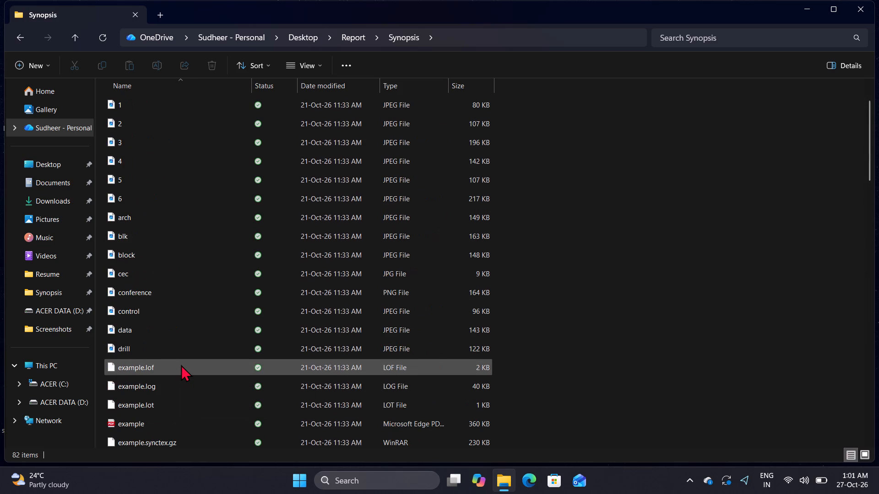
{"action": "scroll", "coordinate": [181, 365], "scroll_direction": "up", "scroll_amount": 4}
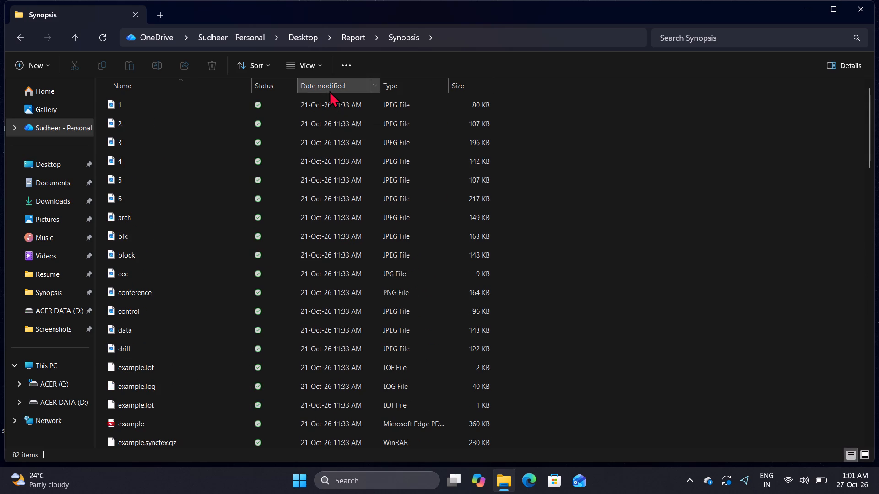
{"action": "left_click", "coordinate": [329, 91]}
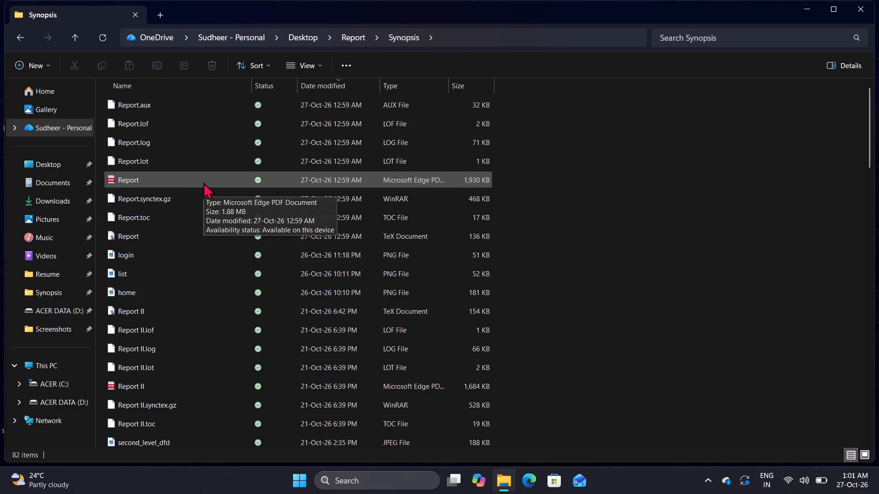
{"action": "double_click", "coordinate": [191, 178]}
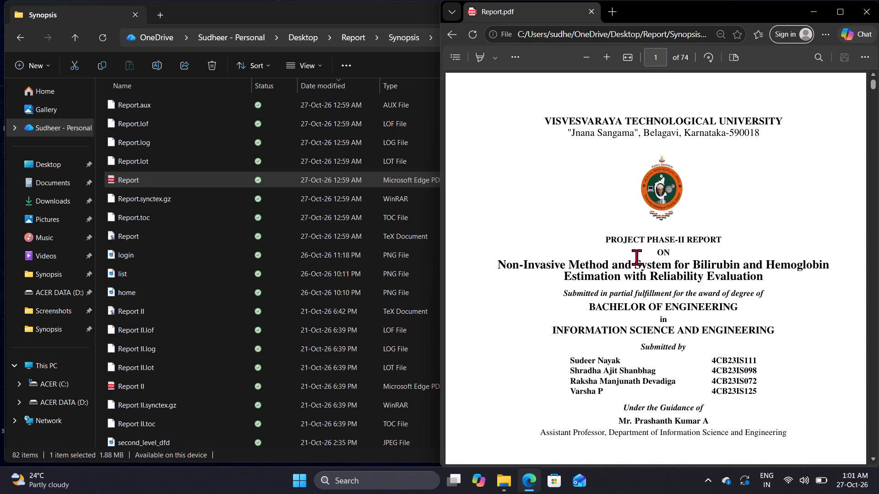
Review the report's front matter, from the title page and declaration through the table of contents, List of Figures and List of Tables.
{"action": "scroll", "coordinate": [636, 257], "scroll_direction": "down", "scroll_amount": 20}
{"action": "scroll", "coordinate": [636, 257], "scroll_direction": "down", "scroll_amount": 9}
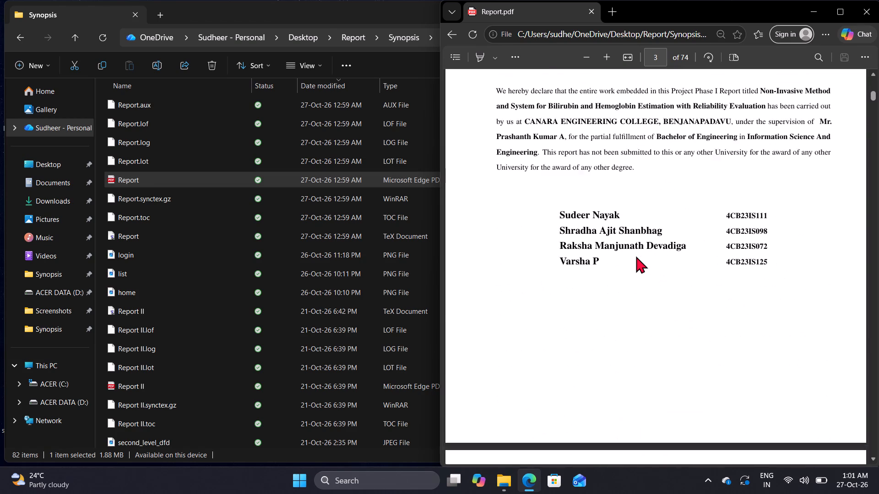
{"action": "scroll", "coordinate": [636, 256], "scroll_direction": "down", "scroll_amount": 20}
{"action": "scroll", "coordinate": [636, 256], "scroll_direction": "down", "scroll_amount": 11}
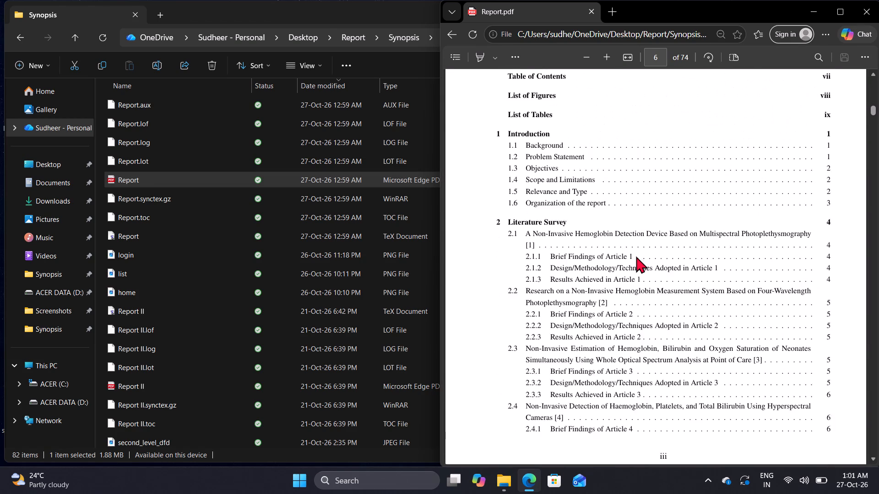
{"action": "scroll", "coordinate": [636, 256], "scroll_direction": "down", "scroll_amount": 20}
{"action": "scroll", "coordinate": [636, 256], "scroll_direction": "down", "scroll_amount": 11}
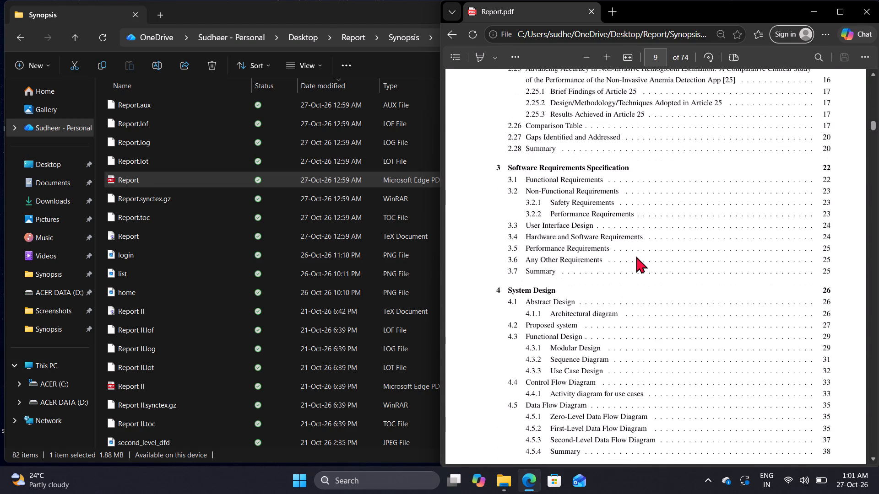
{"action": "scroll", "coordinate": [636, 256], "scroll_direction": "down", "scroll_amount": 12}
{"action": "scroll", "coordinate": [633, 256], "scroll_direction": "up", "scroll_amount": 7}
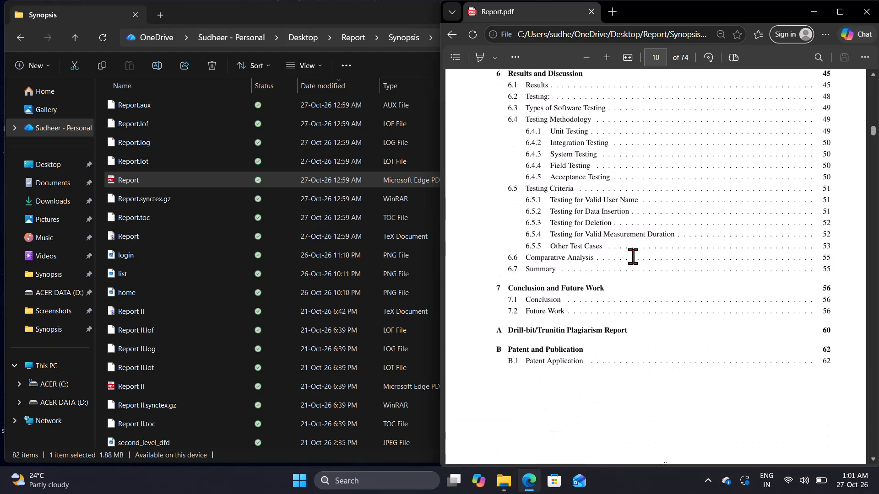
{"action": "scroll", "coordinate": [633, 256], "scroll_direction": "up", "scroll_amount": 1}
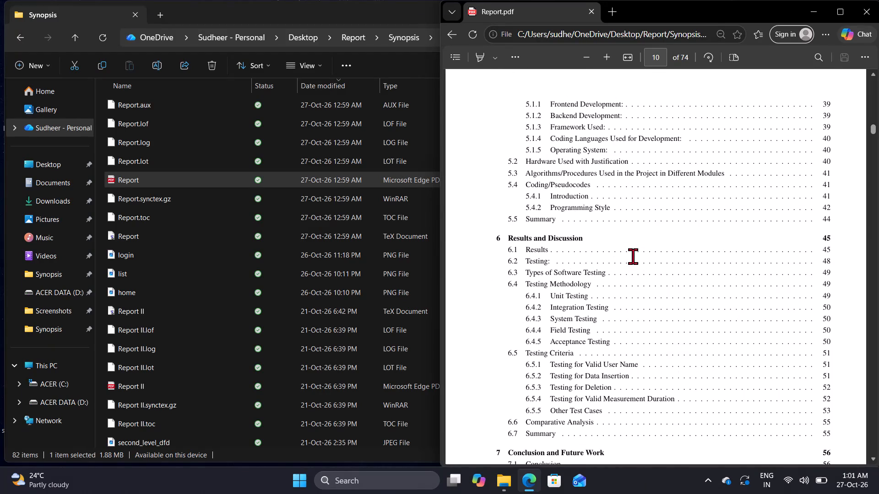
{"action": "scroll", "coordinate": [633, 256], "scroll_direction": "down", "scroll_amount": 5}
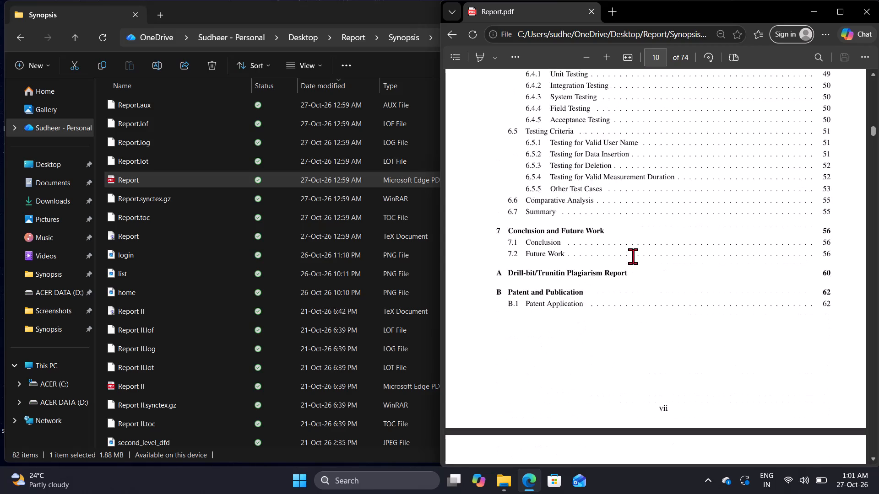
{"action": "scroll", "coordinate": [633, 256], "scroll_direction": "down", "scroll_amount": 6}
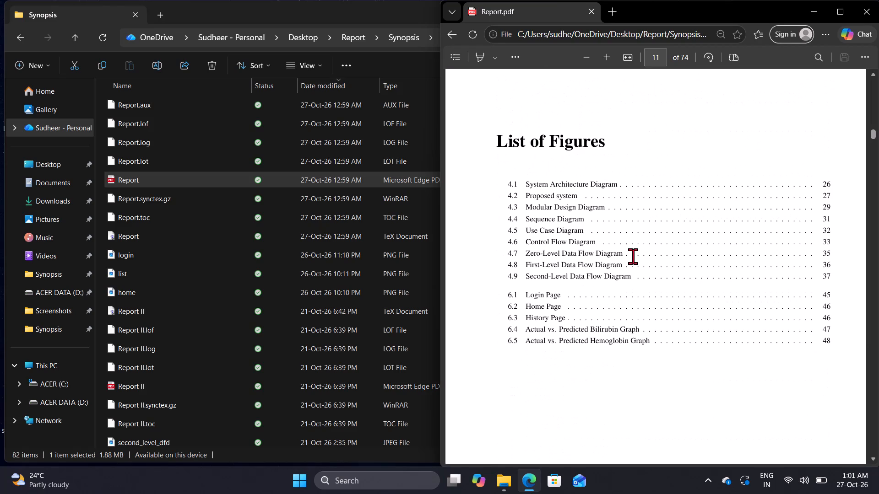
{"action": "scroll", "coordinate": [633, 256], "scroll_direction": "down", "scroll_amount": 8}
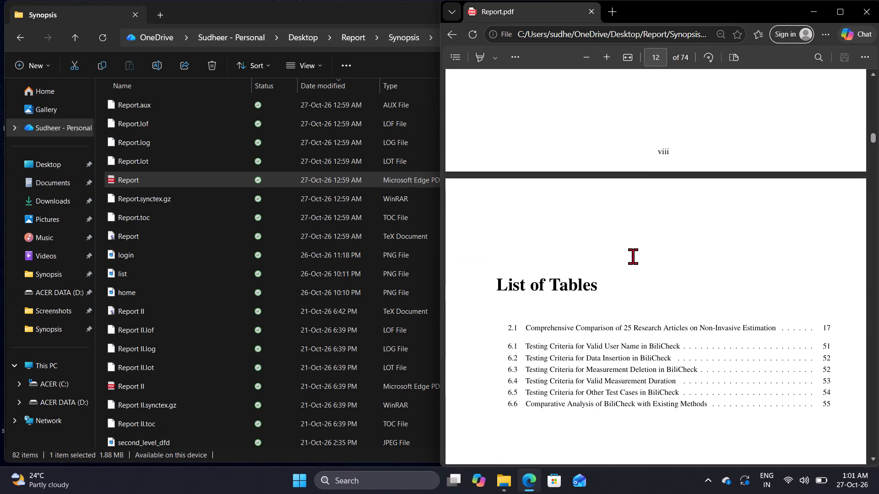
{"action": "scroll", "coordinate": [633, 256], "scroll_direction": "down", "scroll_amount": 2}
{"action": "scroll", "coordinate": [633, 256], "scroll_direction": "up", "scroll_amount": 2}
{"action": "scroll", "coordinate": [633, 256], "scroll_direction": "down", "scroll_amount": 2}
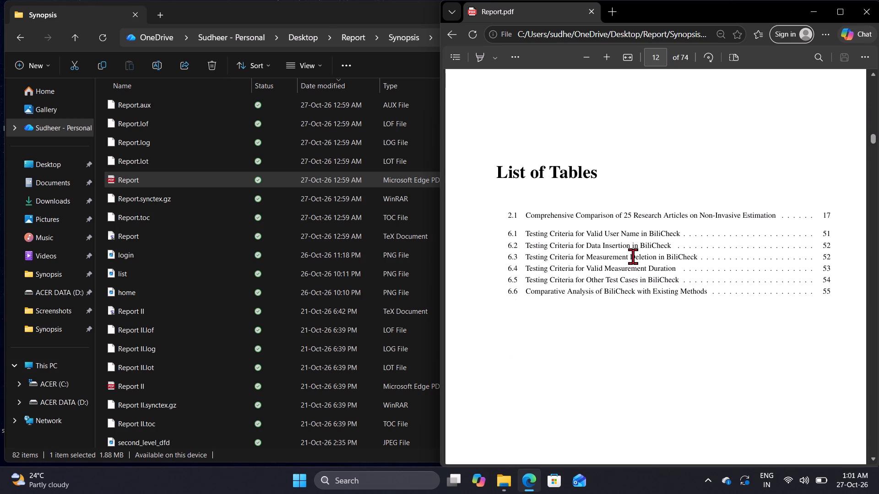
{"action": "scroll", "coordinate": [633, 256], "scroll_direction": "down", "scroll_amount": 7}
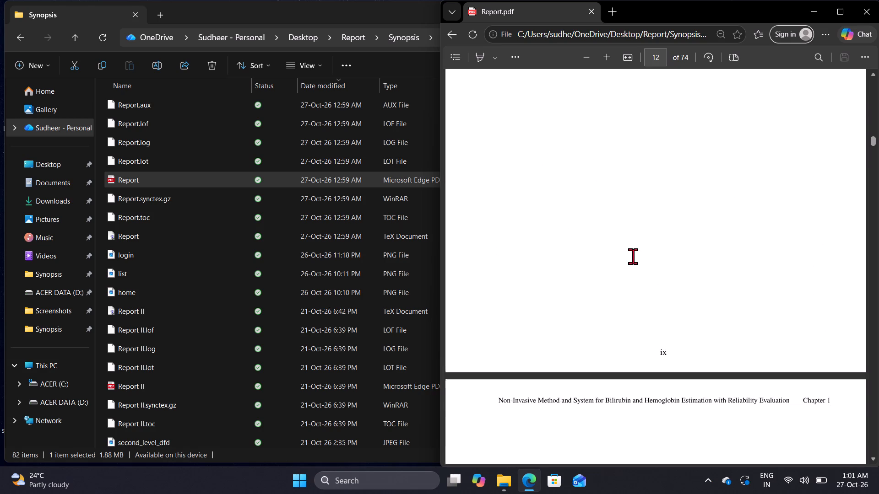
Review Chapters 1 and 2 of the report, from the scope and relevance sections through the 25 article reviews and comparison table.
{"action": "scroll", "coordinate": [633, 256], "scroll_direction": "down", "scroll_amount": 19}
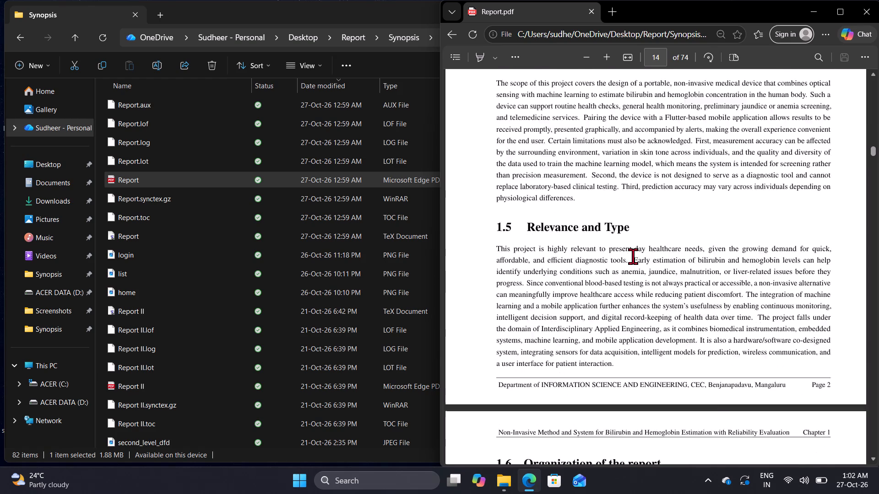
{"action": "scroll", "coordinate": [633, 256], "scroll_direction": "down", "scroll_amount": 20}
{"action": "scroll", "coordinate": [633, 256], "scroll_direction": "down", "scroll_amount": 6}
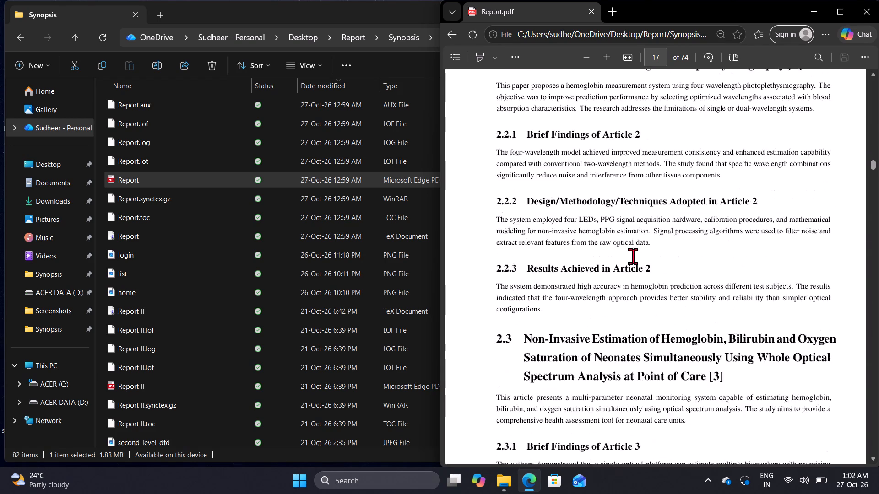
{"action": "scroll", "coordinate": [633, 256], "scroll_direction": "down", "scroll_amount": 20}
{"action": "scroll", "coordinate": [633, 256], "scroll_direction": "down", "scroll_amount": 5}
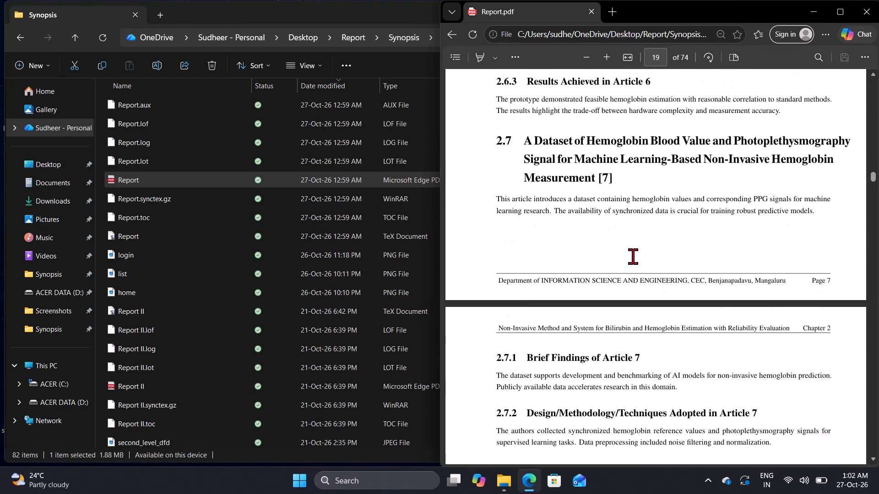
{"action": "scroll", "coordinate": [633, 256], "scroll_direction": "down", "scroll_amount": 20}
{"action": "scroll", "coordinate": [633, 256], "scroll_direction": "down", "scroll_amount": 5}
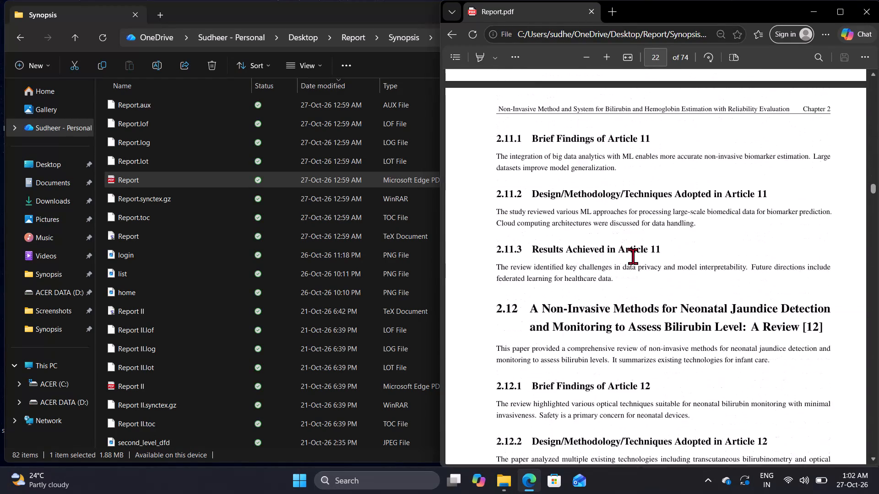
{"action": "scroll", "coordinate": [633, 256], "scroll_direction": "down", "scroll_amount": 20}
{"action": "scroll", "coordinate": [633, 256], "scroll_direction": "down", "scroll_amount": 5}
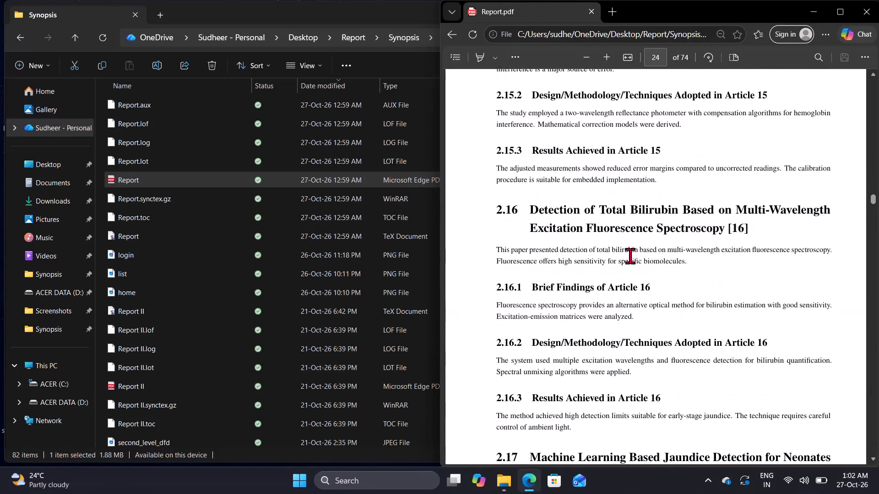
{"action": "scroll", "coordinate": [630, 256], "scroll_direction": "down", "scroll_amount": 20}
{"action": "scroll", "coordinate": [630, 256], "scroll_direction": "down", "scroll_amount": 5}
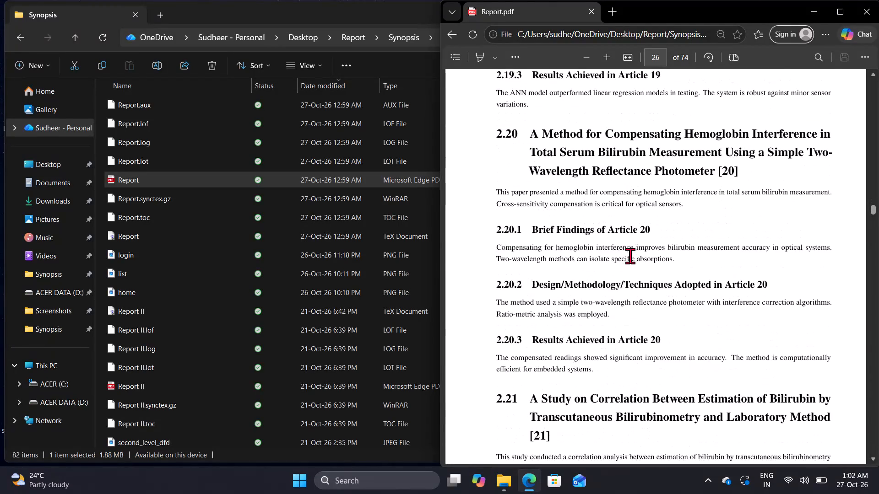
{"action": "scroll", "coordinate": [630, 256], "scroll_direction": "down", "scroll_amount": 20}
{"action": "scroll", "coordinate": [630, 256], "scroll_direction": "down", "scroll_amount": 5}
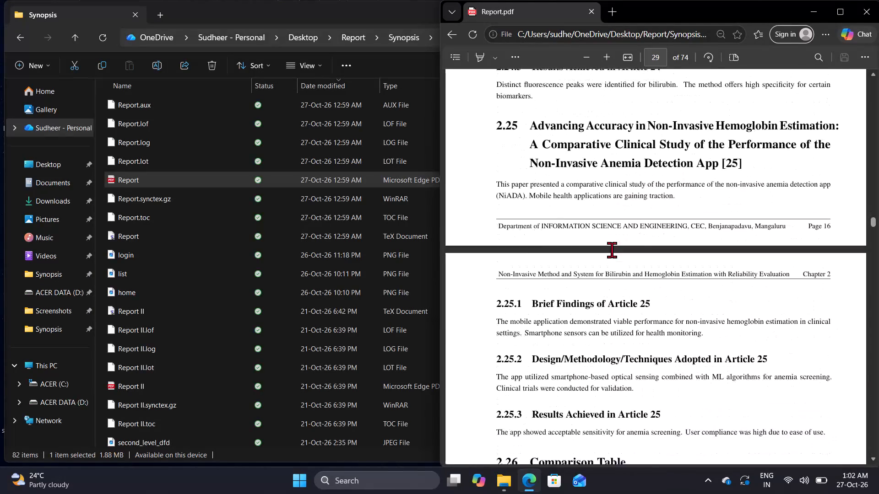
{"action": "scroll", "coordinate": [612, 250], "scroll_direction": "down", "scroll_amount": 20}
{"action": "scroll", "coordinate": [612, 250], "scroll_direction": "down", "scroll_amount": 5}
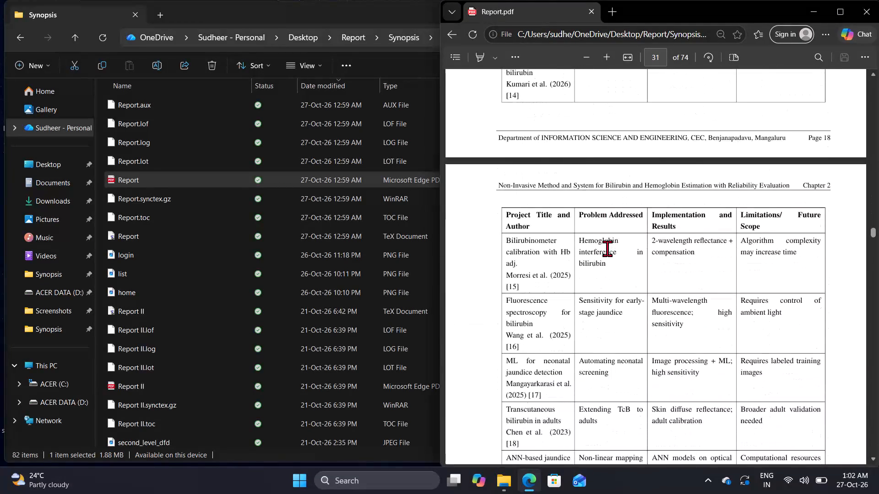
{"action": "scroll", "coordinate": [607, 248], "scroll_direction": "down", "scroll_amount": 18}
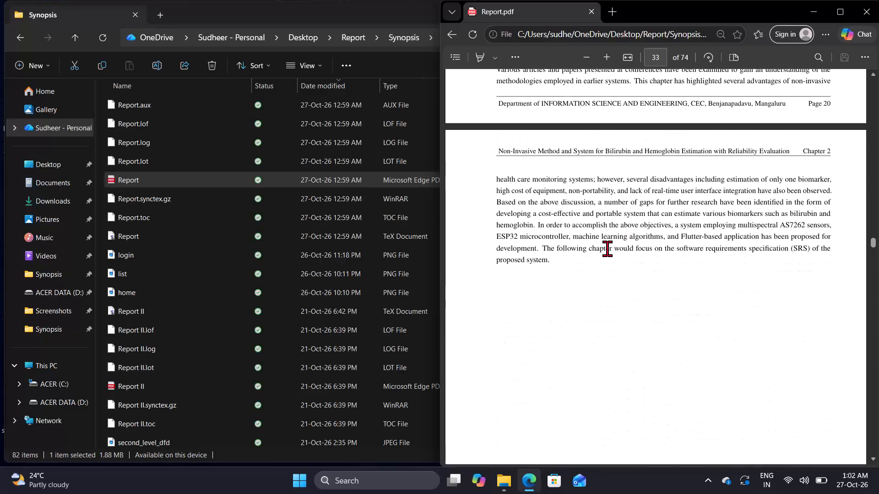
Review Chapter 3's software requirements, covering the functional, performance, user interface and other requirements up to its summary.
{"action": "scroll", "coordinate": [607, 248], "scroll_direction": "down", "scroll_amount": 15}
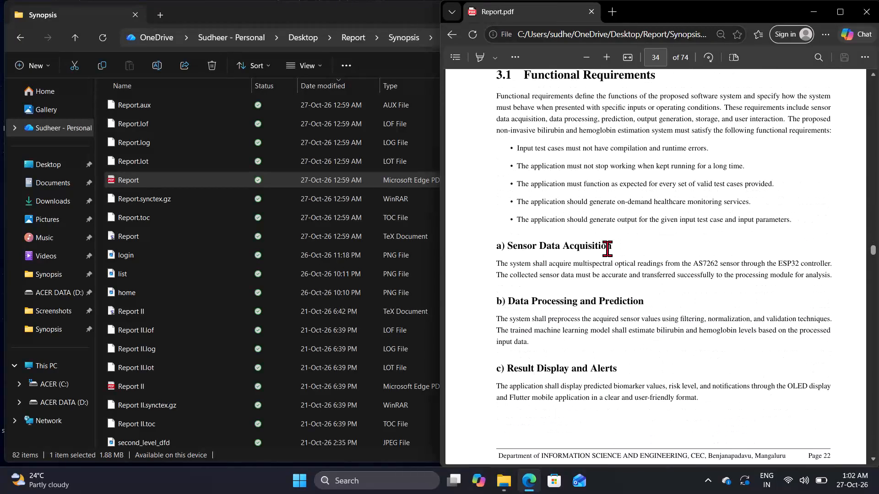
{"action": "scroll", "coordinate": [607, 248], "scroll_direction": "down", "scroll_amount": 14}
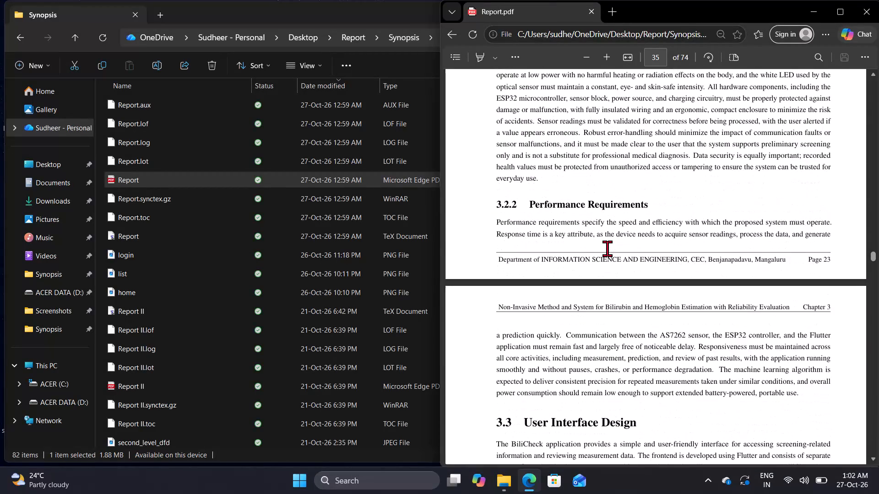
{"action": "scroll", "coordinate": [607, 248], "scroll_direction": "down", "scroll_amount": 18}
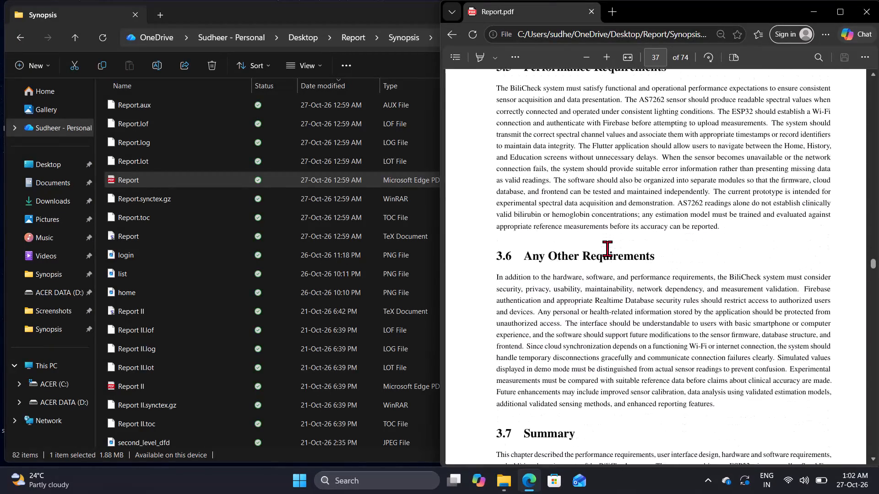
Examine Chapter 4's system architecture diagram and the proposed system flowchart together with their explanatory text.
{"action": "scroll", "coordinate": [607, 248], "scroll_direction": "down", "scroll_amount": 13}
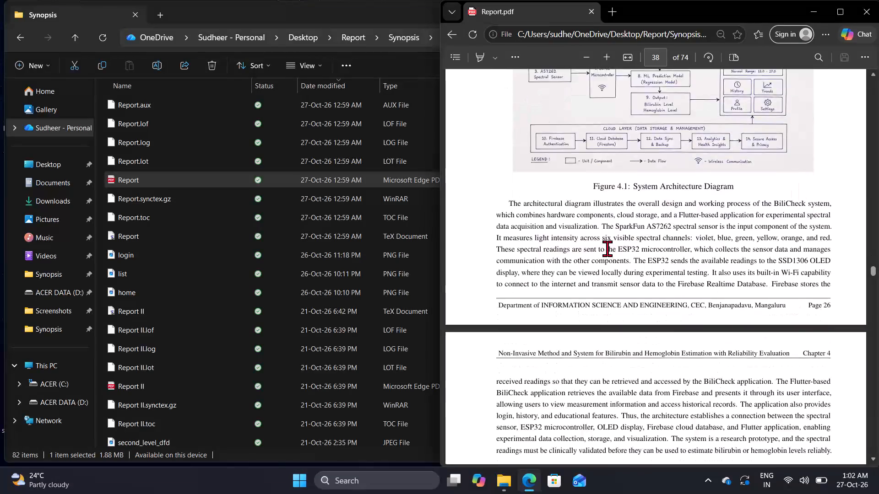
{"action": "scroll", "coordinate": [607, 248], "scroll_direction": "down", "scroll_amount": 6}
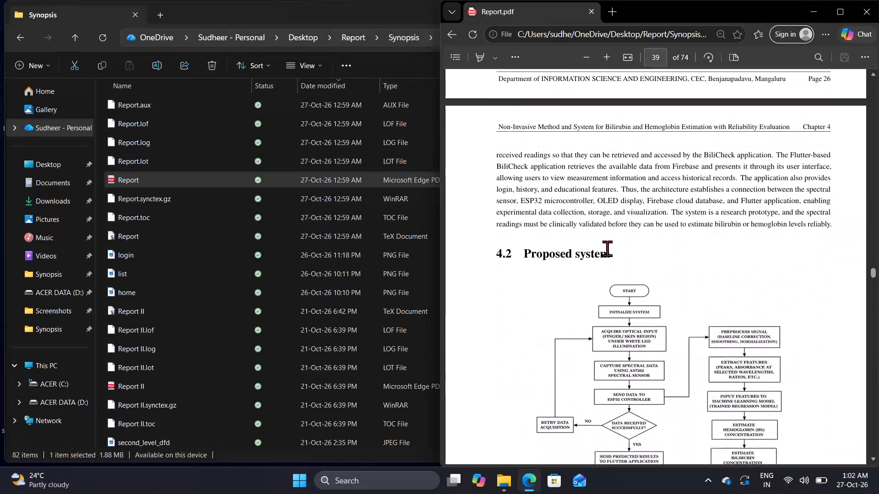
{"action": "scroll", "coordinate": [607, 248], "scroll_direction": "down", "scroll_amount": 17}
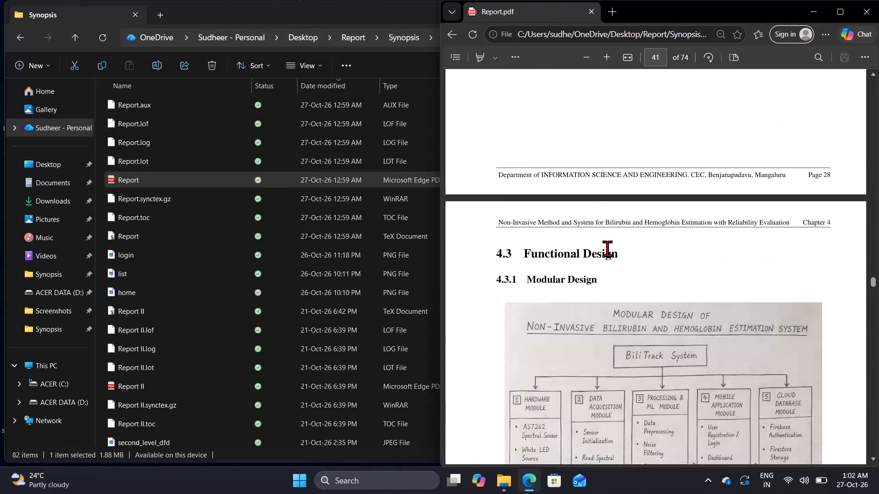
{"action": "scroll", "coordinate": [607, 248], "scroll_direction": "up", "scroll_amount": 10}
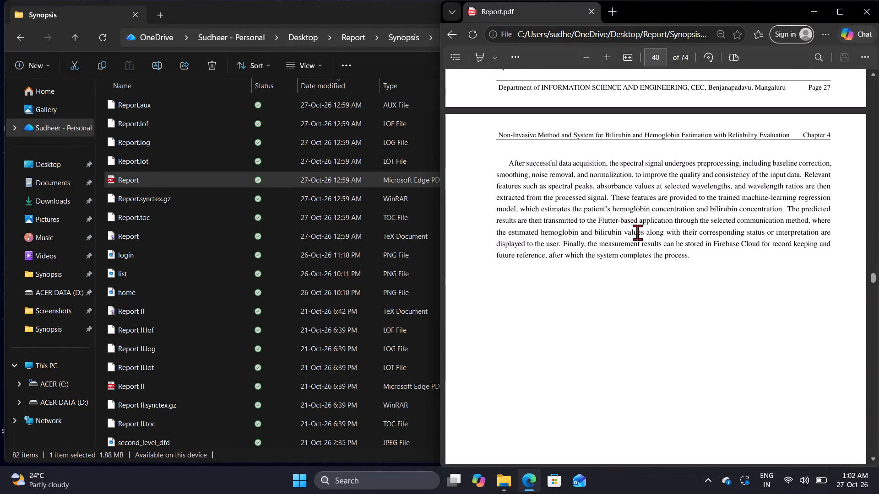
{"action": "scroll", "coordinate": [637, 232], "scroll_direction": "up", "scroll_amount": 4}
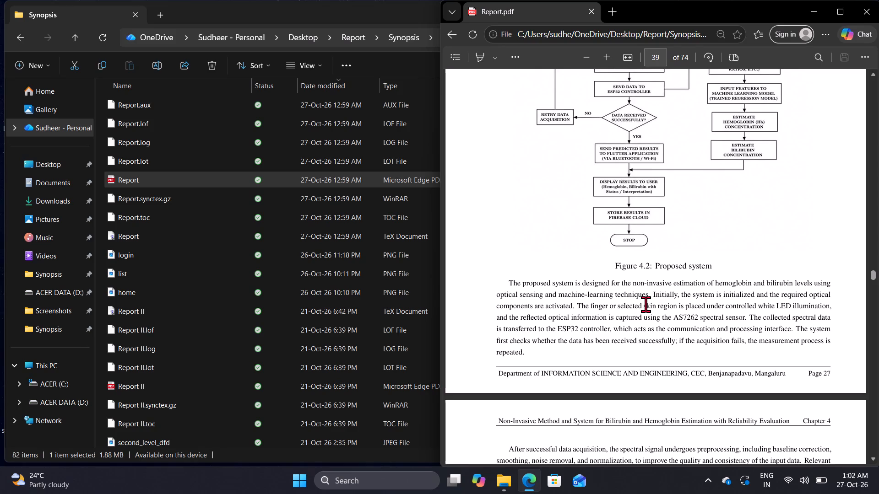
{"action": "scroll", "coordinate": [646, 304], "scroll_direction": "up", "scroll_amount": 10}
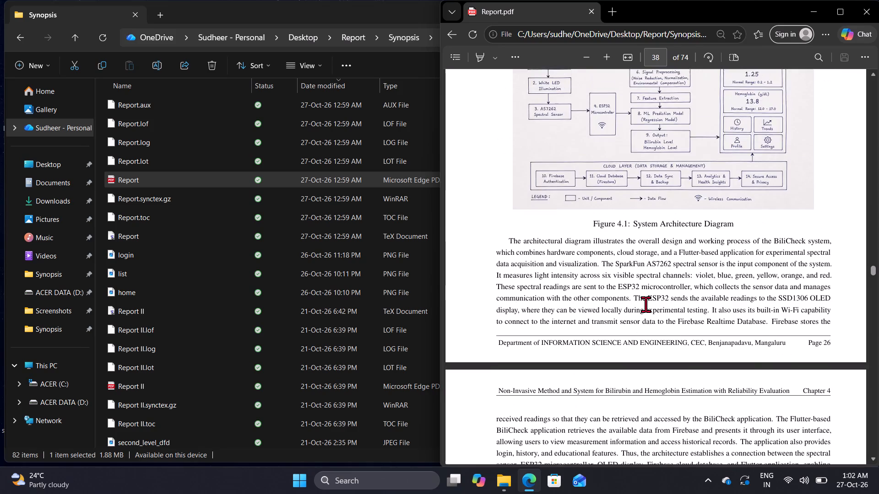
{"action": "scroll", "coordinate": [646, 304], "scroll_direction": "up", "scroll_amount": 4}
{"action": "scroll", "coordinate": [646, 304], "scroll_direction": "down", "scroll_amount": 9}
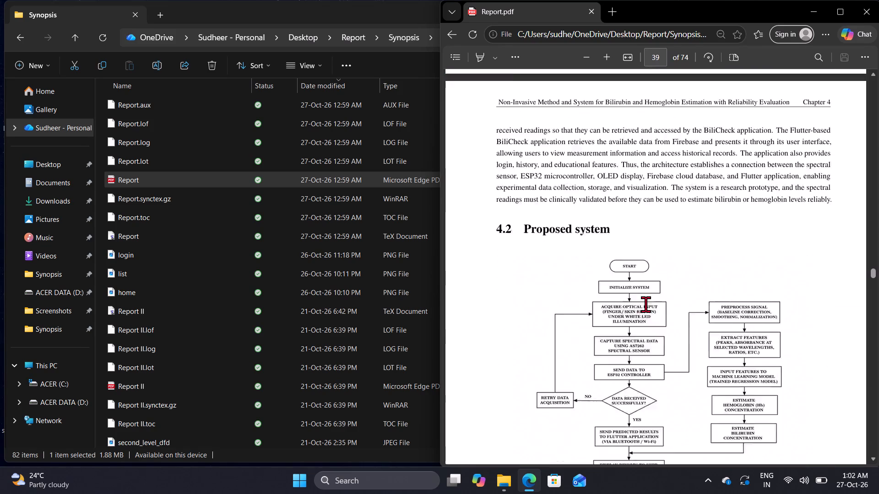
Review the rest of Chapter 4, from the modular and use case designs through the data flow diagrams to the summary.
{"action": "scroll", "coordinate": [646, 304], "scroll_direction": "down", "scroll_amount": 20}
{"action": "scroll", "coordinate": [646, 304], "scroll_direction": "down", "scroll_amount": 11}
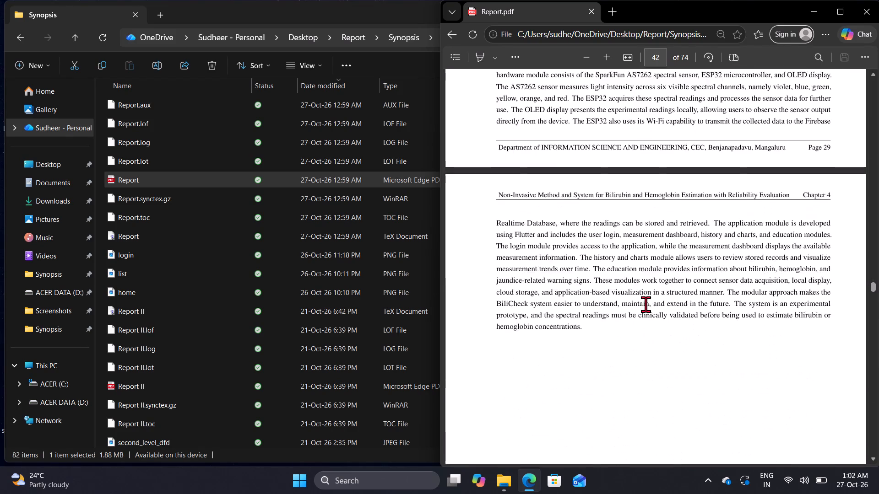
{"action": "scroll", "coordinate": [646, 304], "scroll_direction": "down", "scroll_amount": 7}
{"action": "scroll", "coordinate": [646, 304], "scroll_direction": "down", "scroll_amount": 14}
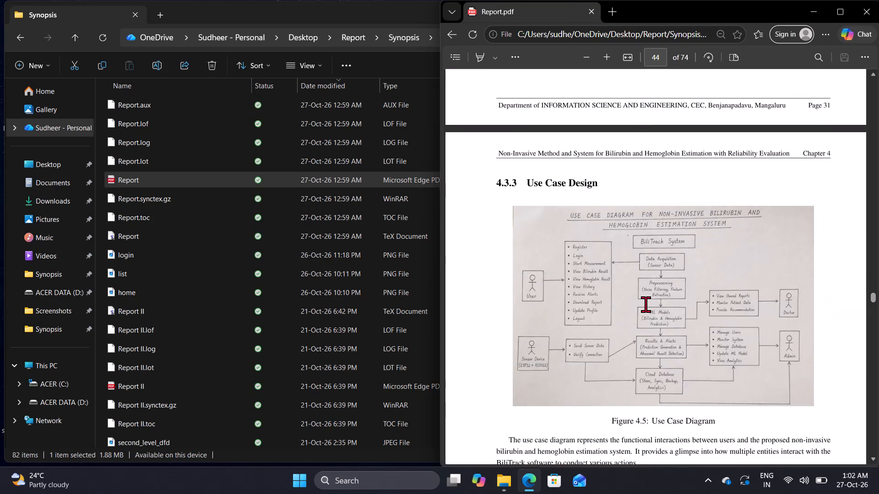
{"action": "scroll", "coordinate": [646, 304], "scroll_direction": "down", "scroll_amount": 20}
{"action": "scroll", "coordinate": [646, 304], "scroll_direction": "down", "scroll_amount": 9}
{"action": "scroll", "coordinate": [646, 304], "scroll_direction": "down", "scroll_amount": 14}
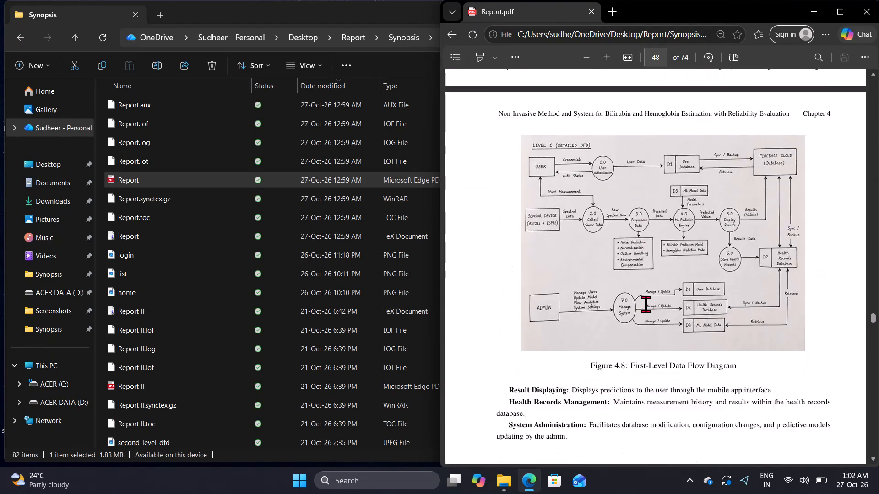
{"action": "scroll", "coordinate": [646, 304], "scroll_direction": "down", "scroll_amount": 20}
{"action": "scroll", "coordinate": [646, 304], "scroll_direction": "down", "scroll_amount": 5}
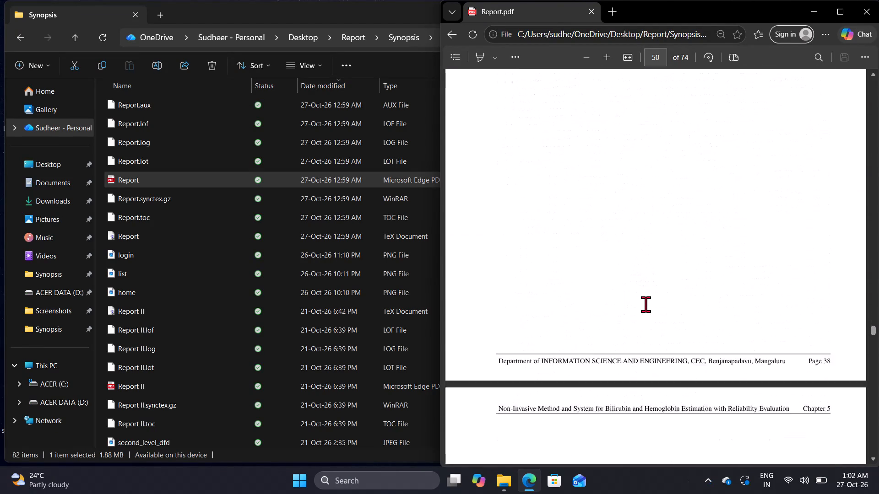
{"action": "scroll", "coordinate": [646, 304], "scroll_direction": "down", "scroll_amount": 5}
{"action": "scroll", "coordinate": [646, 304], "scroll_direction": "up", "scroll_amount": 9}
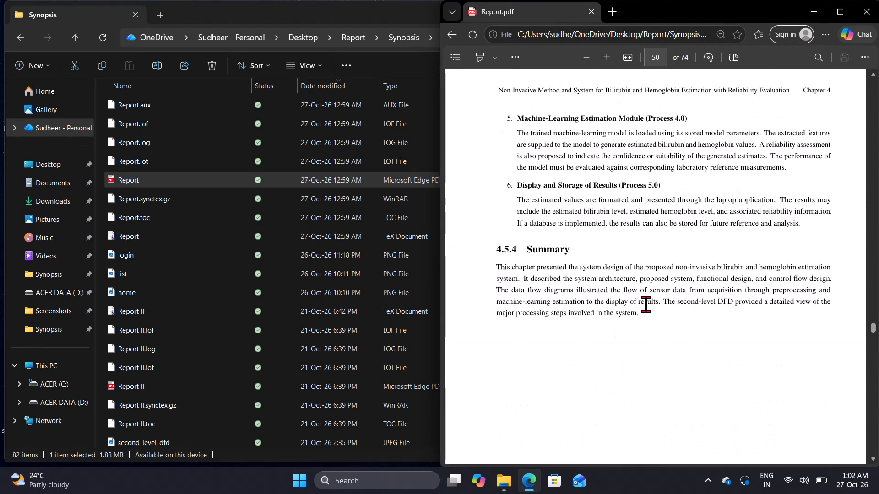
Read Chapter 5's sections on software used, coding languages, hardware justification and the algorithms used in the different modules.
{"action": "scroll", "coordinate": [646, 304], "scroll_direction": "down", "scroll_amount": 15}
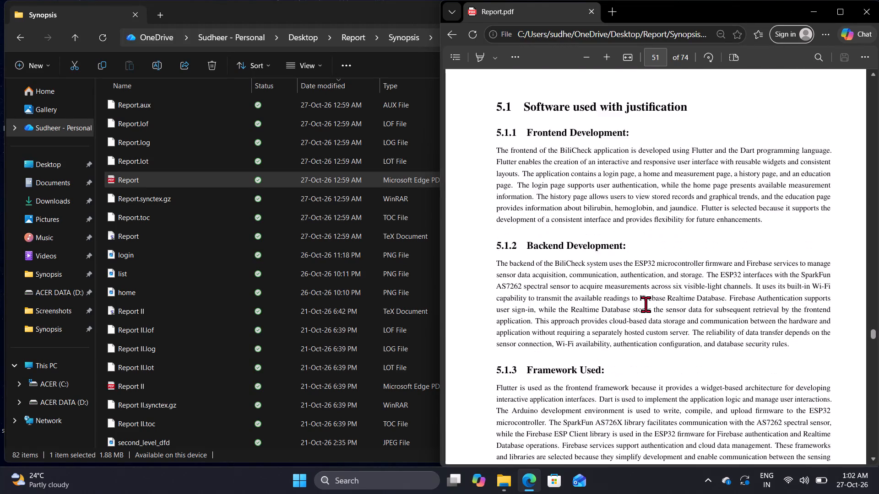
{"action": "scroll", "coordinate": [646, 304], "scroll_direction": "down", "scroll_amount": 6}
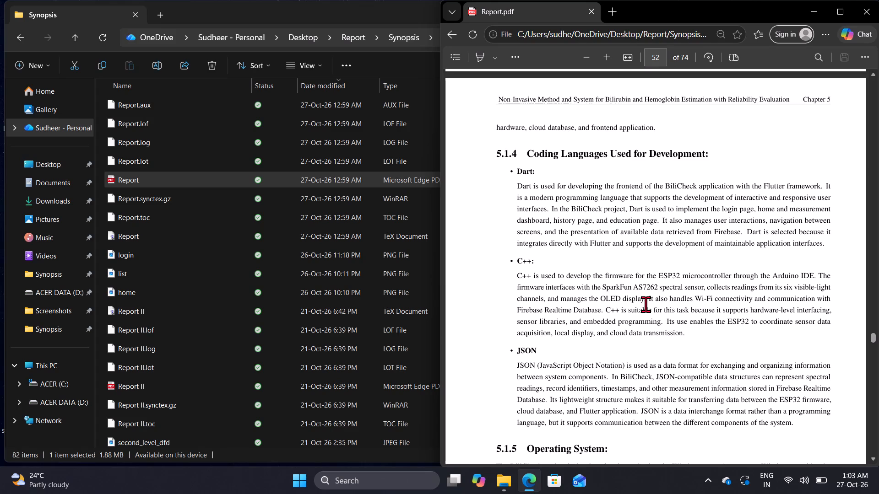
{"action": "scroll", "coordinate": [646, 304], "scroll_direction": "down", "scroll_amount": 10}
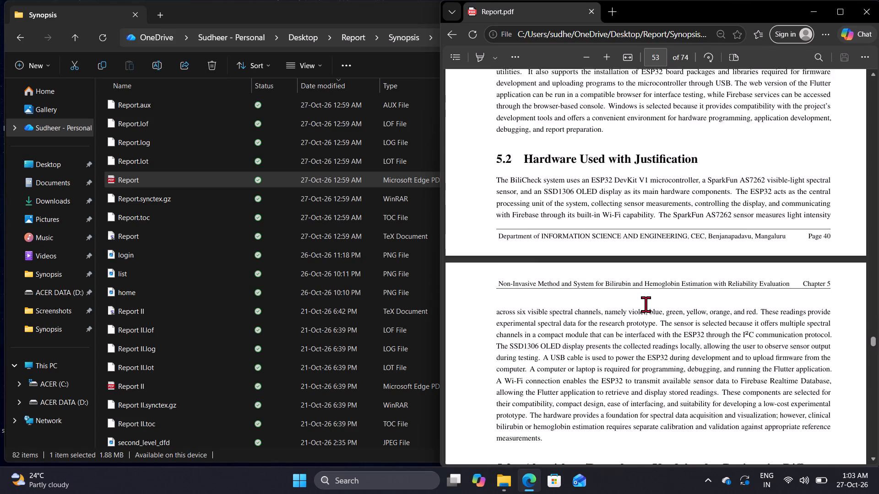
{"action": "scroll", "coordinate": [646, 304], "scroll_direction": "up", "scroll_amount": 5}
{"action": "scroll", "coordinate": [646, 304], "scroll_direction": "down", "scroll_amount": 6}
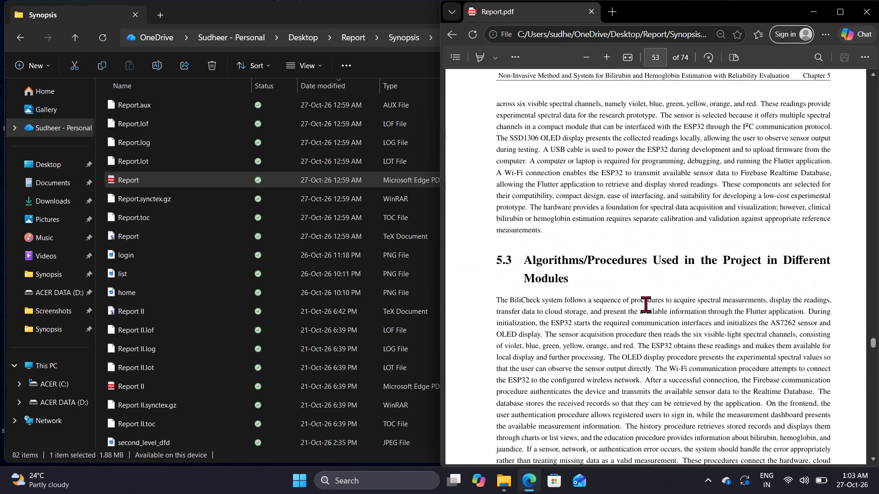
{"action": "scroll", "coordinate": [646, 304], "scroll_direction": "down", "scroll_amount": 4}
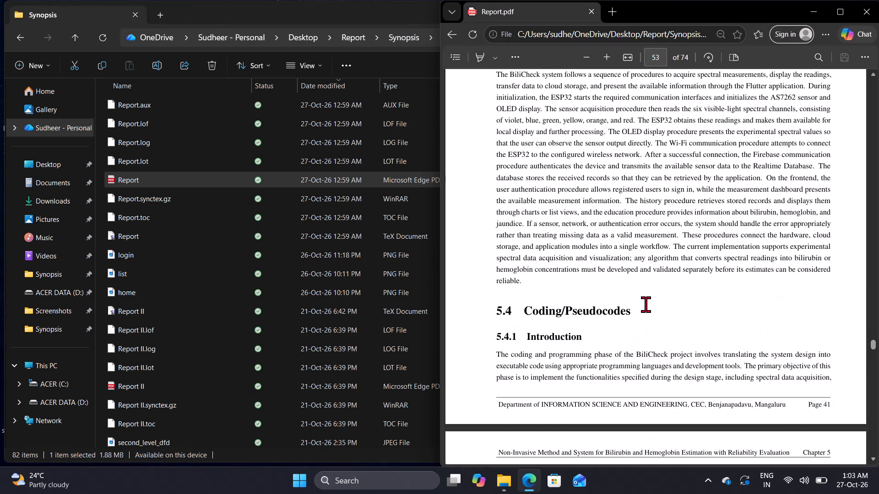
{"action": "scroll", "coordinate": [646, 304], "scroll_direction": "up", "scroll_amount": 4}
{"action": "scroll", "coordinate": [646, 304], "scroll_direction": "down", "scroll_amount": 4}
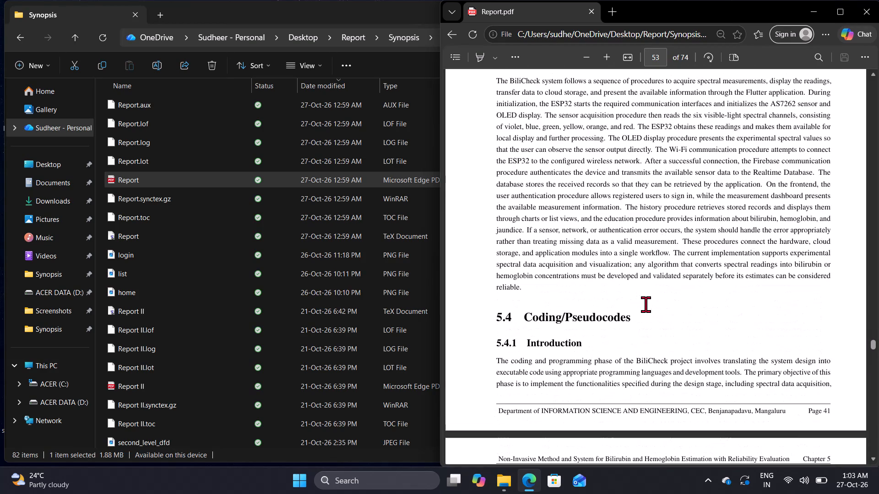
Read Chapter 5's Coding/Pseudocodes section, from Names and Control Constructs to Program Layout, and the chapter summary.
{"action": "scroll", "coordinate": [646, 304], "scroll_direction": "down", "scroll_amount": 11}
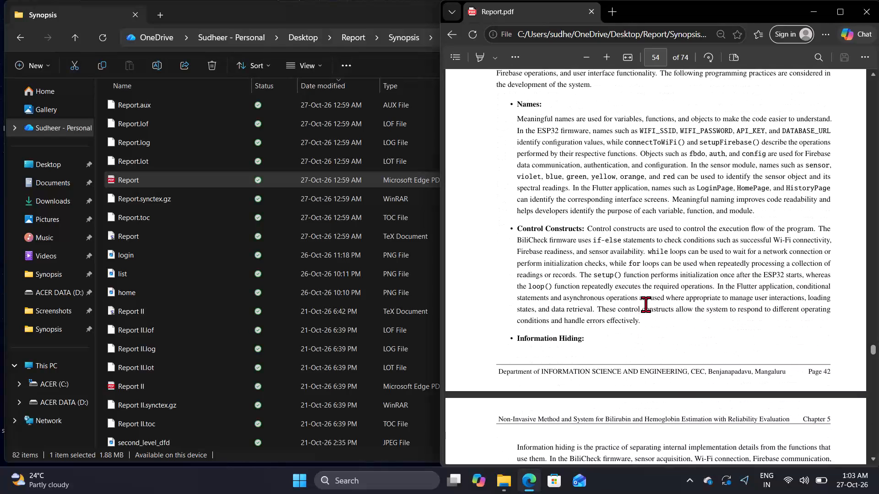
{"action": "scroll", "coordinate": [646, 304], "scroll_direction": "down", "scroll_amount": 2}
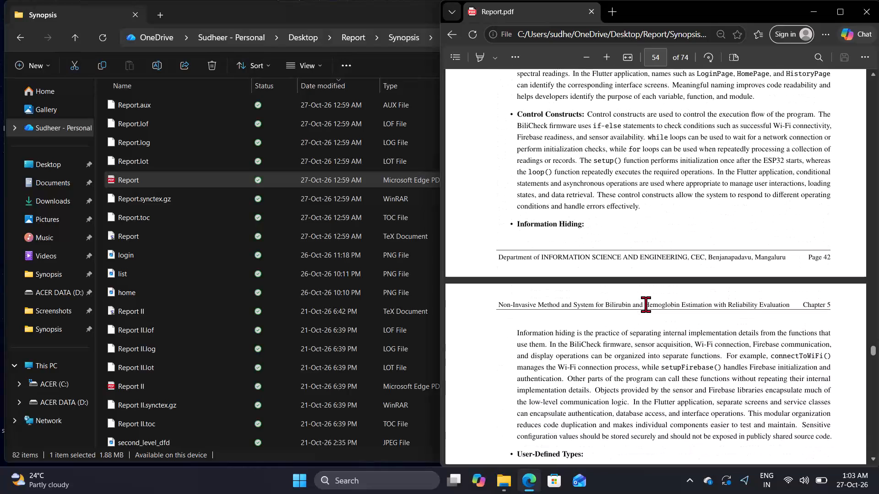
{"action": "scroll", "coordinate": [646, 304], "scroll_direction": "down", "scroll_amount": 4}
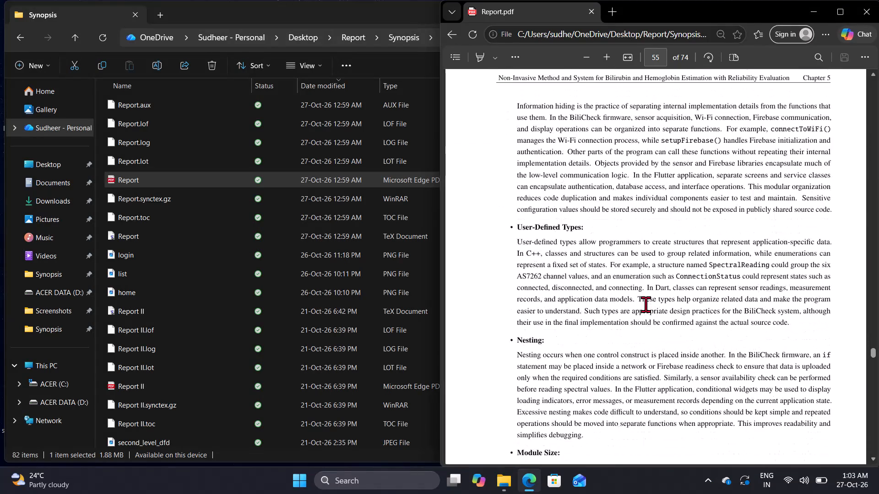
{"action": "scroll", "coordinate": [646, 304], "scroll_direction": "down", "scroll_amount": 10}
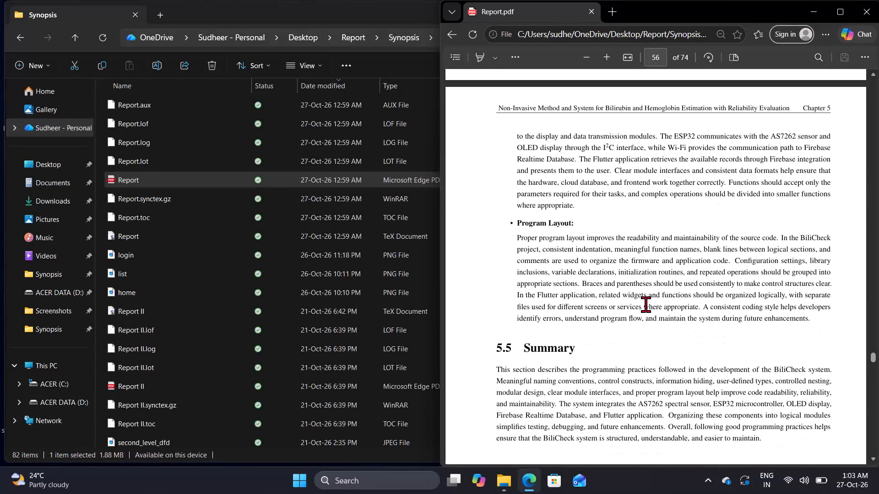
Examine Chapter 6's Results section in the Report PDF, from the Login Page figure to the Actual vs. Predicted Bilirubin Graph and its explanation.
{"action": "scroll", "coordinate": [646, 304], "scroll_direction": "down", "scroll_amount": 10}
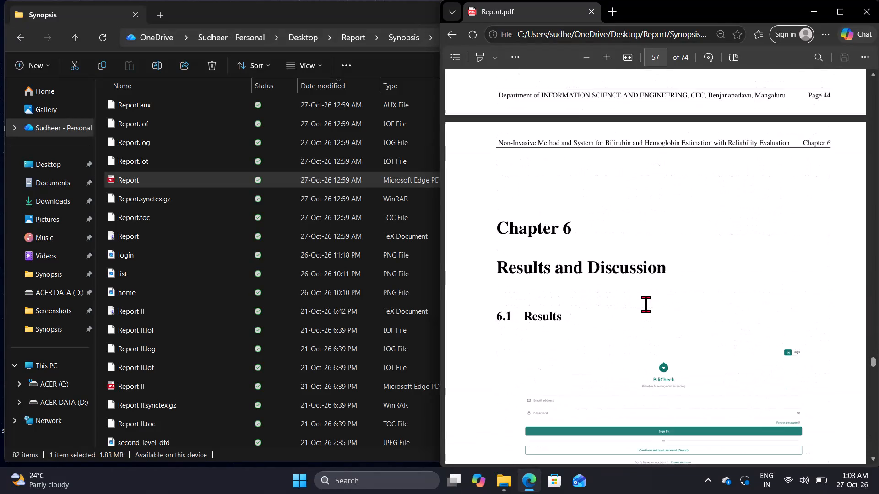
{"action": "scroll", "coordinate": [646, 304], "scroll_direction": "down", "scroll_amount": 1}
{"action": "scroll", "coordinate": [646, 304], "scroll_direction": "up", "scroll_amount": 1}
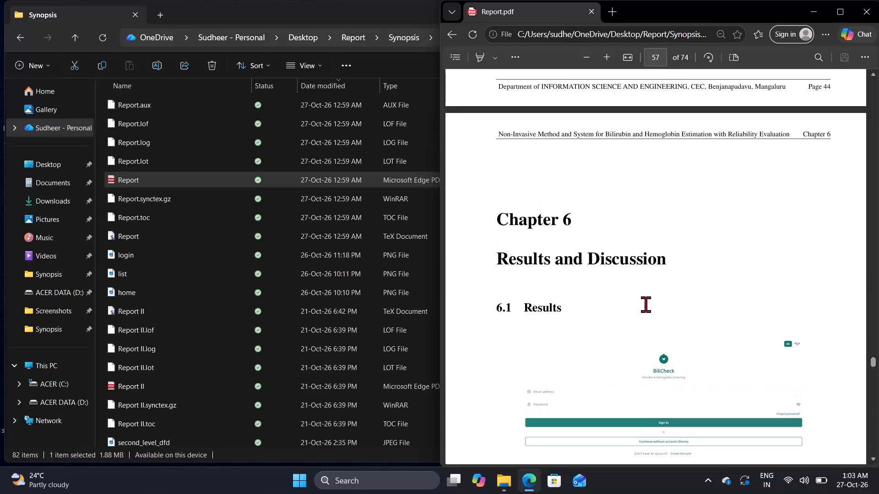
{"action": "scroll", "coordinate": [646, 304], "scroll_direction": "down", "scroll_amount": 6}
{"action": "scroll", "coordinate": [646, 304], "scroll_direction": "up", "scroll_amount": 3}
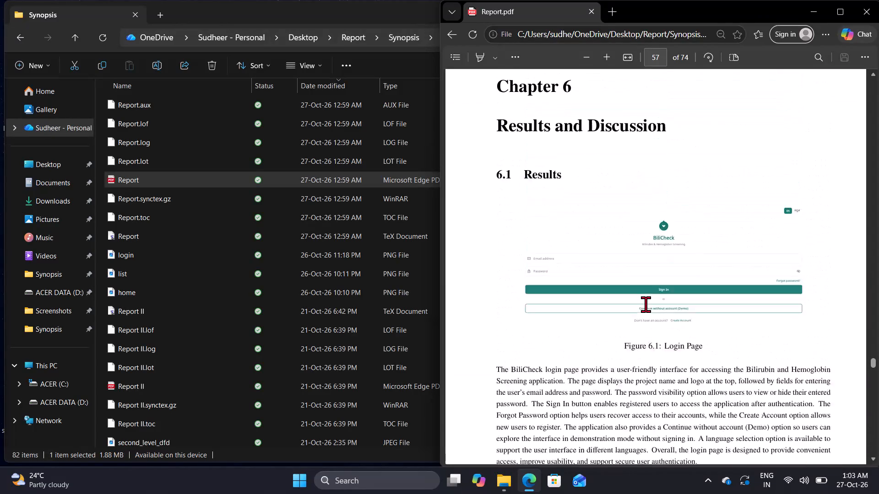
{"action": "scroll", "coordinate": [646, 304], "scroll_direction": "up", "scroll_amount": 3}
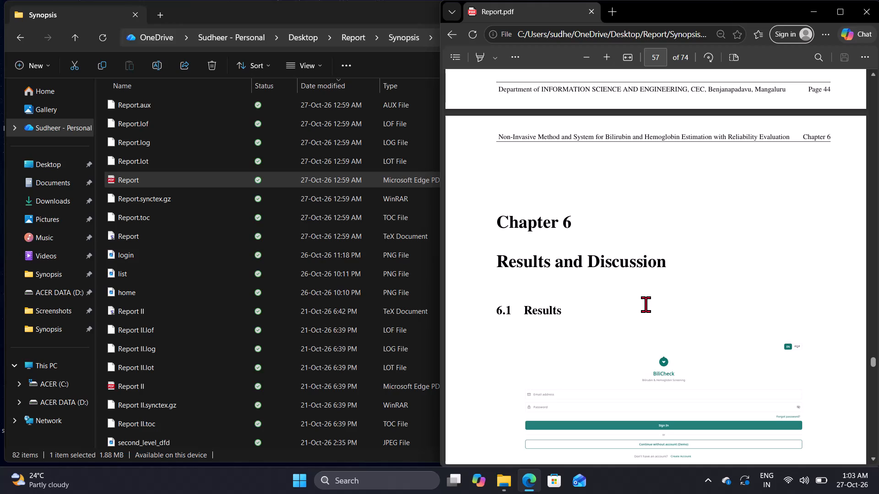
{"action": "scroll", "coordinate": [646, 304], "scroll_direction": "down", "scroll_amount": 4}
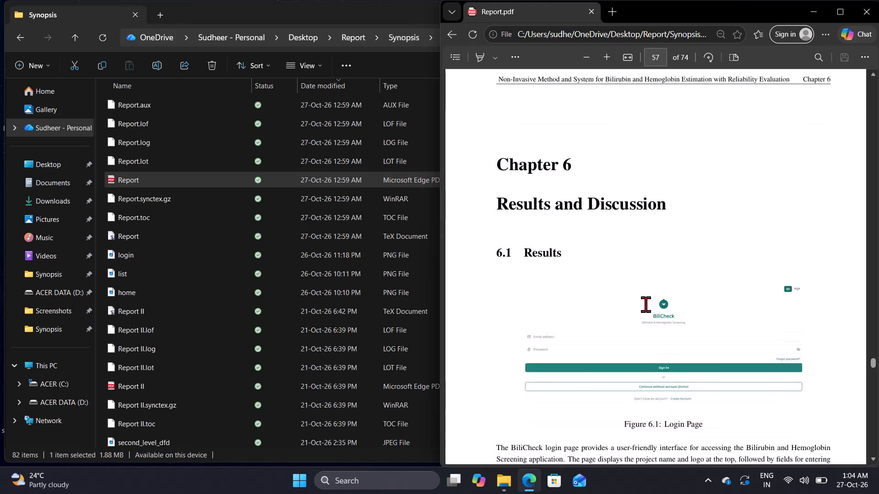
{"action": "scroll", "coordinate": [646, 304], "scroll_direction": "down", "scroll_amount": 20}
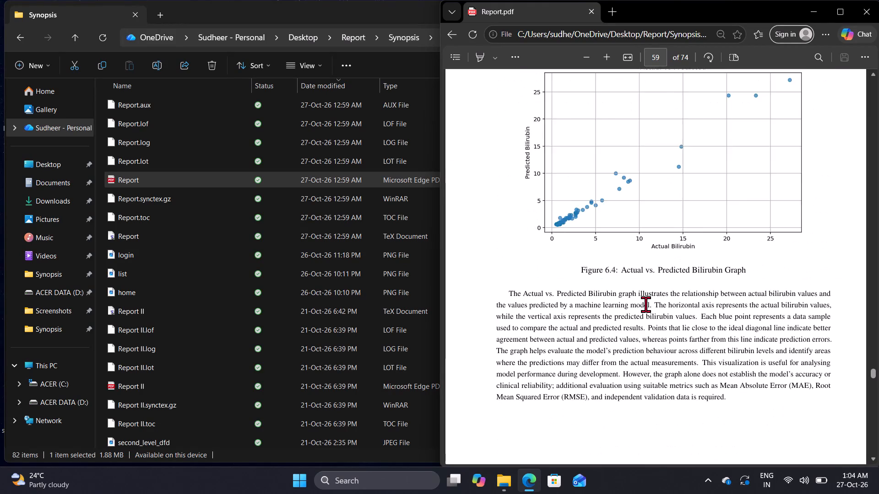
Read Chapter 6's testing sections, from the test cases and types of software testing through System Testing and Field Testing.
{"action": "scroll", "coordinate": [646, 304], "scroll_direction": "down", "scroll_amount": 18}
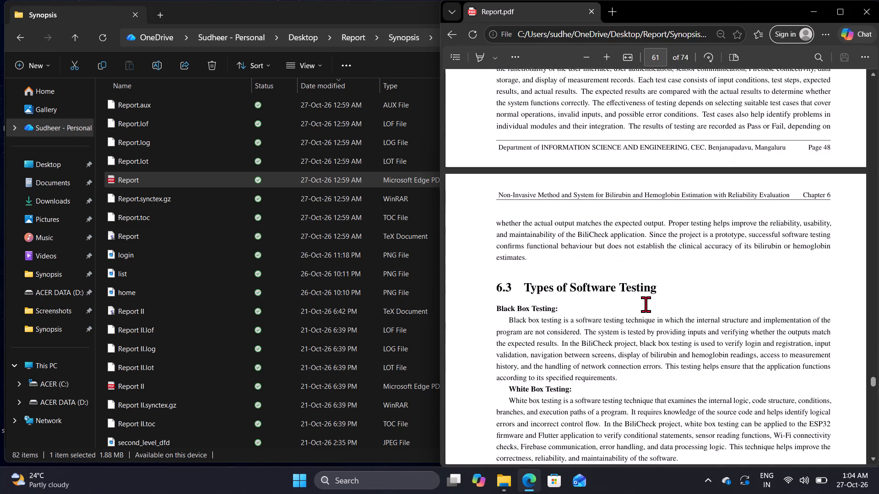
{"action": "scroll", "coordinate": [646, 304], "scroll_direction": "down", "scroll_amount": 13}
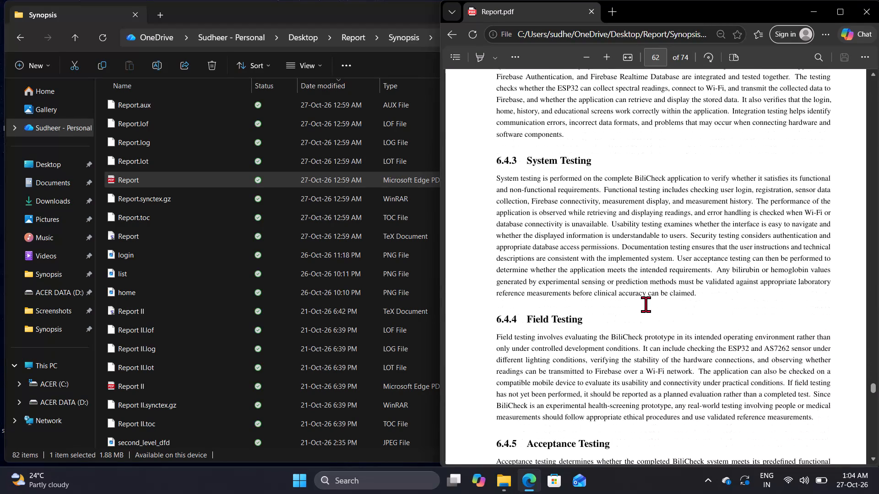
Review Chapter 6's testing criteria tables for data insertion, deletion and valid measurement duration, the comparative analysis table and the chapter summary.
{"action": "scroll", "coordinate": [646, 304], "scroll_direction": "down", "scroll_amount": 17}
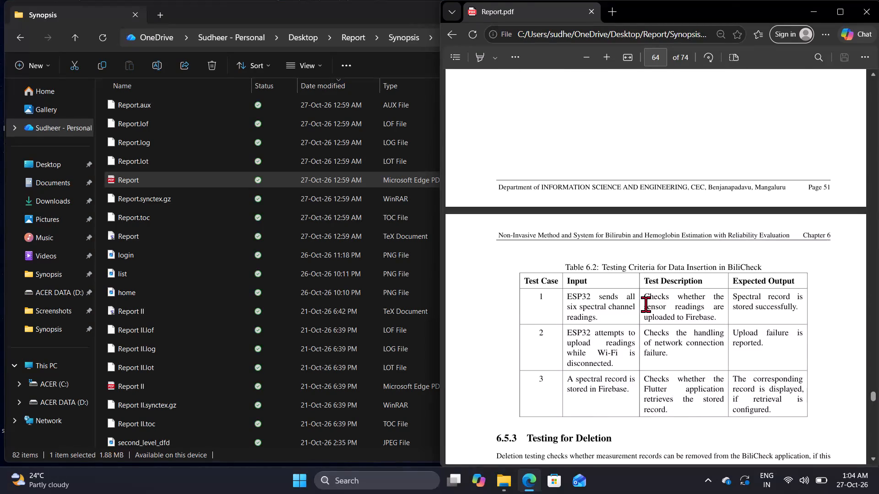
{"action": "scroll", "coordinate": [646, 304], "scroll_direction": "up", "scroll_amount": 6}
{"action": "scroll", "coordinate": [646, 304], "scroll_direction": "down", "scroll_amount": 4}
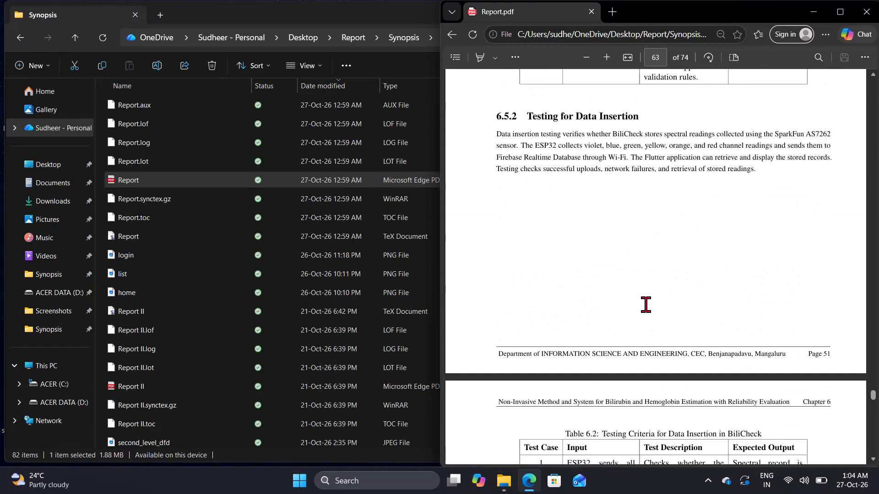
{"action": "scroll", "coordinate": [646, 304], "scroll_direction": "down", "scroll_amount": 6}
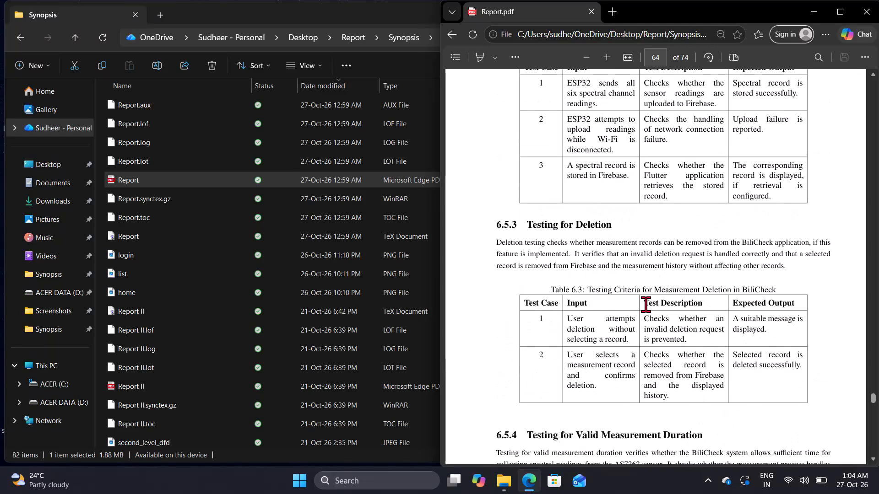
{"action": "scroll", "coordinate": [646, 304], "scroll_direction": "down", "scroll_amount": 6}
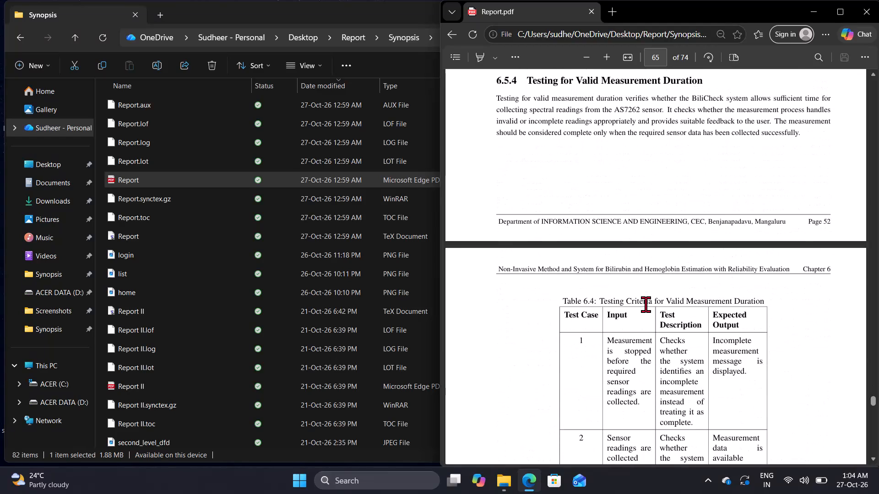
{"action": "scroll", "coordinate": [646, 304], "scroll_direction": "down", "scroll_amount": 16}
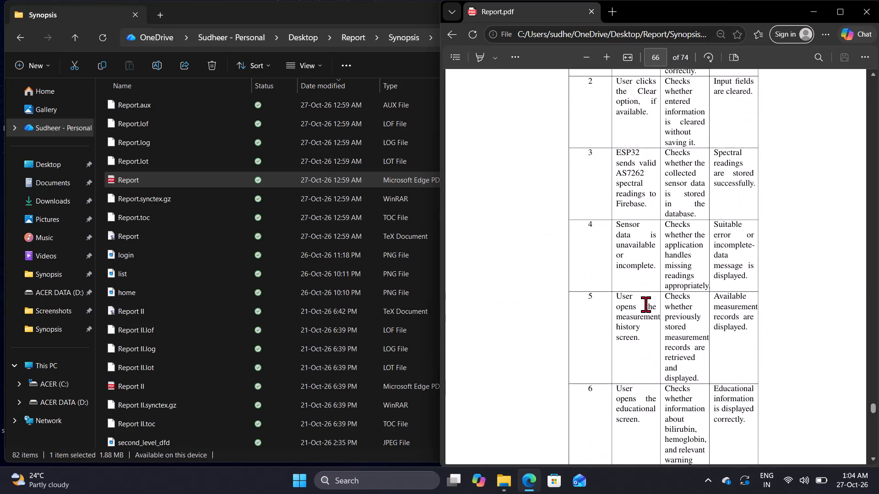
{"action": "scroll", "coordinate": [646, 304], "scroll_direction": "down", "scroll_amount": 12}
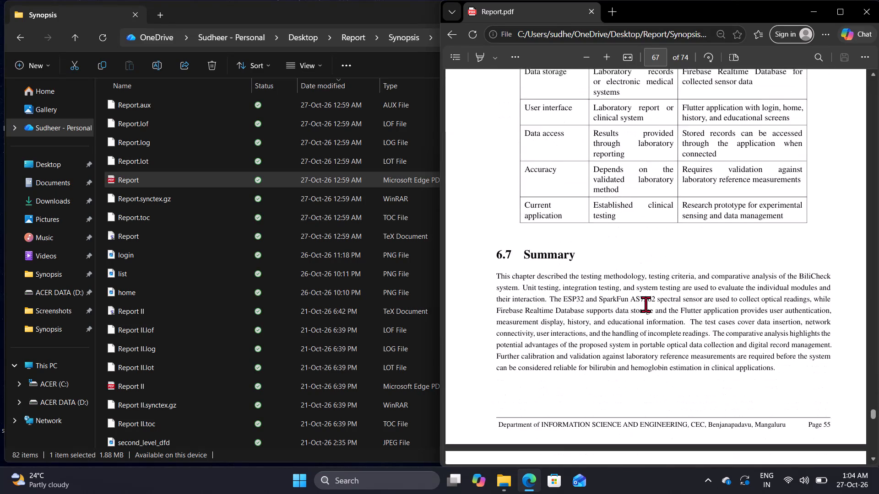
Skim past Chapter 7 and check the Bibliography entries from [1] to [25].
{"action": "scroll", "coordinate": [646, 304], "scroll_direction": "down", "scroll_amount": 17}
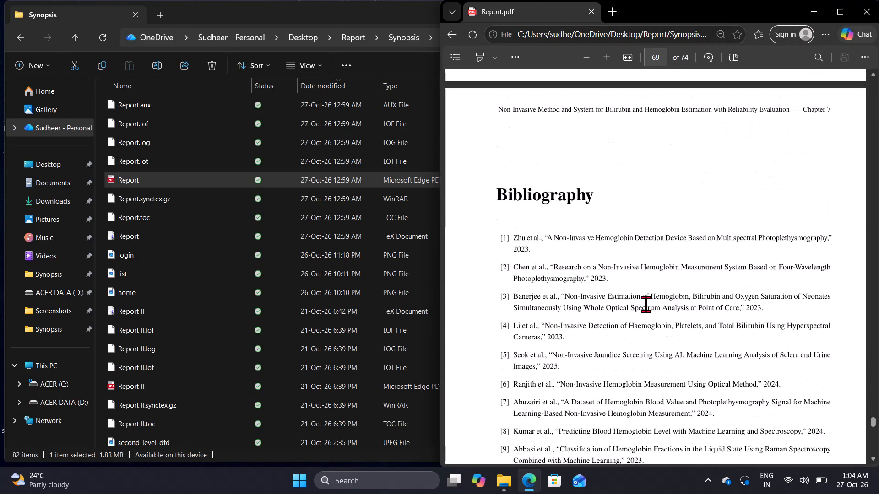
{"action": "scroll", "coordinate": [646, 304], "scroll_direction": "down", "scroll_amount": 14}
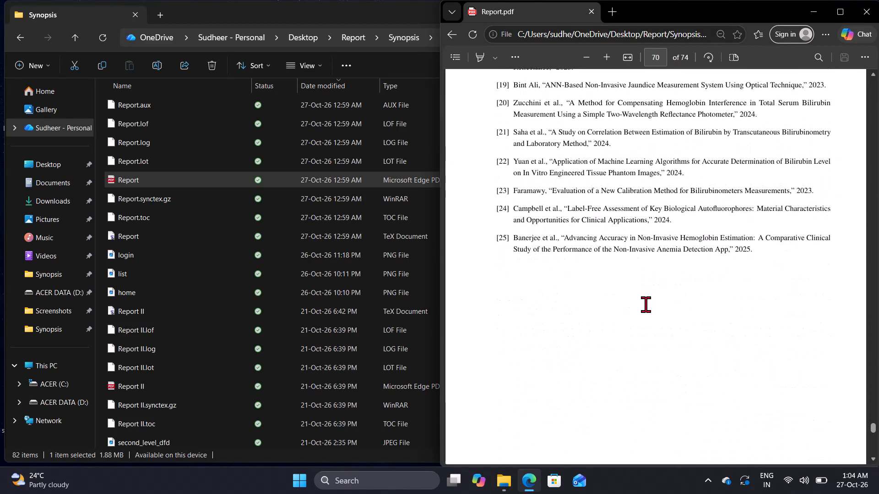
{"action": "scroll", "coordinate": [646, 304], "scroll_direction": "up", "scroll_amount": 10}
{"action": "scroll", "coordinate": [635, 302], "scroll_direction": "down", "scroll_amount": 2}
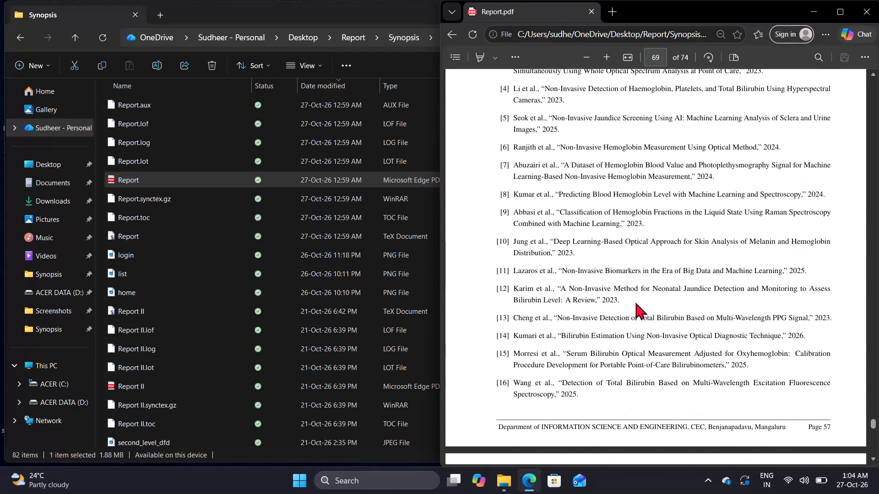
{"action": "scroll", "coordinate": [635, 302], "scroll_direction": "down", "scroll_amount": 1}
{"action": "scroll", "coordinate": [588, 271], "scroll_direction": "down", "scroll_amount": 2}
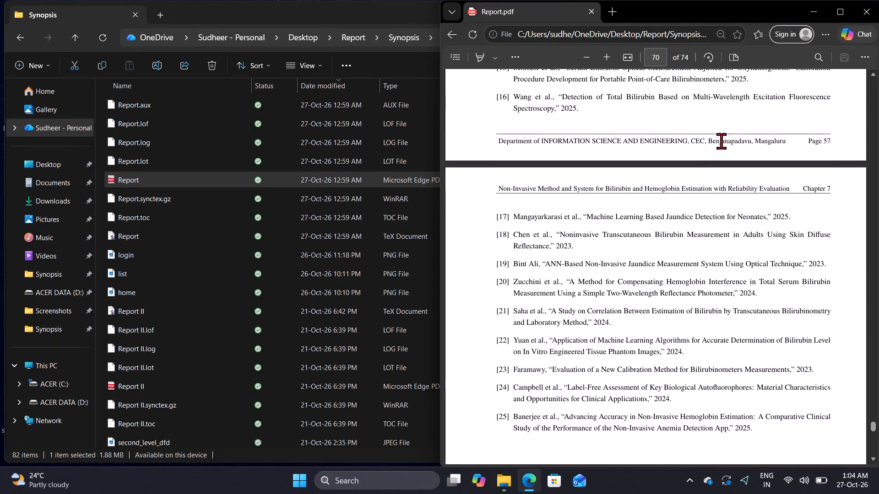
Close the Report PDF and the Synopsis folder window, and refresh the desktop.
{"action": "left_click", "coordinate": [874, 9]}
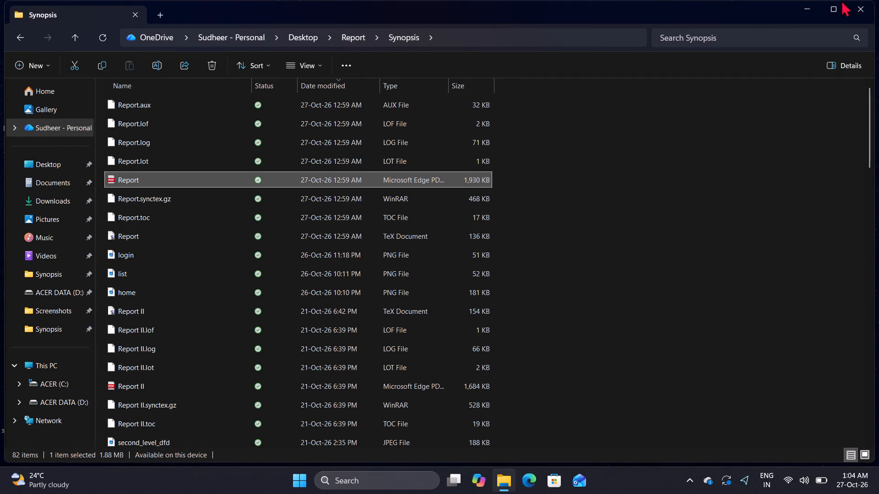
{"action": "left_click", "coordinate": [863, 1]}
{"action": "right_click", "coordinate": [590, 84]}
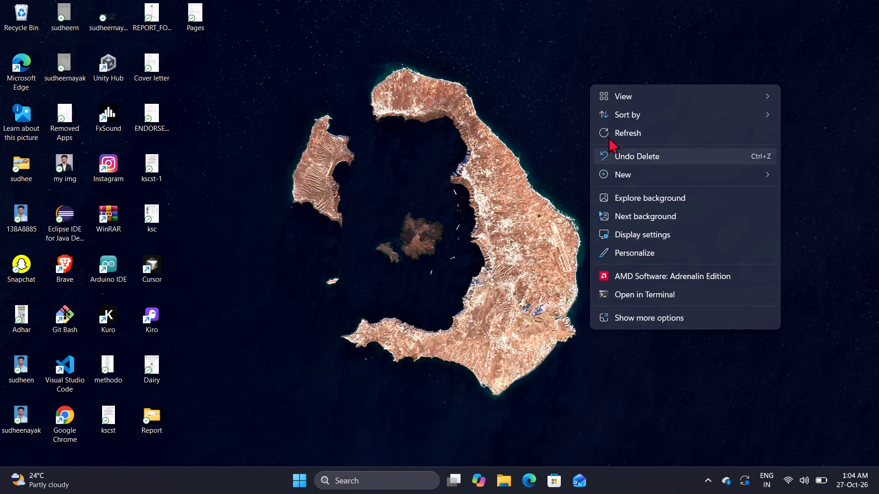
{"action": "left_click", "coordinate": [610, 134]}
Open the computer's power options.
{"action": "left_click", "coordinate": [301, 474]}
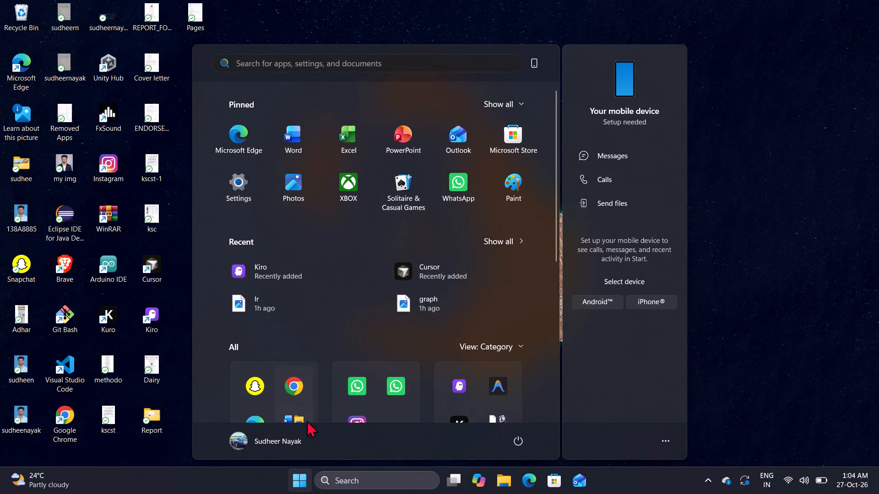
{"action": "left_click", "coordinate": [522, 445]}
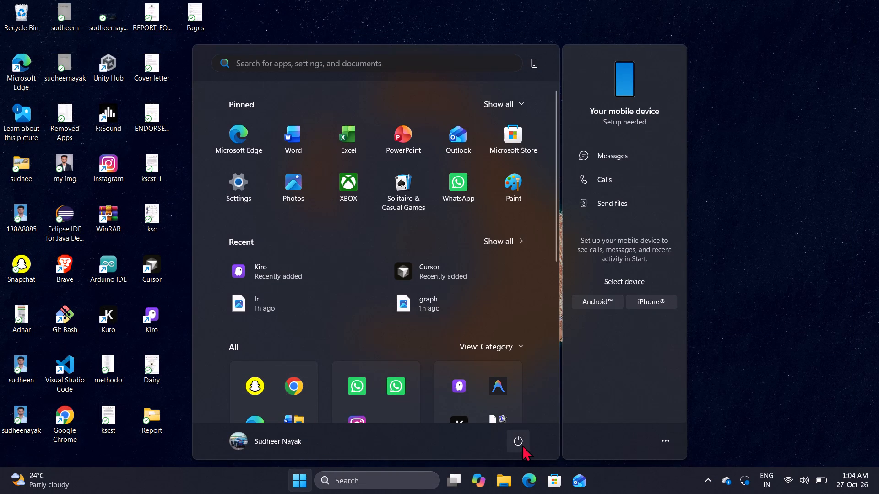